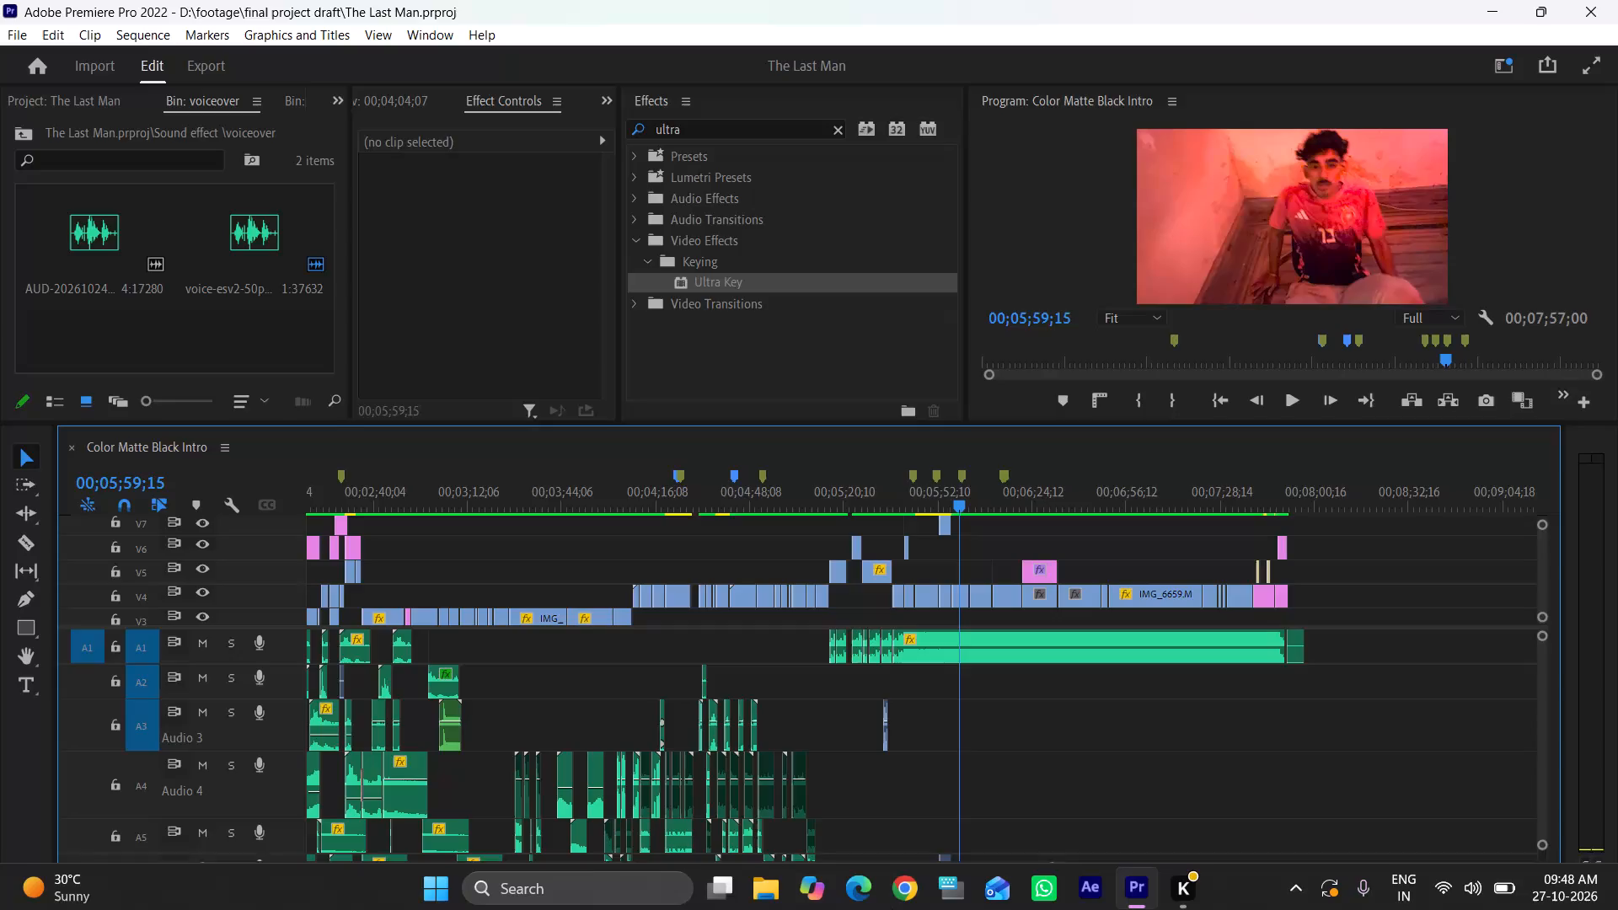
Review the sequence from about 00;03;39 to 00;04;04, checking the picture against the clips on the lower audio tracks.
{"action": "left_click_drag", "start_coordinate": [855, 490], "coordinate": [792, 489]}
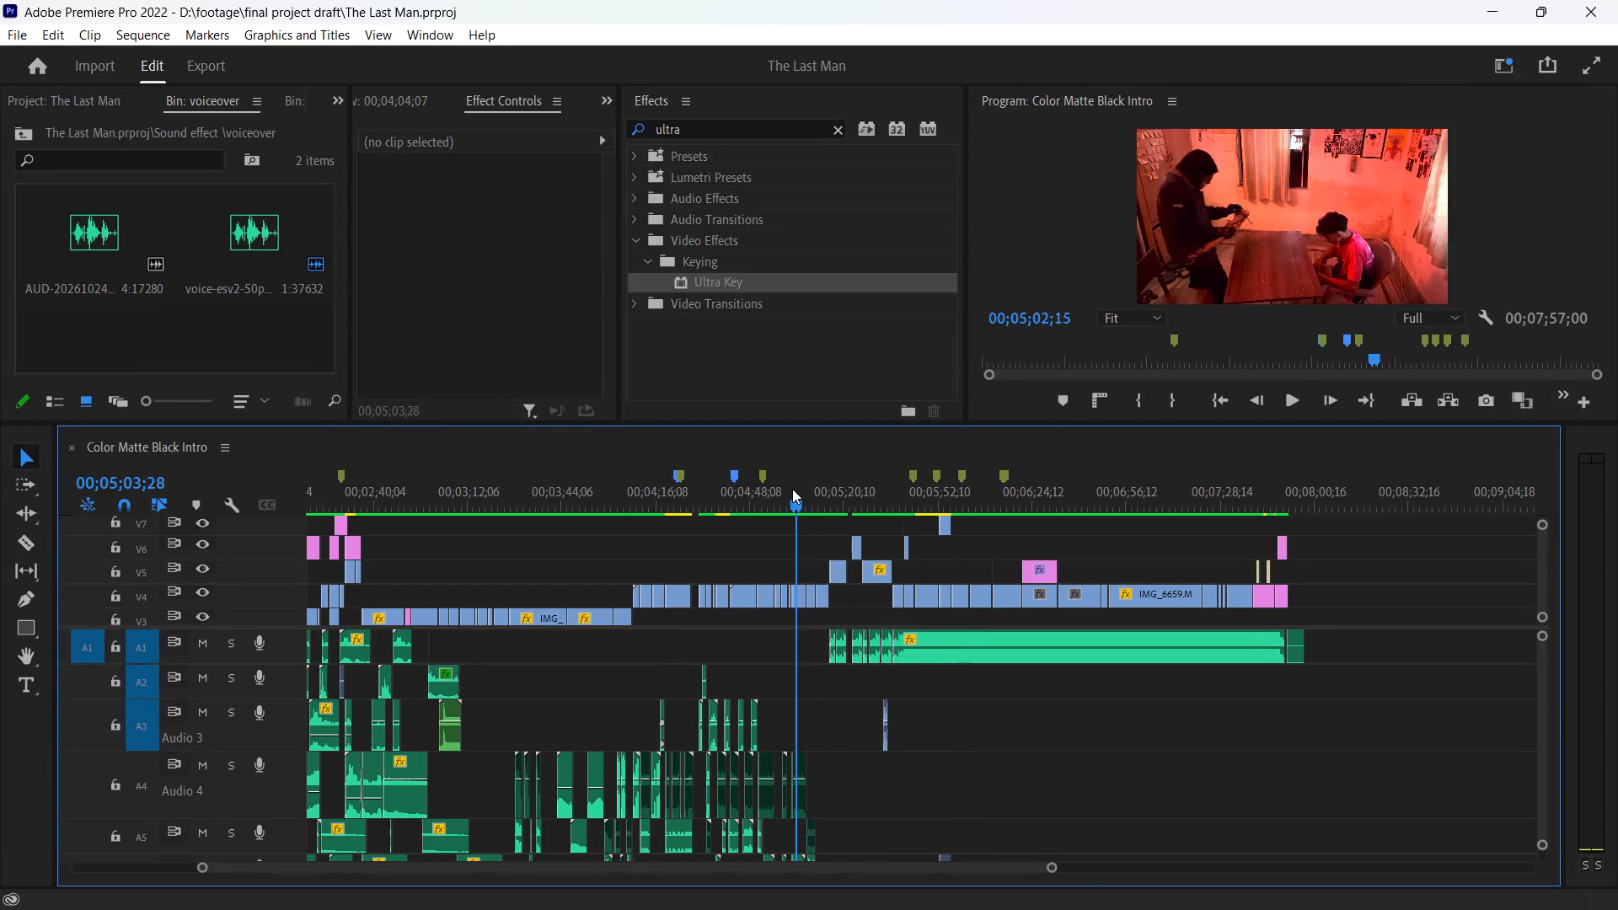
{"action": "left_click_drag", "start_coordinate": [792, 489], "coordinate": [551, 510]}
{"action": "key", "text": "space"}
{"action": "key", "text": "space"}
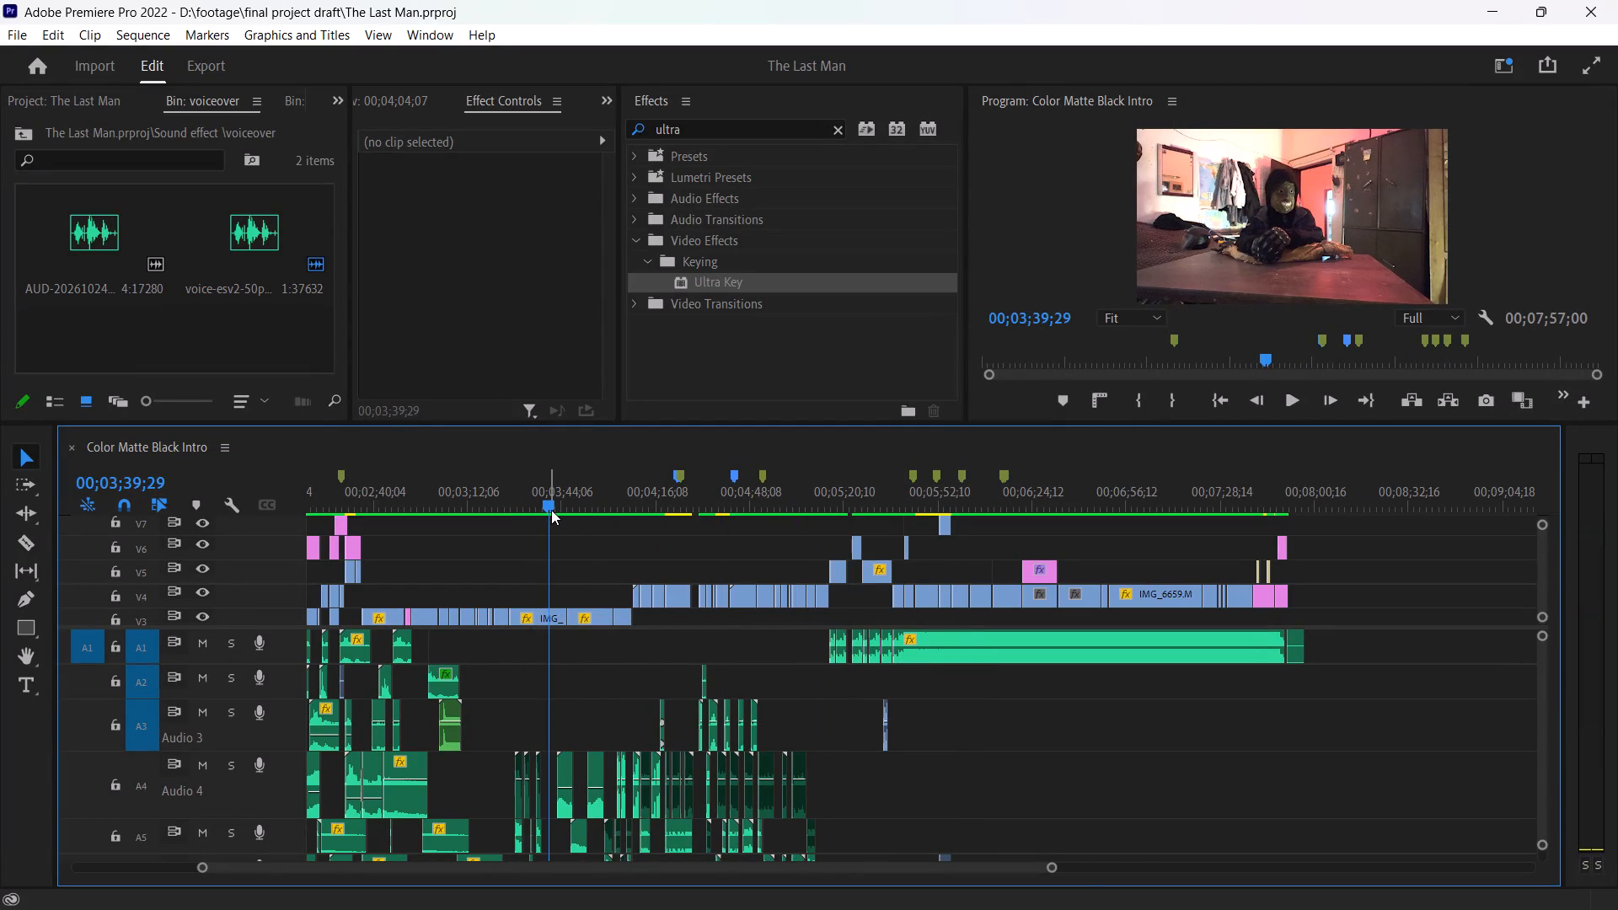
{"action": "key", "text": "space"}
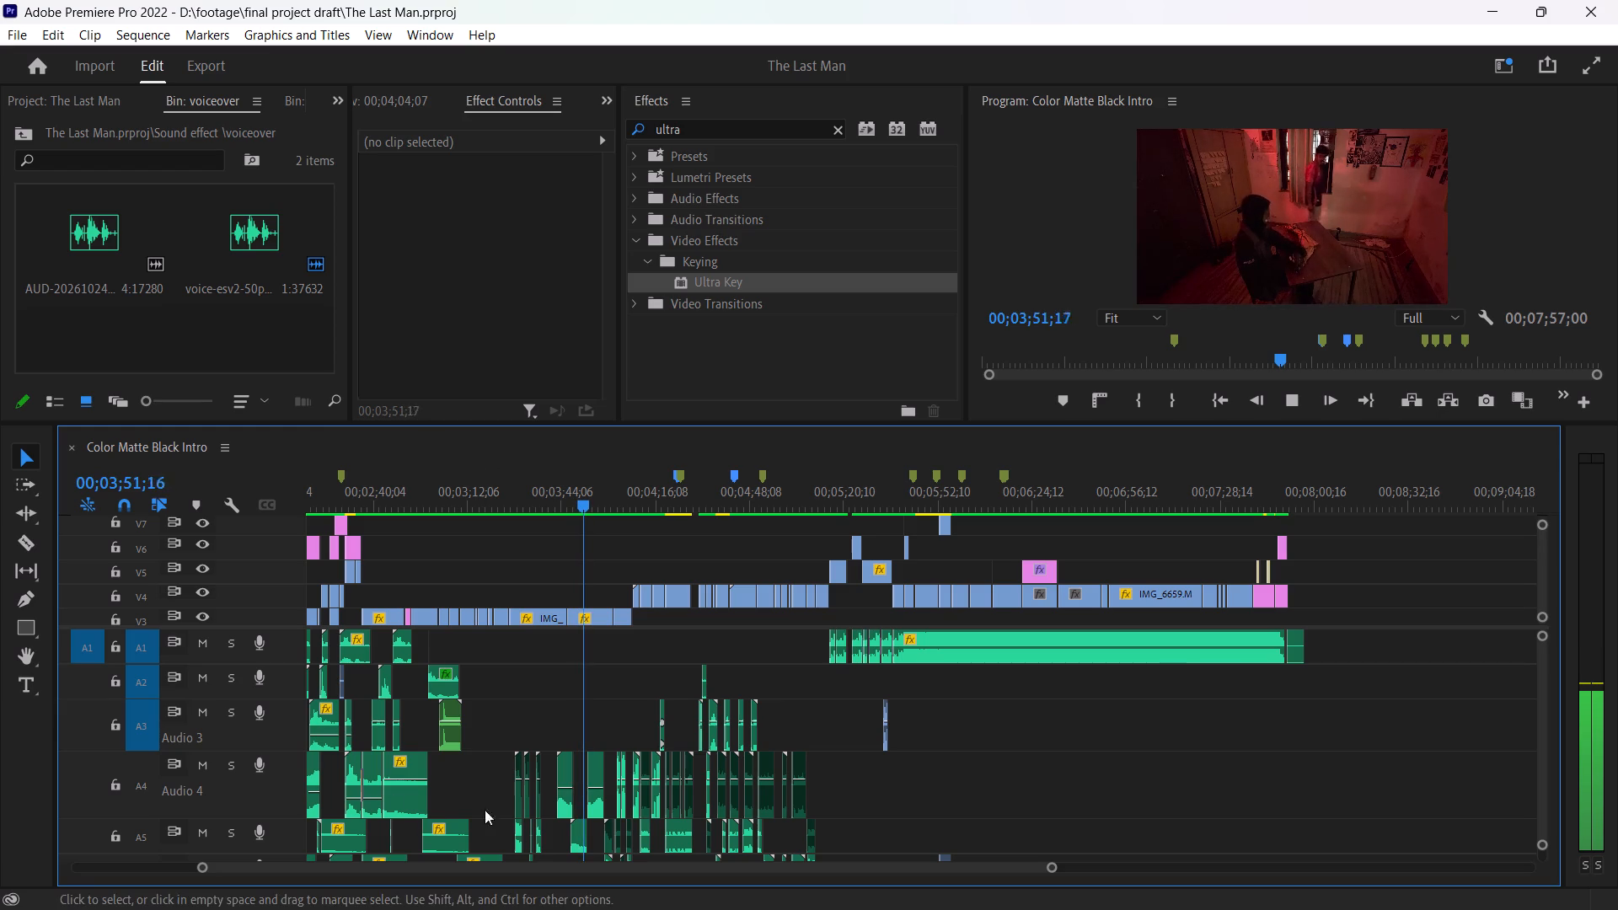
{"action": "scroll", "coordinate": [548, 850], "scroll_direction": "down", "scroll_amount": 1, "text": "ctrl"}
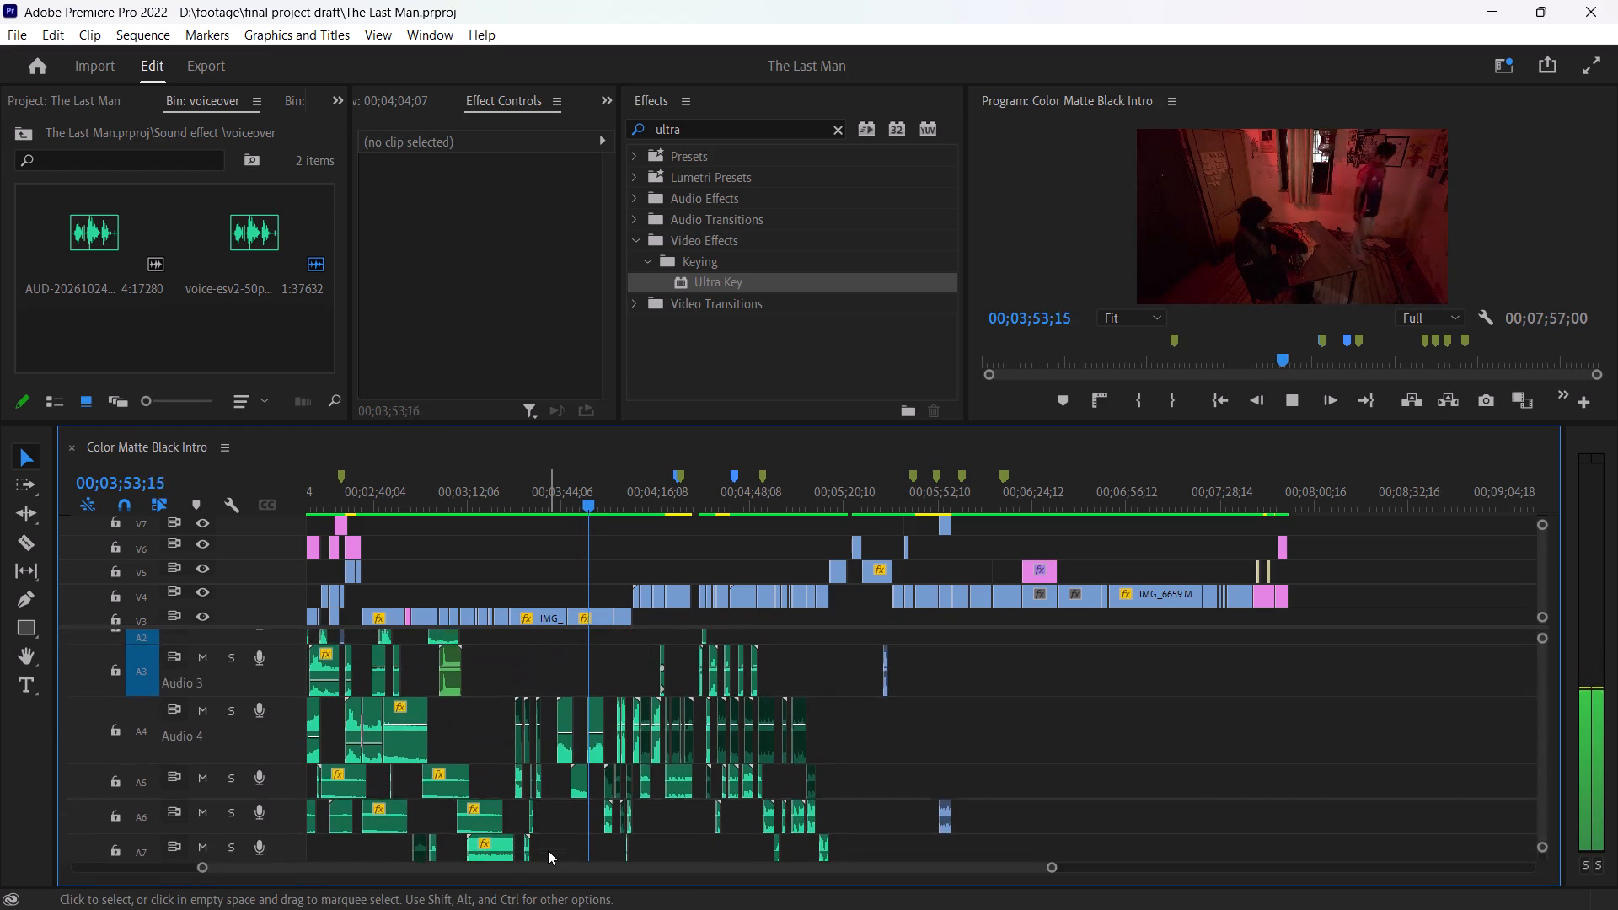
{"action": "scroll", "coordinate": [548, 850], "scroll_direction": "down", "scroll_amount": 3, "text": "ctrl"}
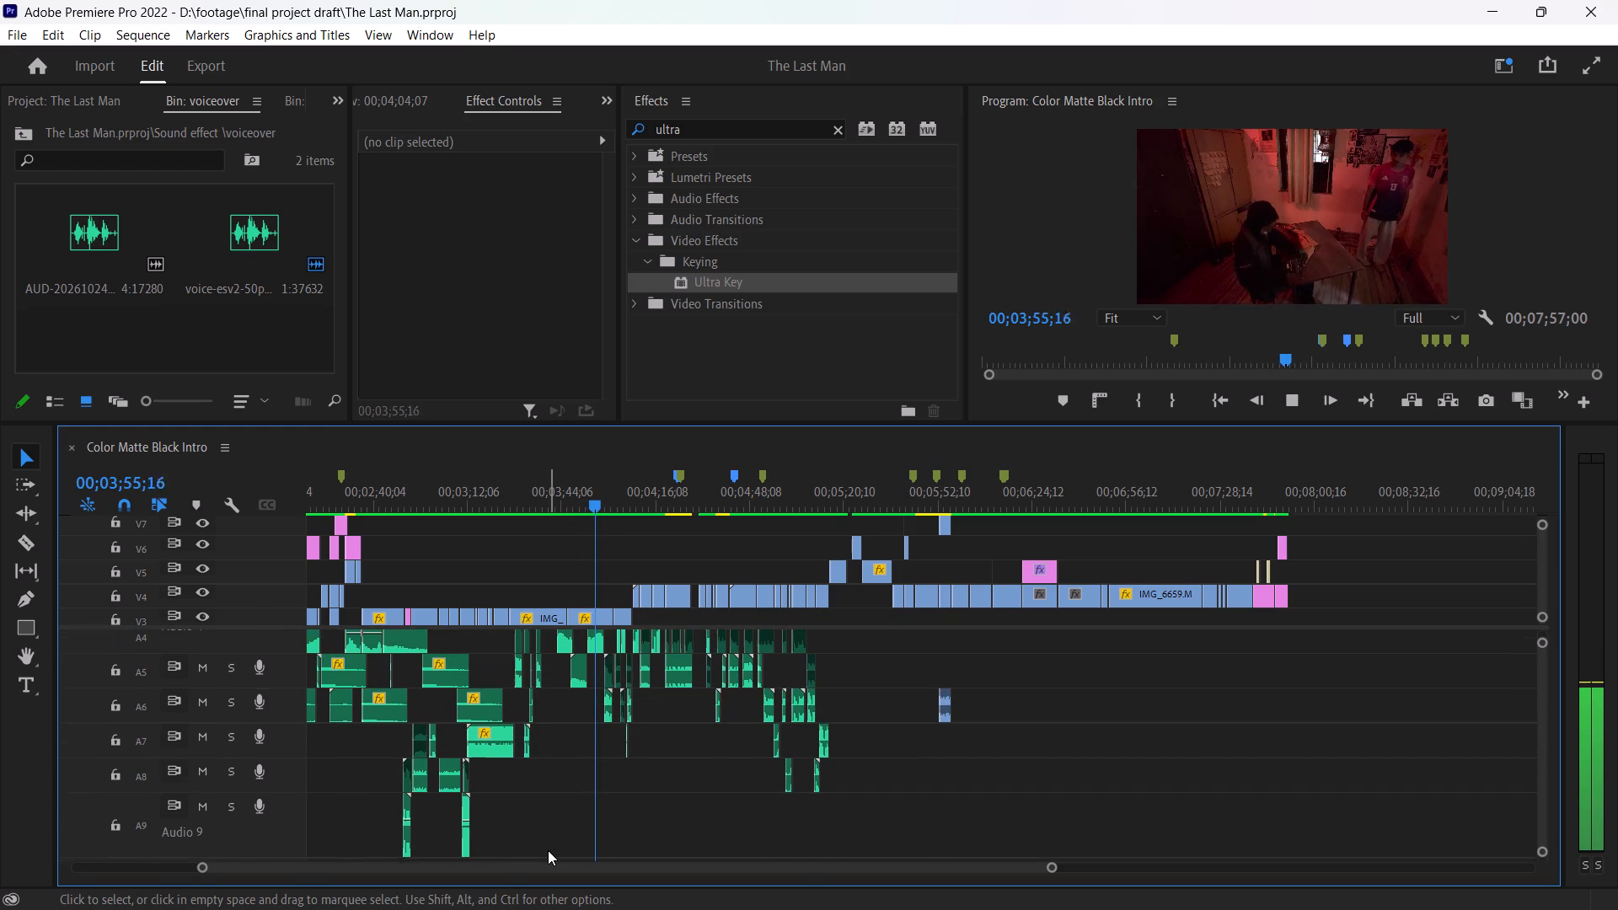
{"action": "scroll", "coordinate": [548, 850], "scroll_direction": "down", "scroll_amount": 1, "text": "ctrl"}
{"action": "scroll", "coordinate": [548, 850], "scroll_direction": "down", "scroll_amount": 1}
{"action": "scroll", "coordinate": [548, 850], "scroll_direction": "up", "scroll_amount": 1, "text": "ctrl"}
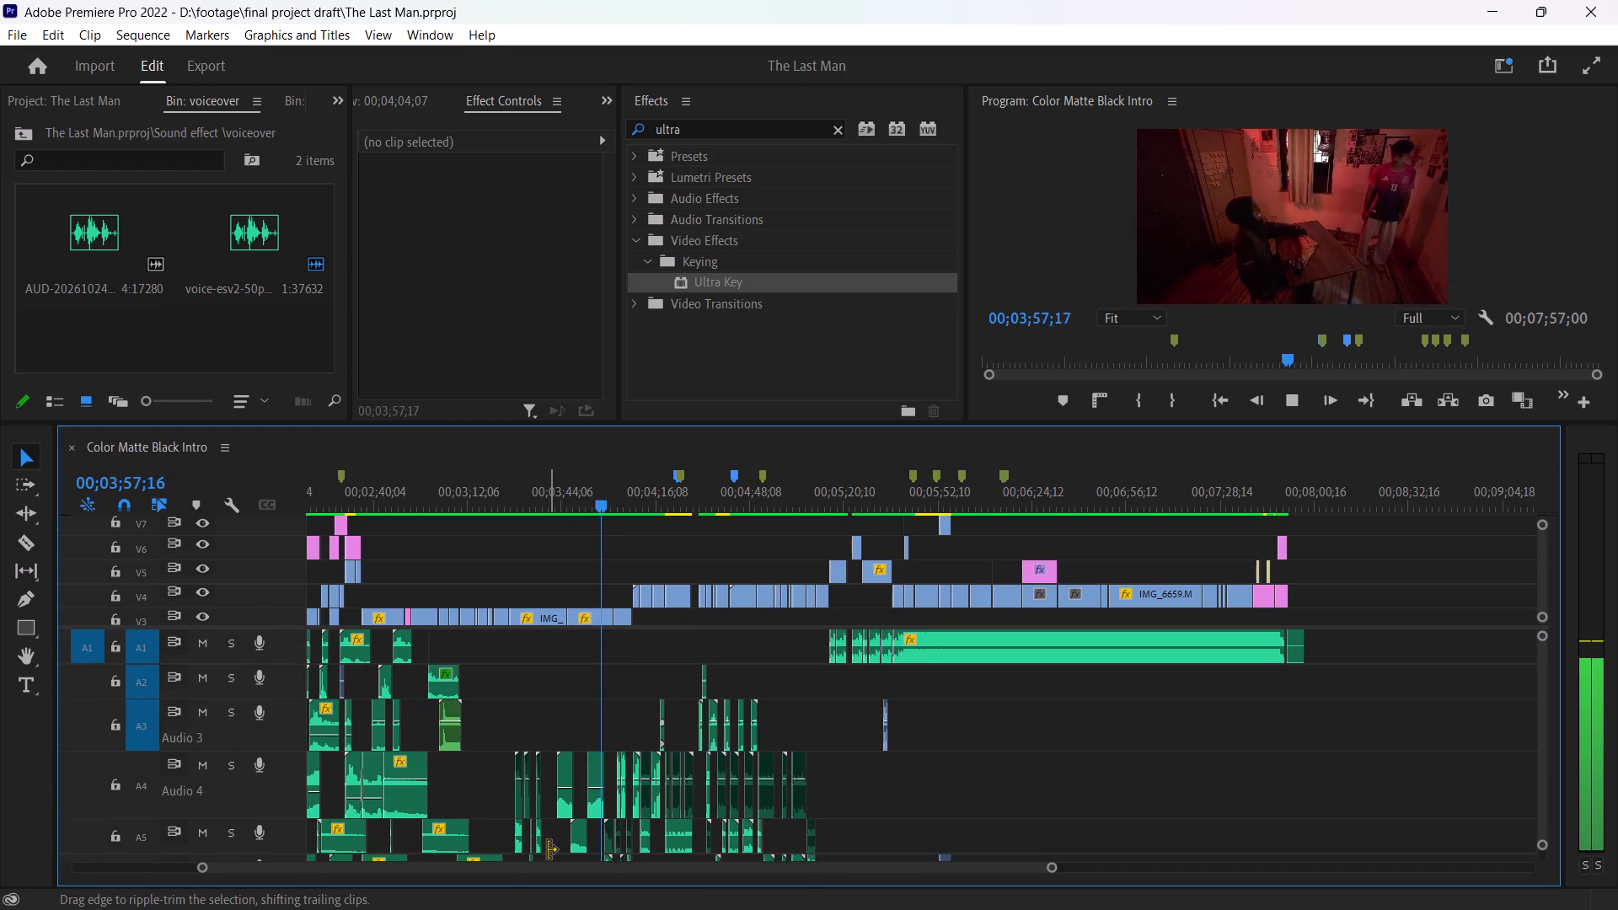
{"action": "scroll", "coordinate": [548, 850], "scroll_direction": "up", "scroll_amount": 1, "text": "ctrl"}
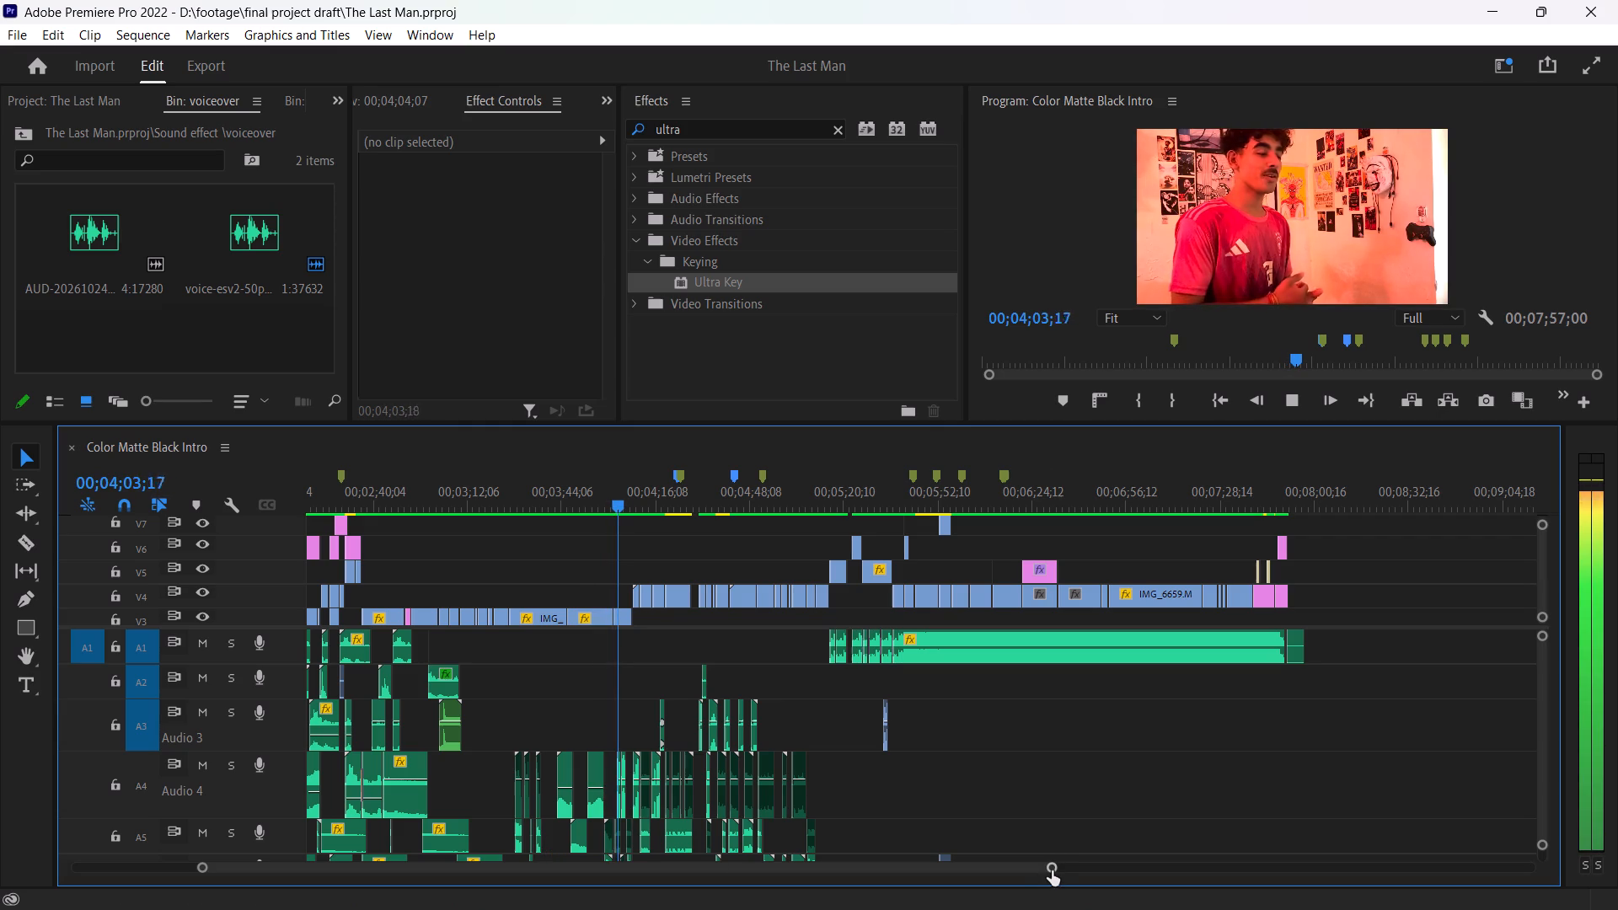
{"action": "key", "text": "space"}
Play the sequence's opening from its start through the title cards and first shot, examining the video and audio tracks.
{"action": "left_click_drag", "start_coordinate": [1051, 870], "coordinate": [933, 878]}
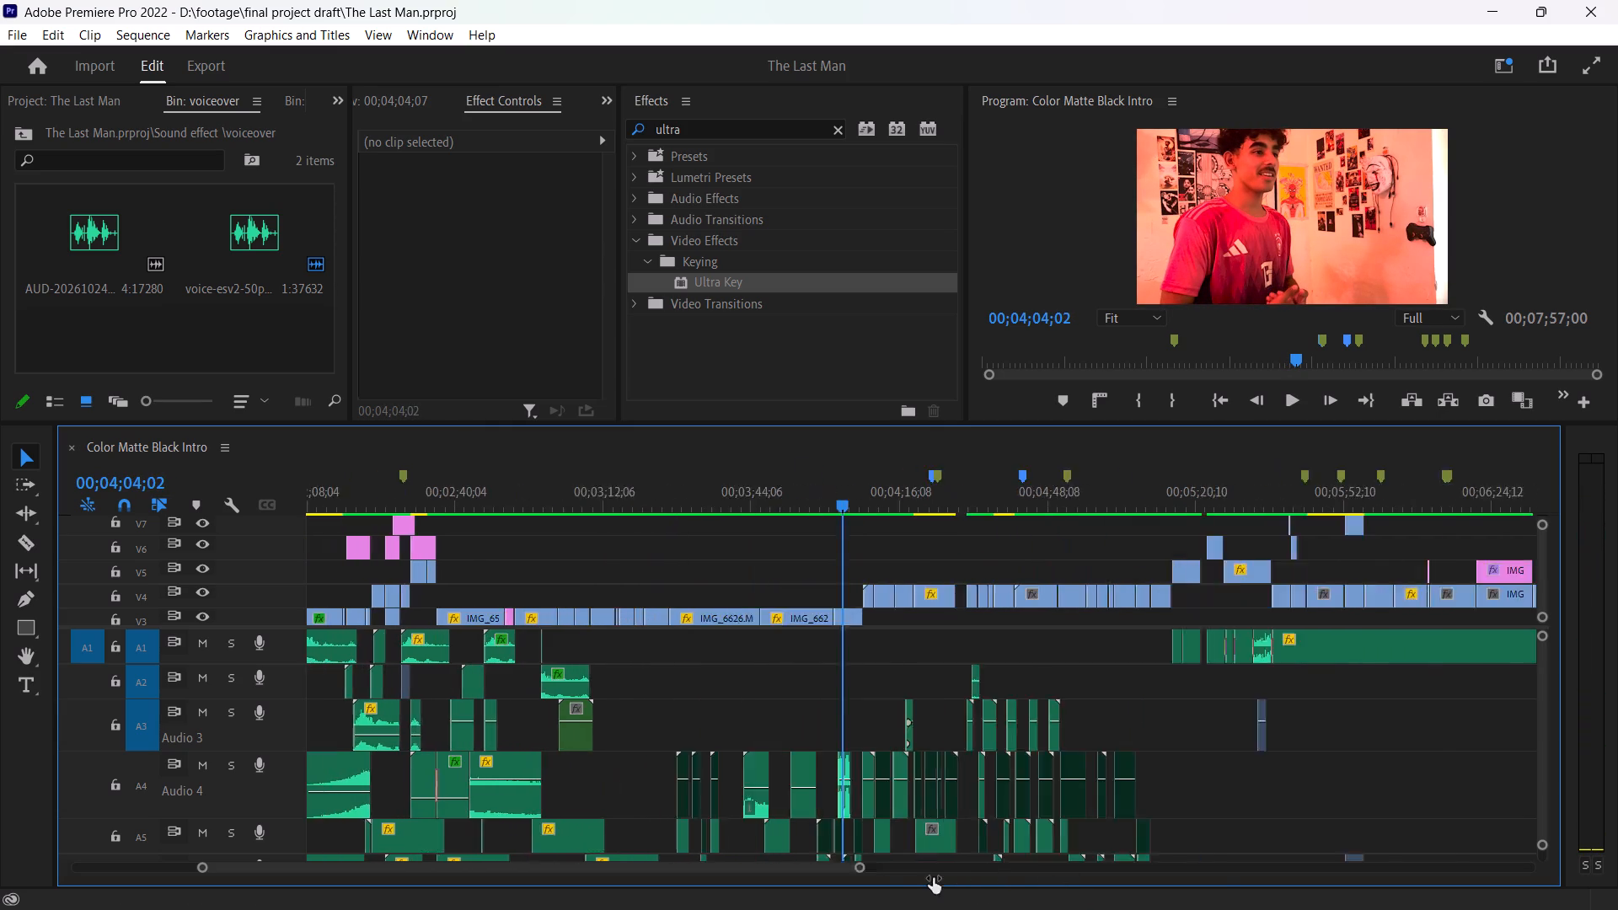
{"action": "left_click_drag", "start_coordinate": [933, 878], "coordinate": [823, 893]}
{"action": "scroll", "coordinate": [862, 799], "scroll_direction": "down", "scroll_amount": 1, "text": "ctrl"}
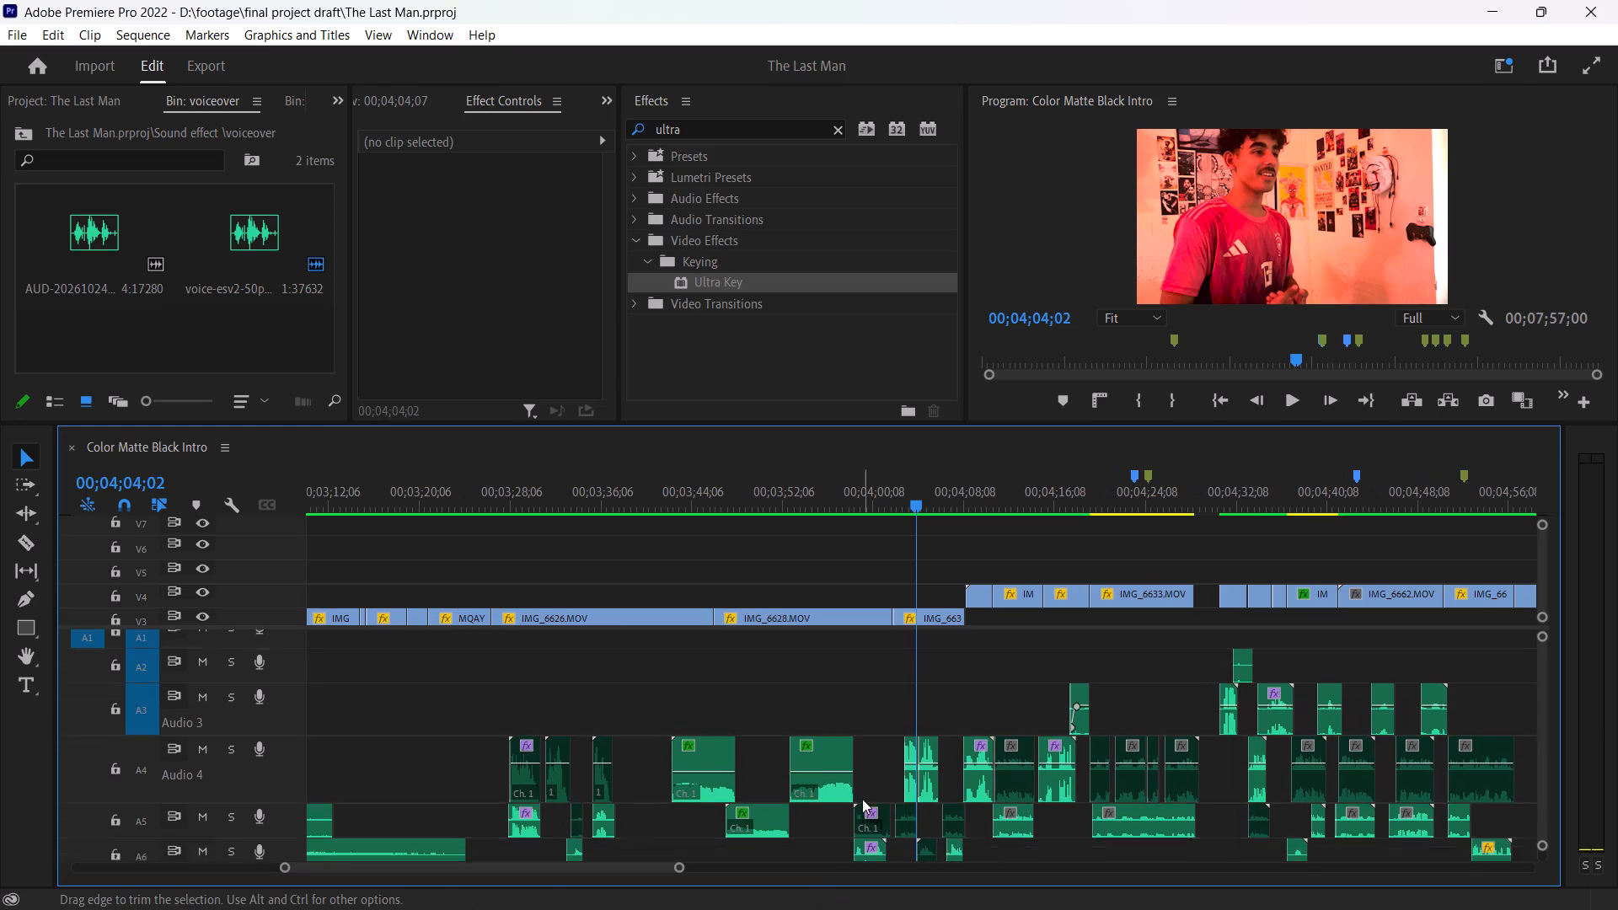
{"action": "scroll", "coordinate": [862, 799], "scroll_direction": "down", "scroll_amount": 1, "text": "ctrl"}
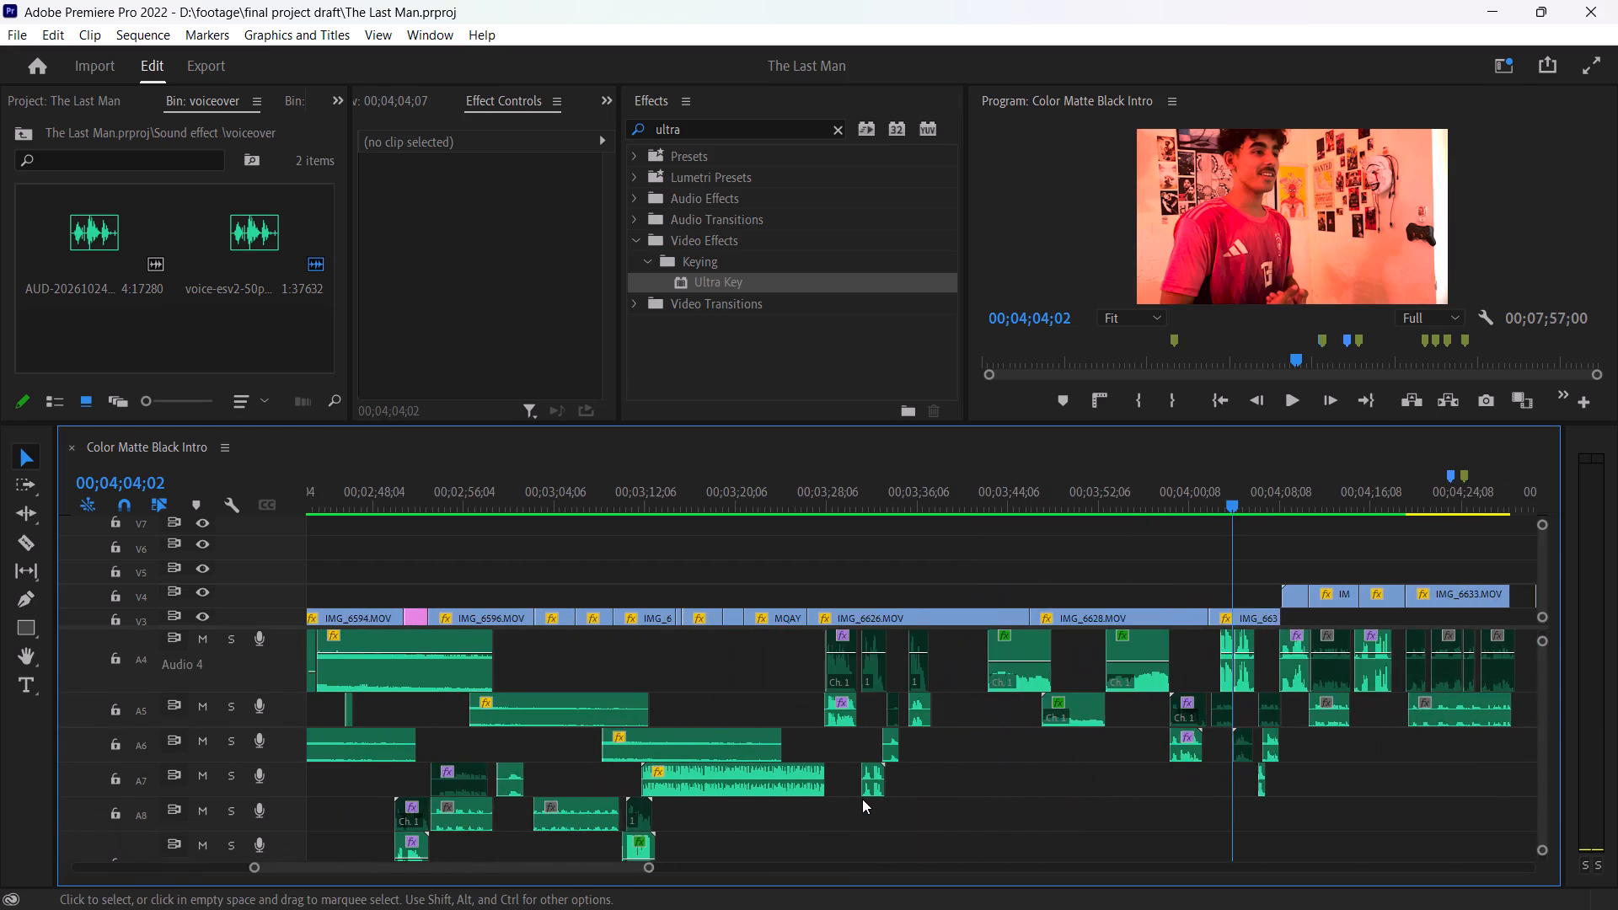
{"action": "scroll", "coordinate": [862, 799], "scroll_direction": "right", "scroll_amount": 10}
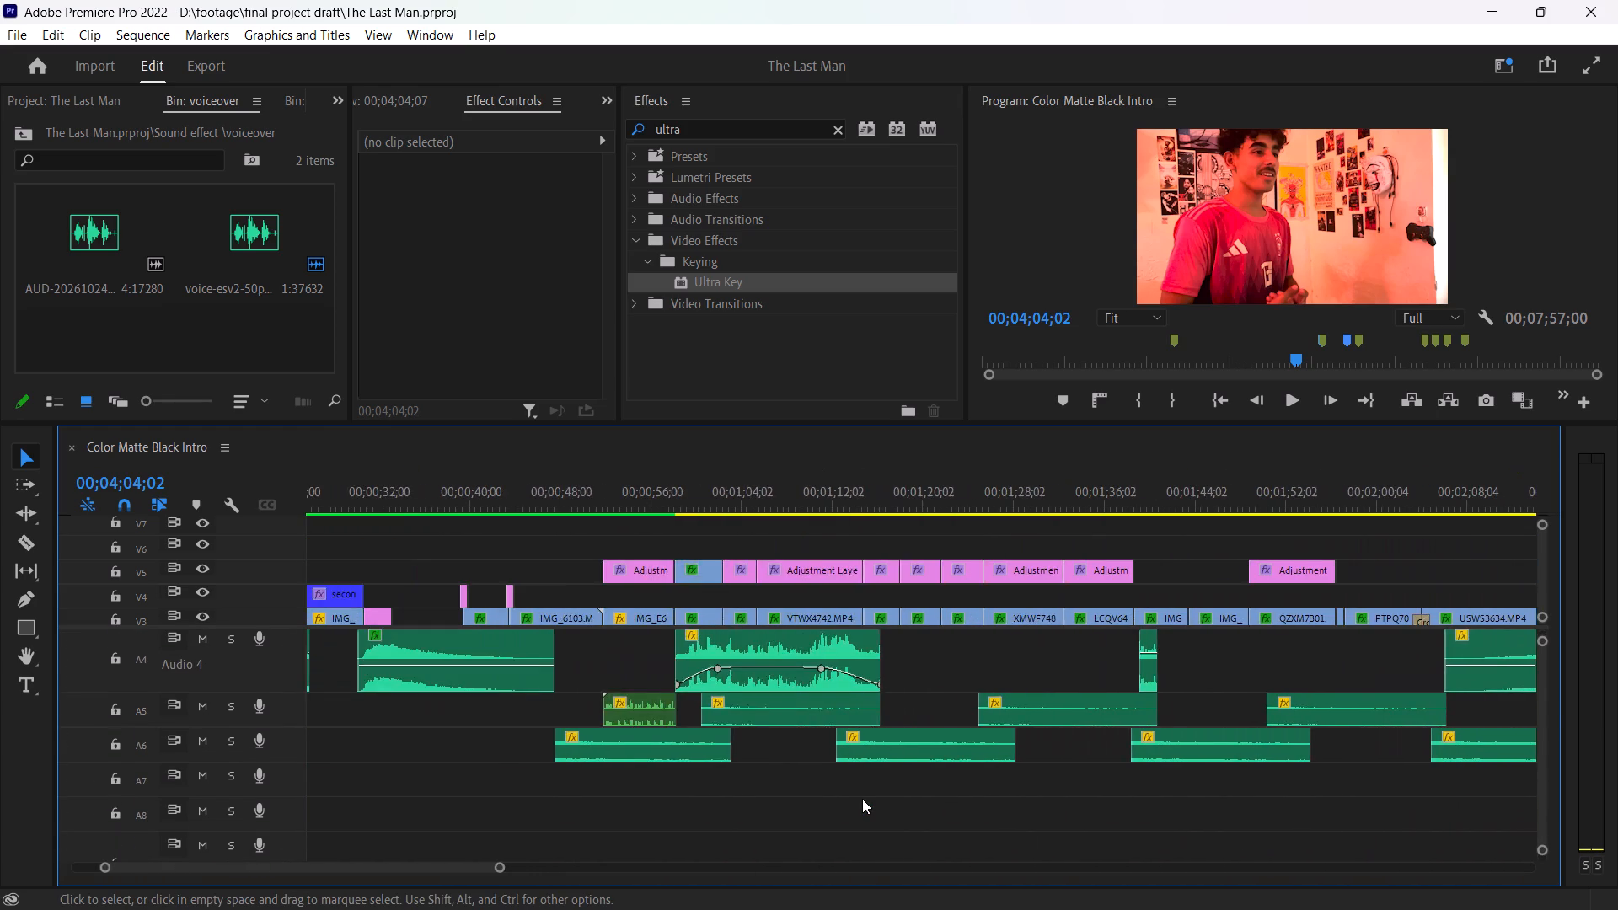
{"action": "scroll", "coordinate": [862, 799], "scroll_direction": "right", "scroll_amount": 2}
{"action": "left_click", "coordinate": [391, 482]}
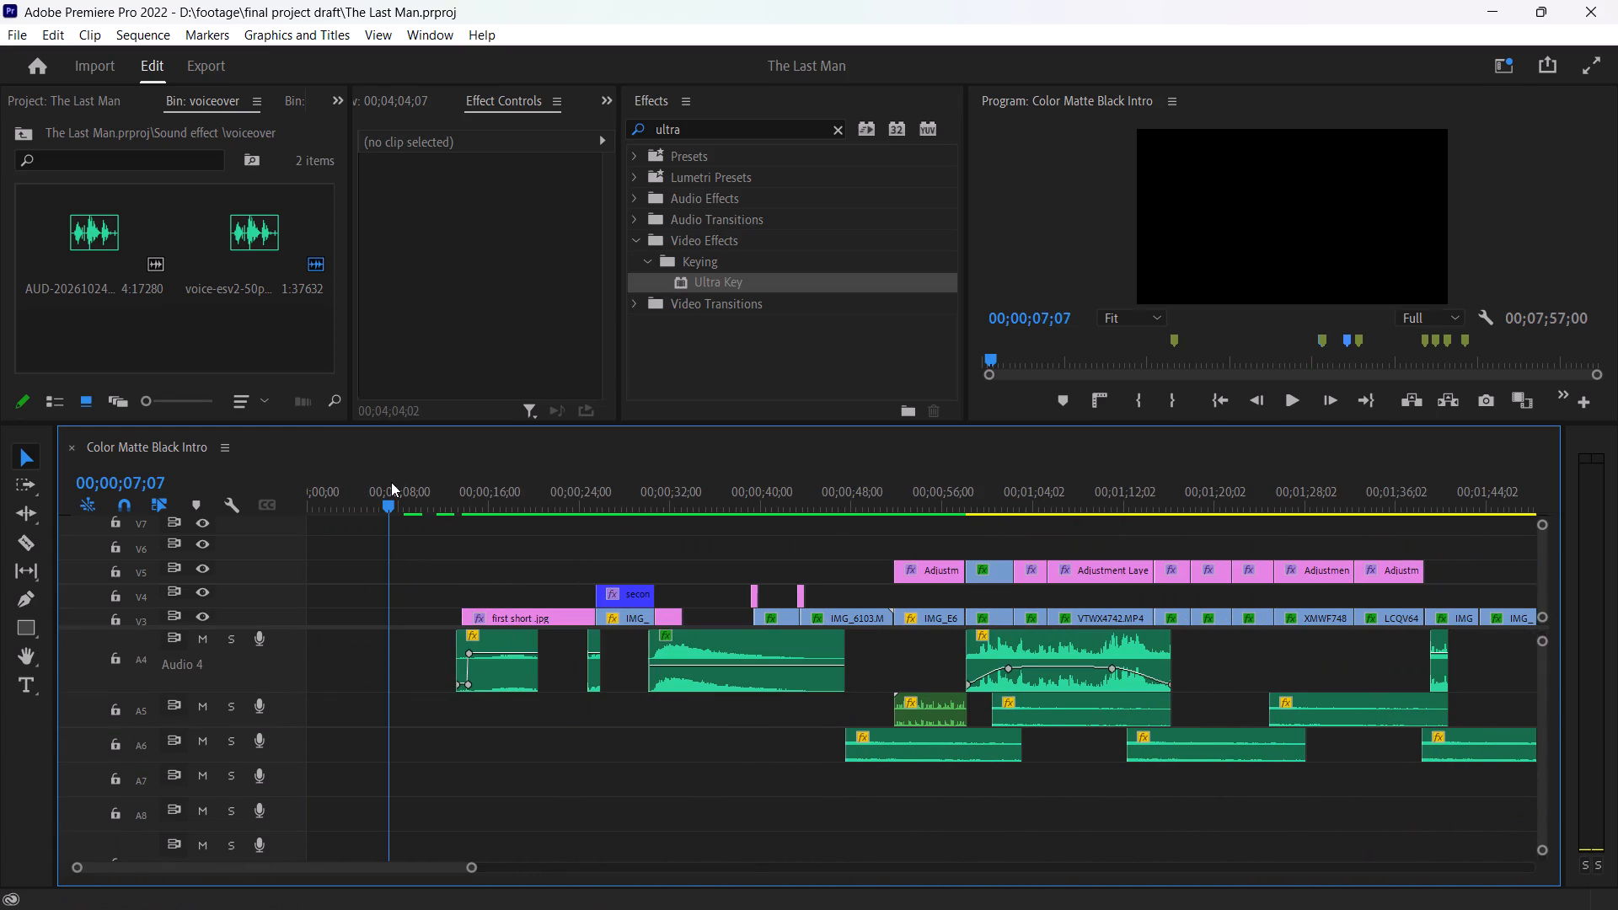
{"action": "left_click_drag", "start_coordinate": [380, 494], "coordinate": [448, 495]}
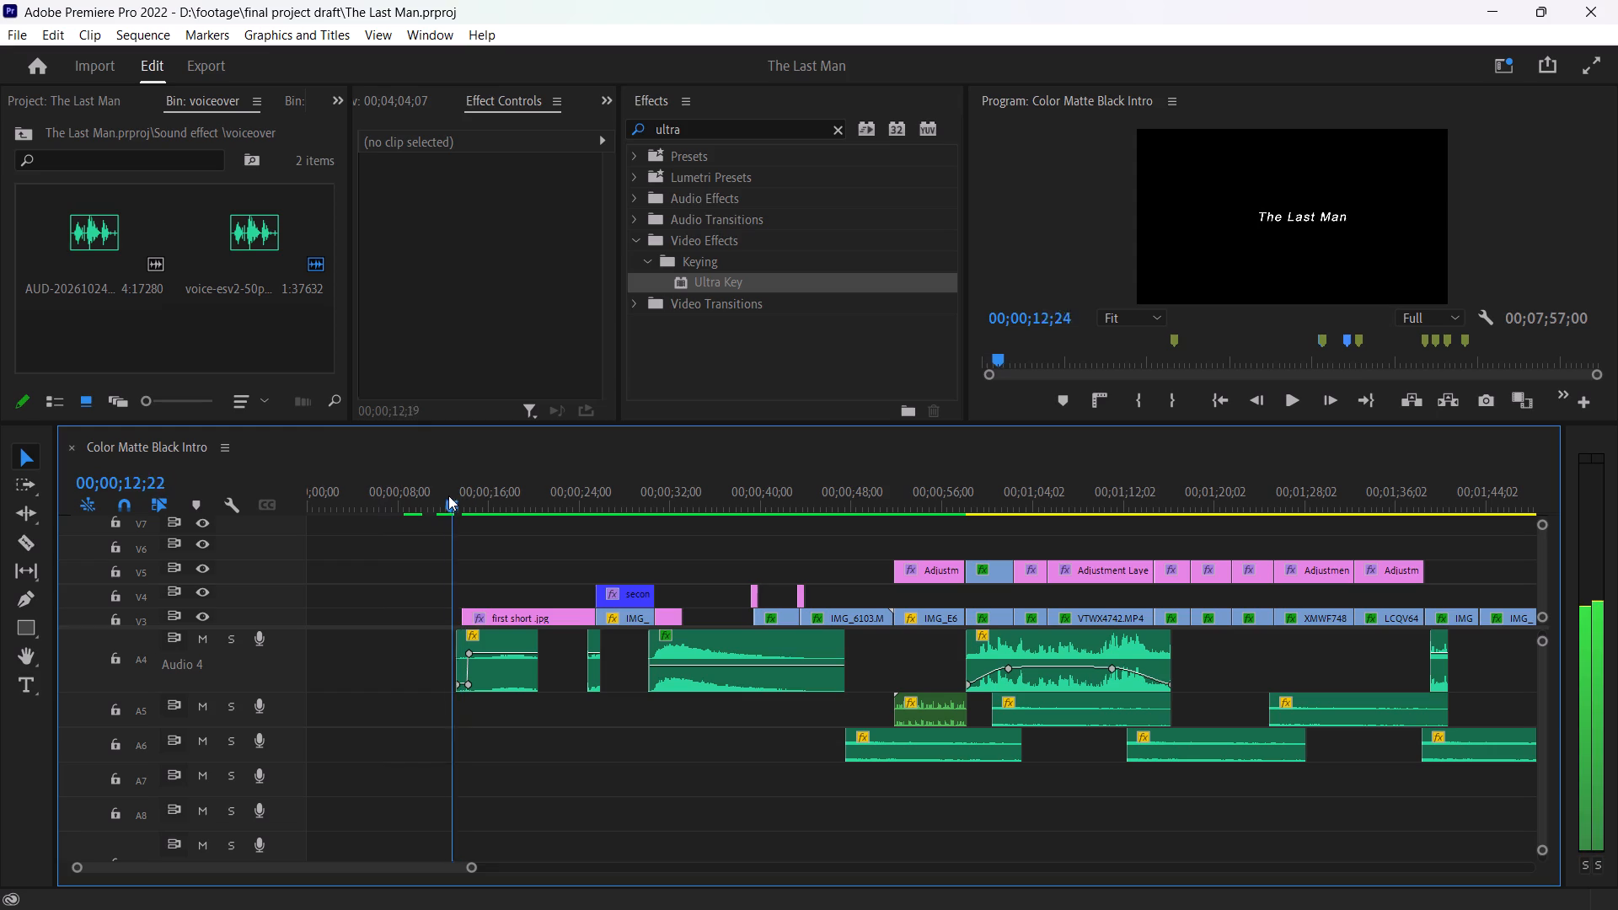
{"action": "left_click_drag", "start_coordinate": [448, 495], "coordinate": [262, 493]}
{"action": "key", "text": "space"}
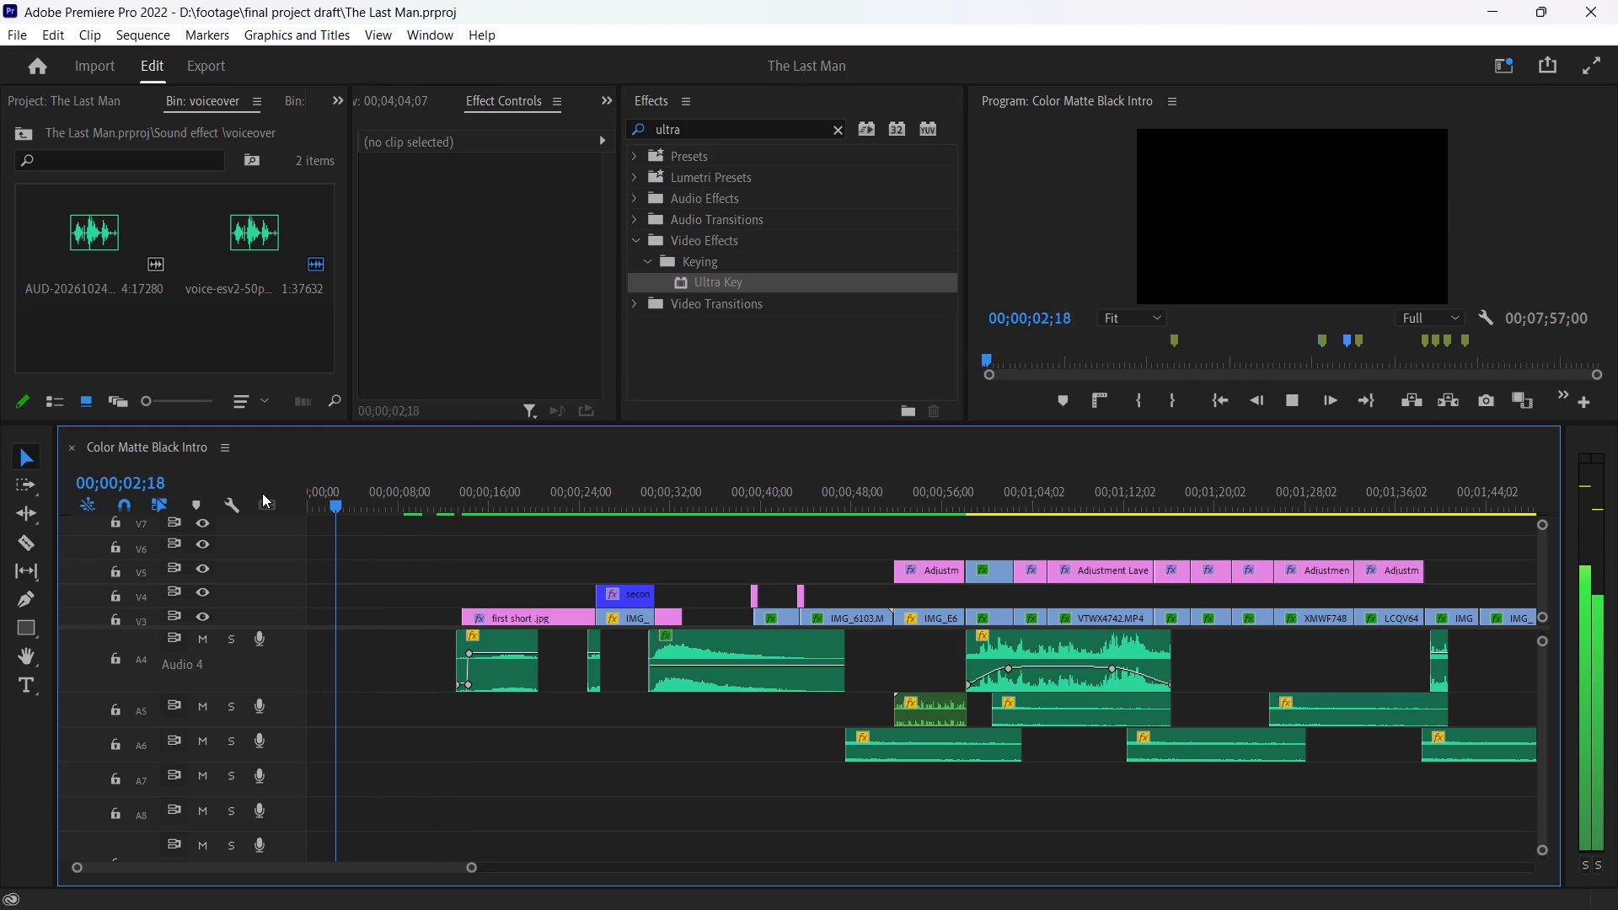
{"action": "scroll", "coordinate": [372, 621], "scroll_direction": "up", "scroll_amount": 1, "text": "ctrl"}
{"action": "scroll", "coordinate": [372, 621], "scroll_direction": "down", "scroll_amount": 1, "text": "ctrl"}
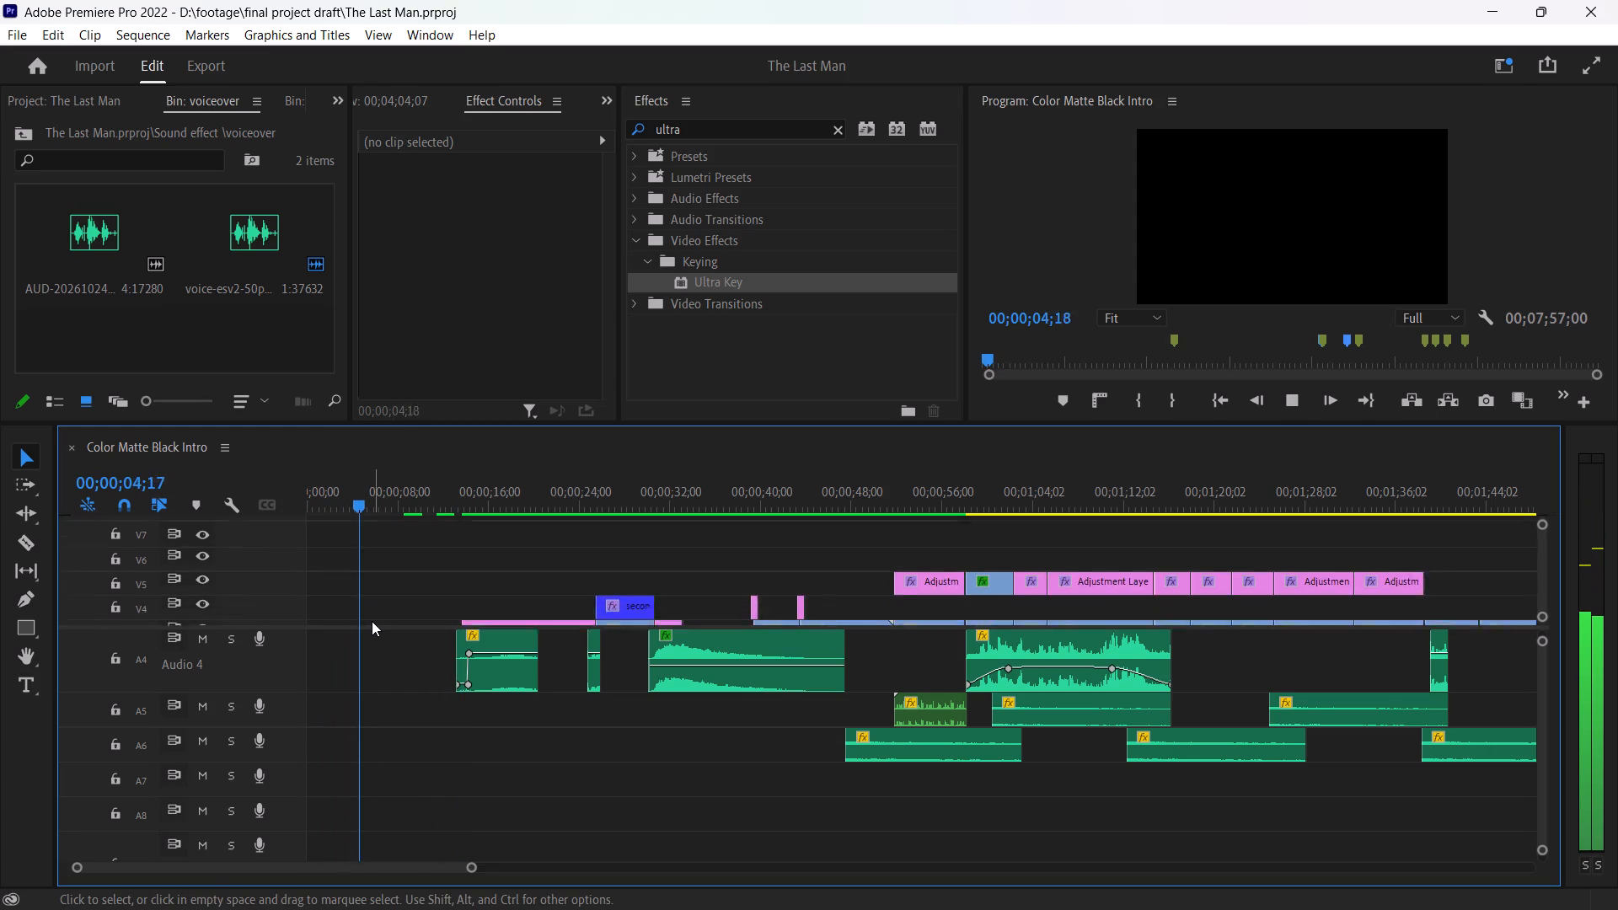
{"action": "scroll", "coordinate": [372, 621], "scroll_direction": "down", "scroll_amount": 1, "text": "ctrl"}
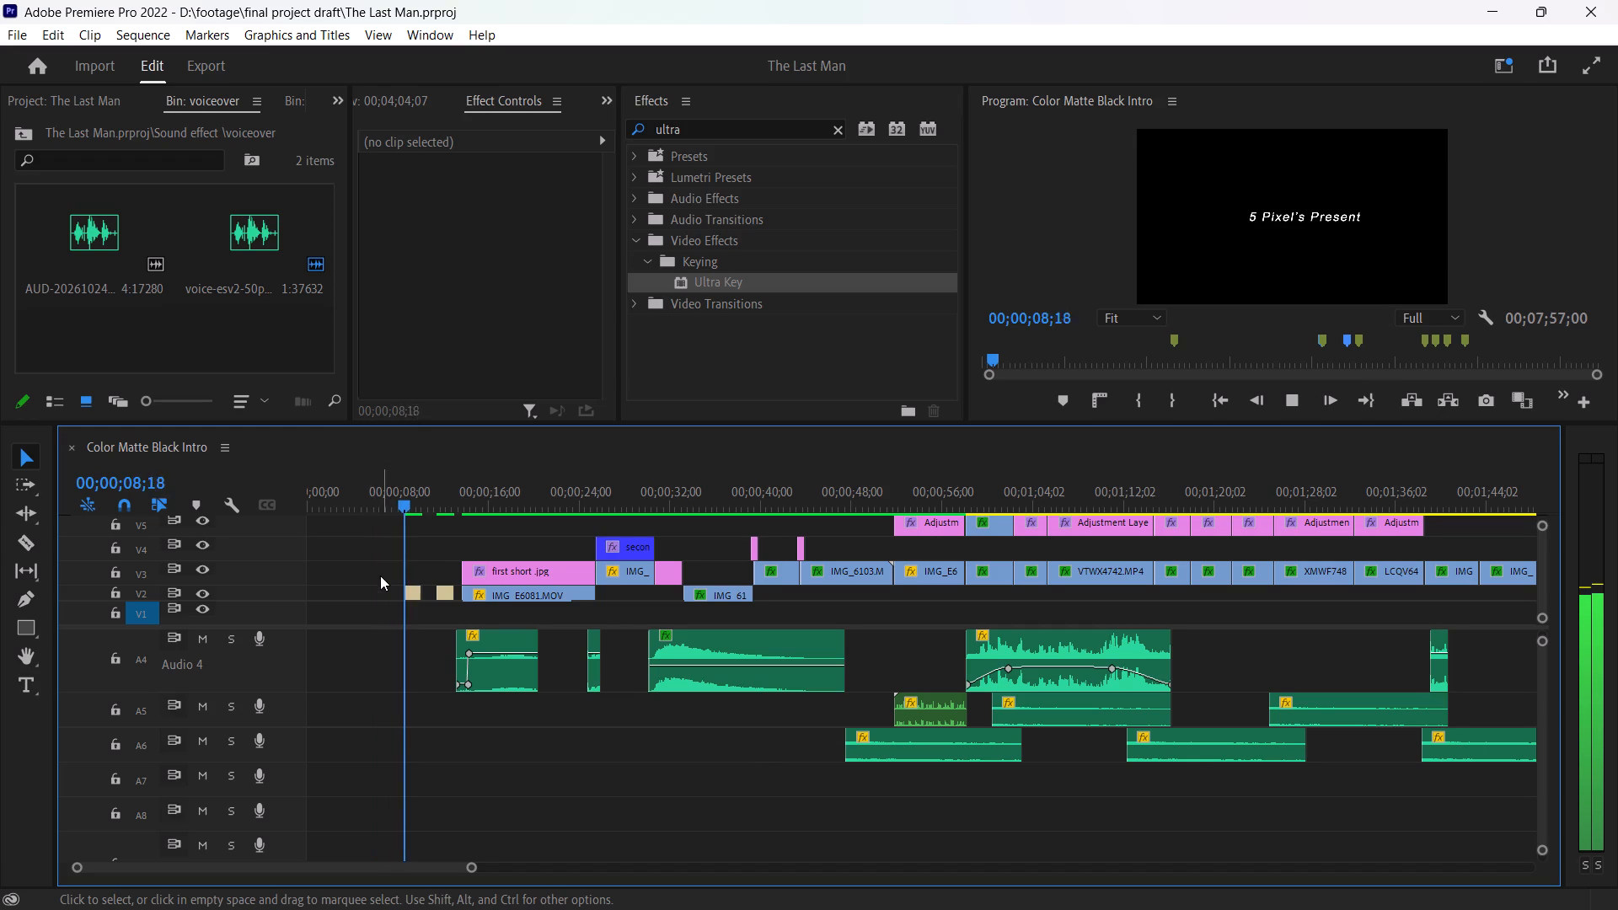
{"action": "scroll", "coordinate": [380, 575], "scroll_direction": "down", "scroll_amount": 1}
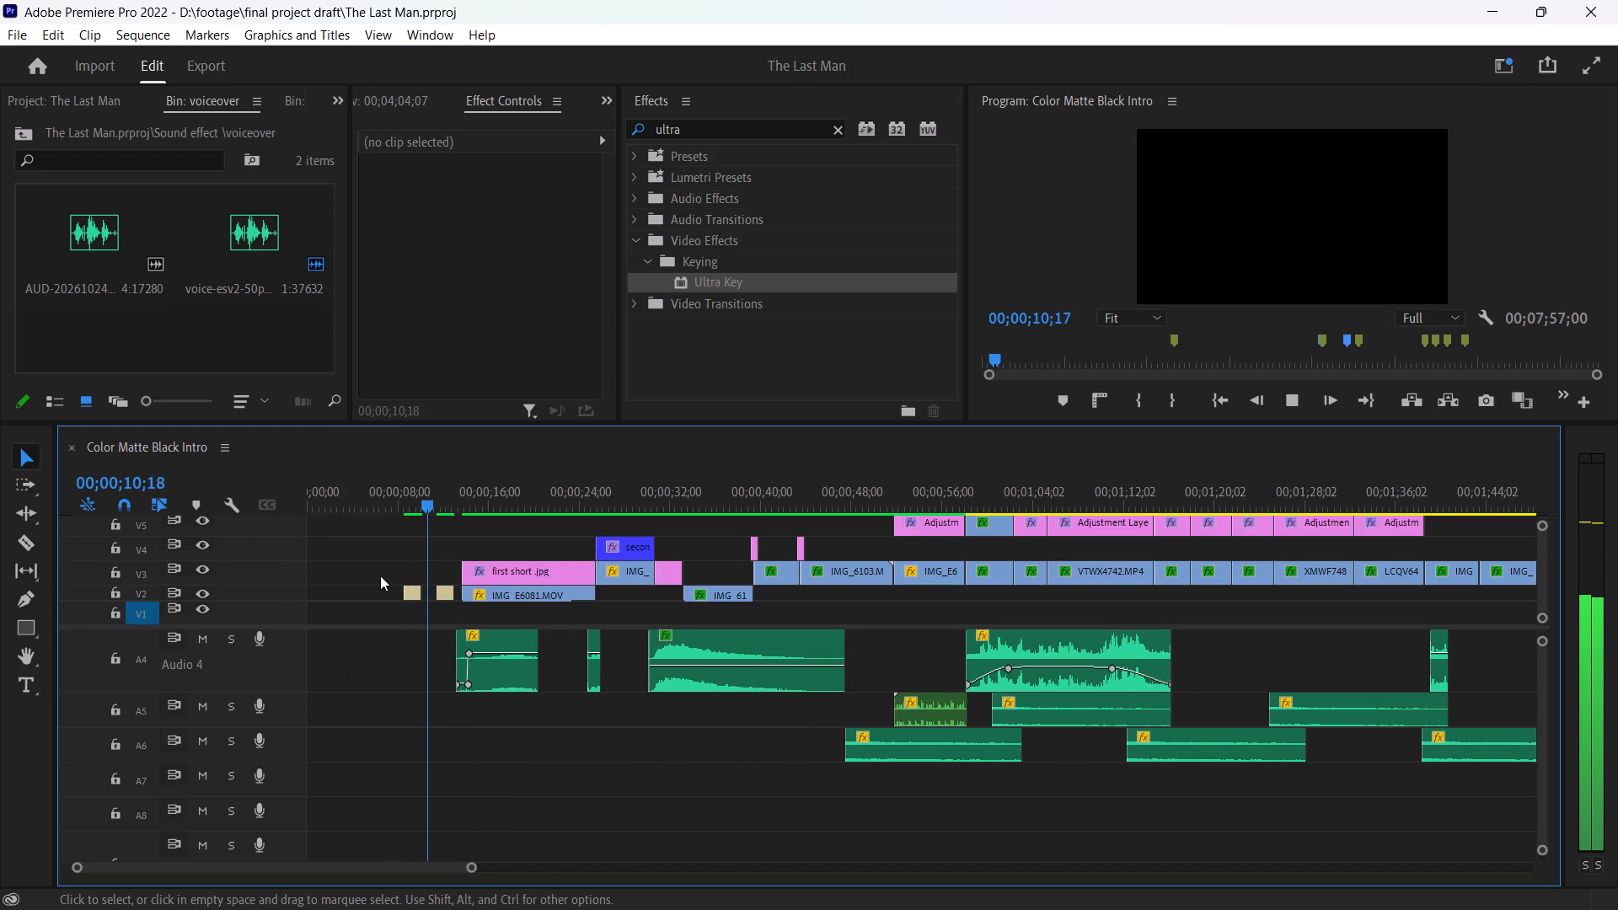
{"action": "scroll", "coordinate": [380, 575], "scroll_direction": "right", "scroll_amount": 2}
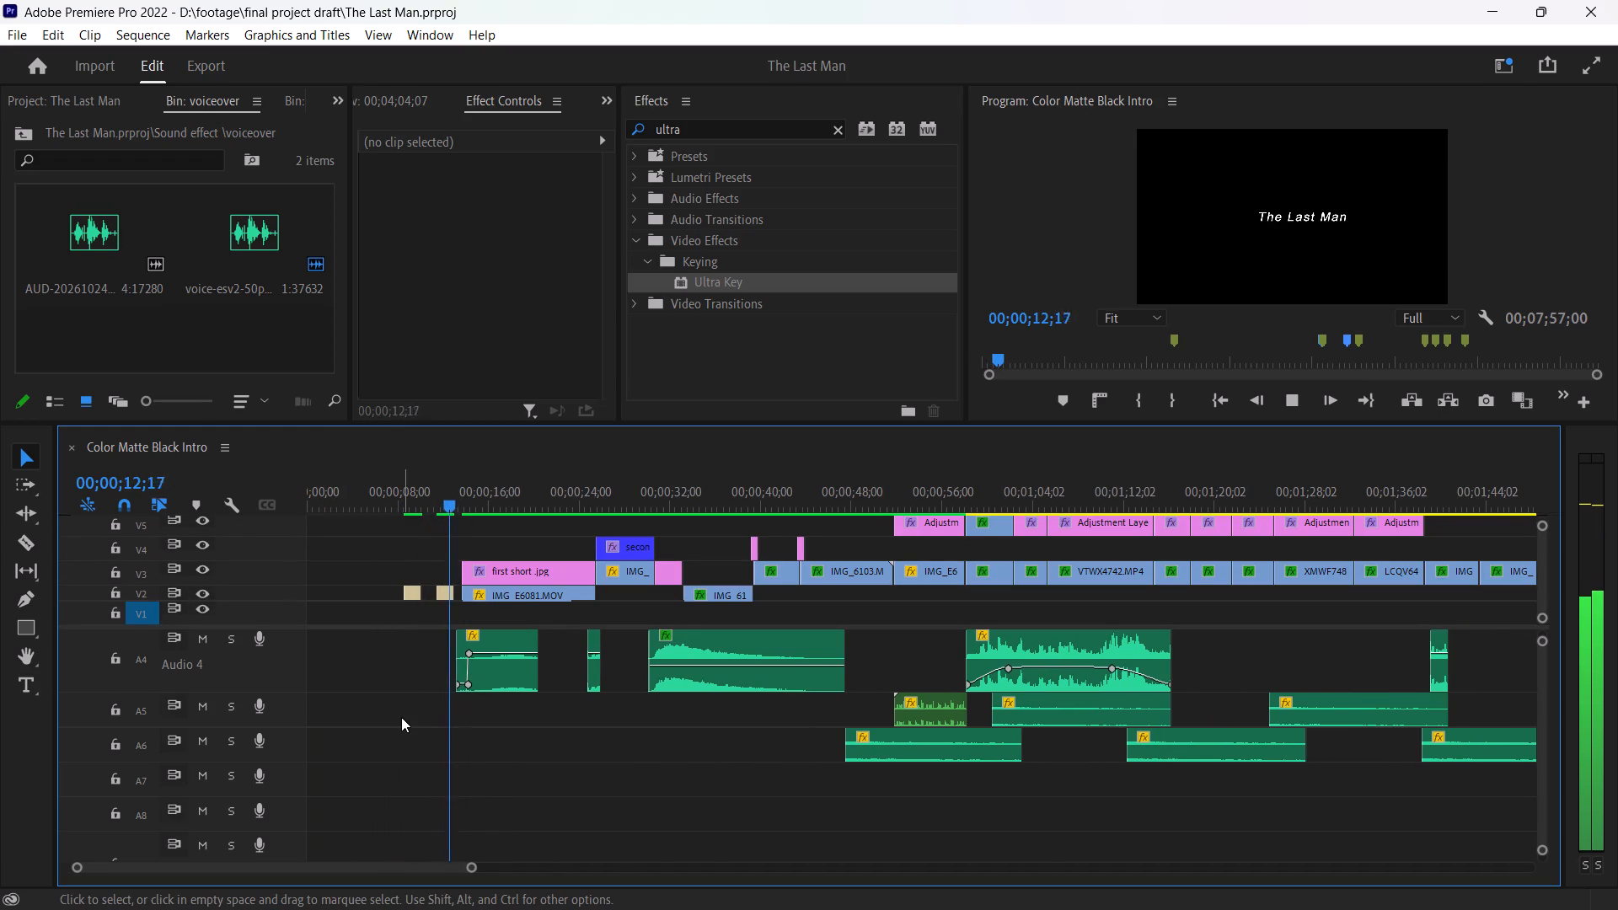
{"action": "scroll", "coordinate": [401, 717], "scroll_direction": "up", "scroll_amount": 4, "text": "ctrl"}
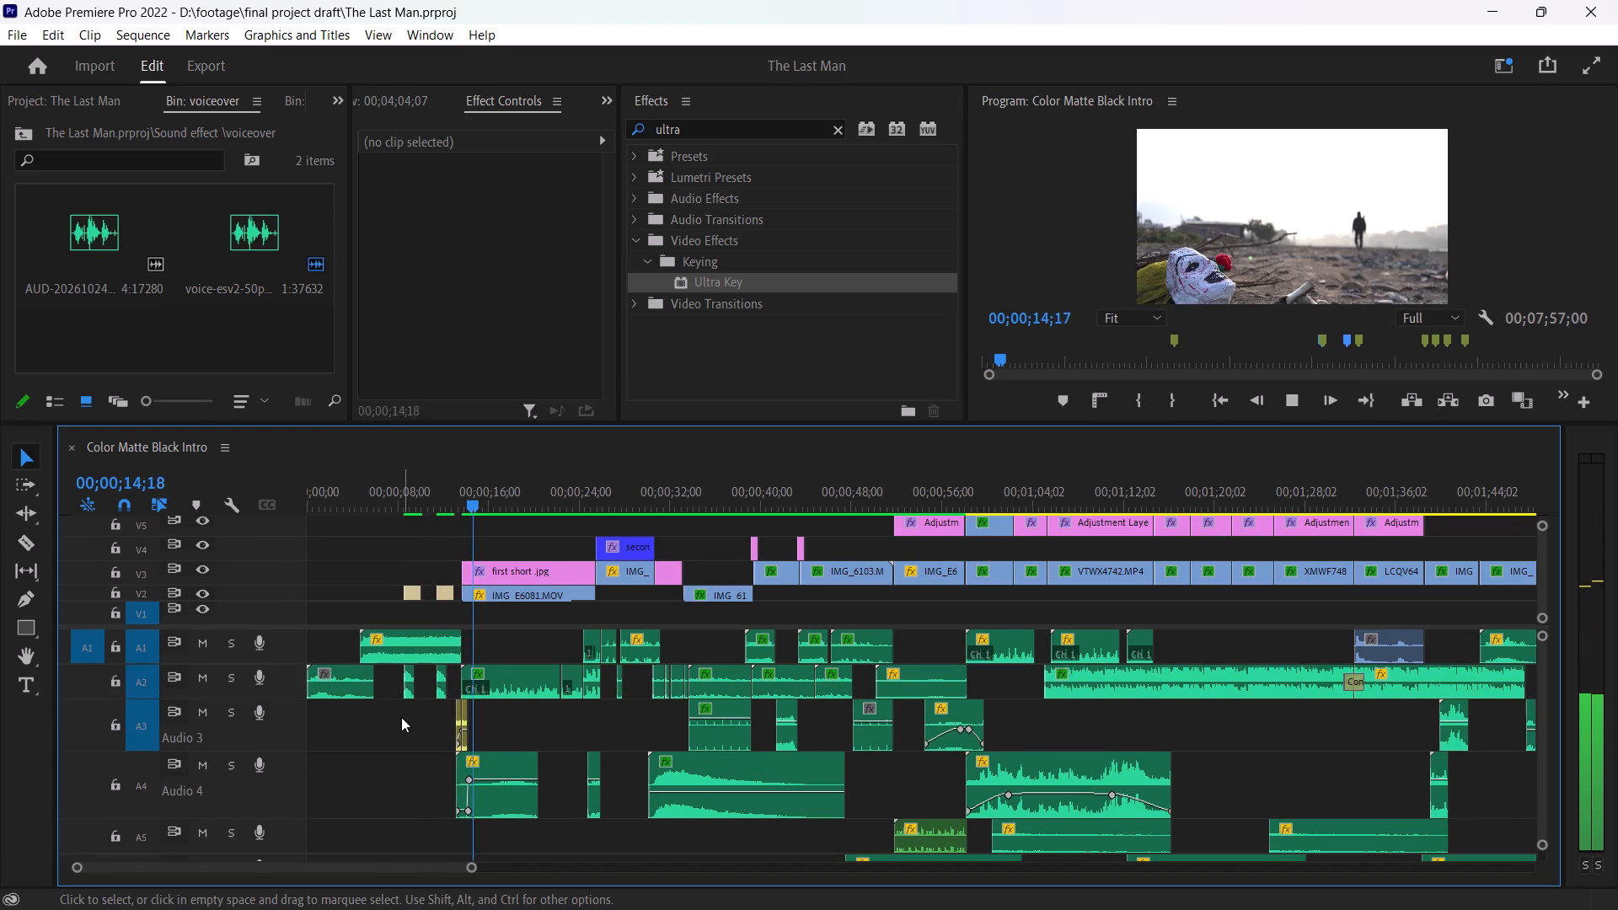
{"action": "scroll", "coordinate": [452, 560], "scroll_direction": "down", "scroll_amount": 2, "text": "ctrl"}
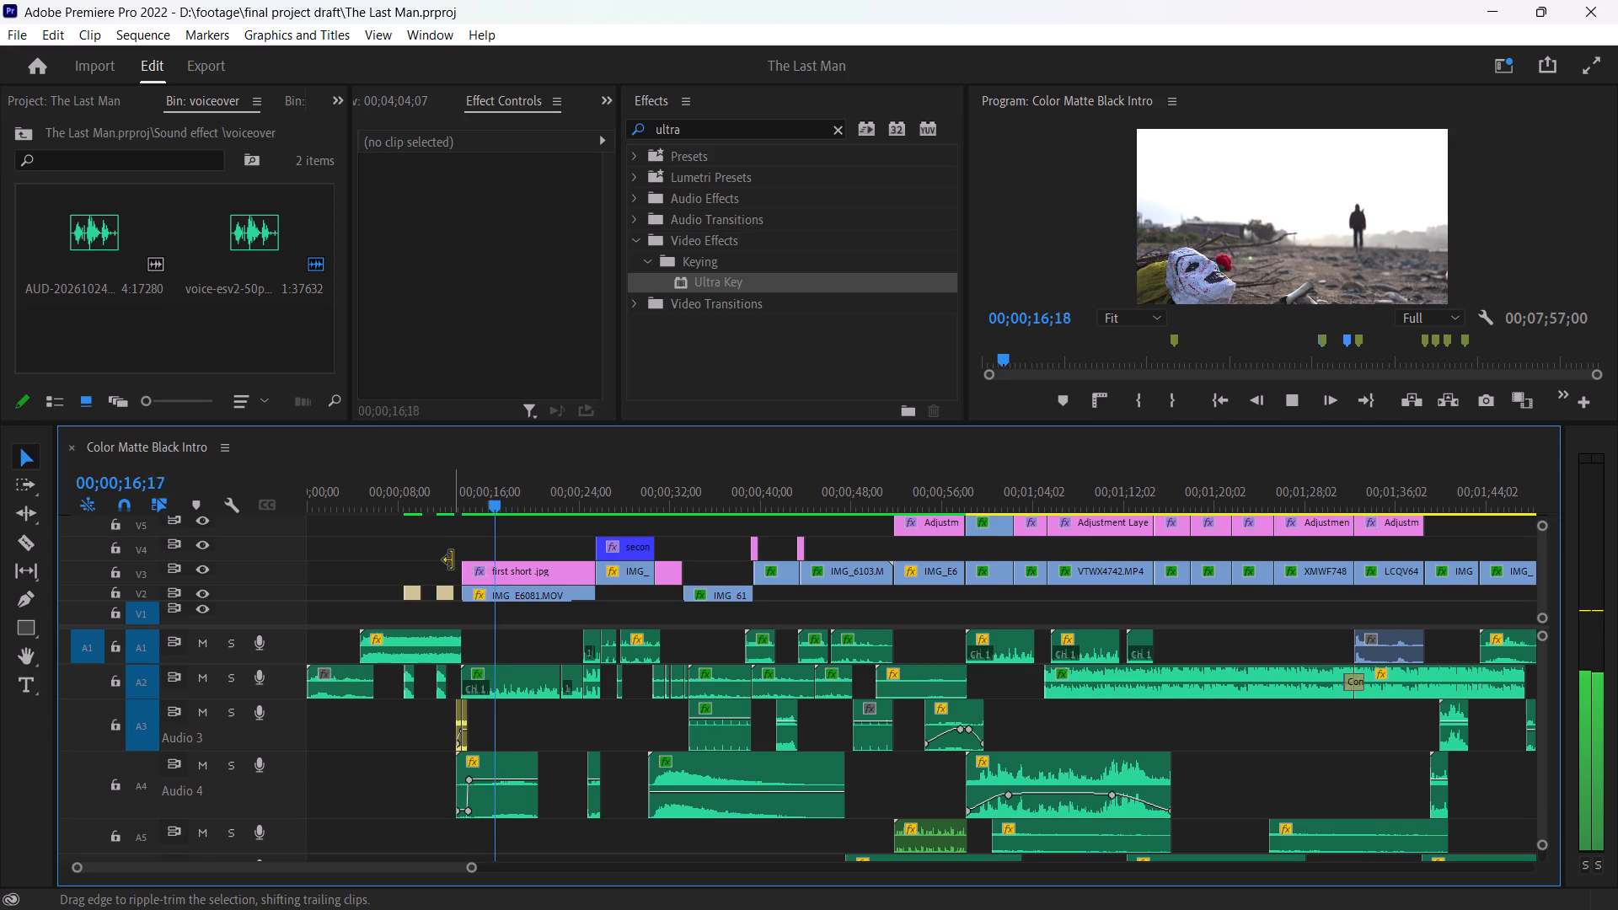
{"action": "scroll", "coordinate": [452, 560], "scroll_direction": "down", "scroll_amount": 2, "text": "ctrl"}
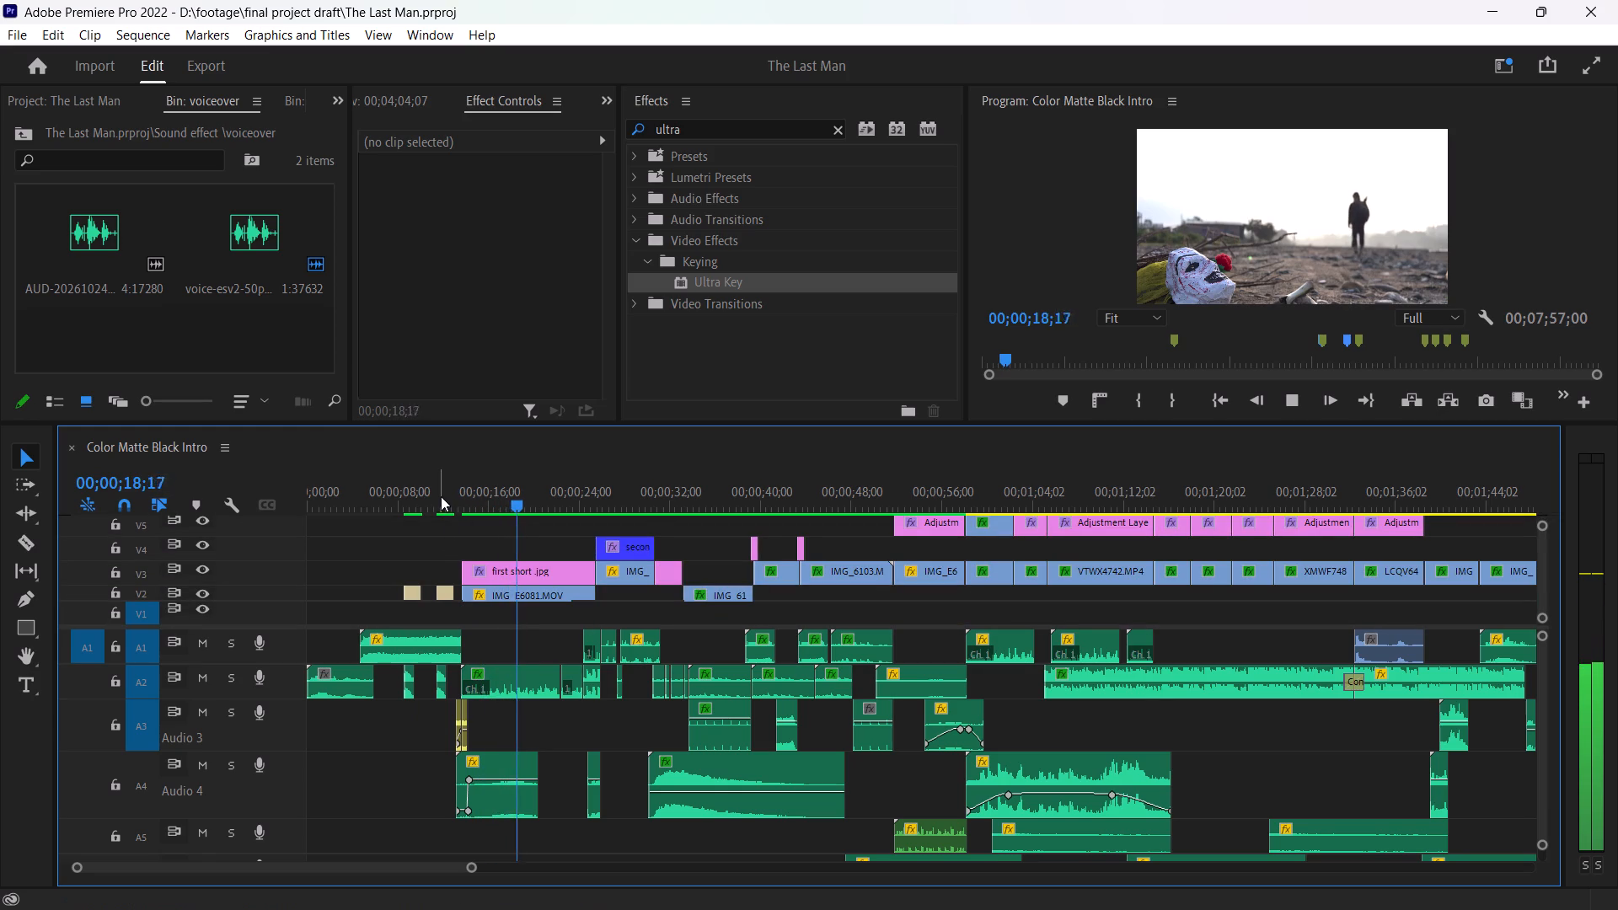
{"action": "key", "text": "space"}
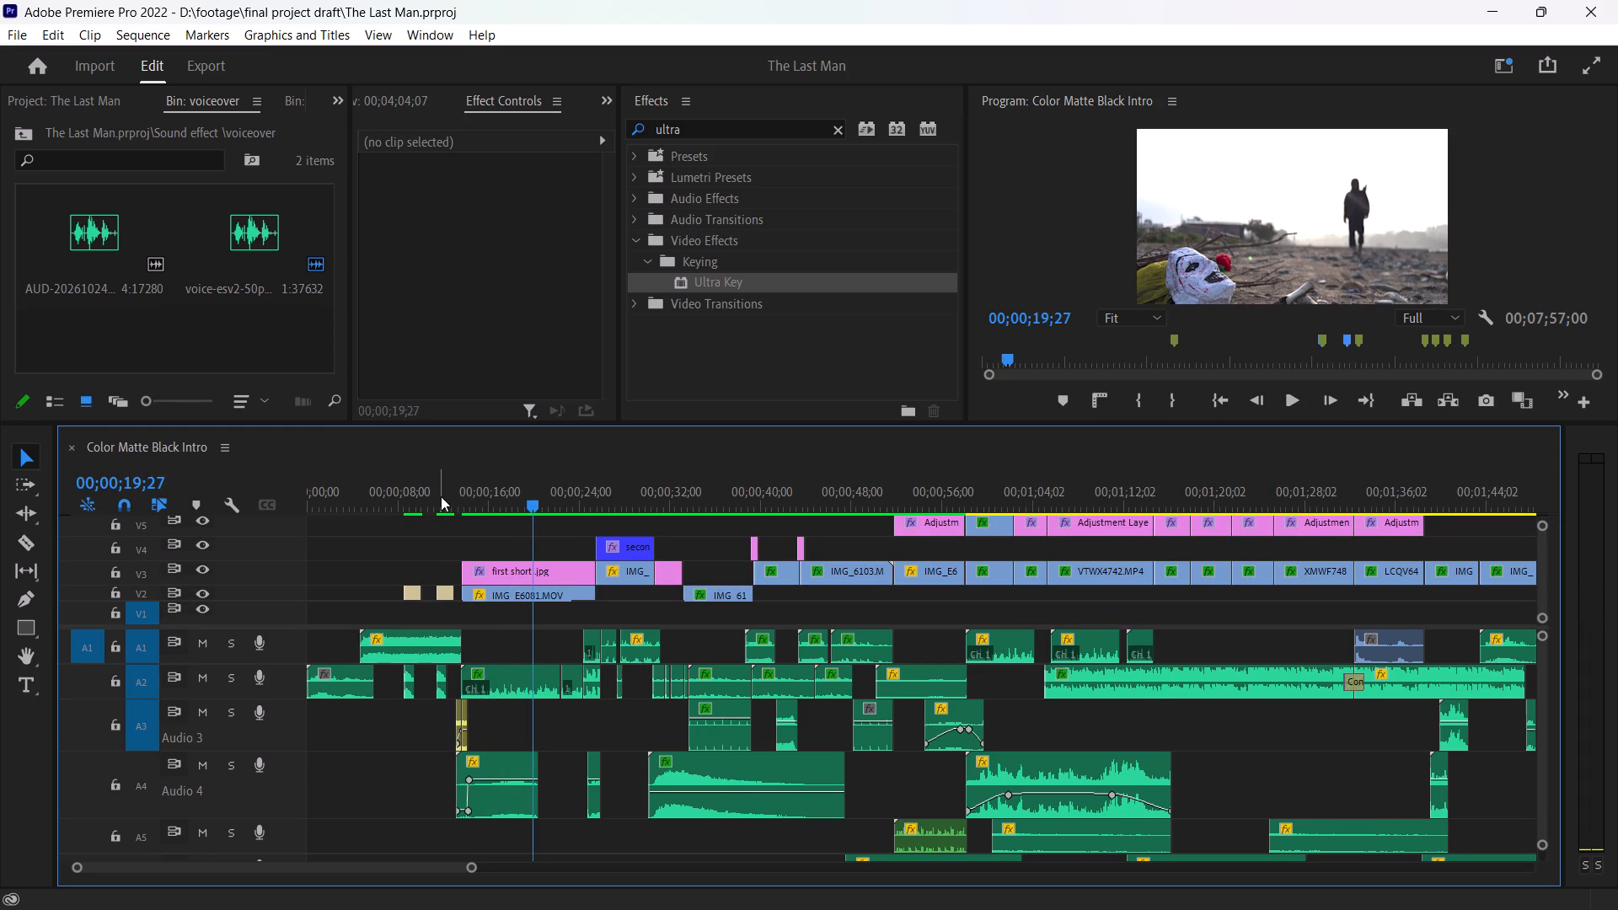
Save the project.
{"action": "key", "text": "ctrl+s"}
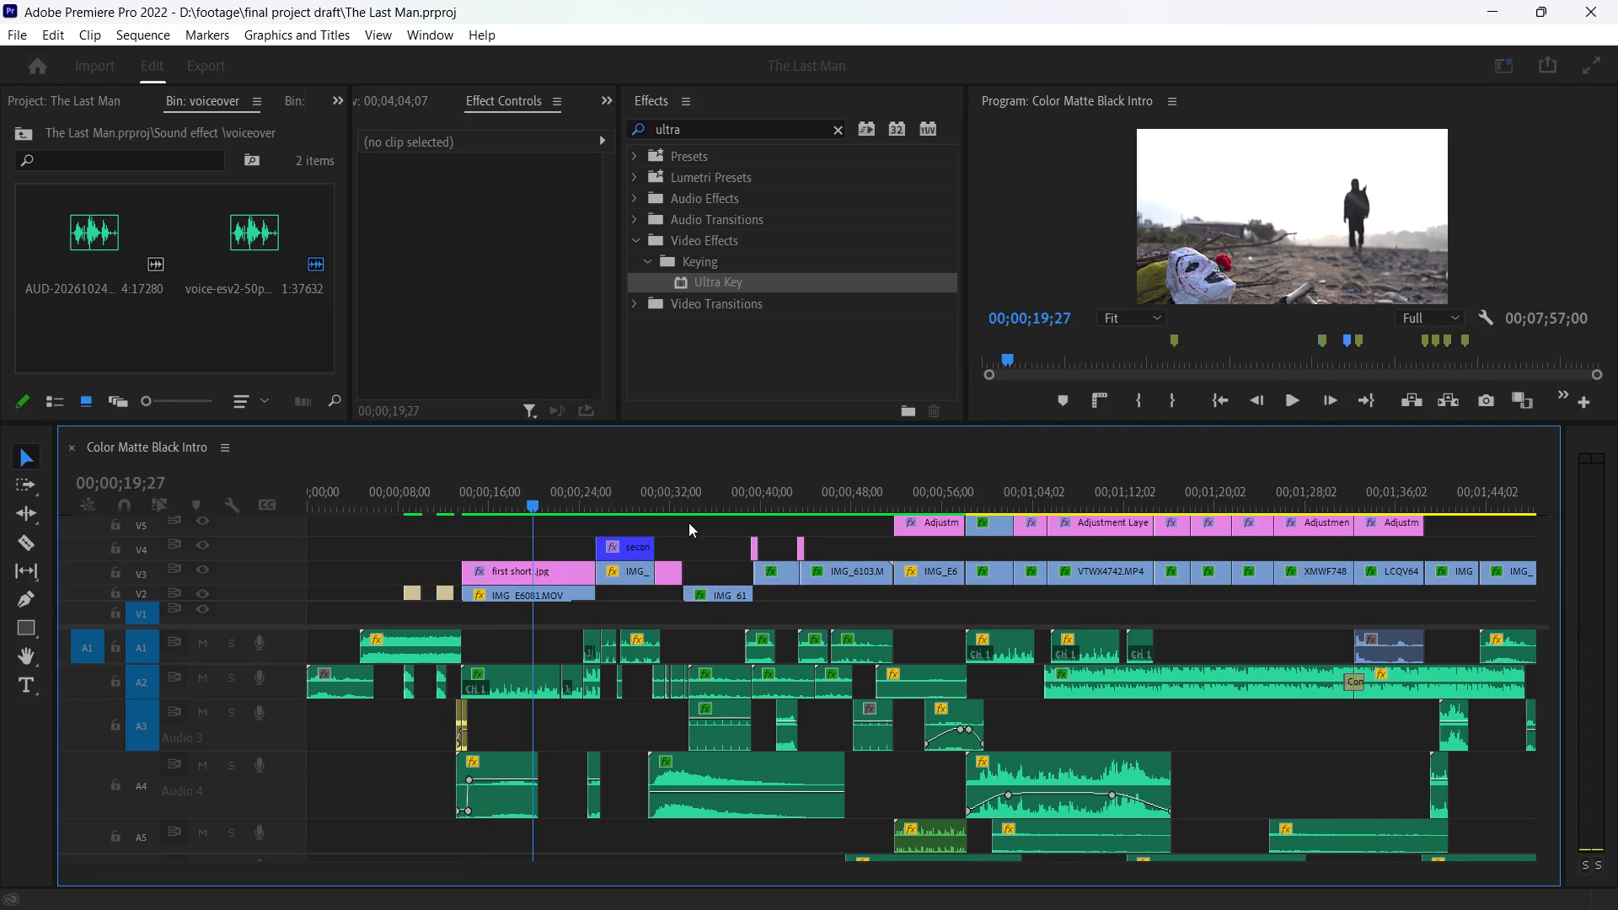
Review the sequence from about 00;00;28 to 00;01;06, and the masked-figure shot in IMG_6596.MOV between about 00;02;54 and 00;03;01.
{"action": "left_click", "coordinate": [639, 497]}
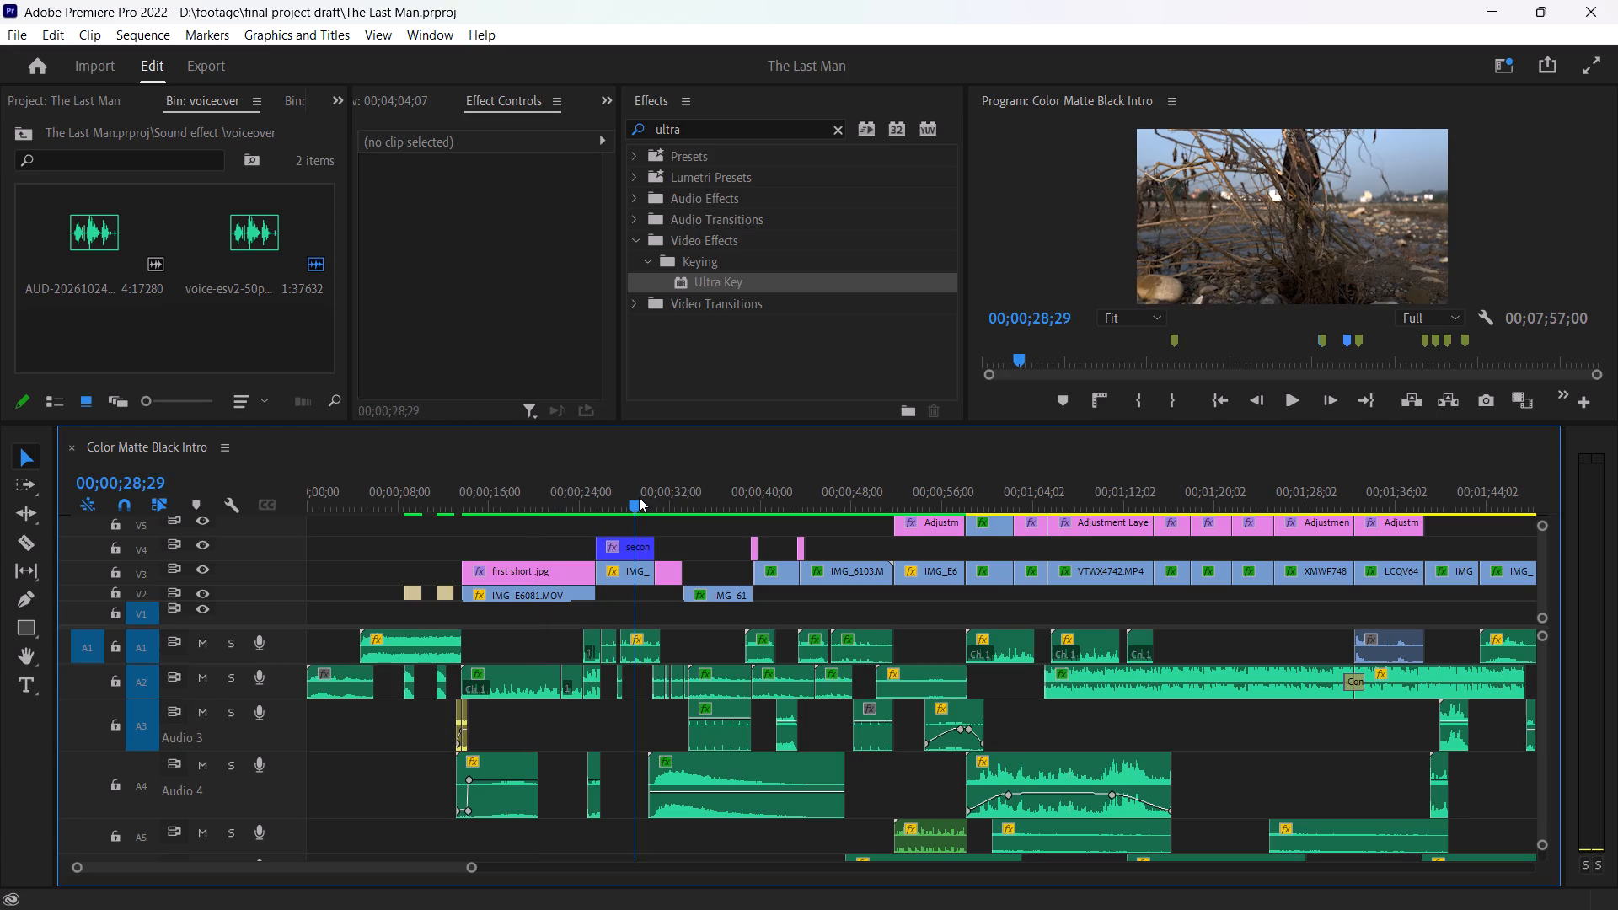
{"action": "left_click_drag", "start_coordinate": [630, 506], "coordinate": [1050, 536]}
{"action": "scroll", "coordinate": [1050, 536], "scroll_direction": "left", "scroll_amount": 1}
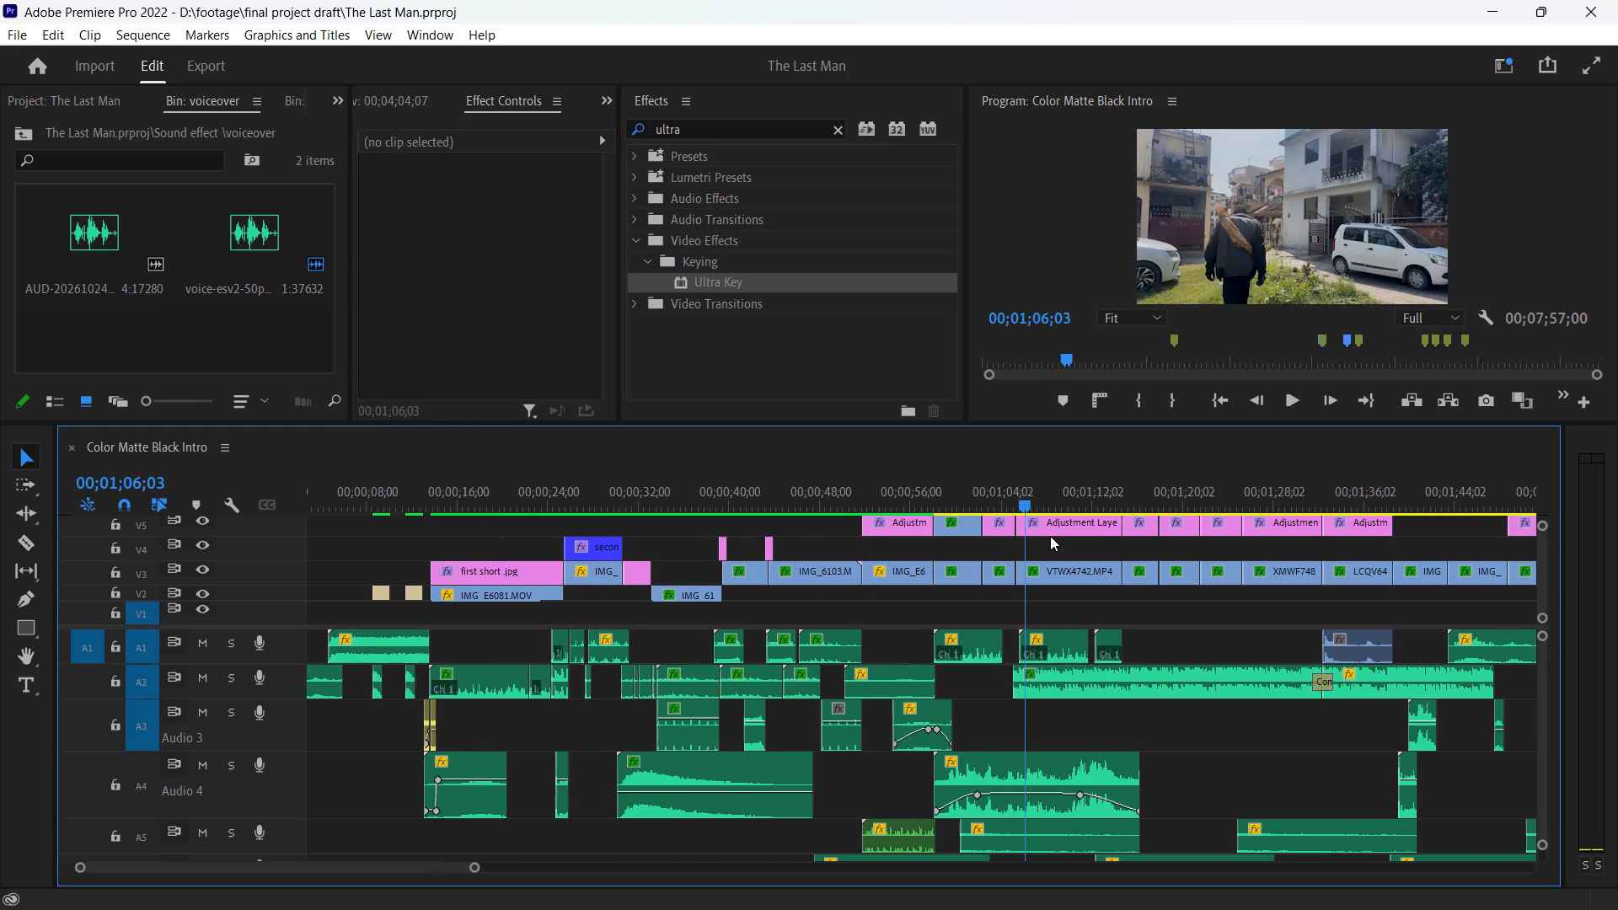
{"action": "scroll", "coordinate": [1050, 536], "scroll_direction": "left", "scroll_amount": 3}
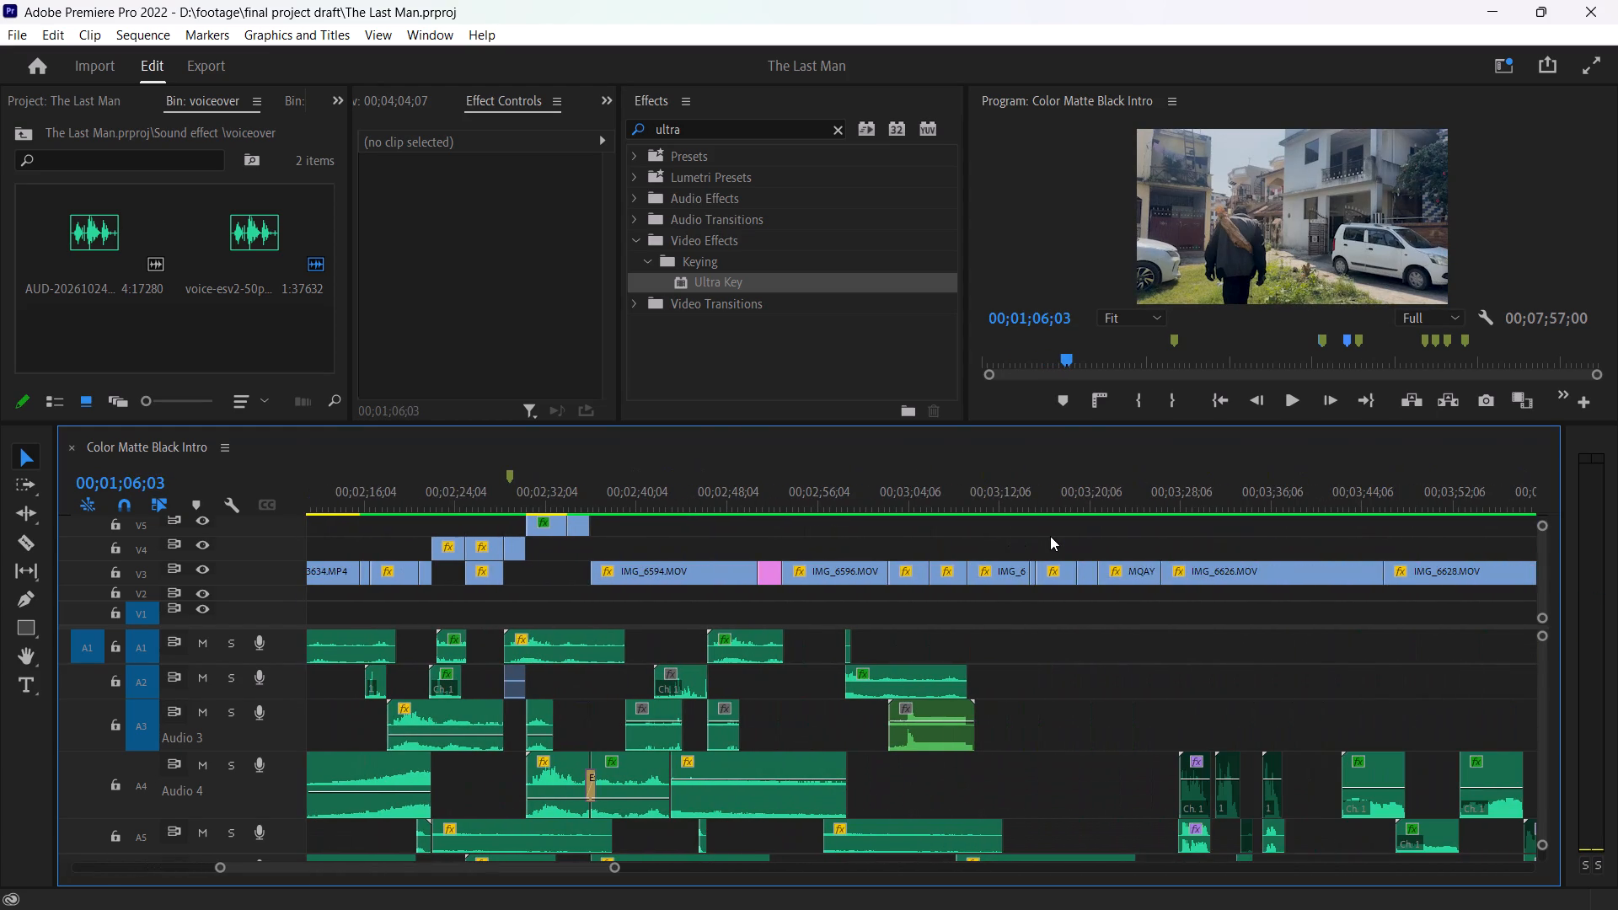
{"action": "left_click", "coordinate": [807, 502]}
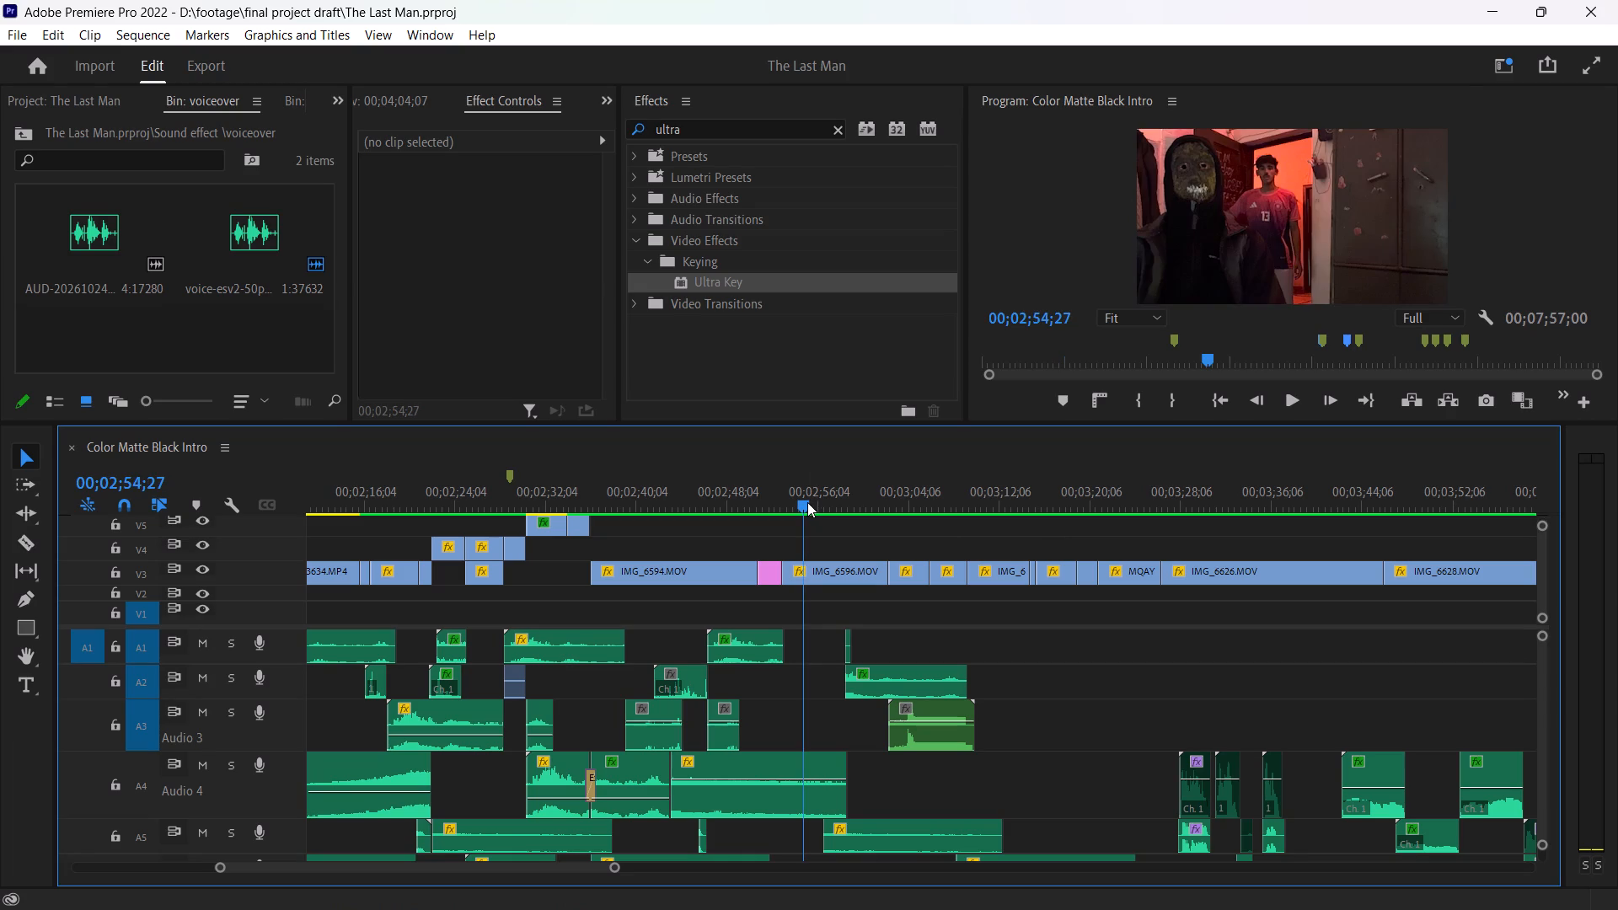
{"action": "left_click_drag", "start_coordinate": [807, 502], "coordinate": [663, 518]}
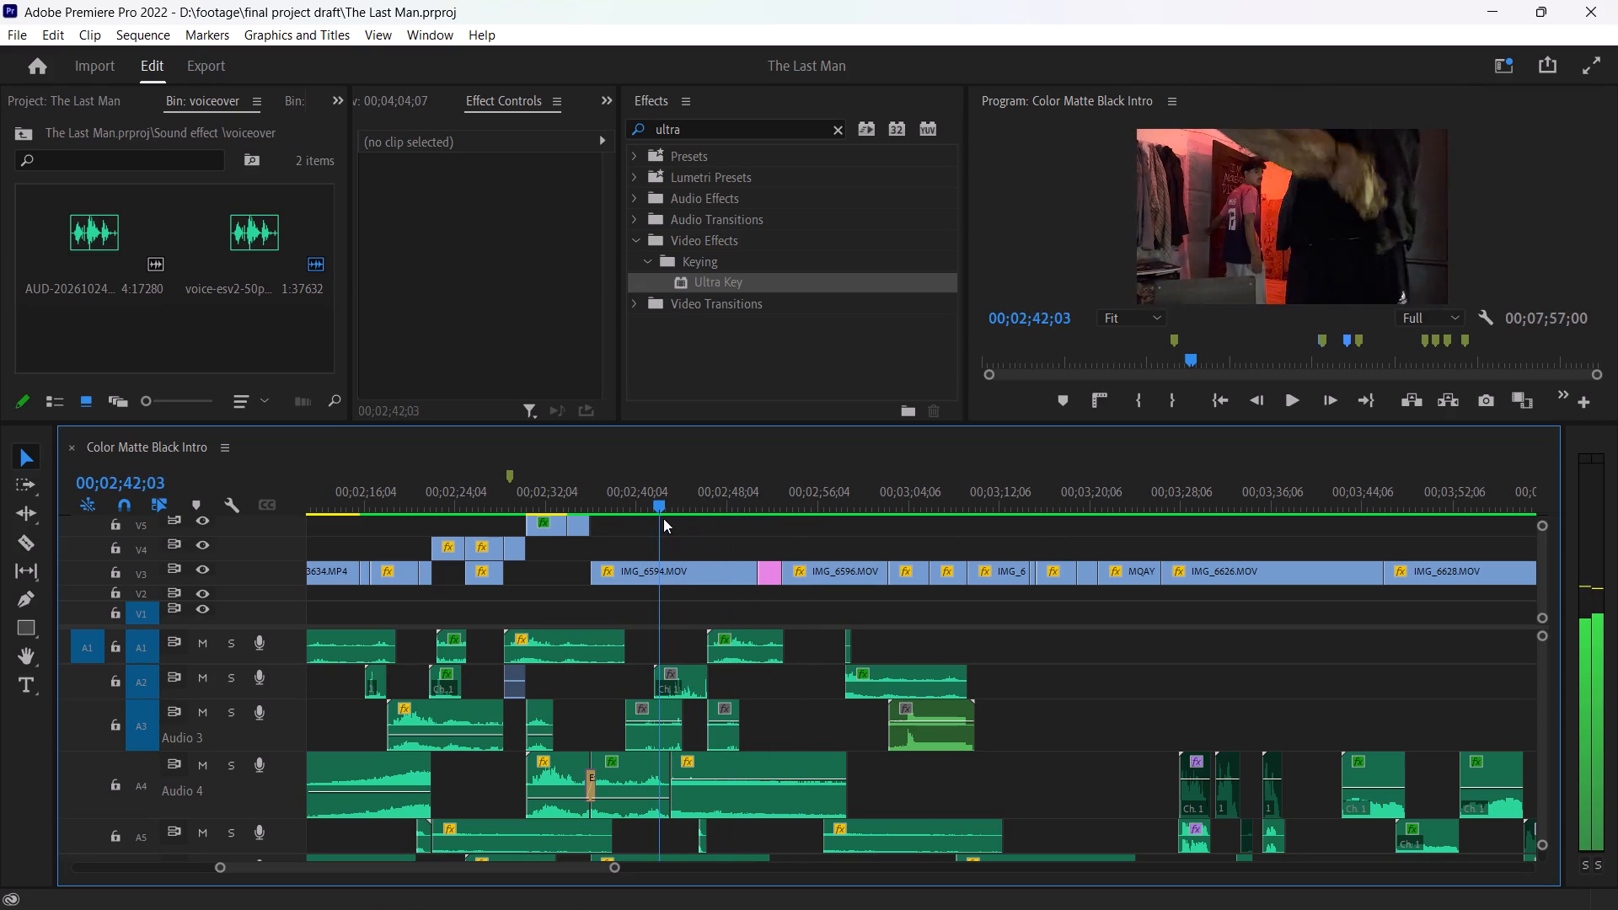
{"action": "left_click_drag", "start_coordinate": [663, 518], "coordinate": [819, 528]}
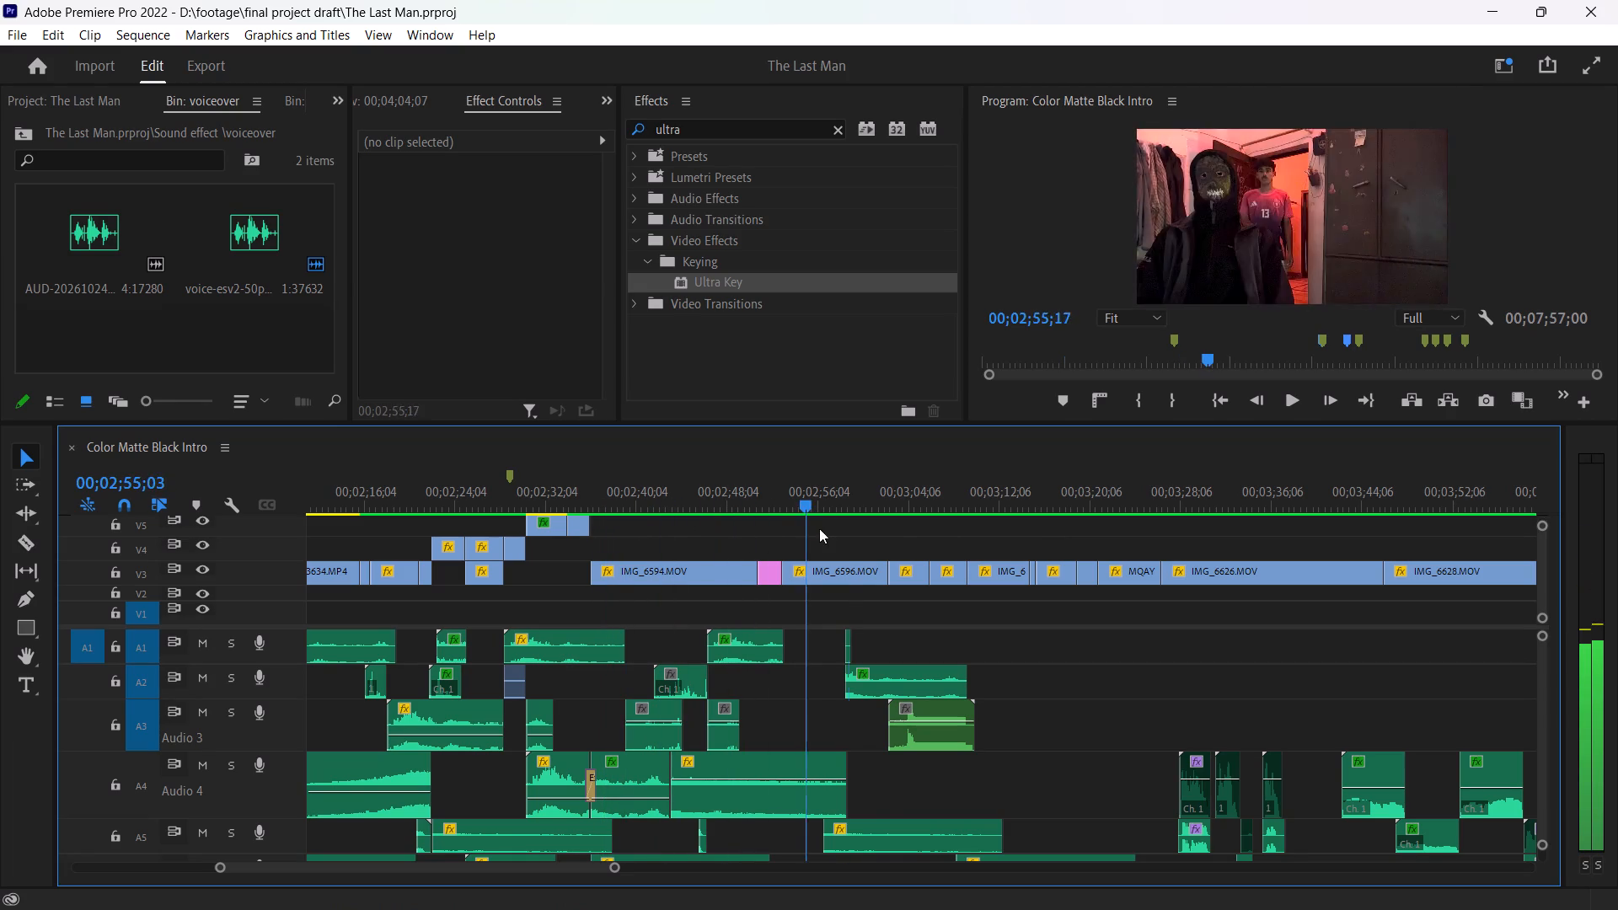
{"action": "left_click_drag", "start_coordinate": [819, 528], "coordinate": [831, 525]}
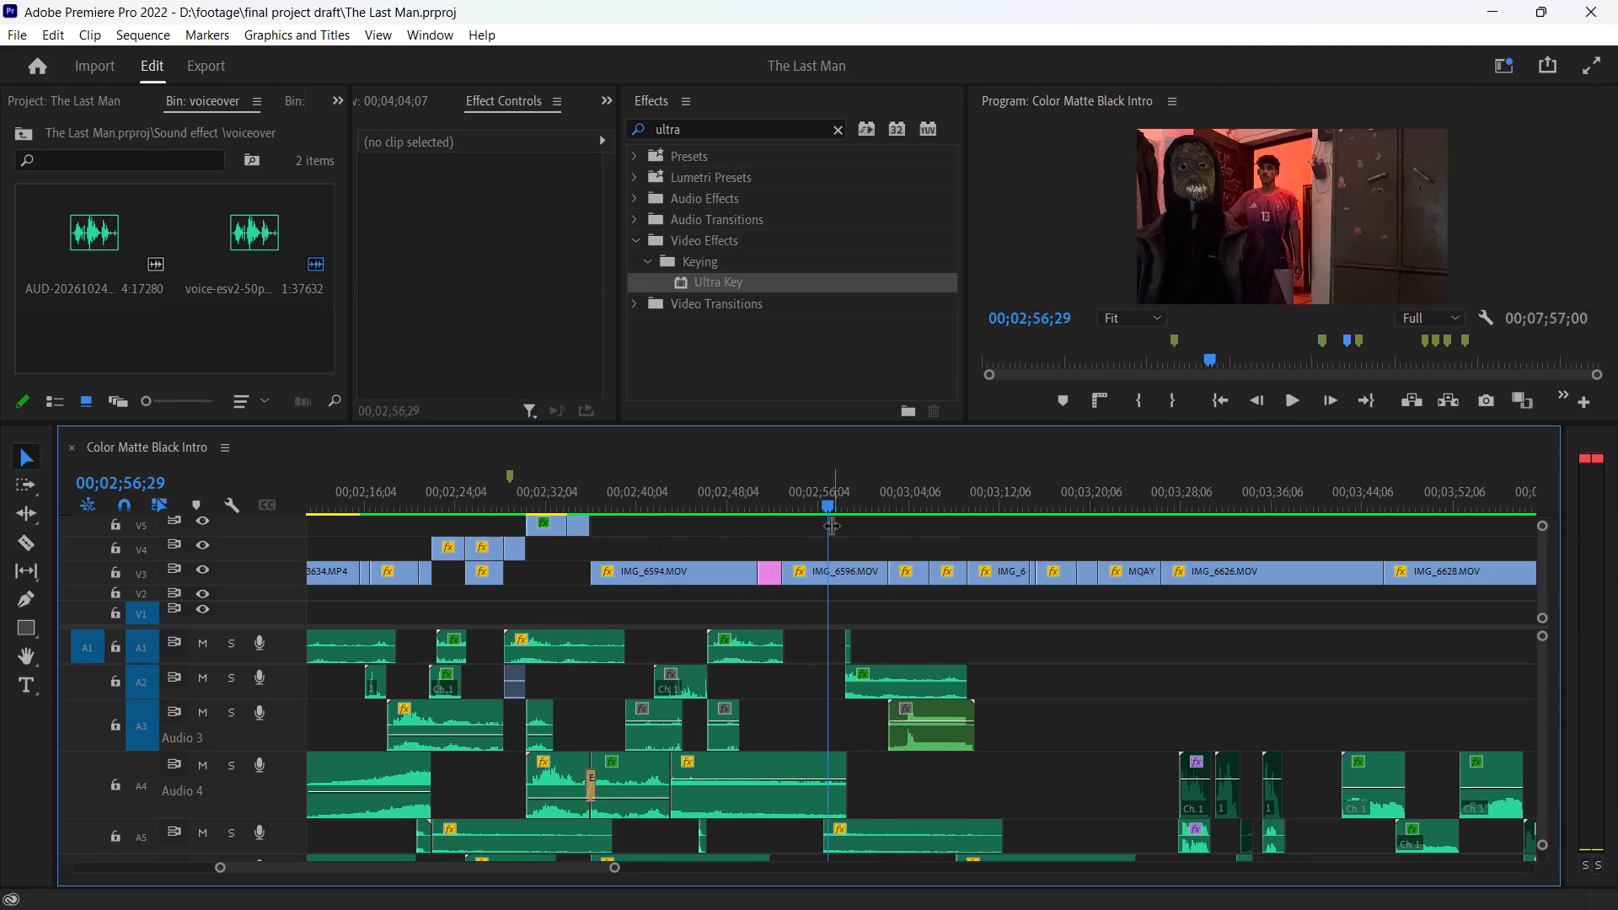
{"action": "key", "text": "space"}
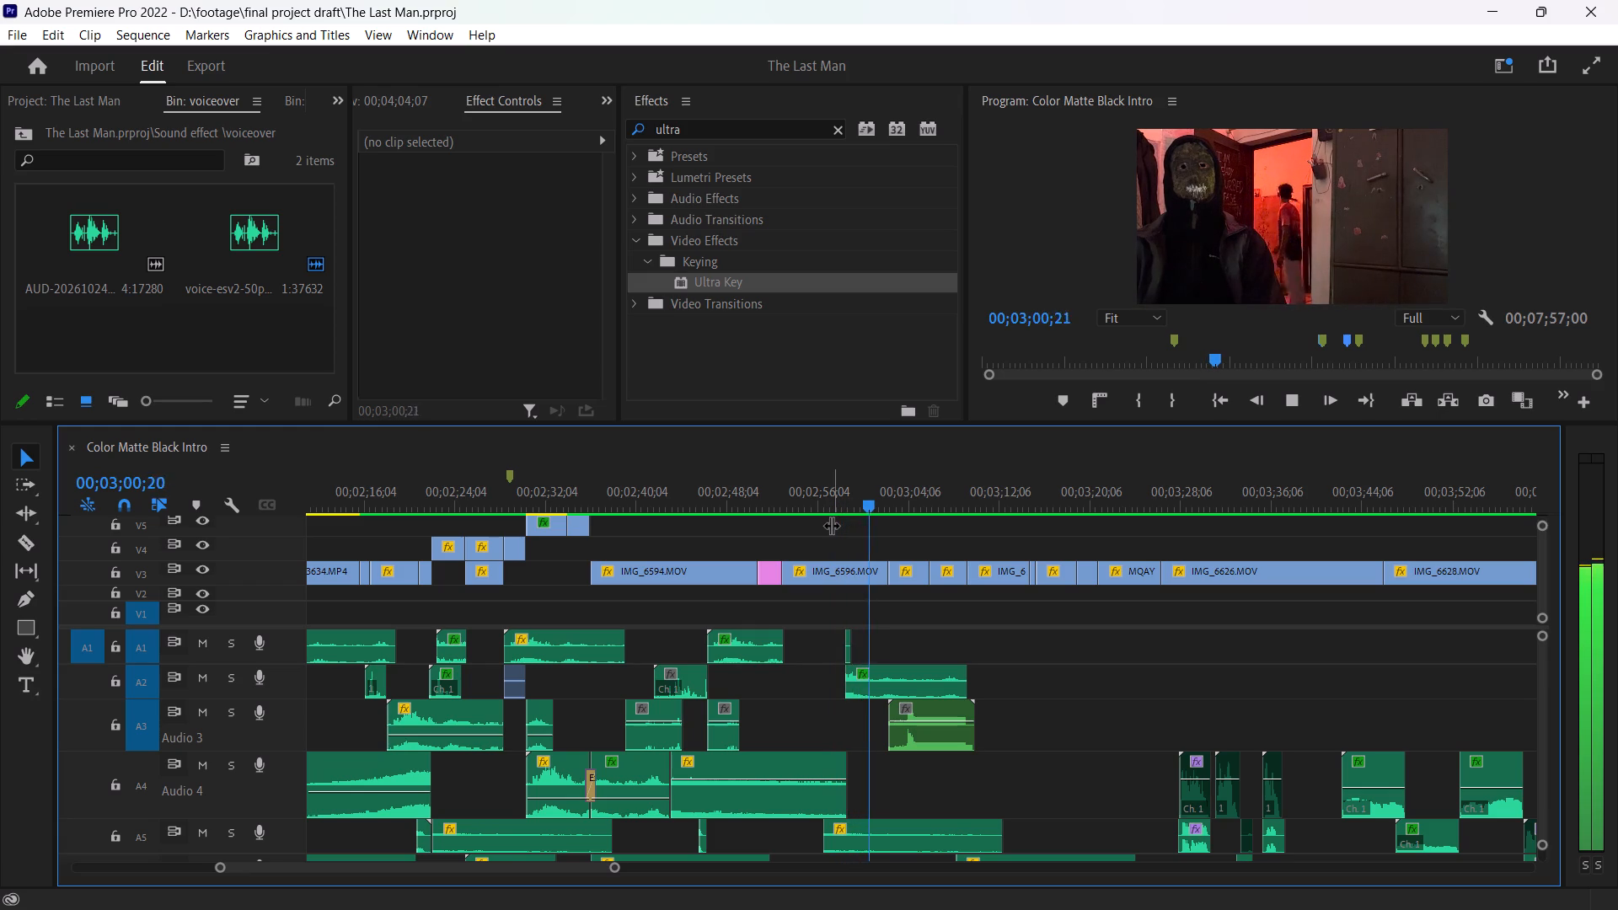
{"action": "key", "text": "space"}
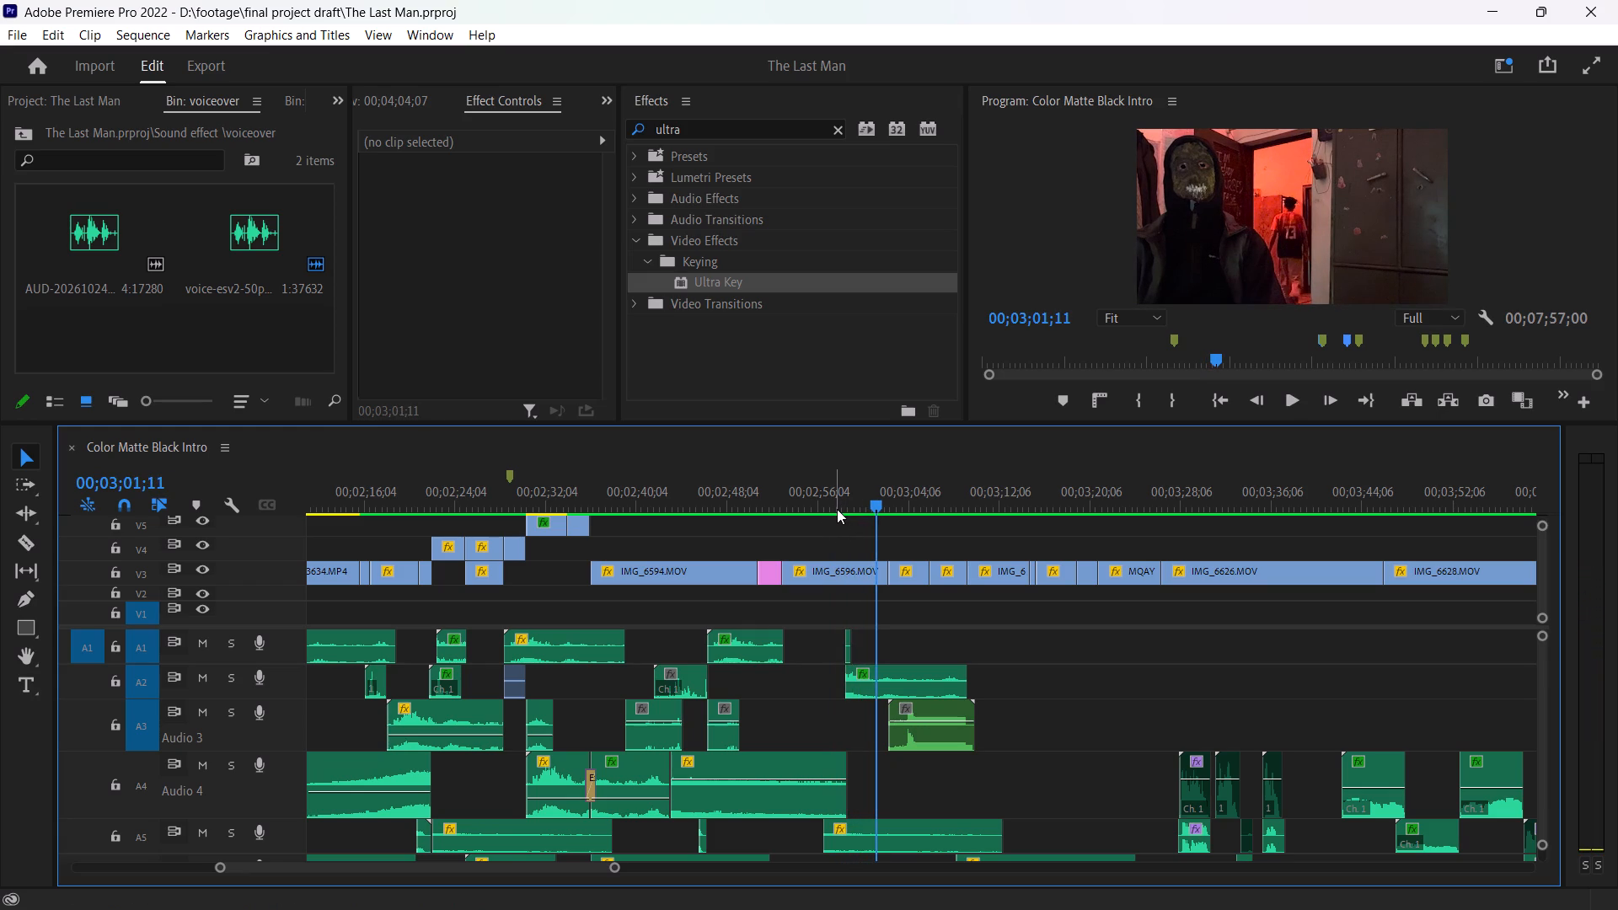
{"action": "left_click", "coordinate": [837, 509]}
{"action": "left_click_drag", "start_coordinate": [836, 508], "coordinate": [853, 511]}
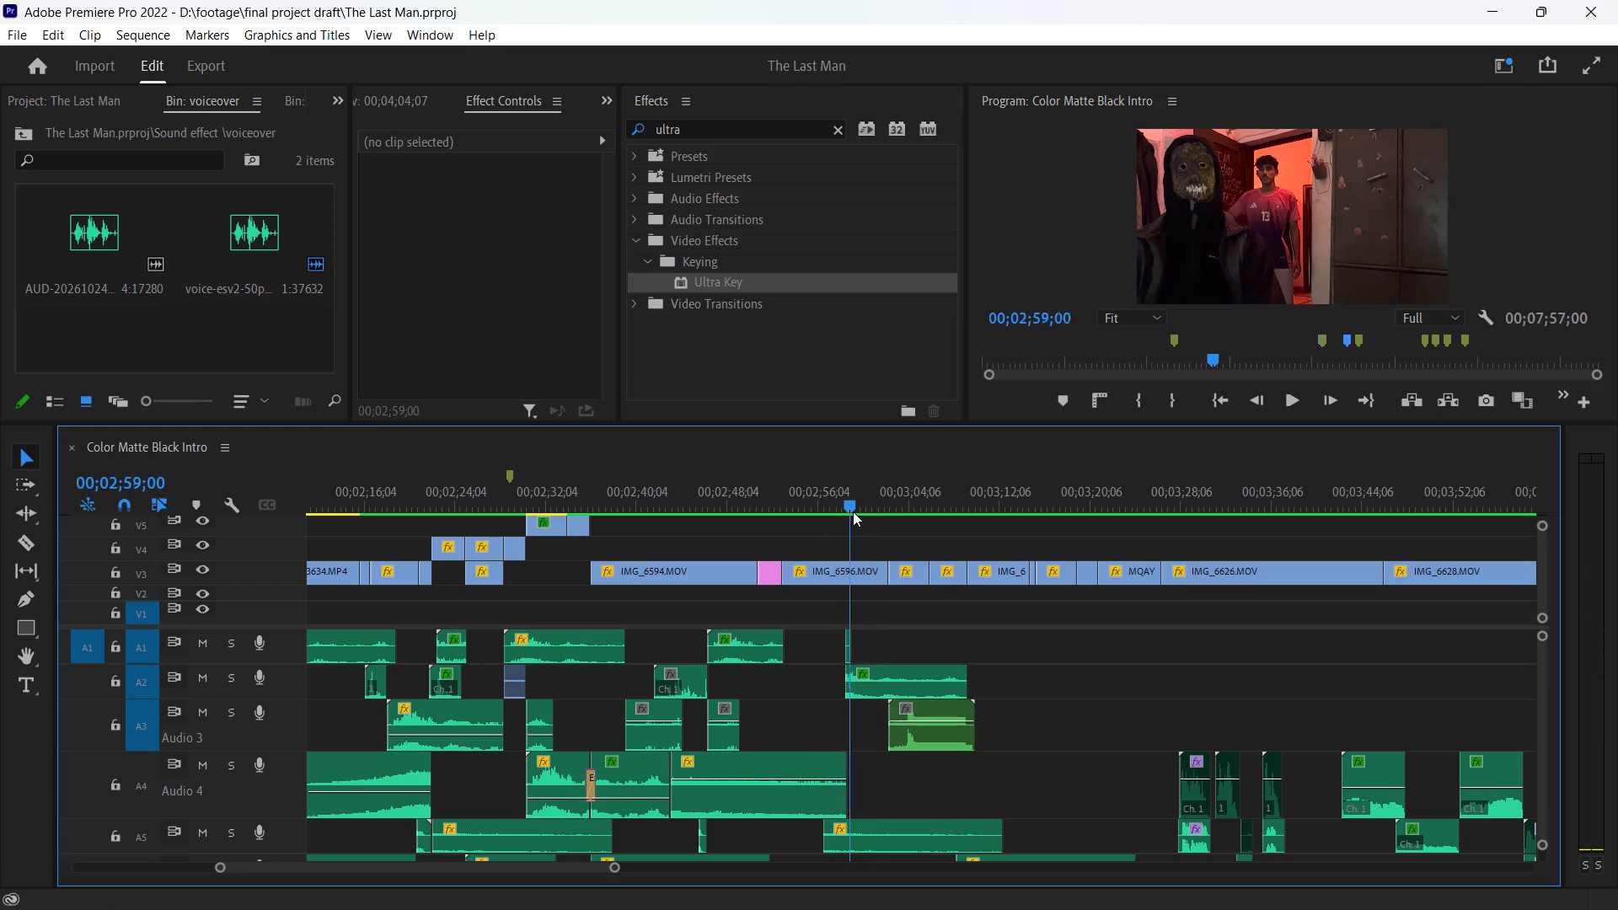
{"action": "left_click_drag", "start_coordinate": [853, 511], "coordinate": [848, 509]}
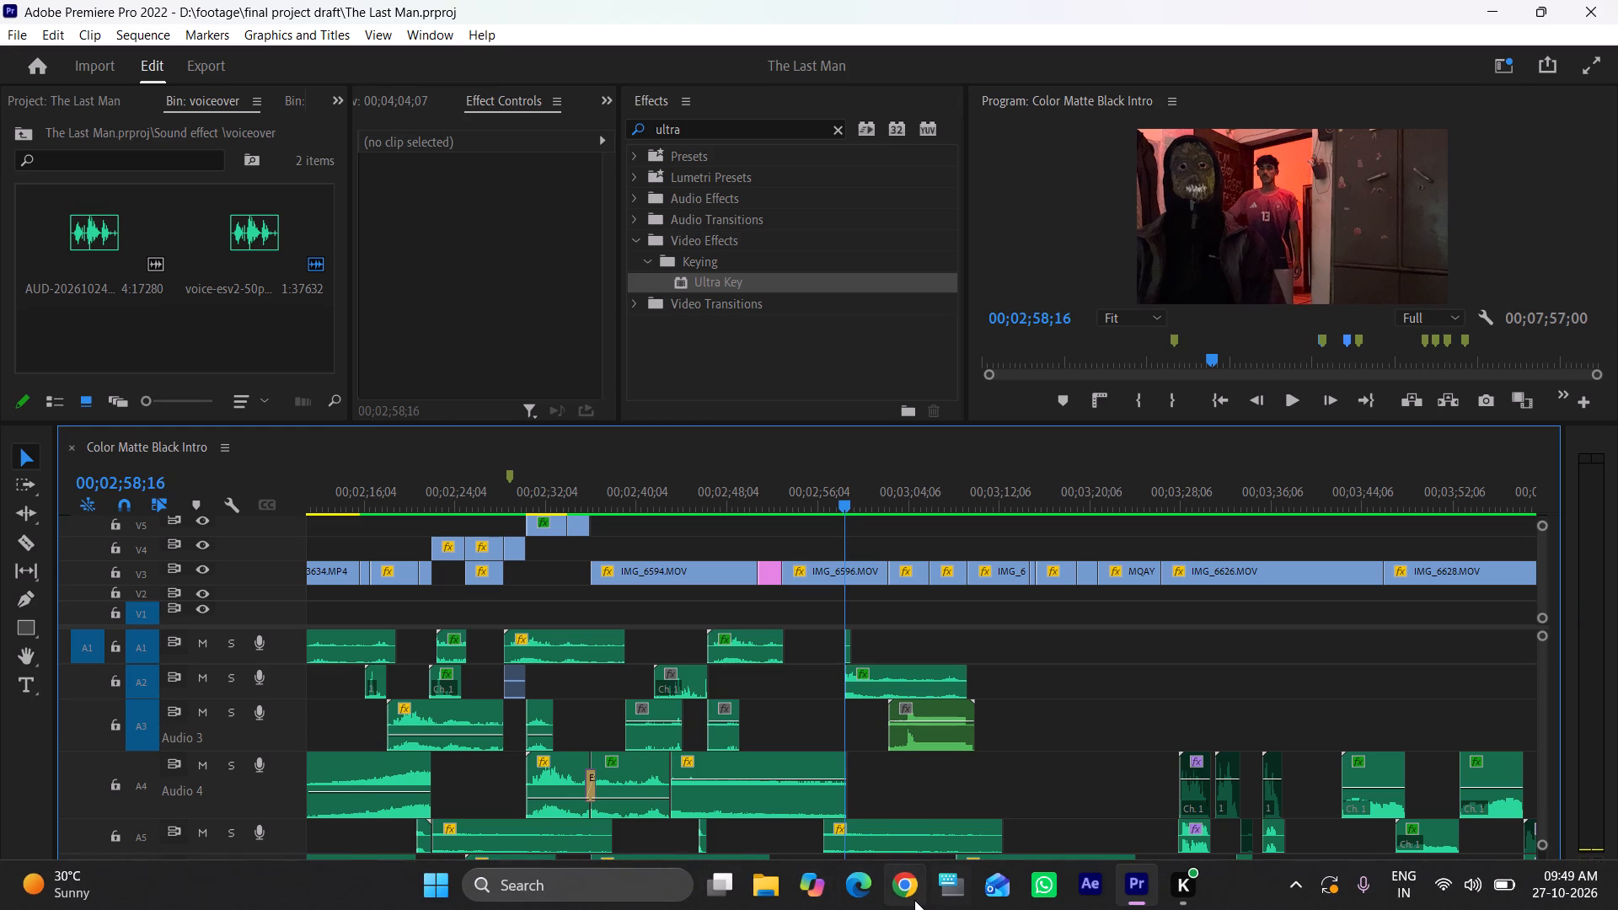
Switch to Chrome and open Pixabay's sound-effects search page for bridge, add a blank second tab, and dismiss the restore-pages prompt.
{"action": "left_click", "coordinate": [914, 900]}
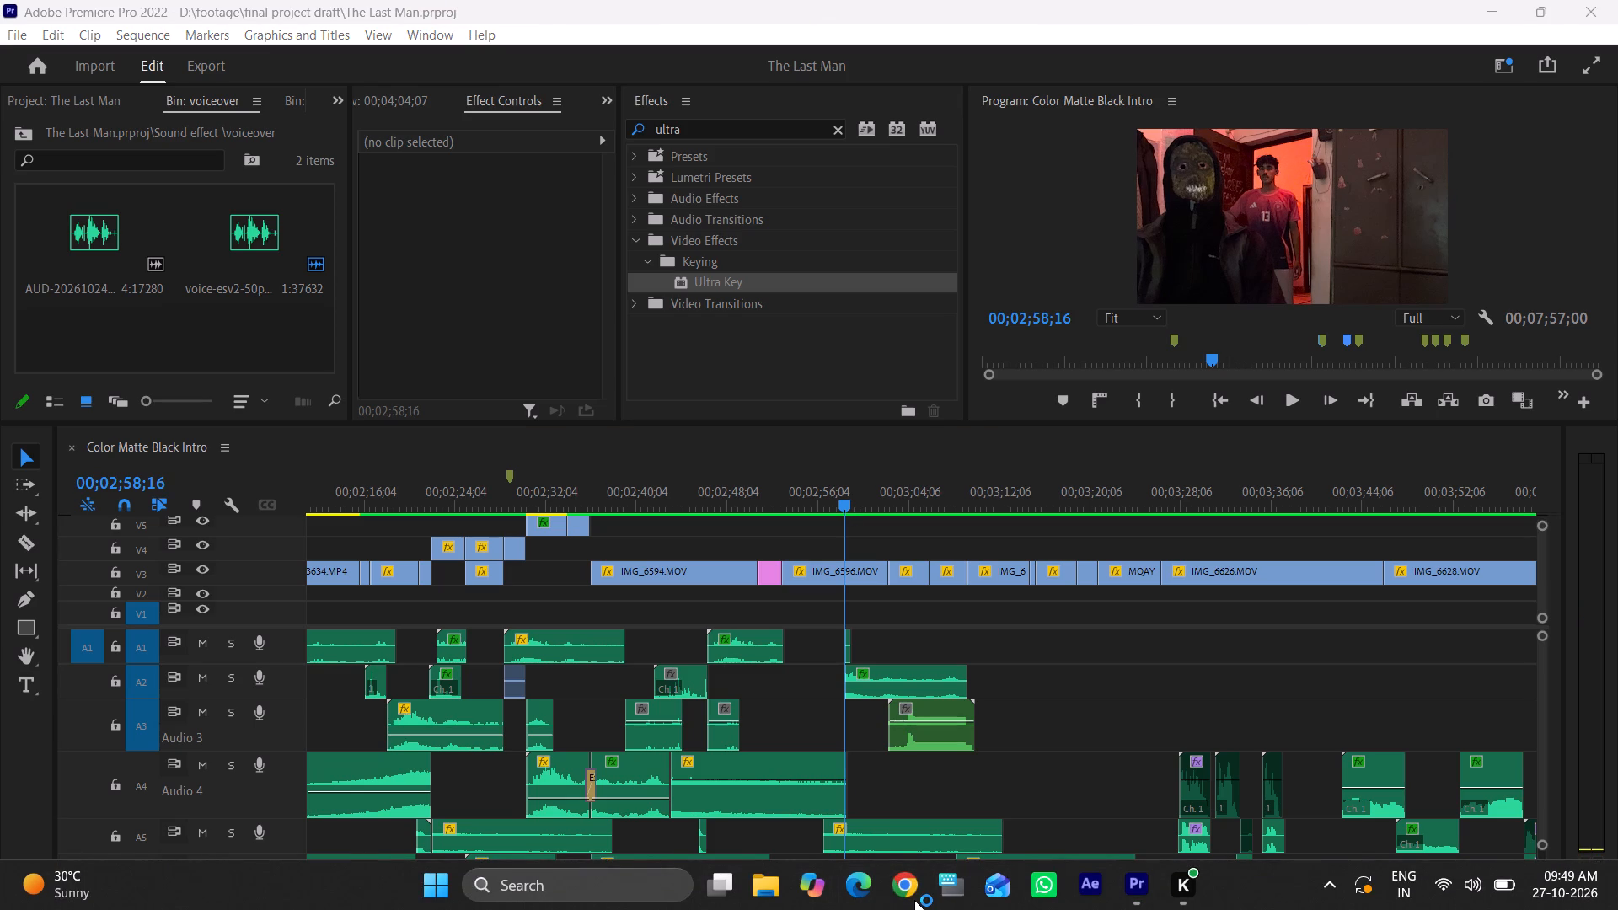
{"action": "type", "text": "pi"}
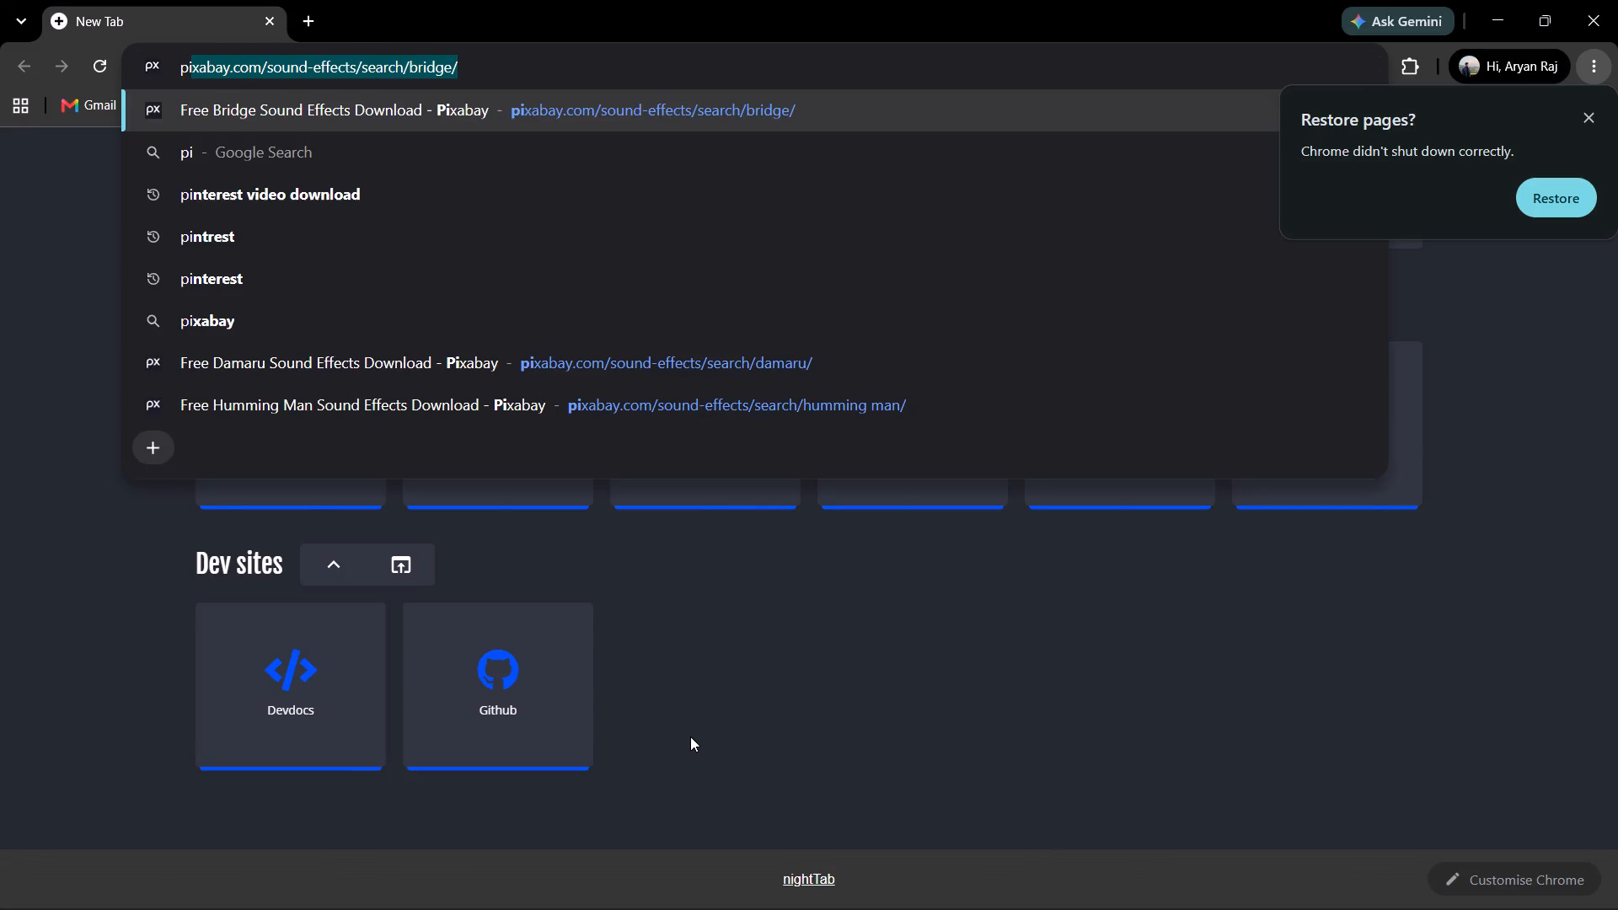
{"action": "key", "text": "Return"}
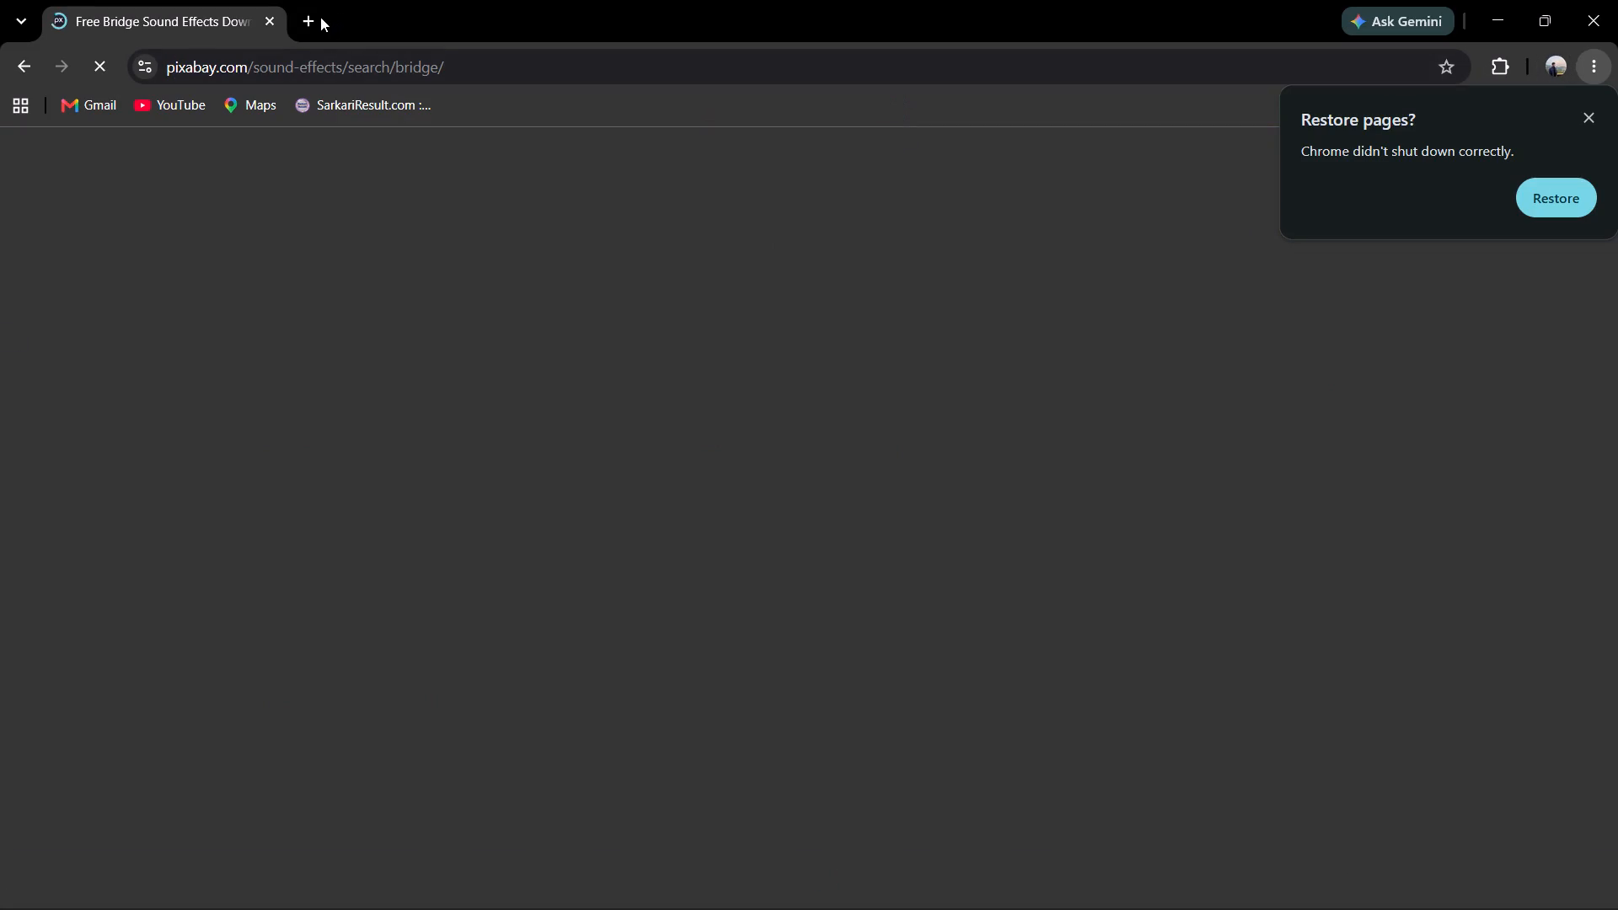
{"action": "left_click", "coordinate": [320, 17]}
{"action": "left_click", "coordinate": [165, 18]}
{"action": "left_click", "coordinate": [1591, 125]}
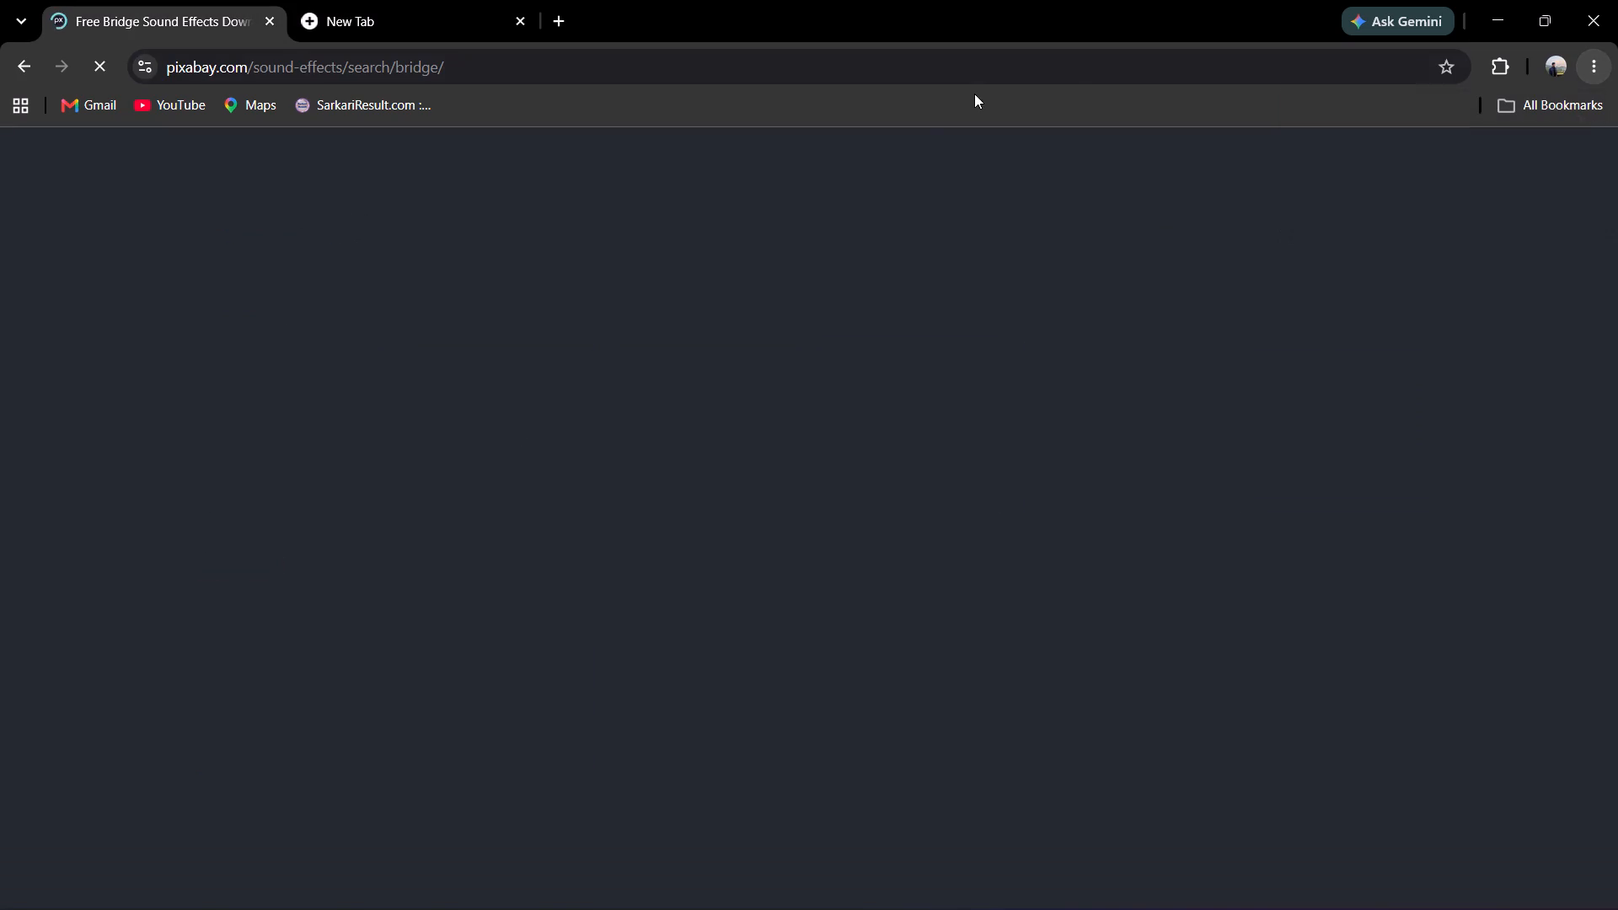
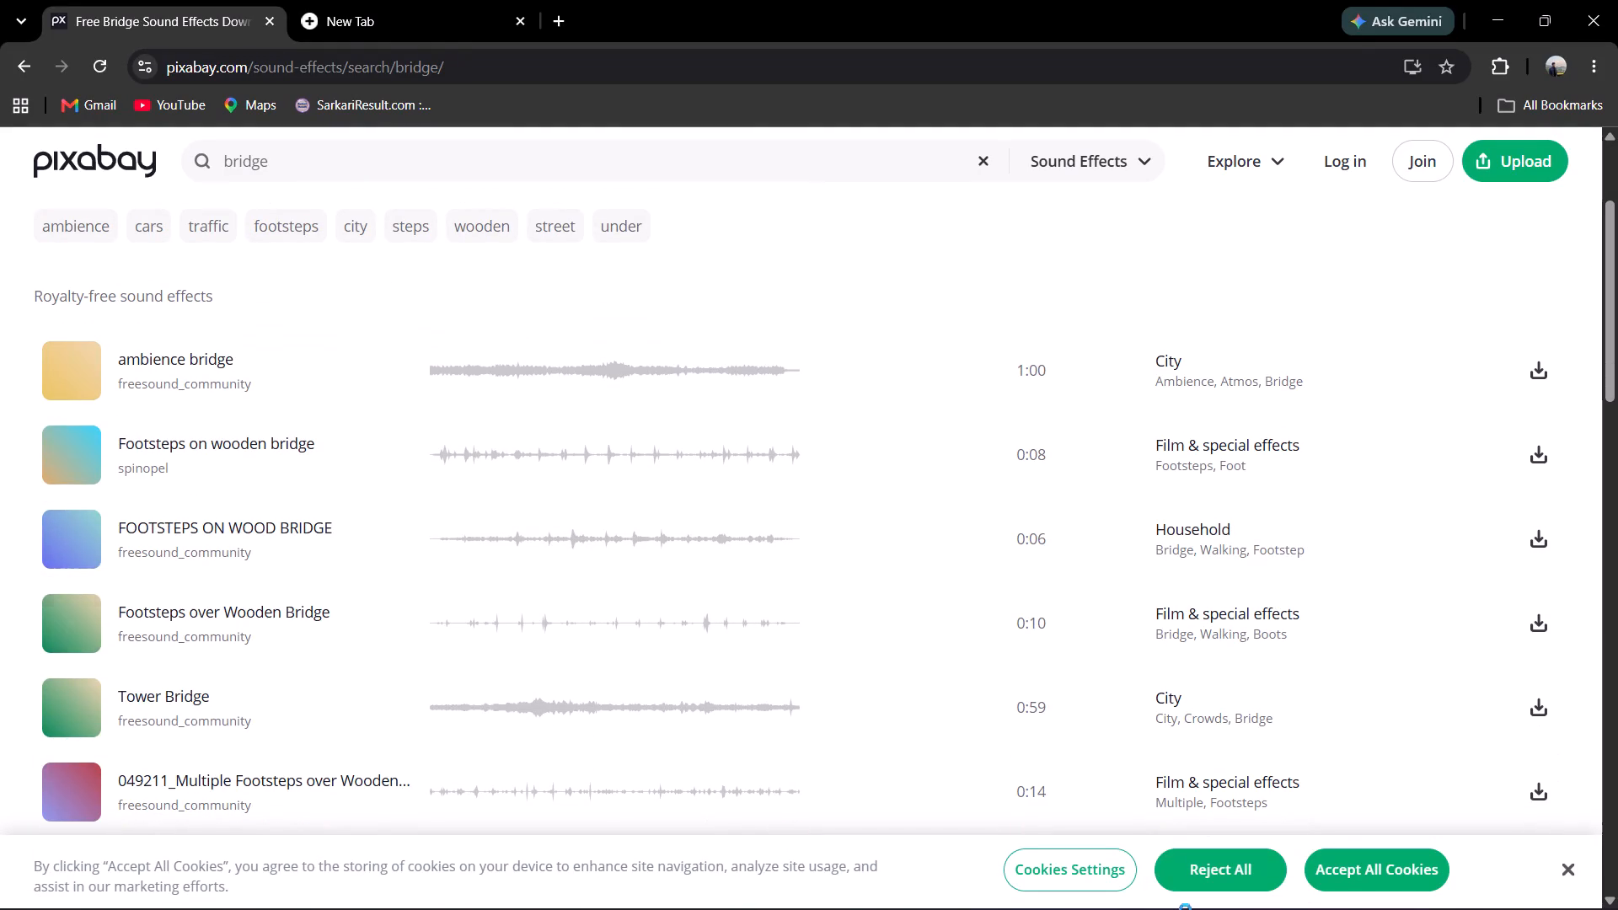
Accept all cookies on the Pixabay page.
{"action": "left_click", "coordinate": [1388, 862]}
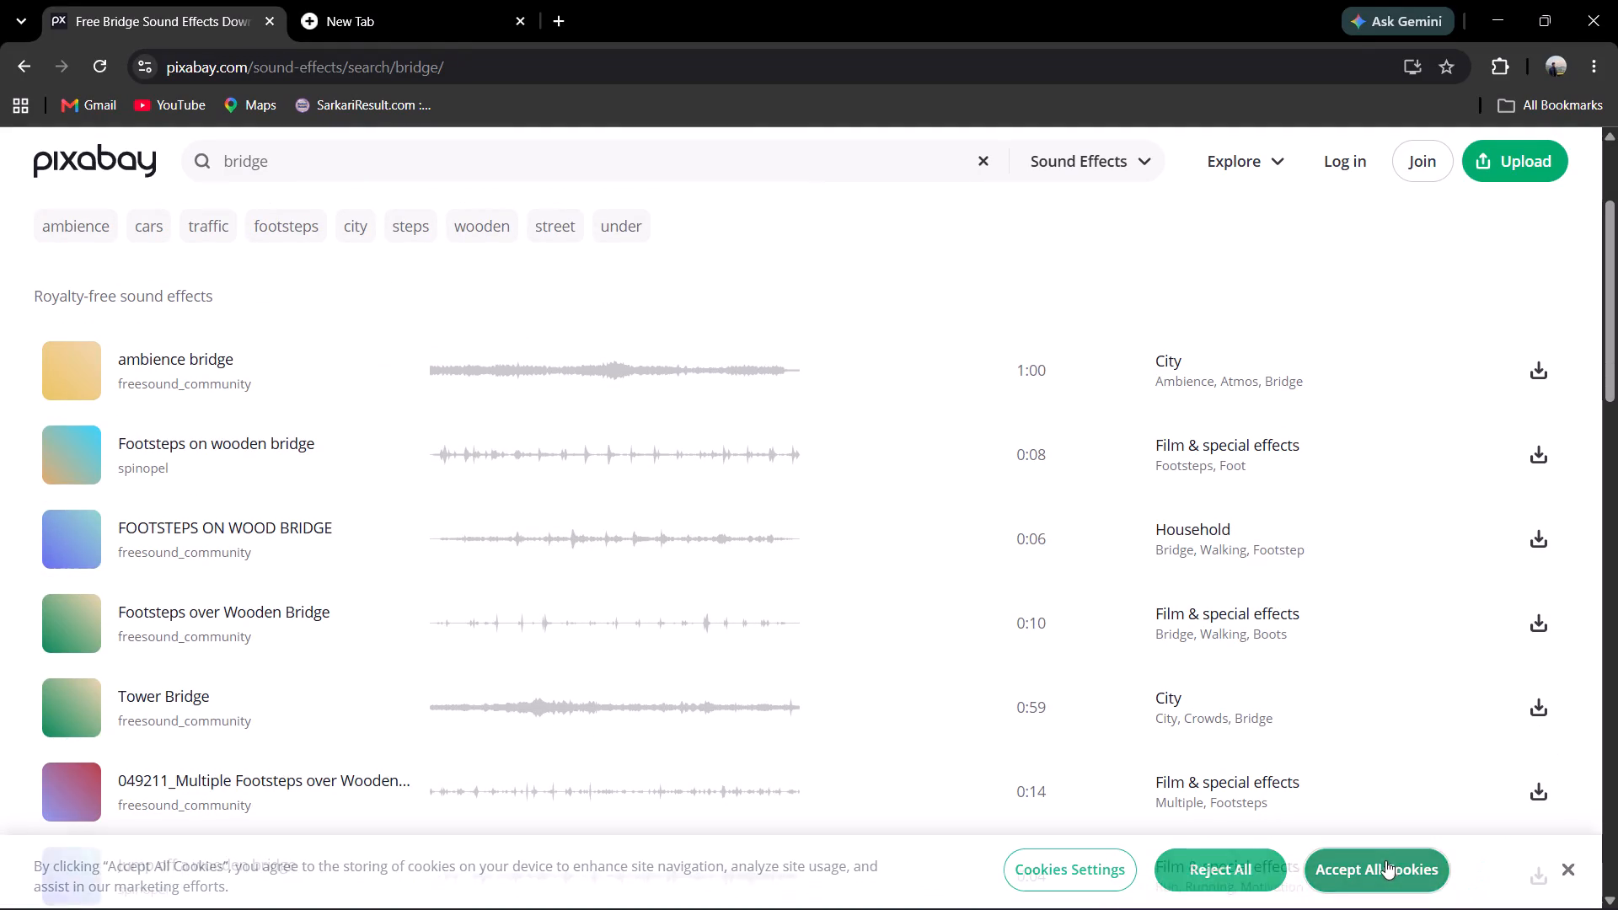
Replace the bridge query and search Pixabay's sound effects for door close.
{"action": "left_click", "coordinate": [346, 154]}
{"action": "left_click_drag", "start_coordinate": [331, 146], "coordinate": [201, 143]}
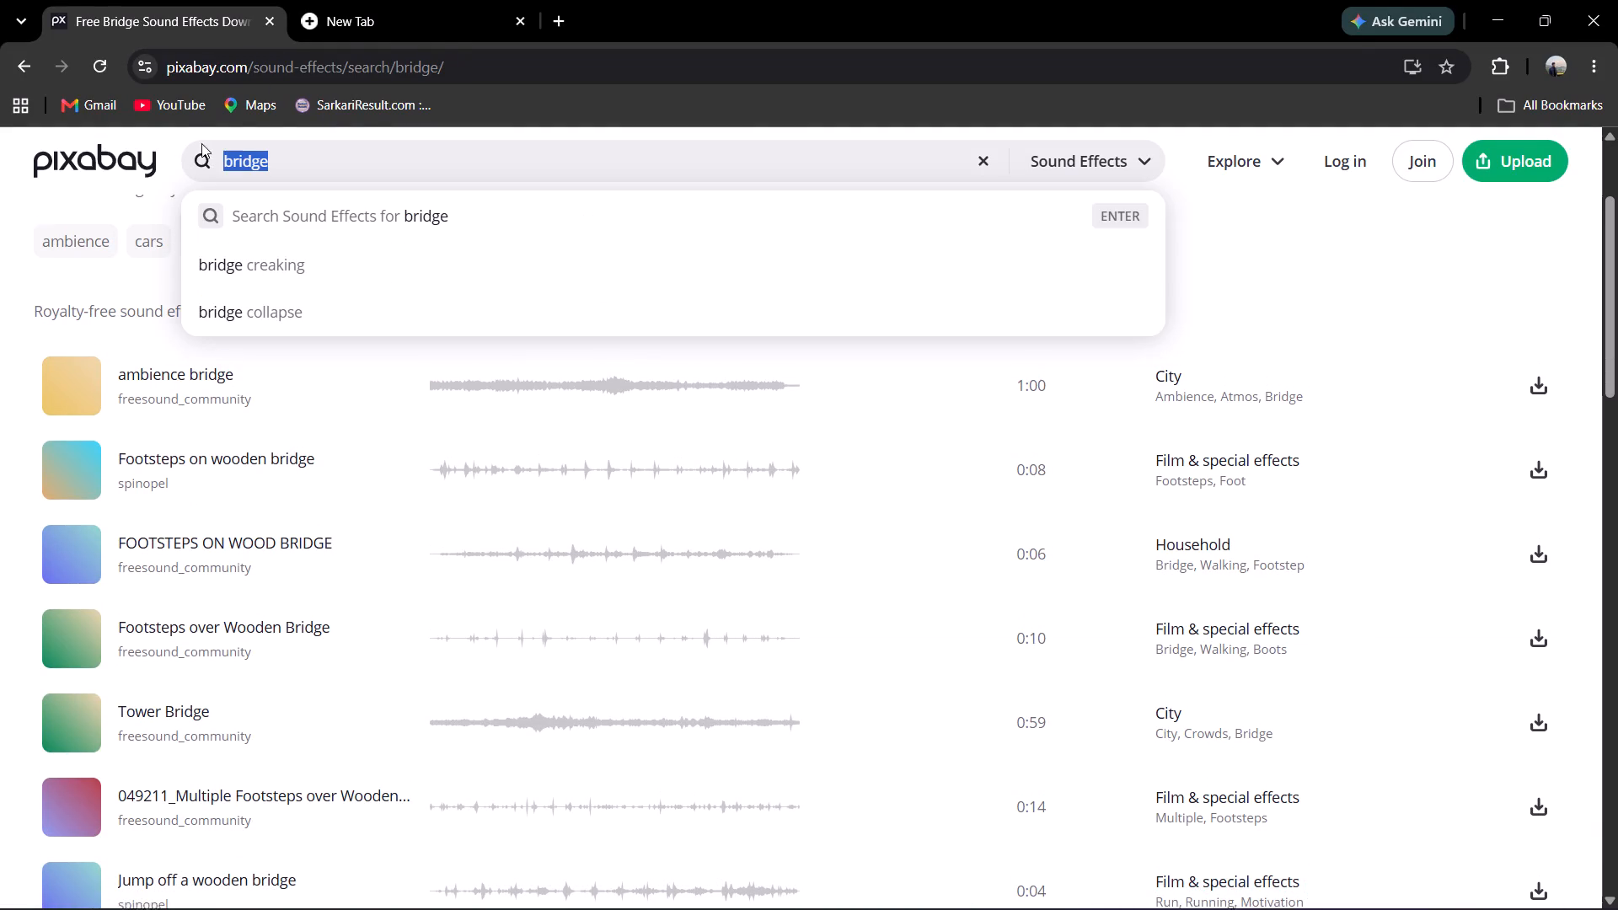
{"action": "left_click_drag", "start_coordinate": [201, 143], "coordinate": [175, 153]}
{"action": "type", "text": "door"}
{"action": "key", "text": "space"}
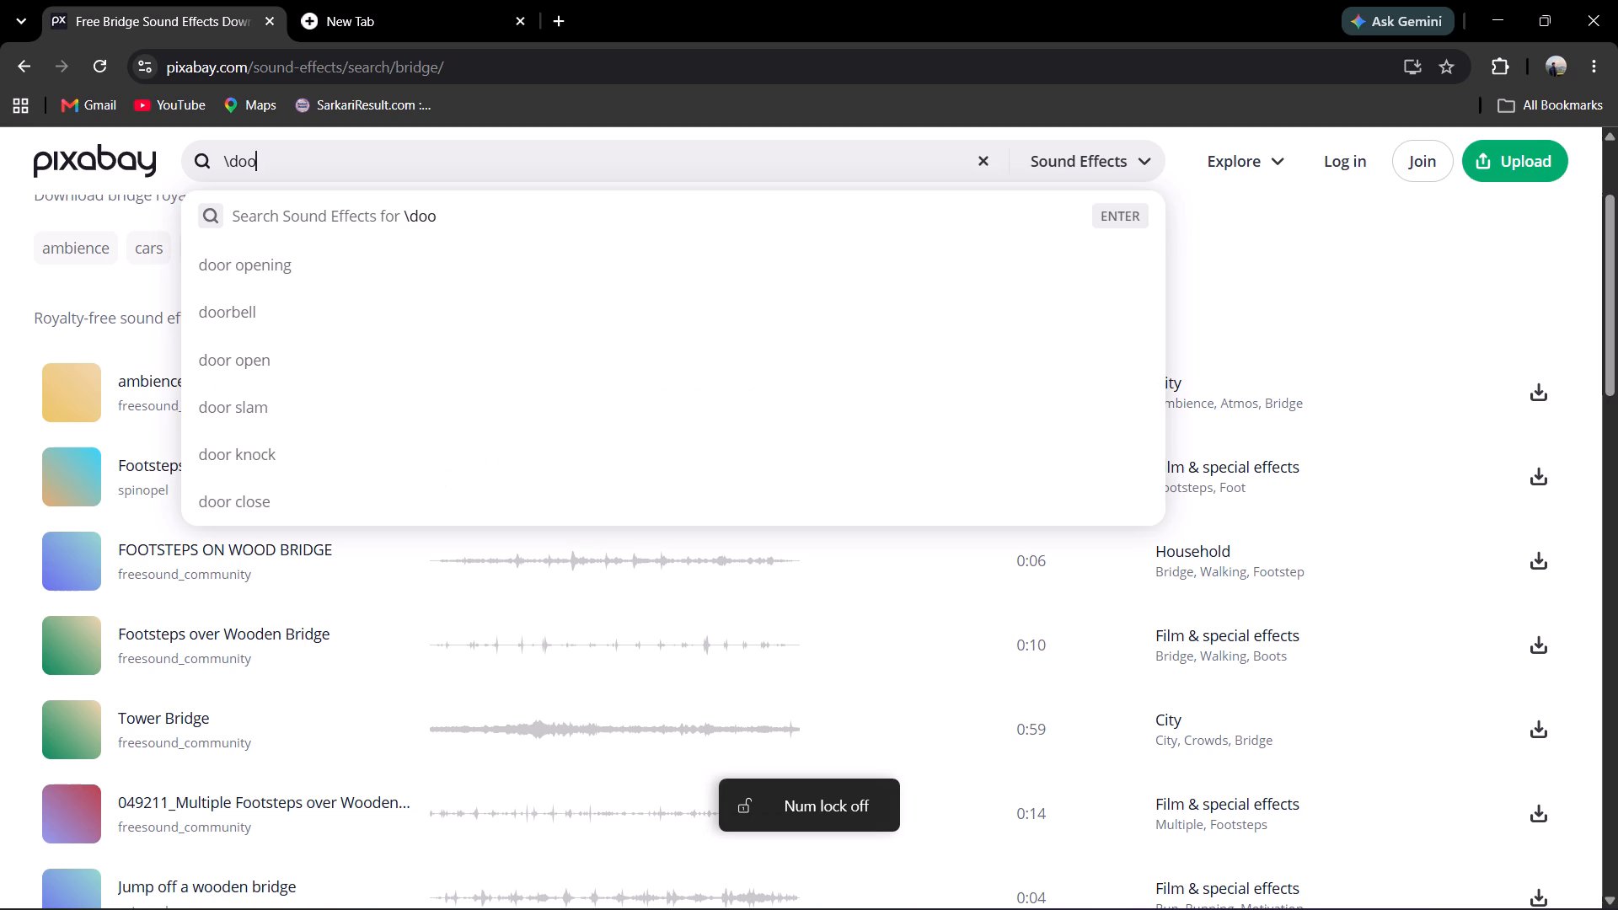
{"action": "key", "text": "d"}
{"action": "type", "text": "oo"}
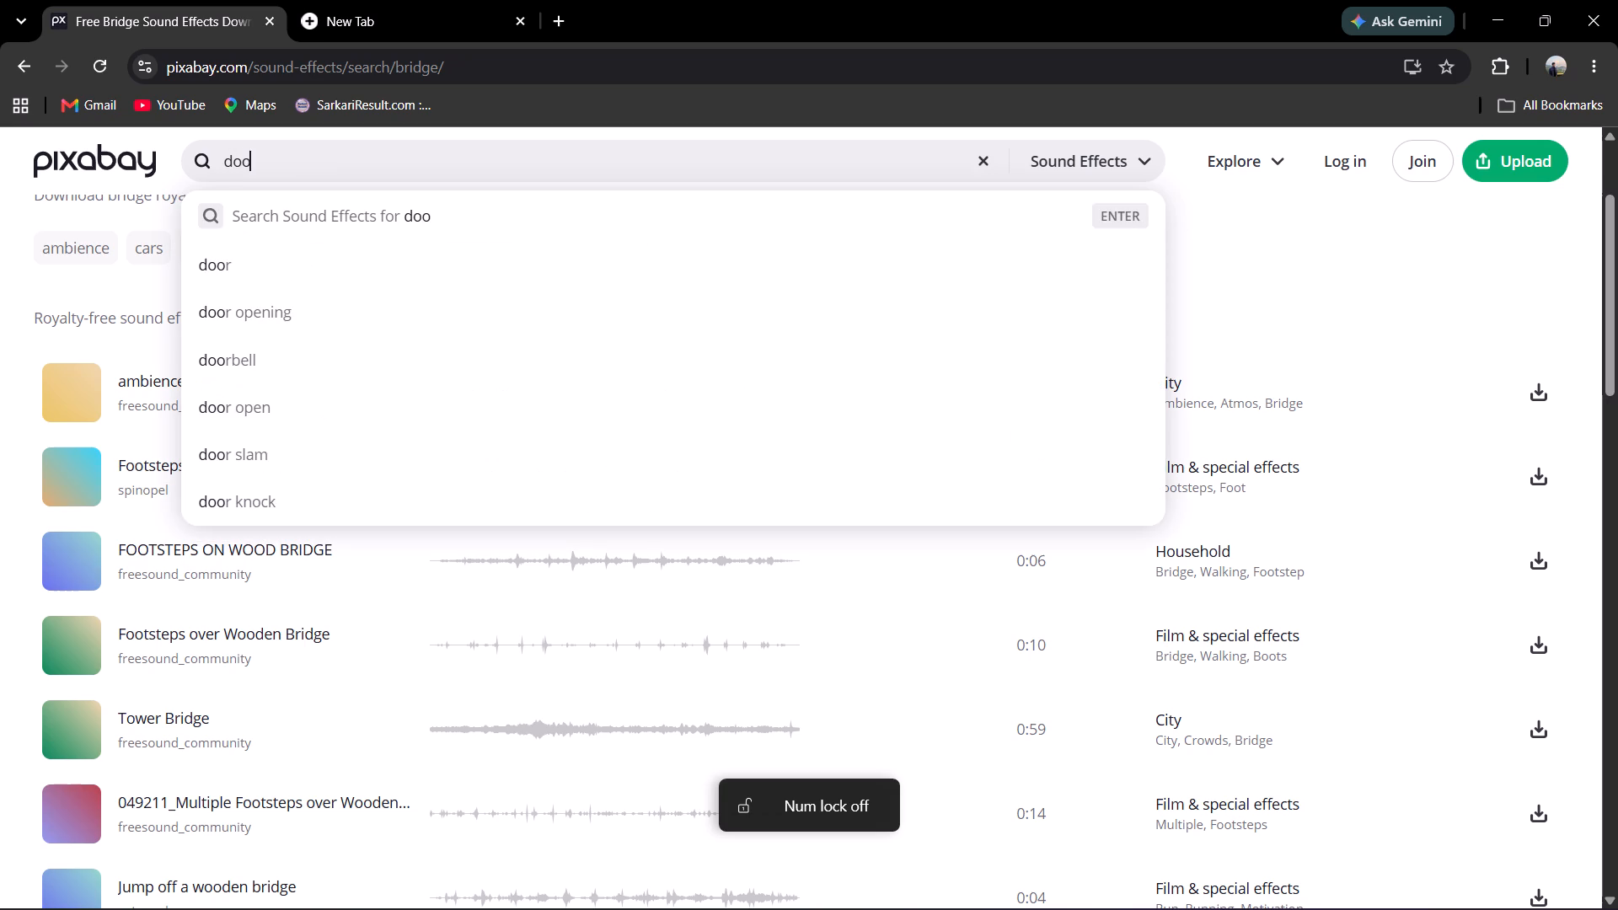
{"action": "type", "text": "r close"}
{"action": "key", "text": "space"}
{"action": "key", "text": "Return"}
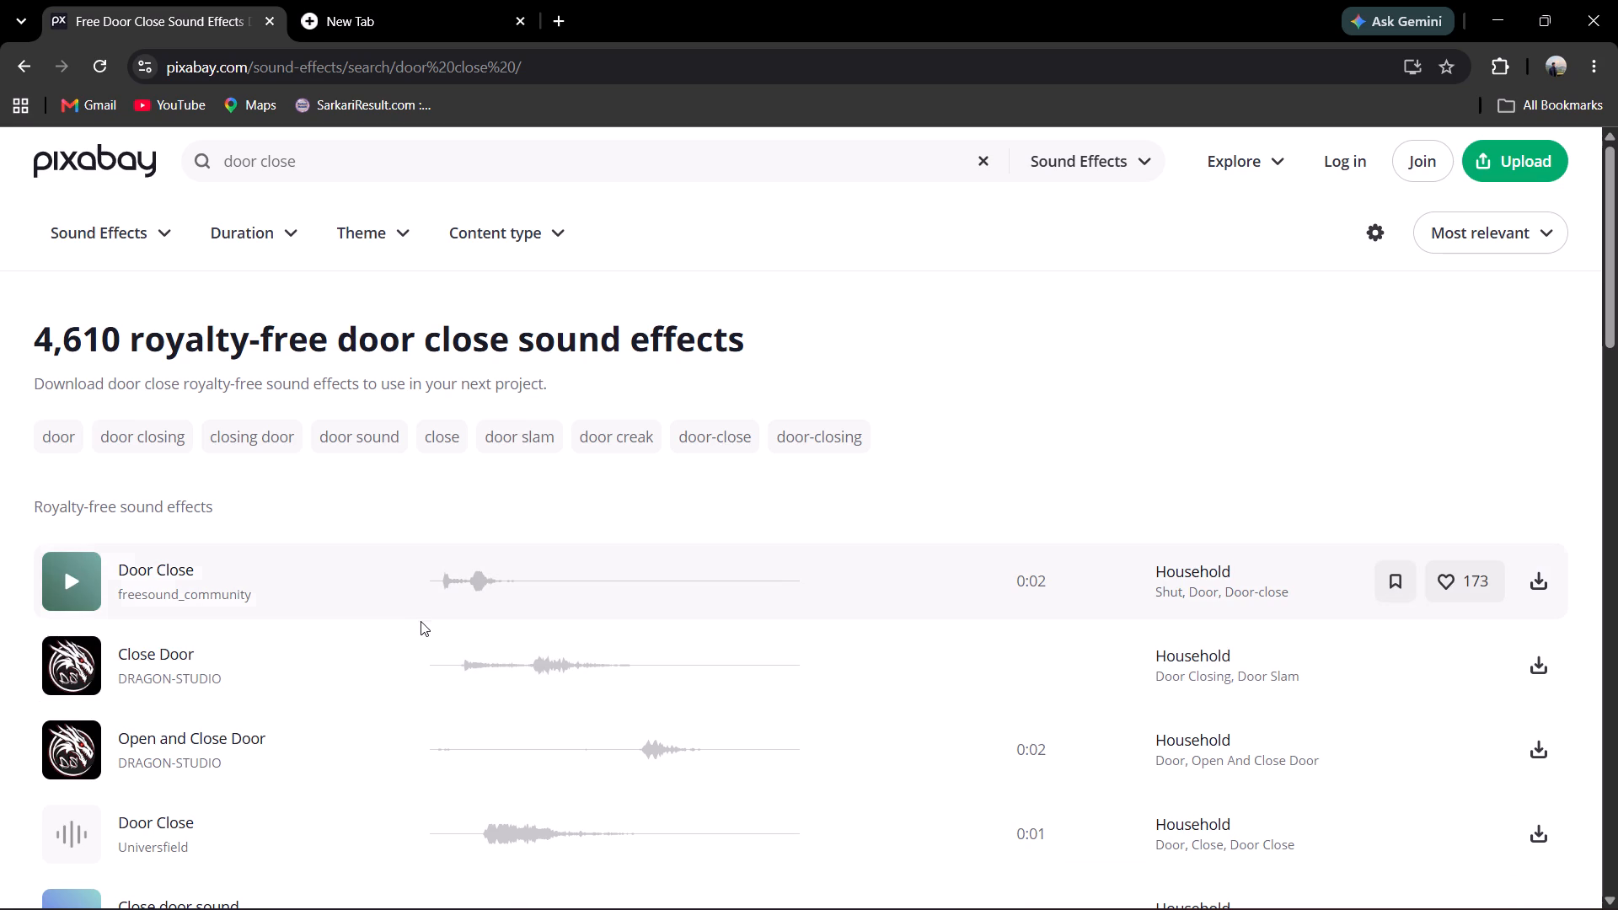
Preview the first three door-close results, download DRAGON-STUDIO's Open and Close Door, and dismiss the thank-you message.
{"action": "left_click", "coordinate": [421, 570]}
{"action": "left_click", "coordinate": [434, 581]}
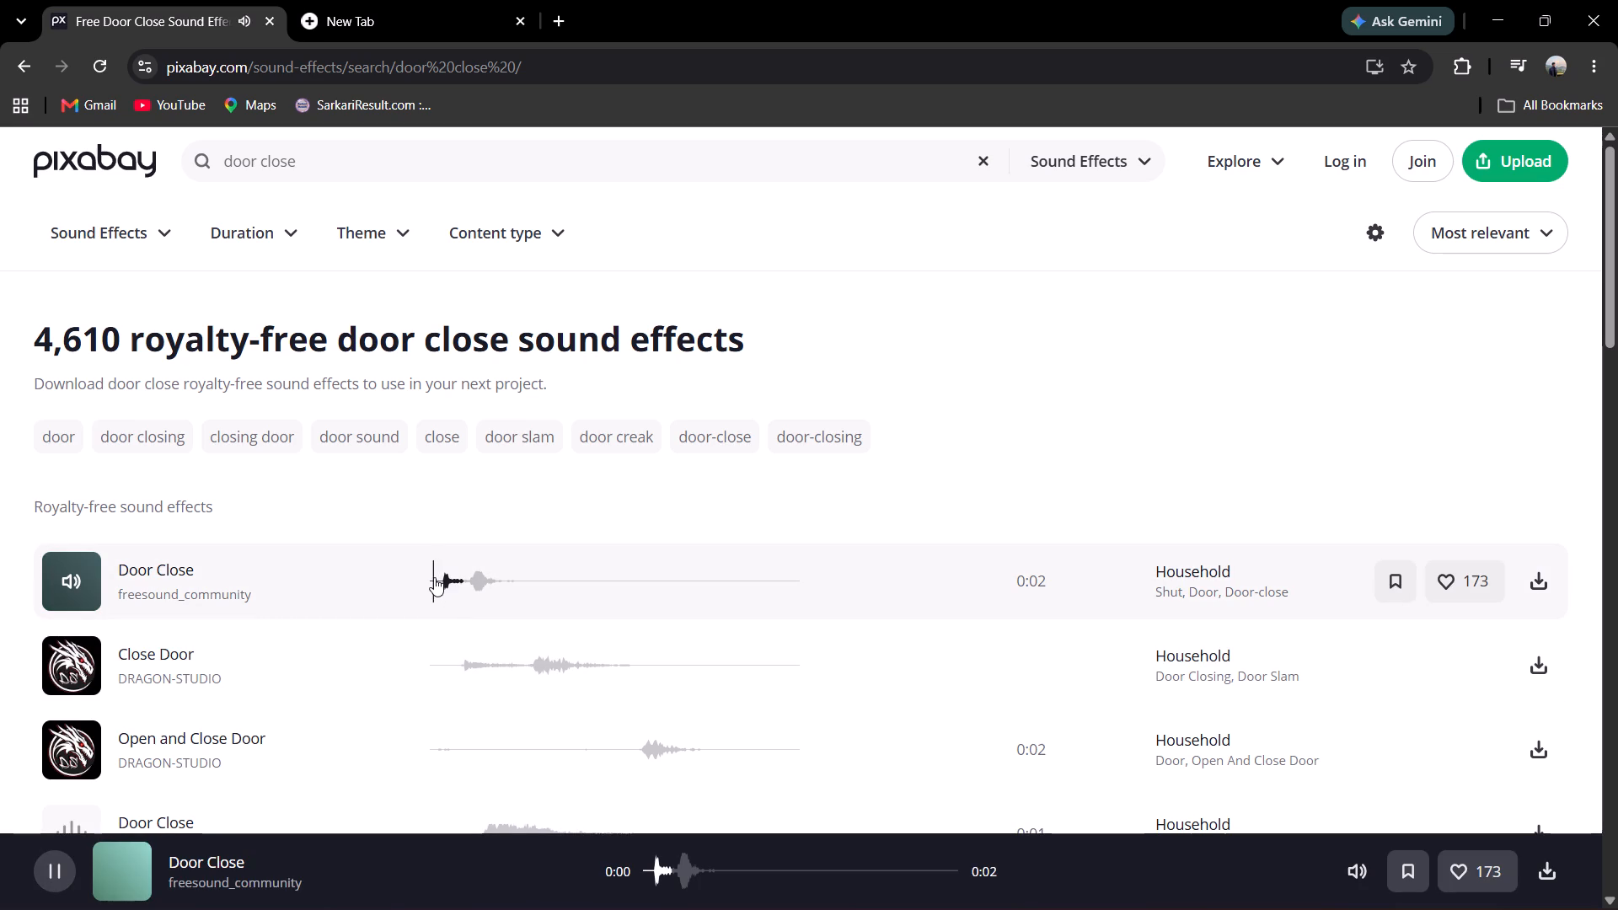
{"action": "left_click", "coordinate": [465, 660]}
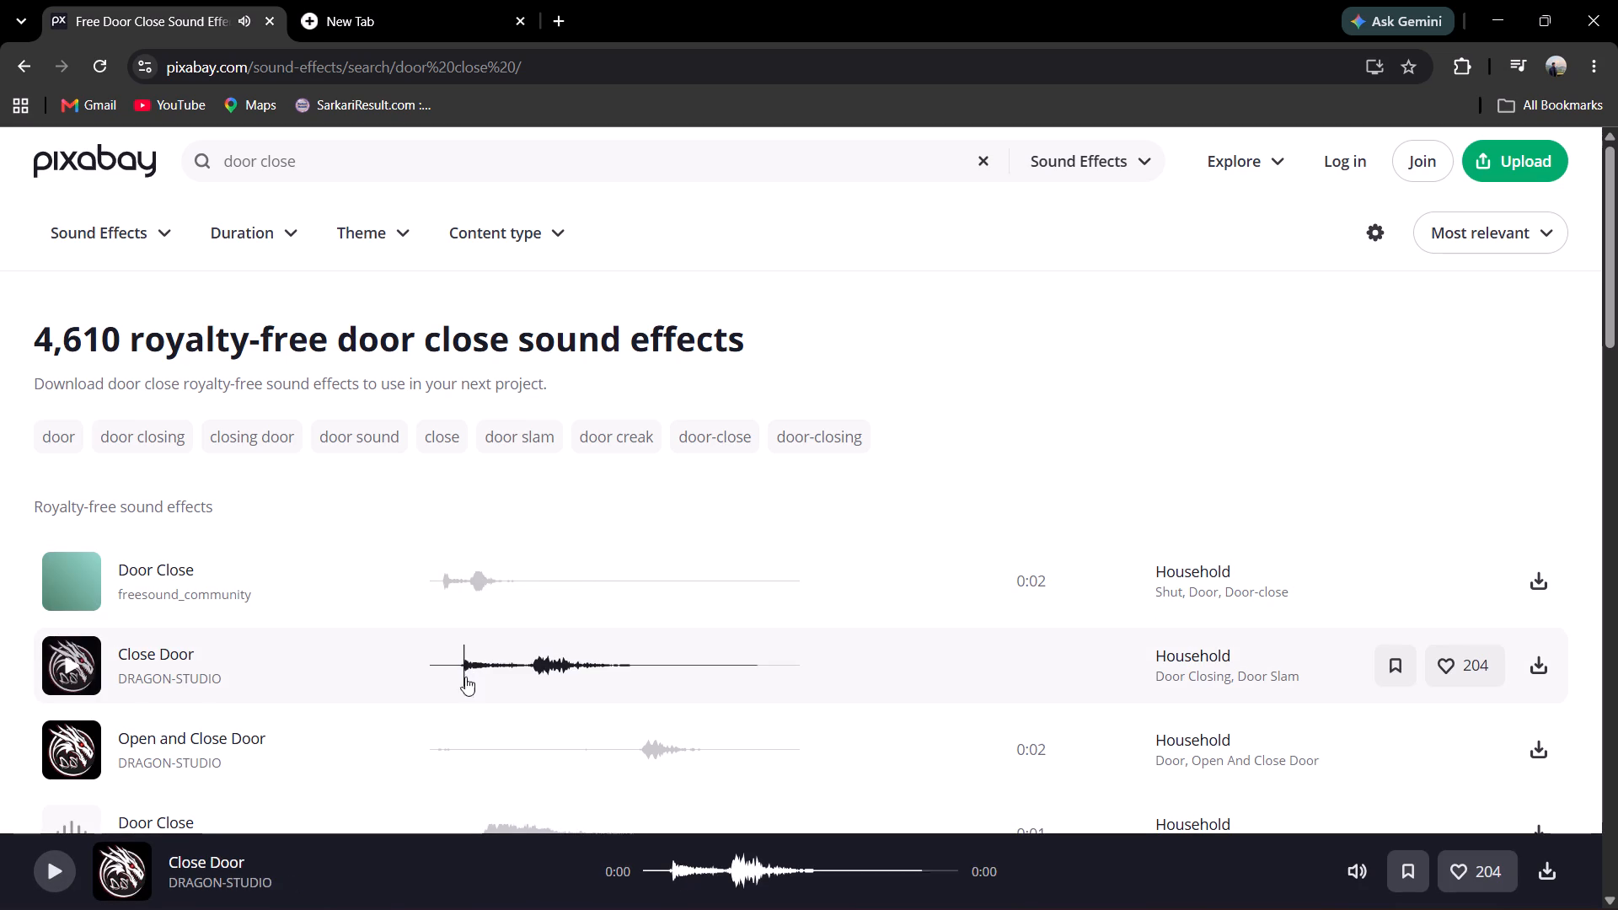
{"action": "left_click", "coordinate": [477, 744]}
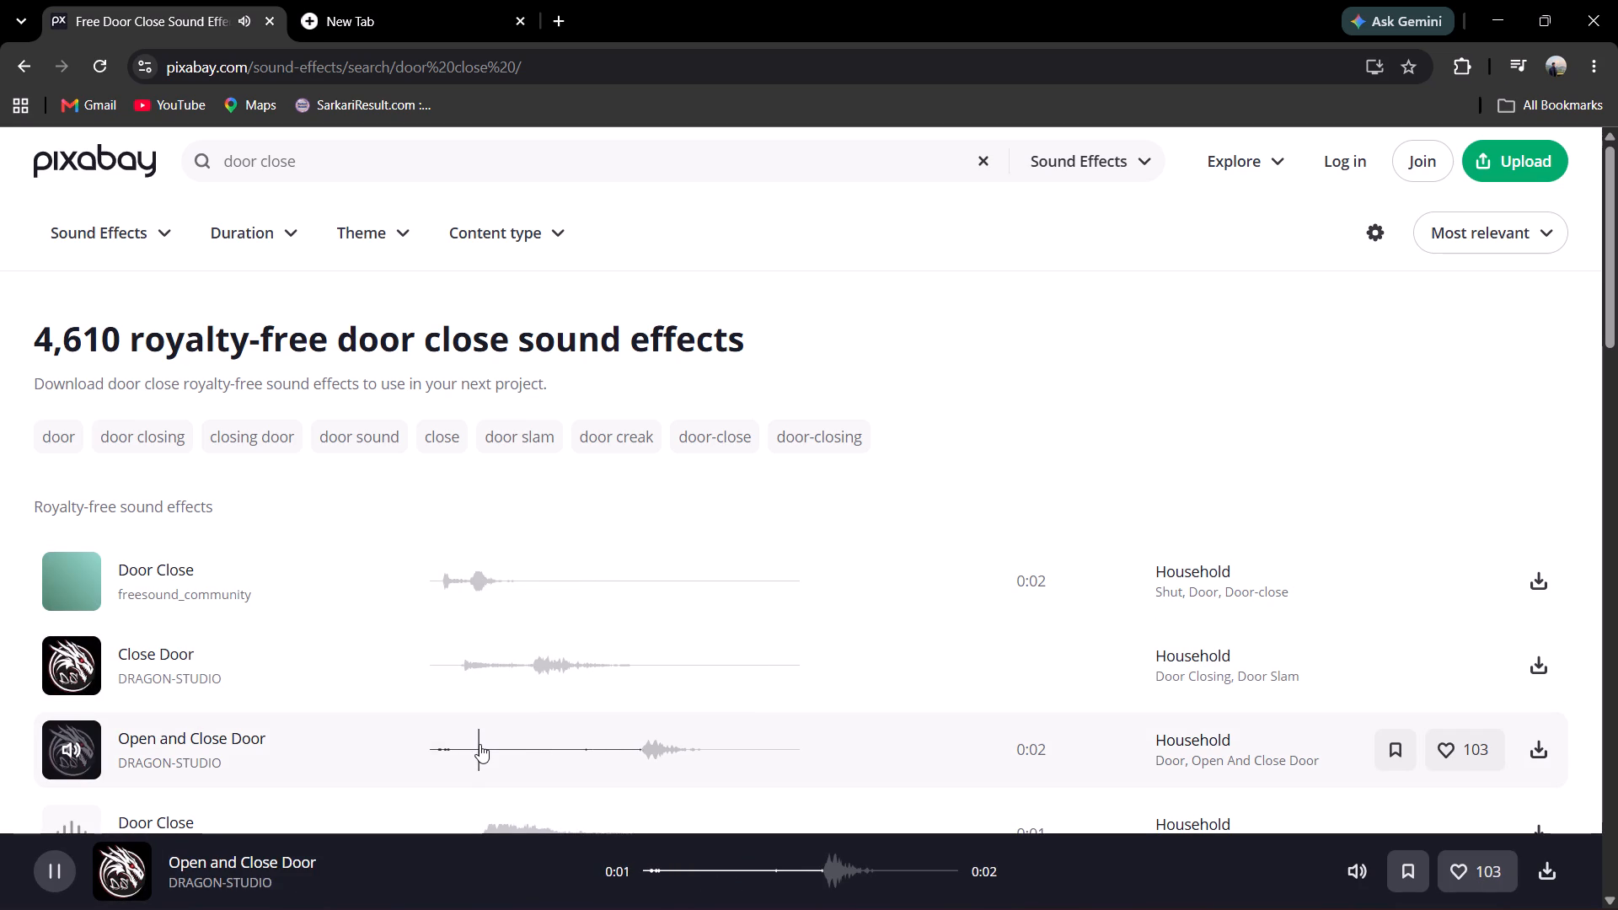
{"action": "left_click", "coordinate": [1544, 742]}
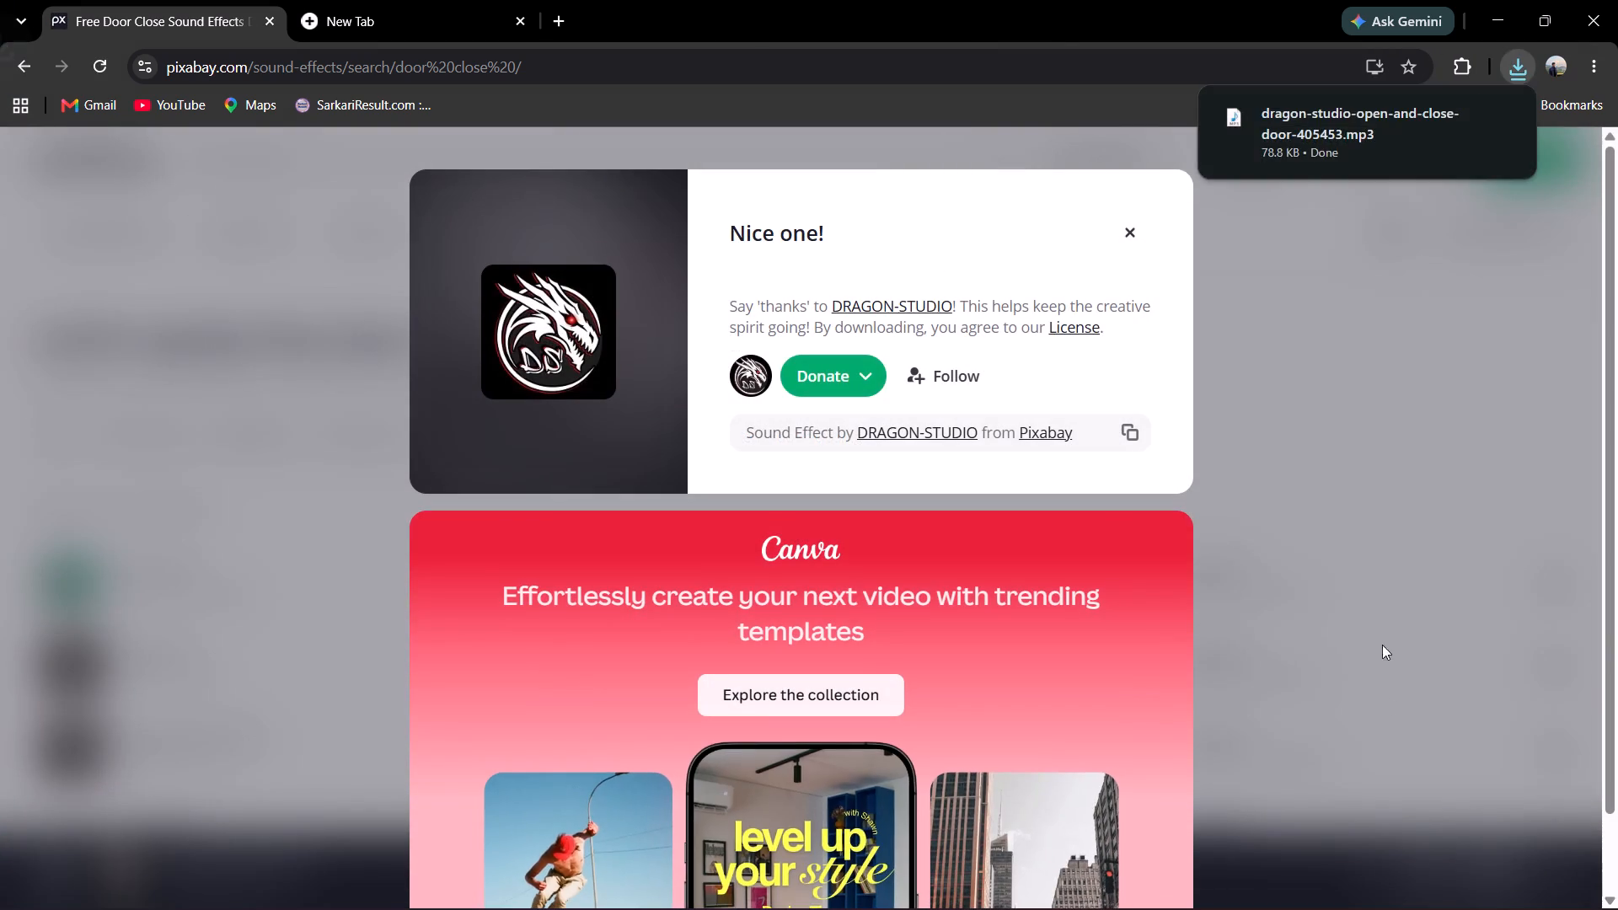
{"action": "left_click", "coordinate": [1372, 578]}
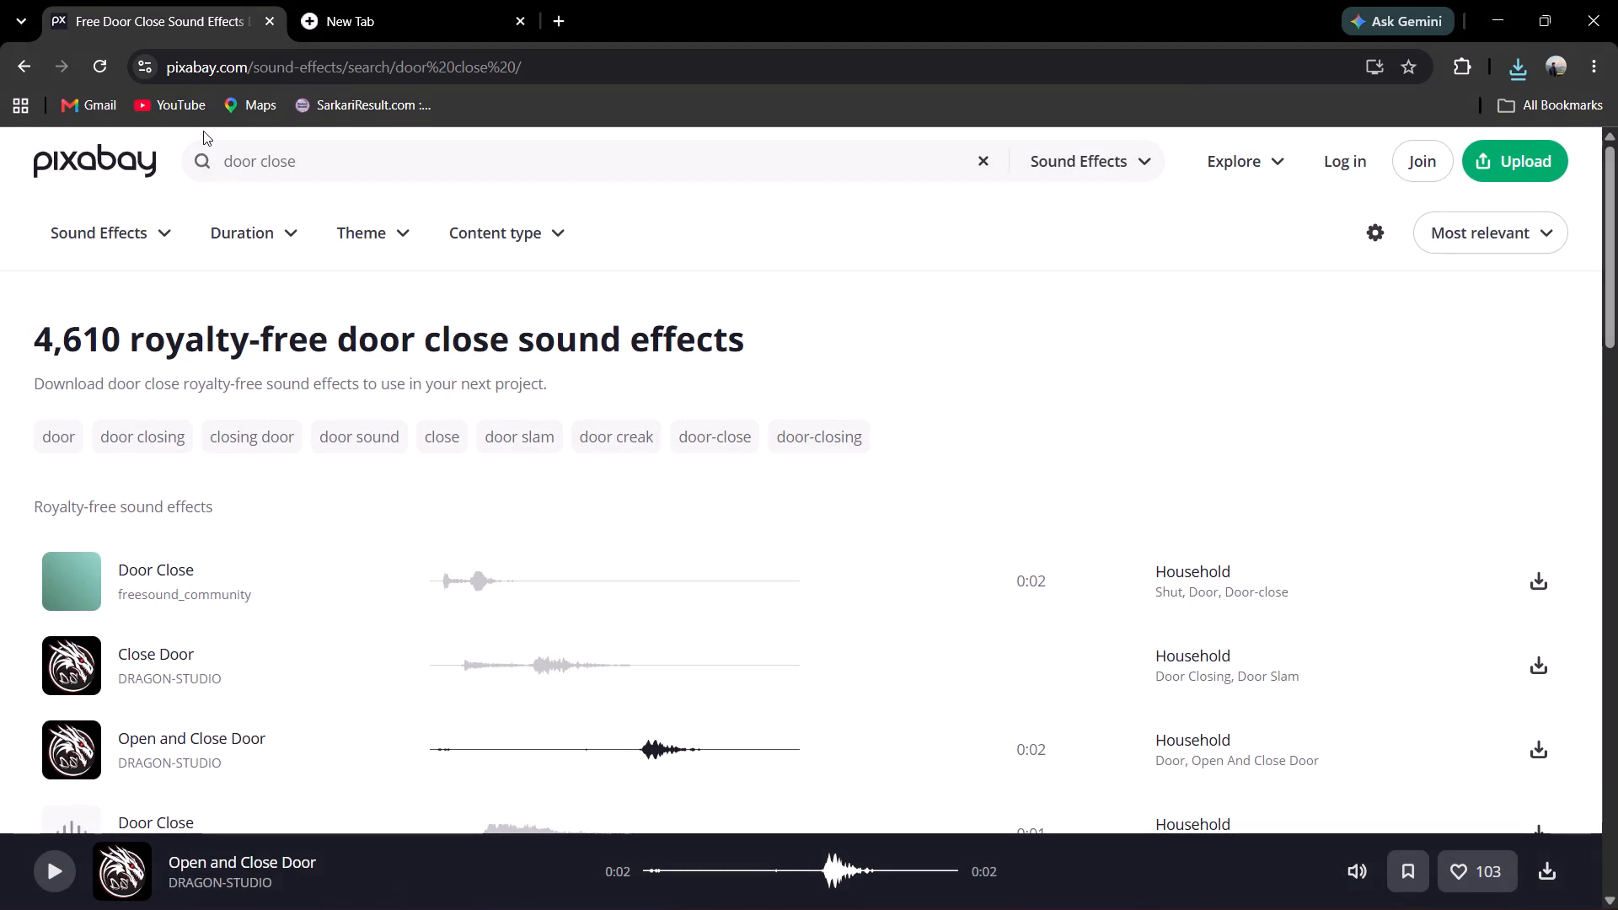
Search Pixabay's sound effects for heavy breath.
{"action": "left_click_drag", "start_coordinate": [355, 169], "coordinate": [0, 174]}
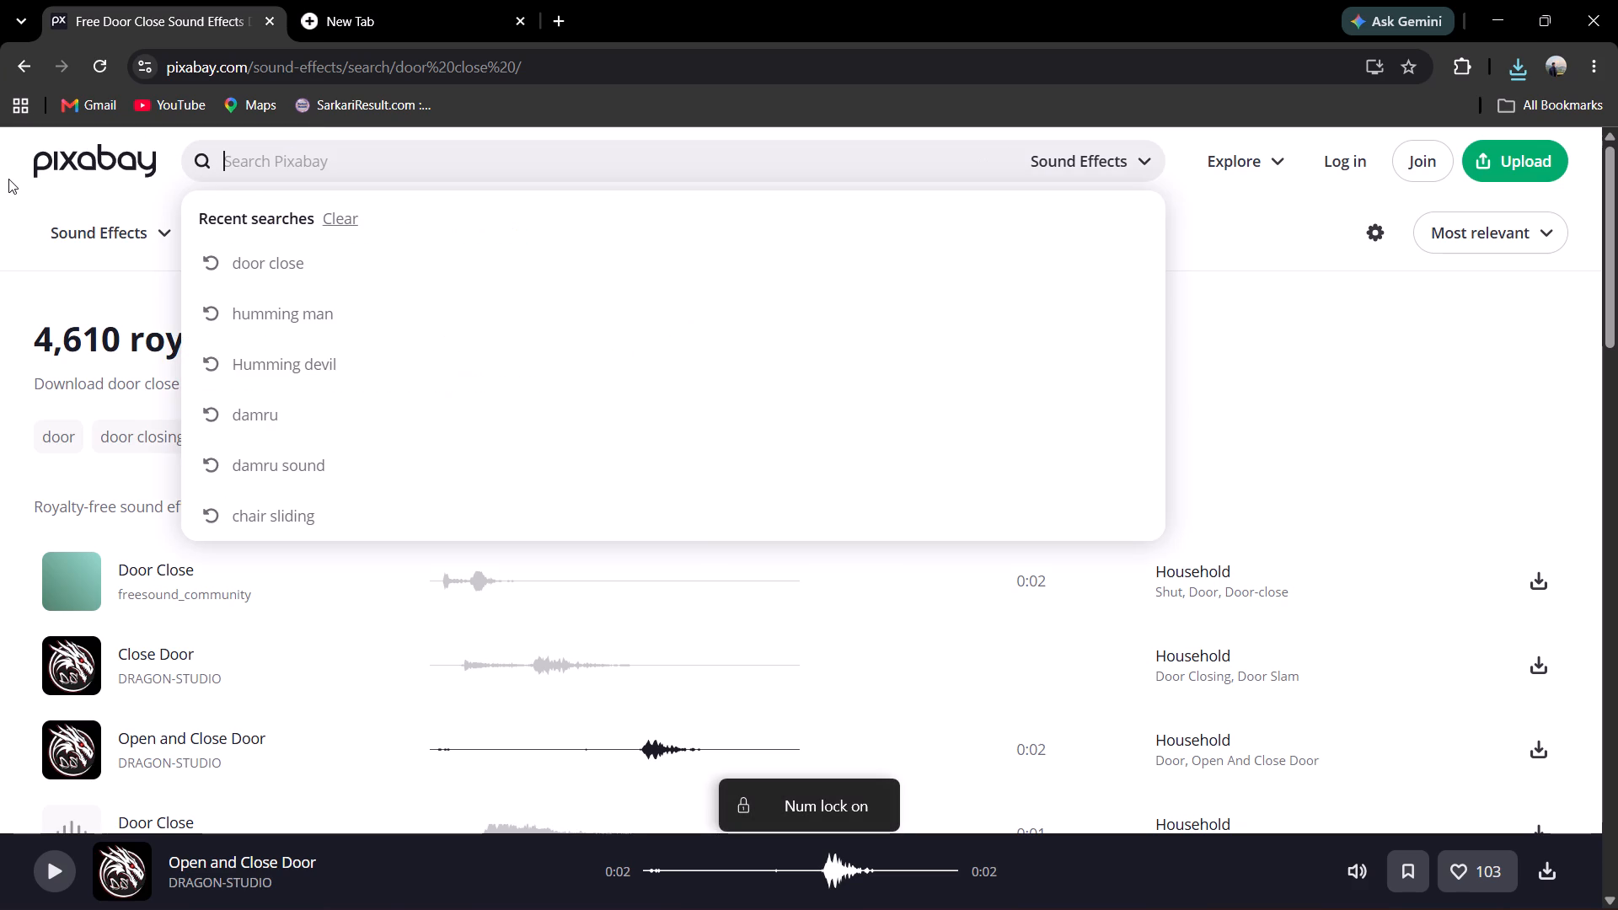
{"action": "type", "text": "heavu"}
{"action": "key", "text": "BackSpace"}
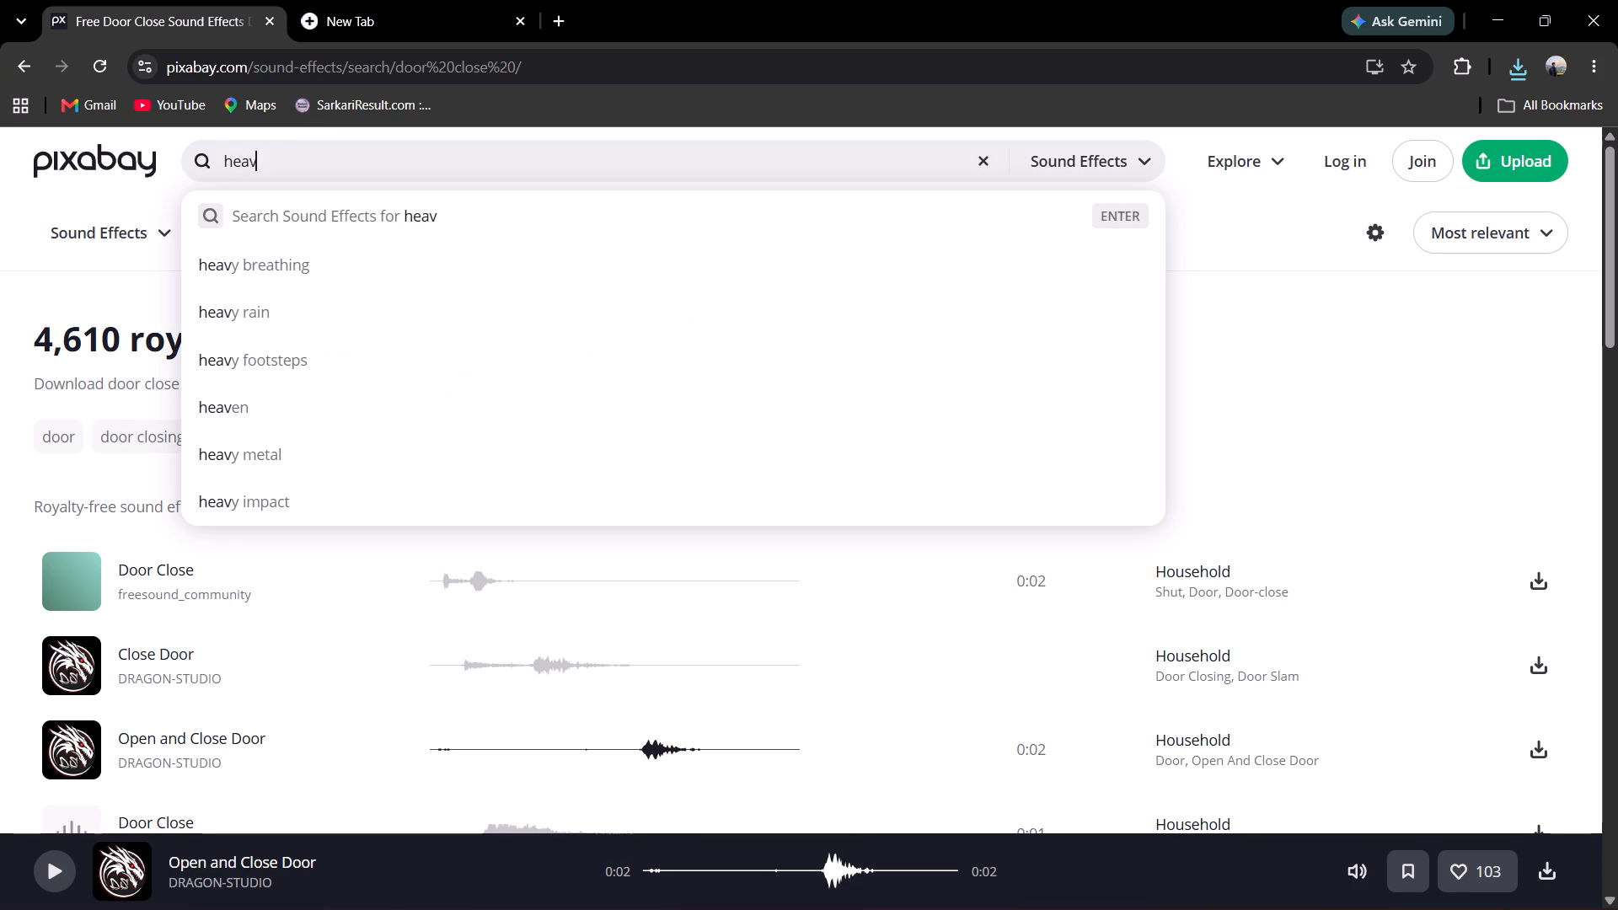
{"action": "type", "text": "hy"}
{"action": "key", "text": "space"}
{"action": "type", "text": "breagthy"}
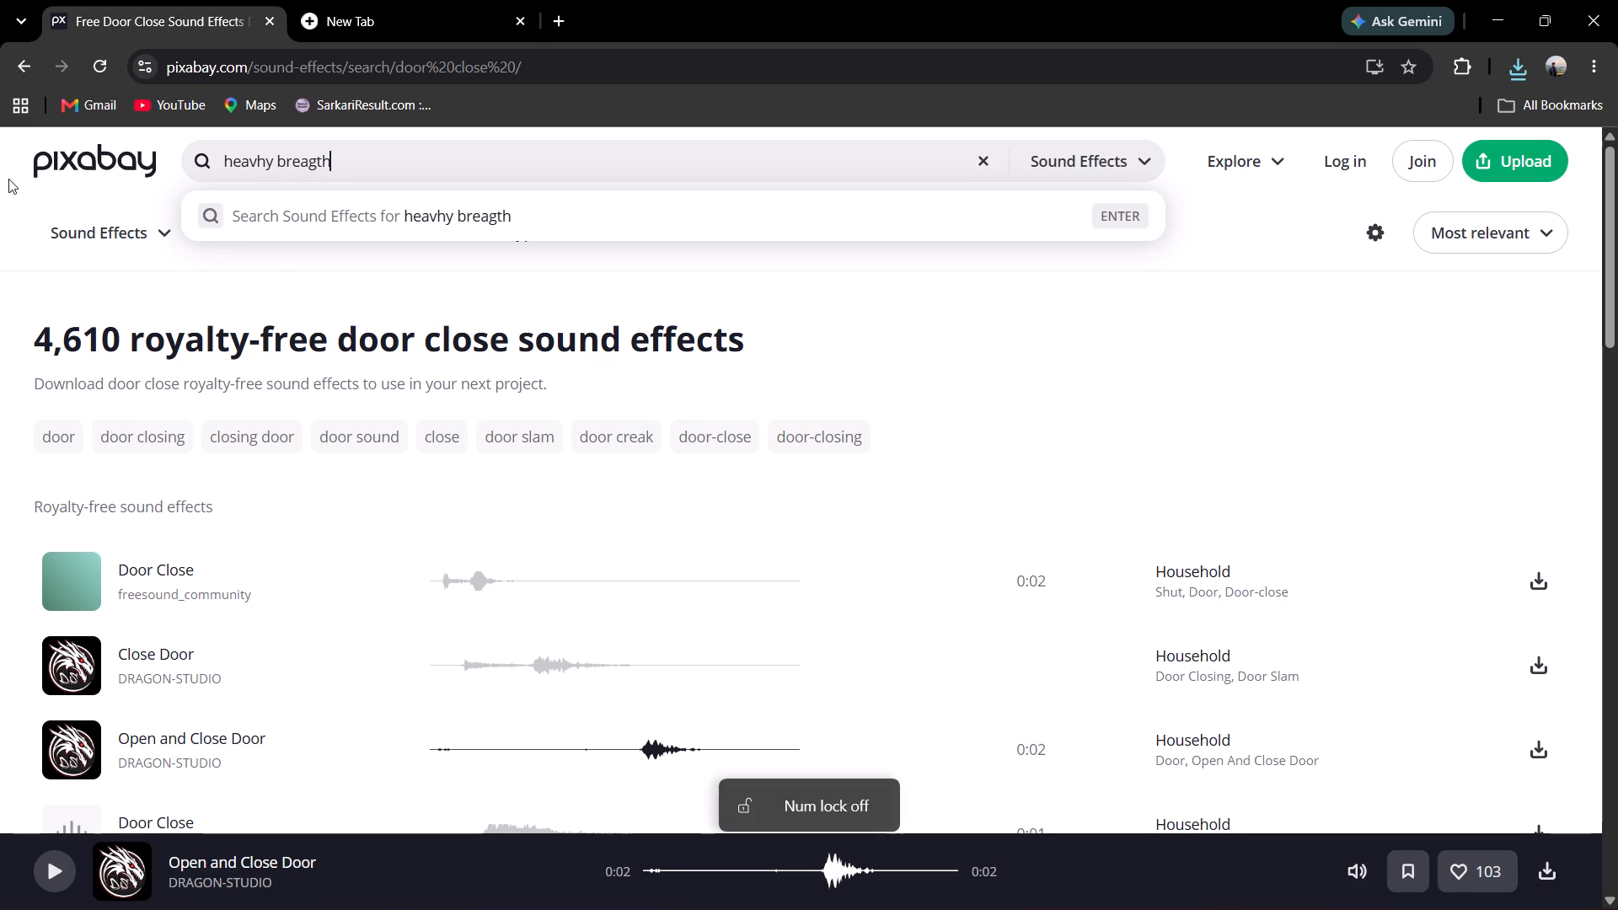
{"action": "key", "text": "Return"}
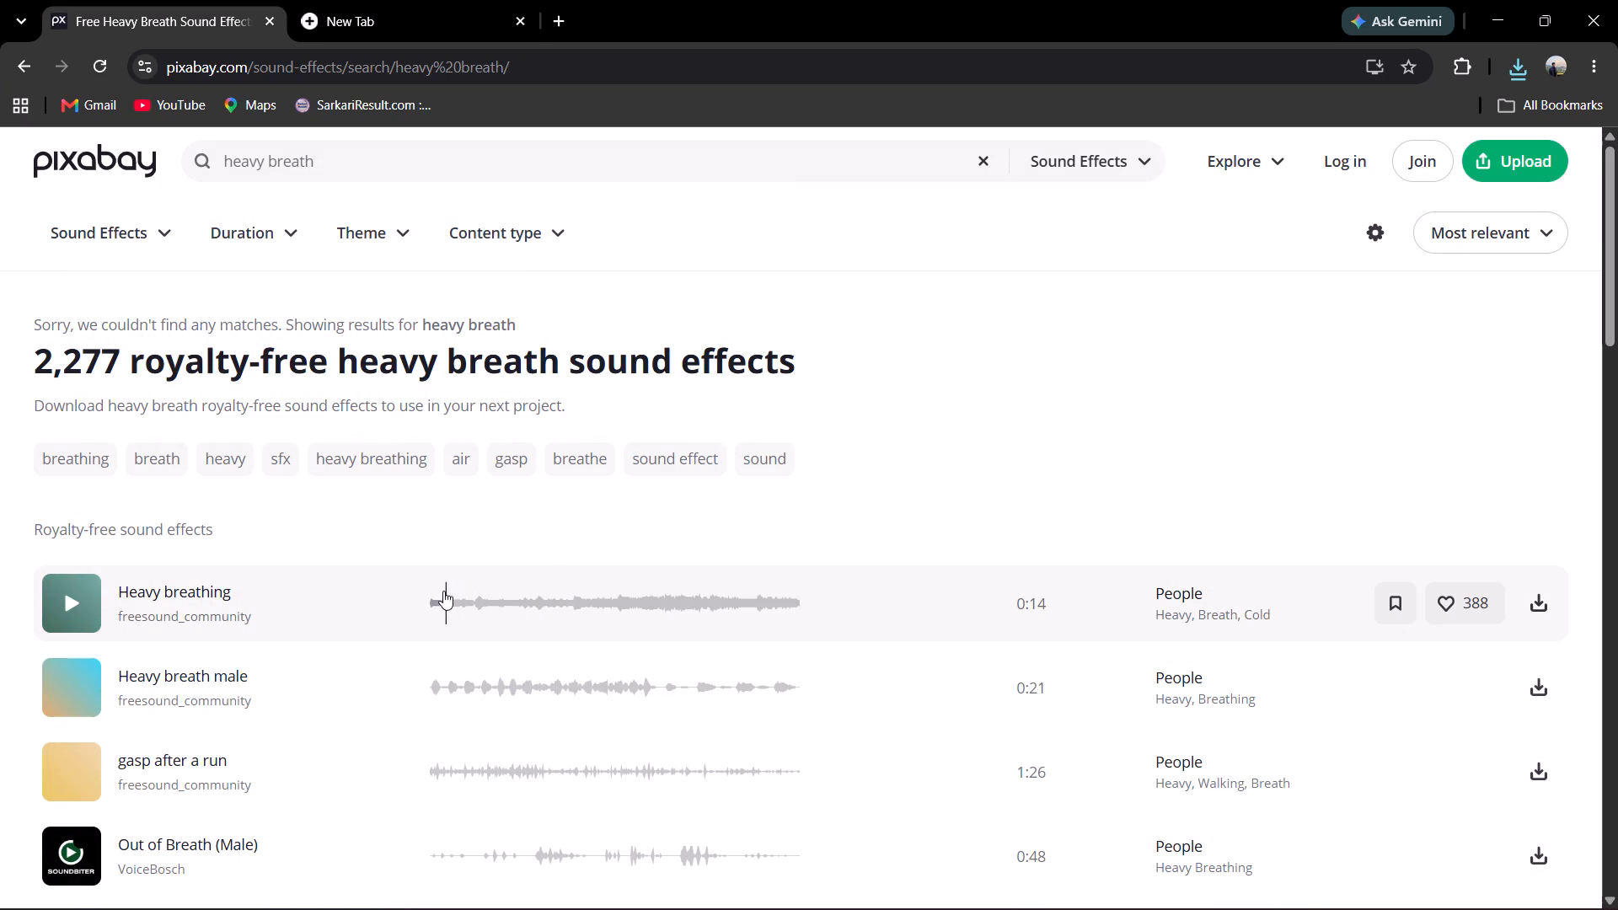
Preview the top breathing results, download Heavy breathing by freesound_community, dismiss the thank-you message, and stop the playback.
{"action": "left_click", "coordinate": [442, 591]}
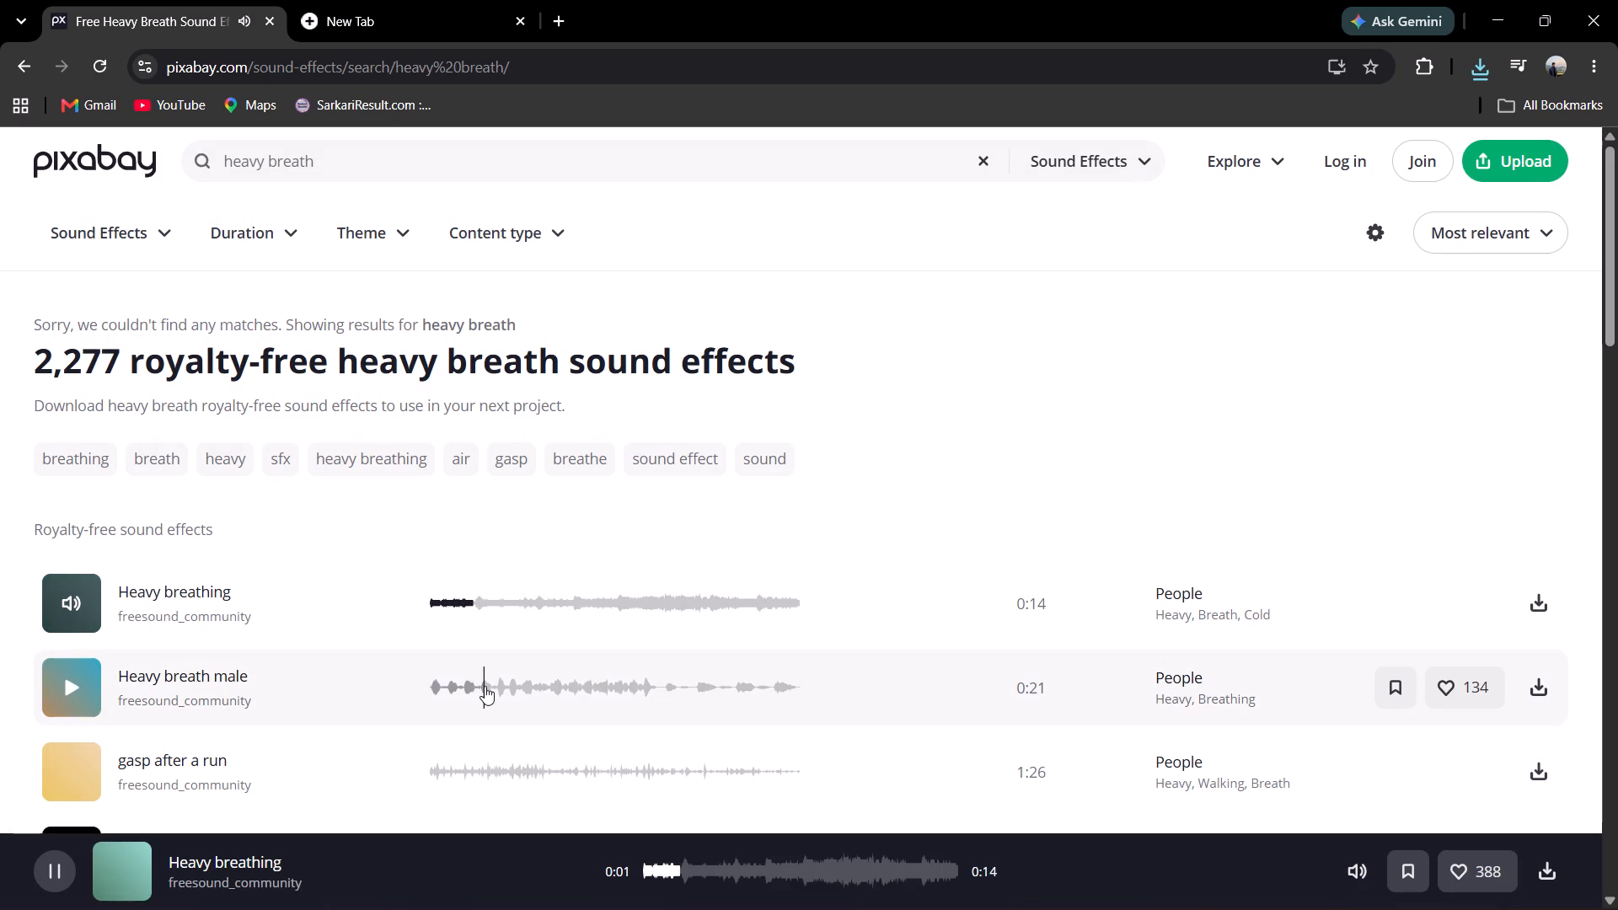
{"action": "left_click", "coordinate": [437, 688]}
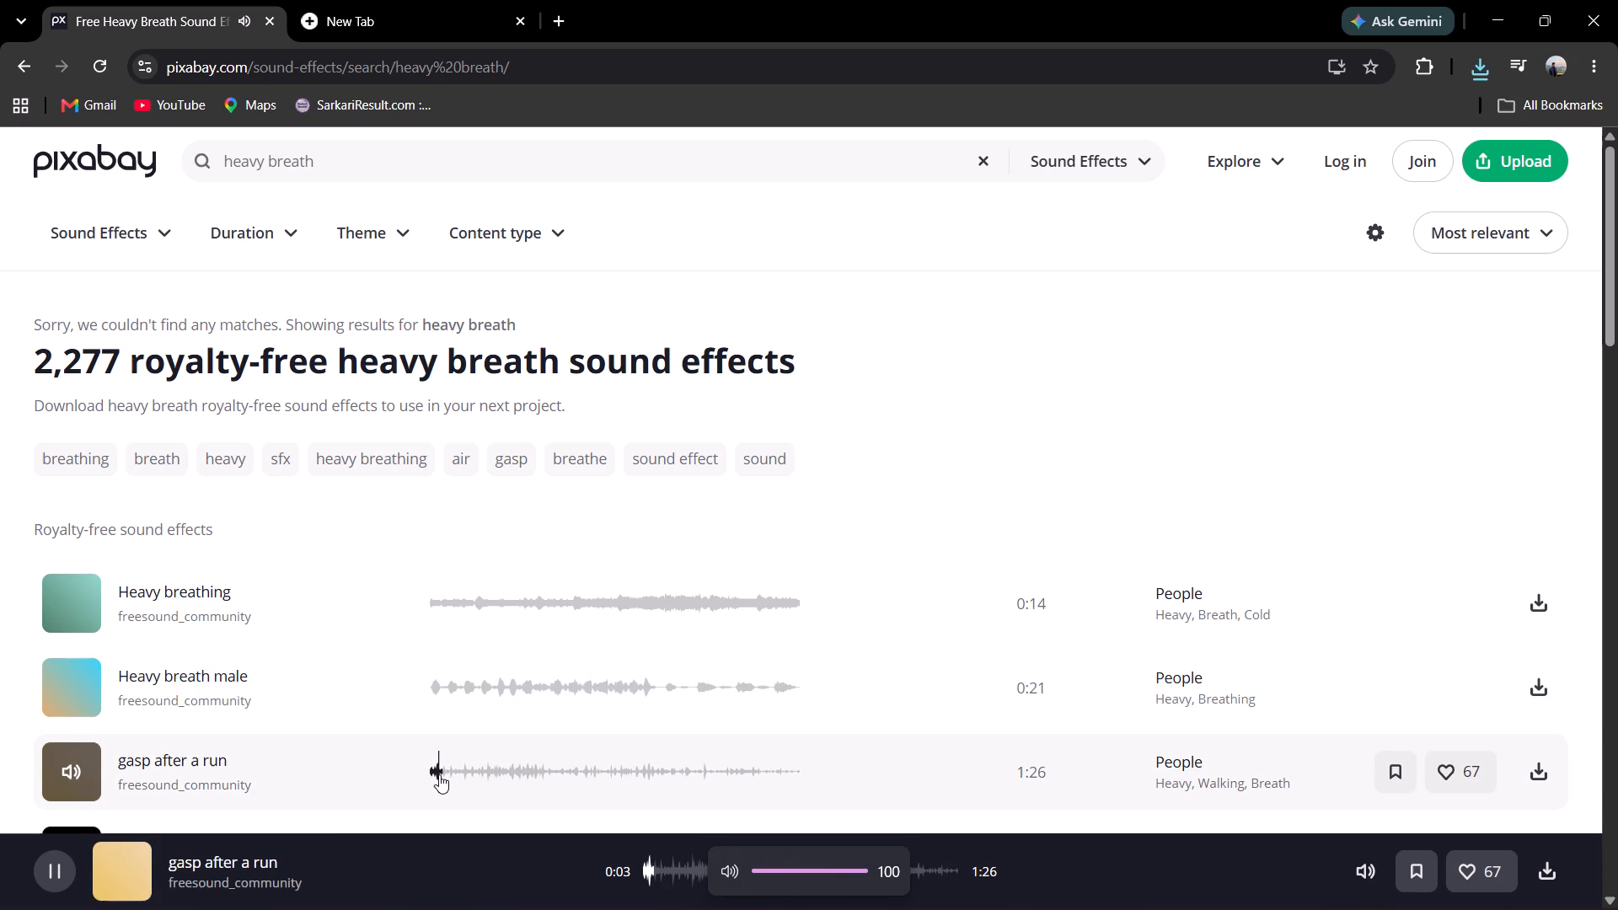
{"action": "left_click", "coordinate": [459, 606]}
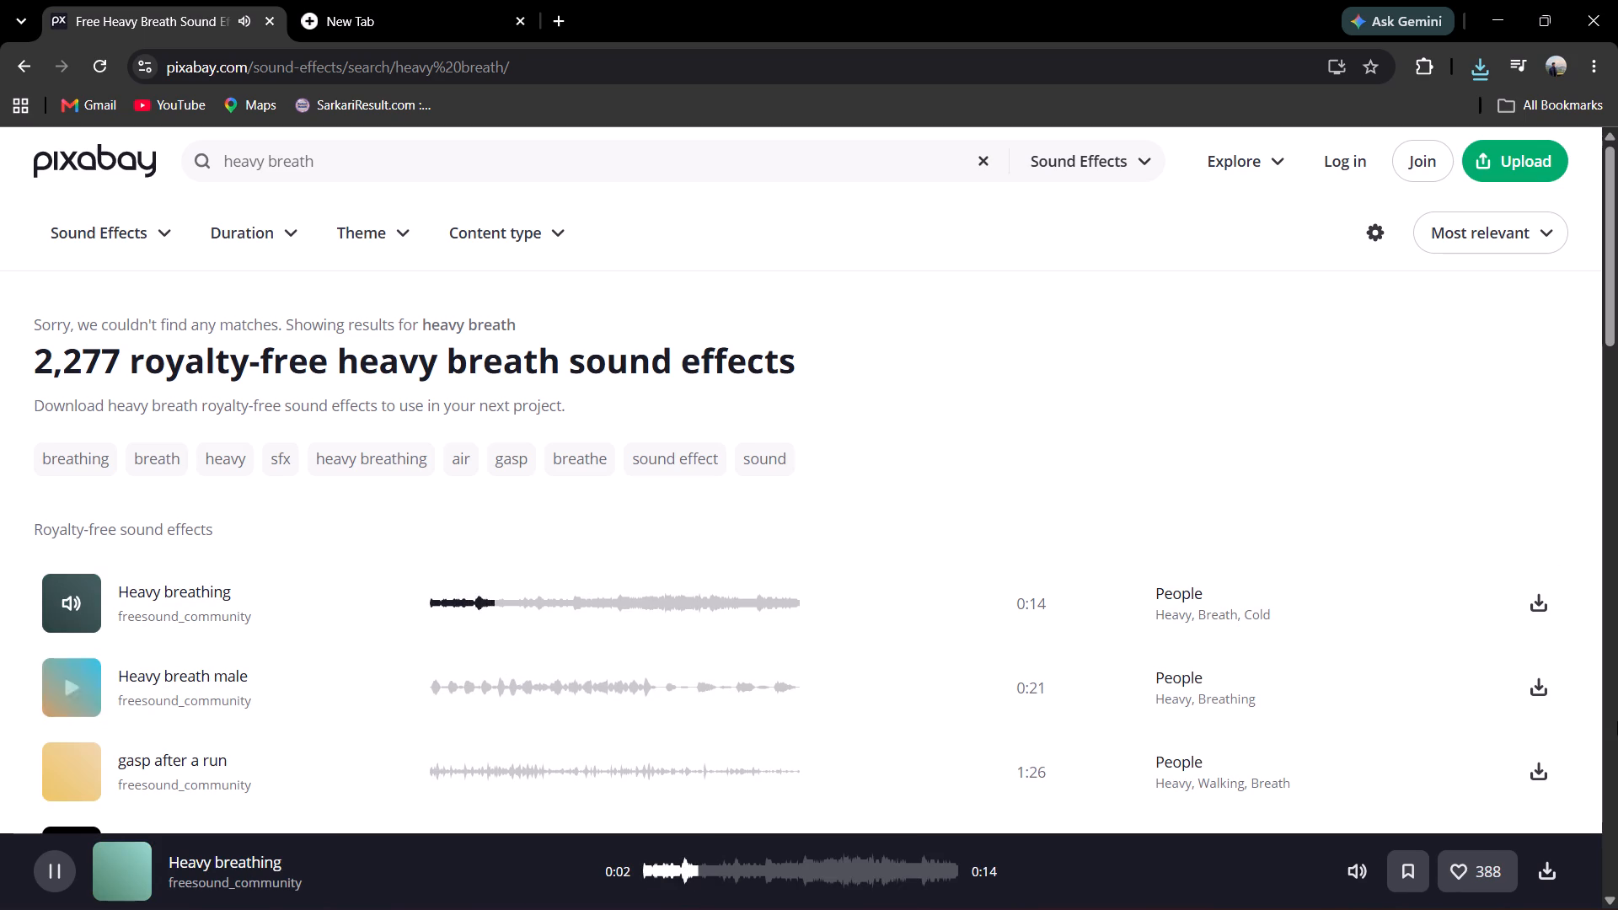
{"action": "left_click", "coordinate": [1542, 592]}
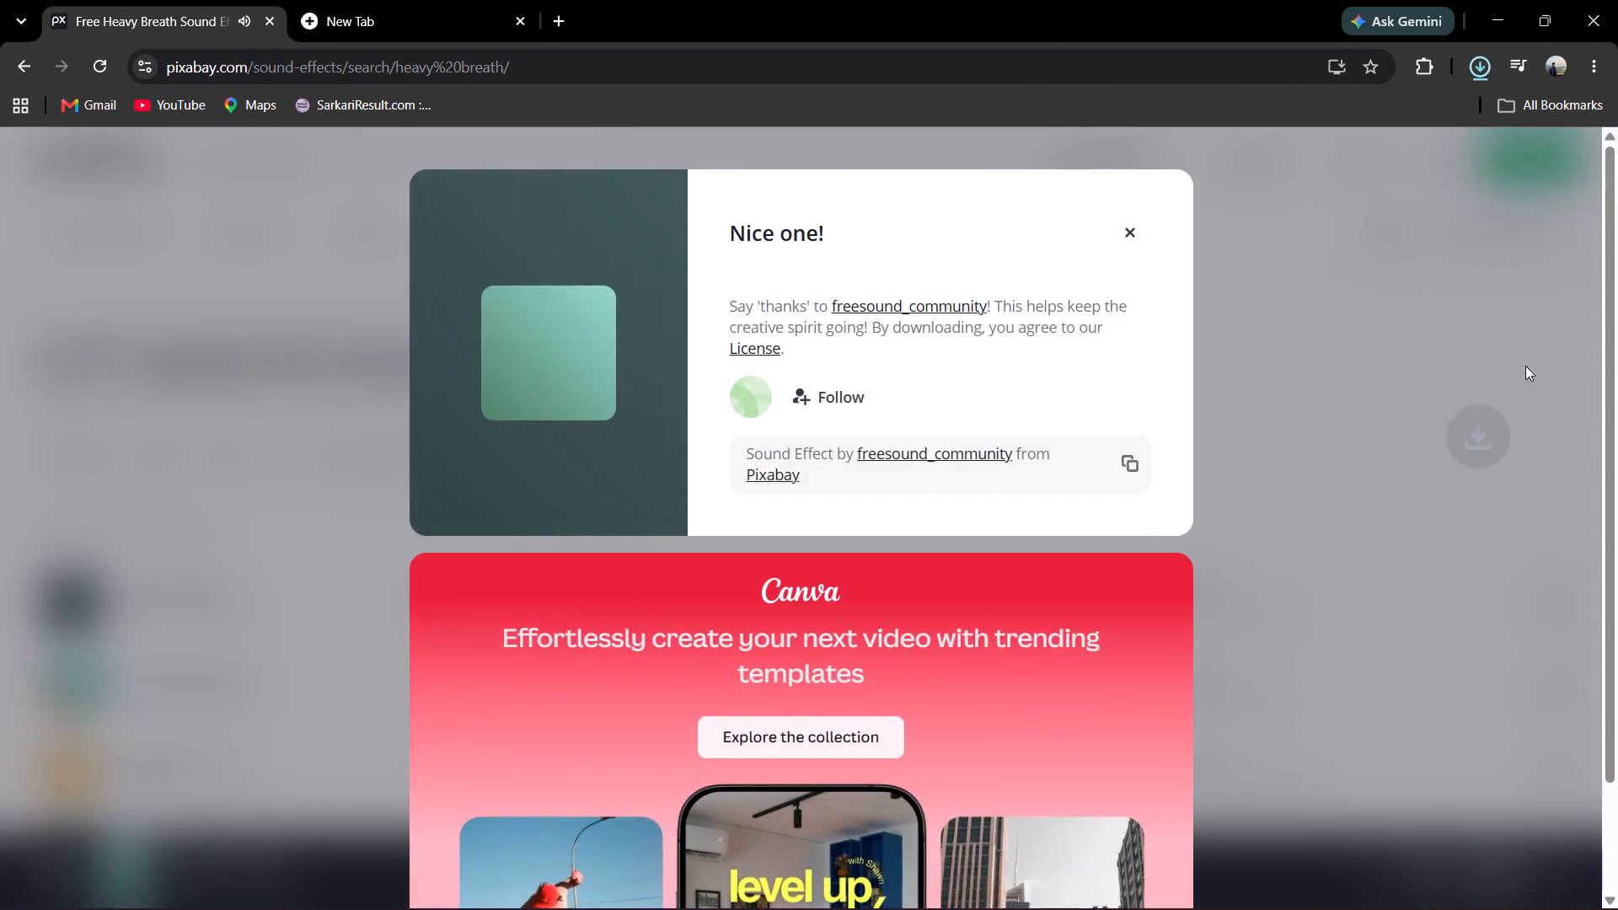
{"action": "left_click", "coordinate": [1445, 525]}
{"action": "key", "text": "space"}
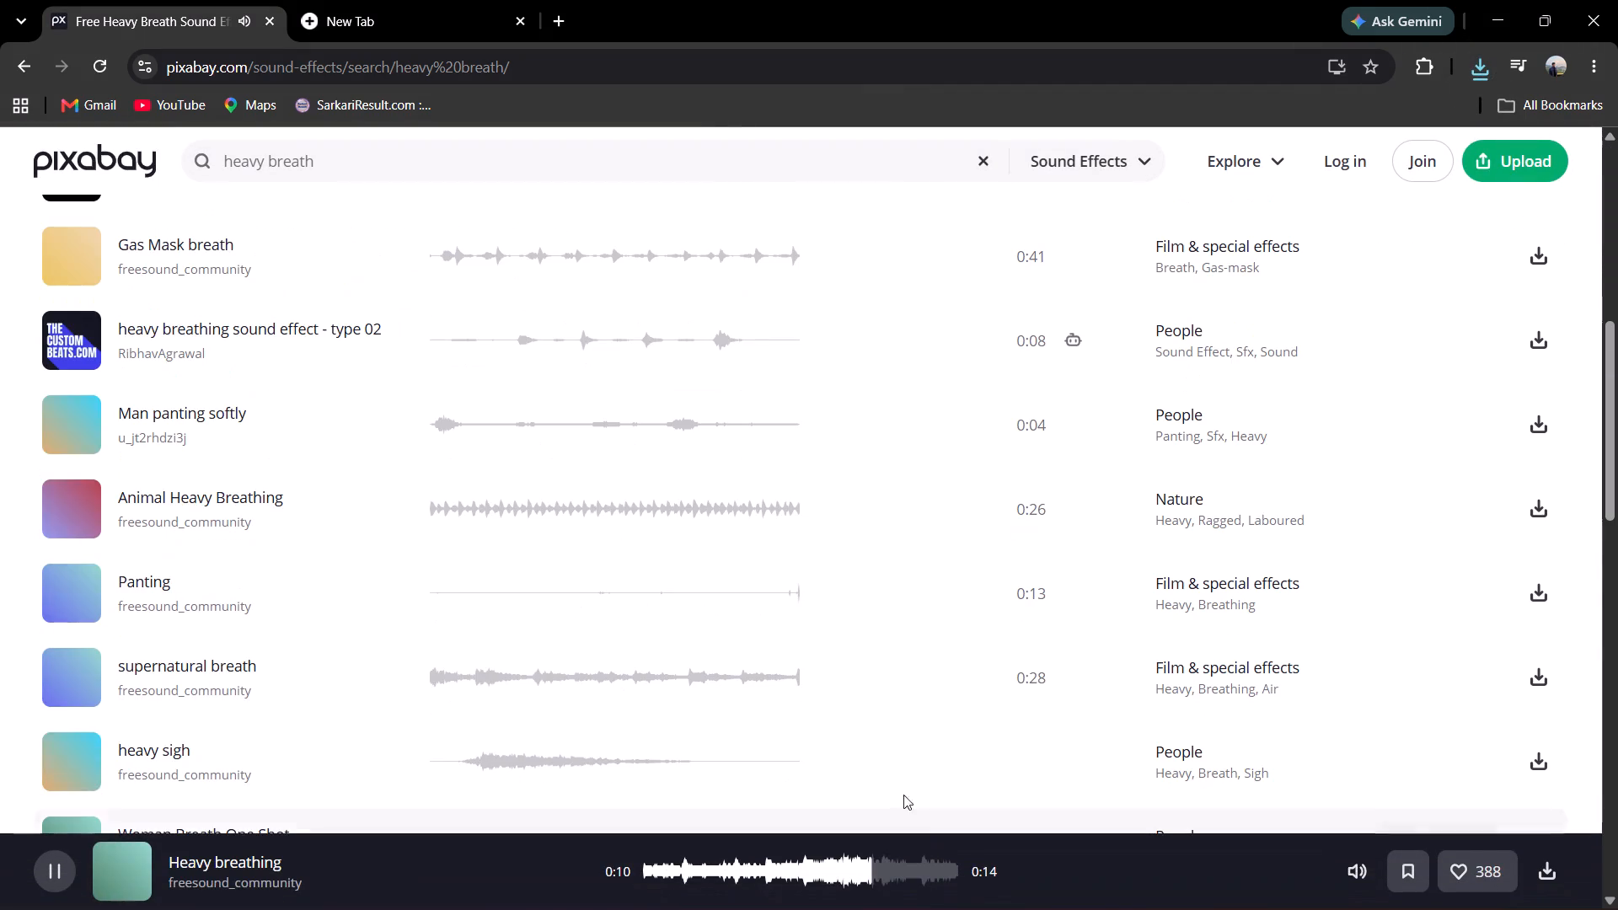
{"action": "scroll", "coordinate": [876, 791], "scroll_direction": "down", "scroll_amount": 1}
{"action": "left_click", "coordinate": [58, 862]}
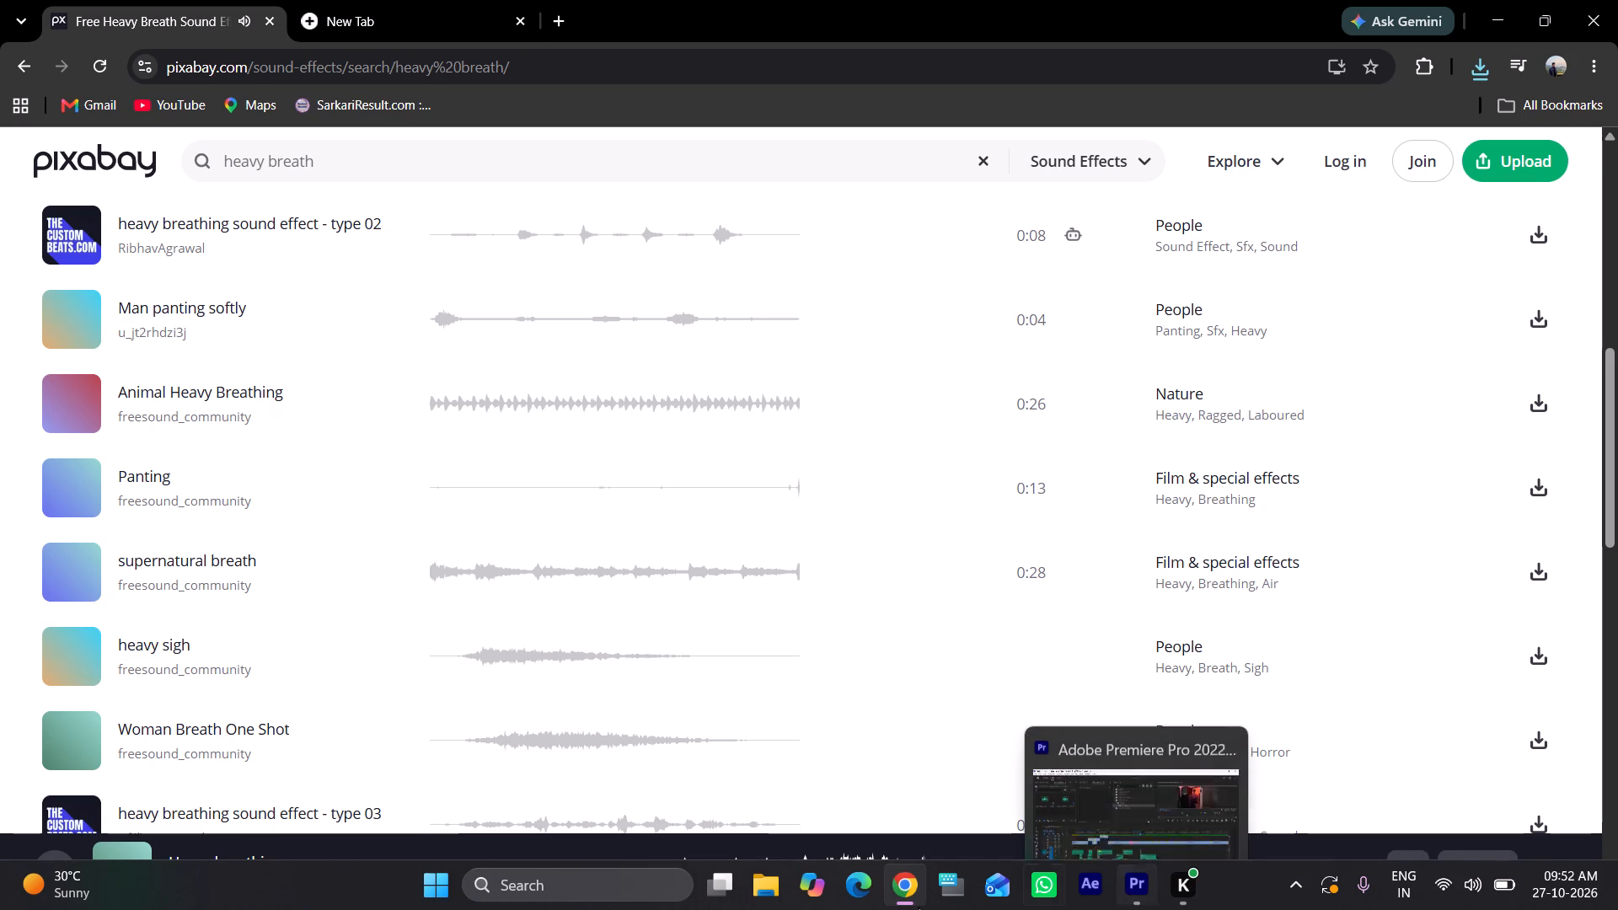
Switch to File Explorer, cut the dragon-studio open-and-close-door MP3 from Downloads, and open D:\footage\sound in a new tab.
{"action": "left_click", "coordinate": [769, 902]}
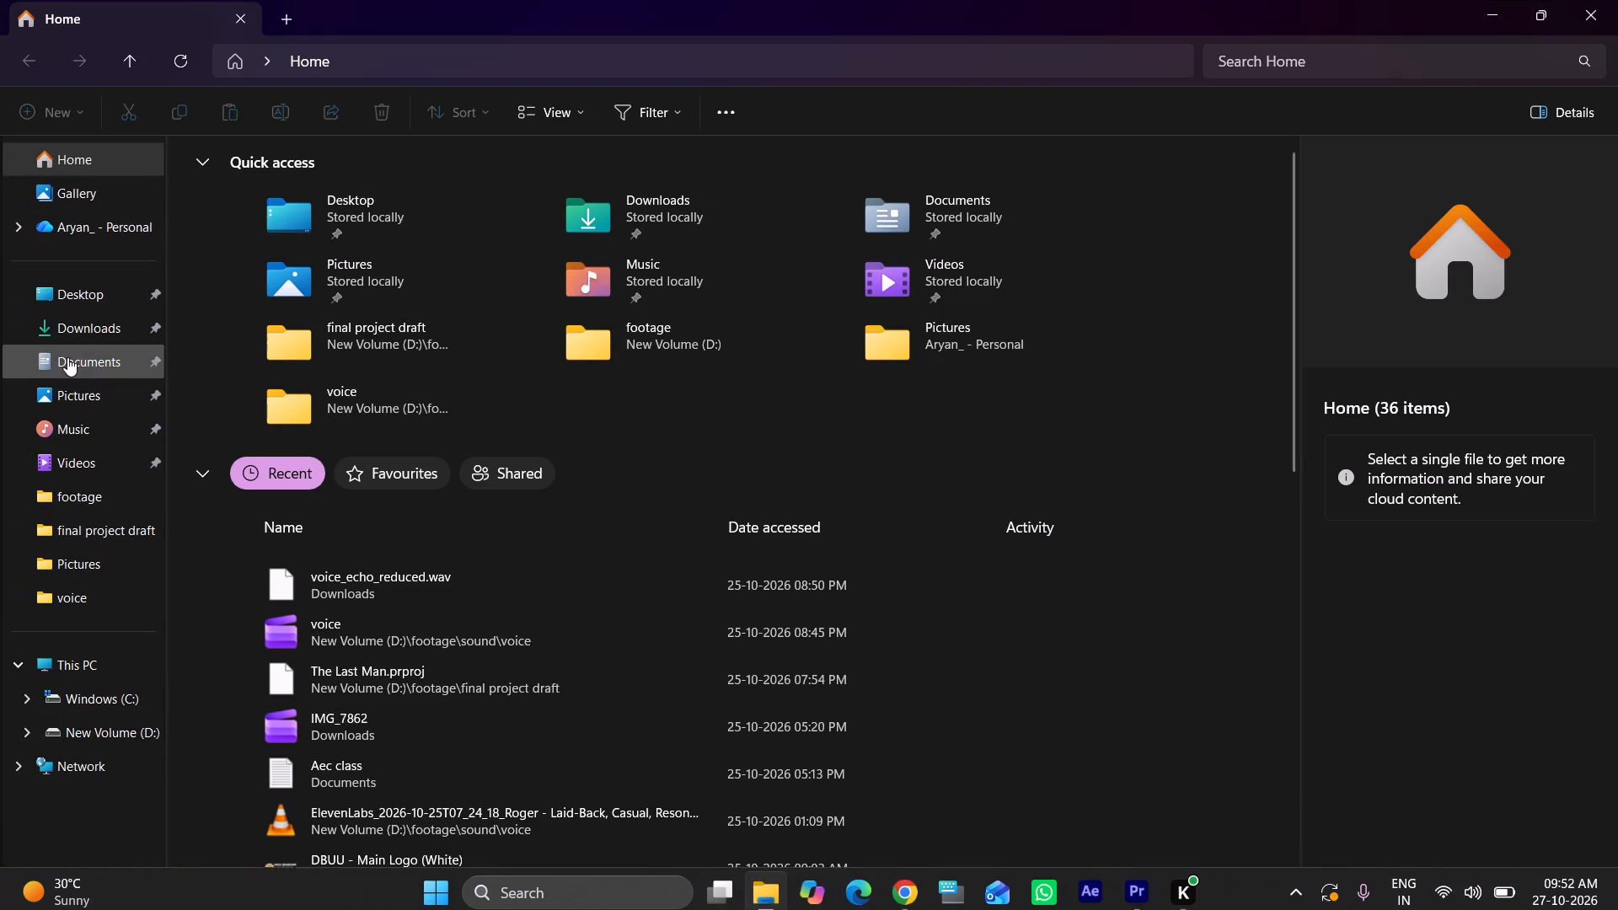
{"action": "left_click", "coordinate": [56, 336]}
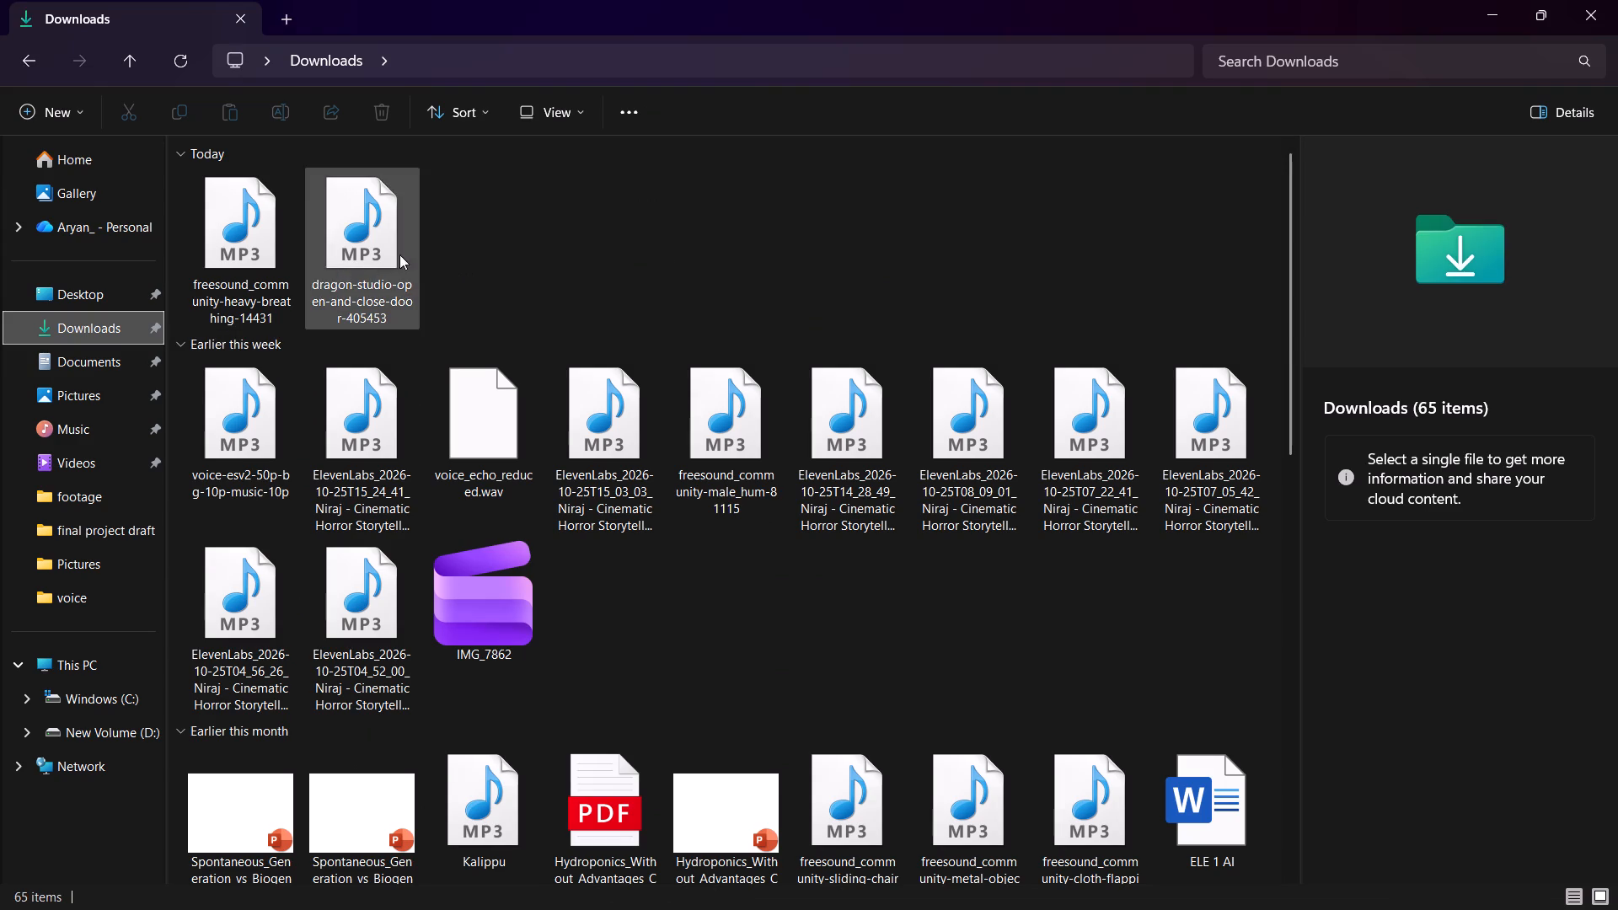
{"action": "left_click", "coordinate": [392, 246]}
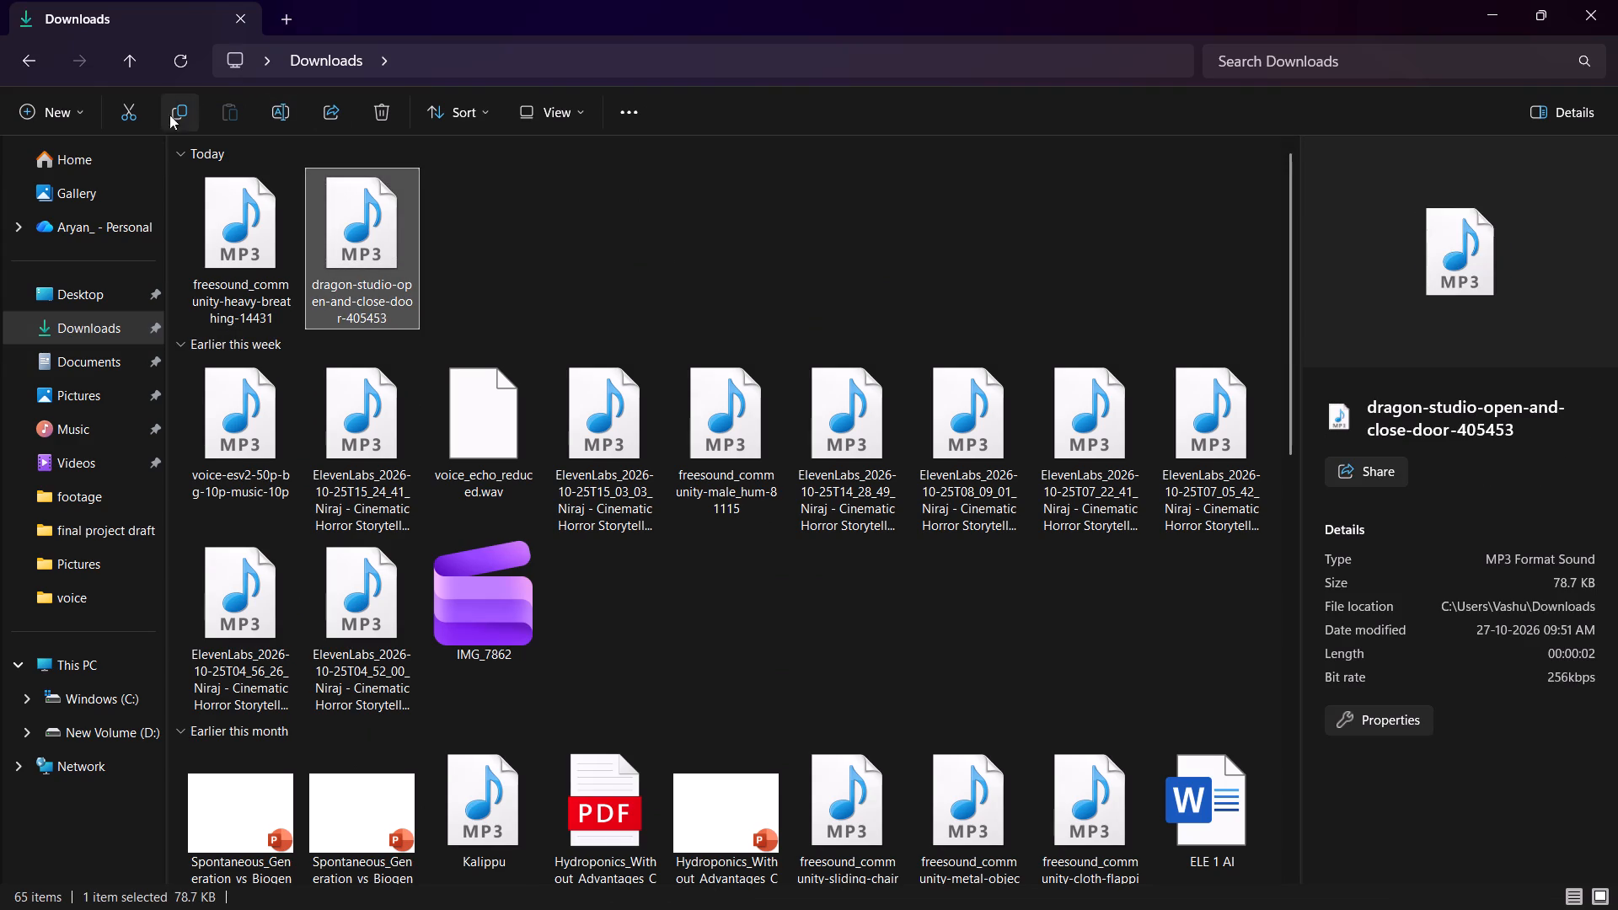
{"action": "left_click", "coordinate": [126, 120]}
{"action": "left_click", "coordinate": [302, 19]}
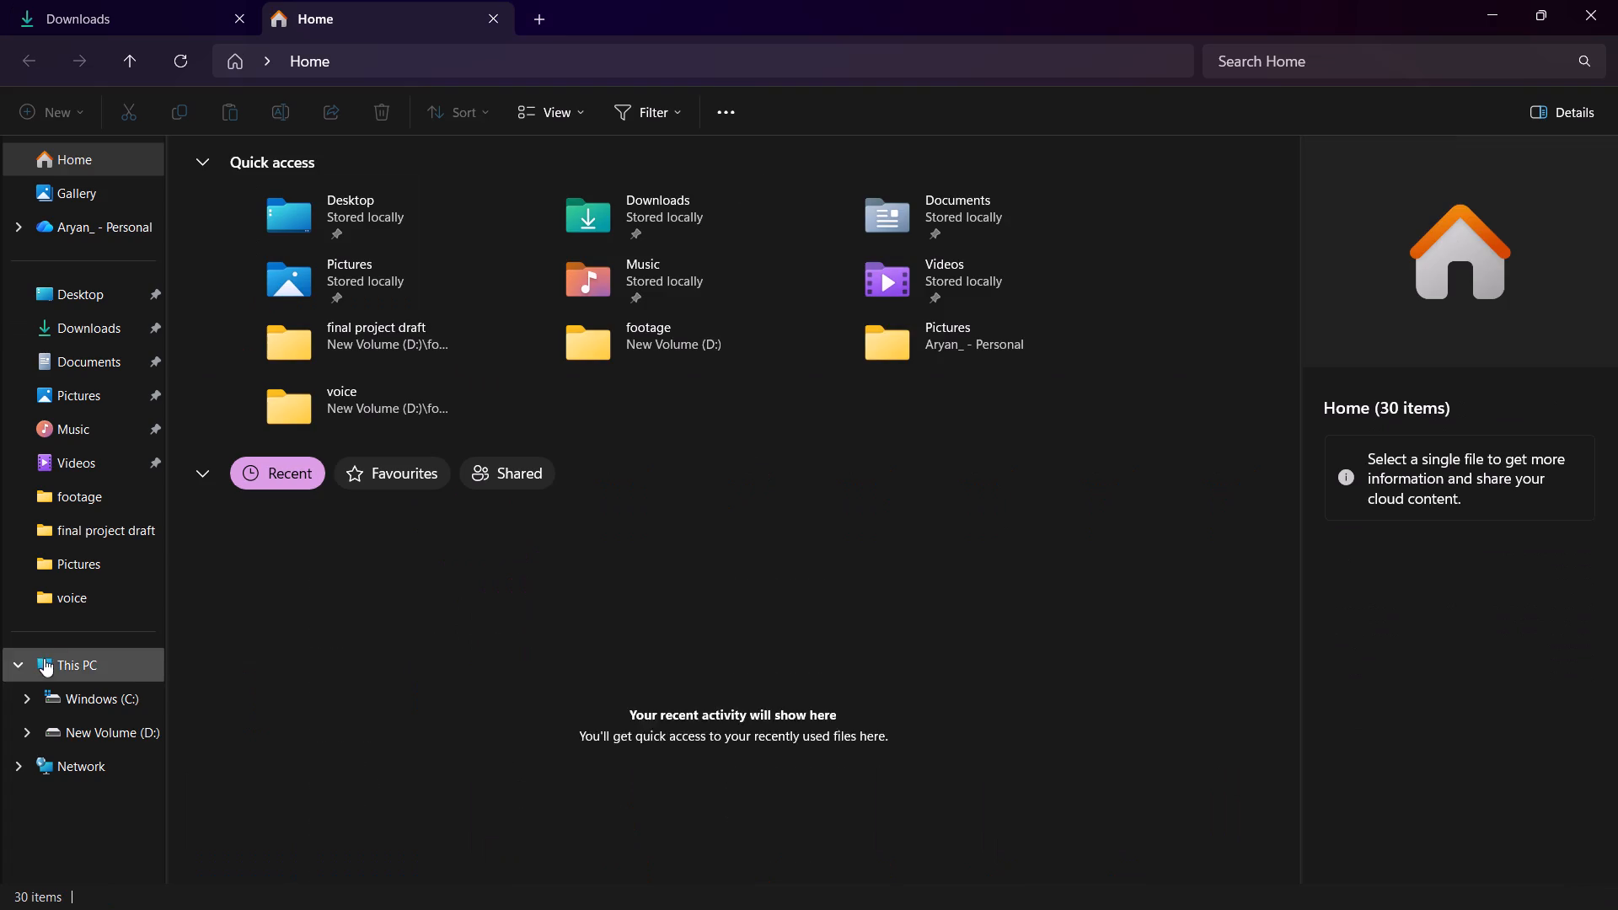
{"action": "left_click", "coordinate": [106, 722]}
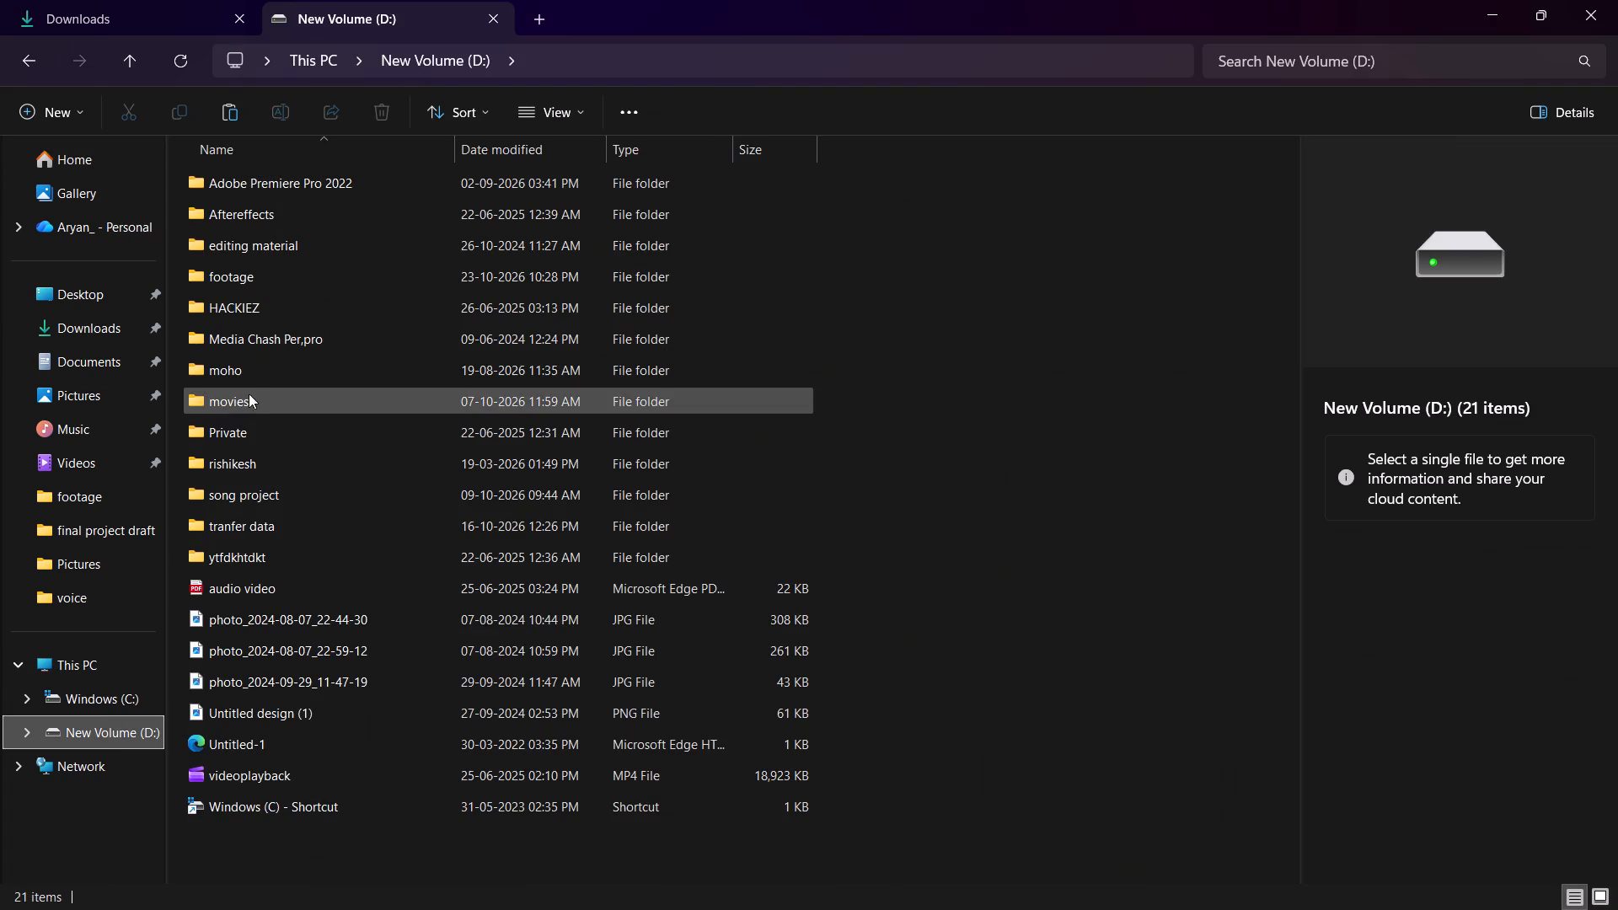
{"action": "double_click", "coordinate": [277, 286]}
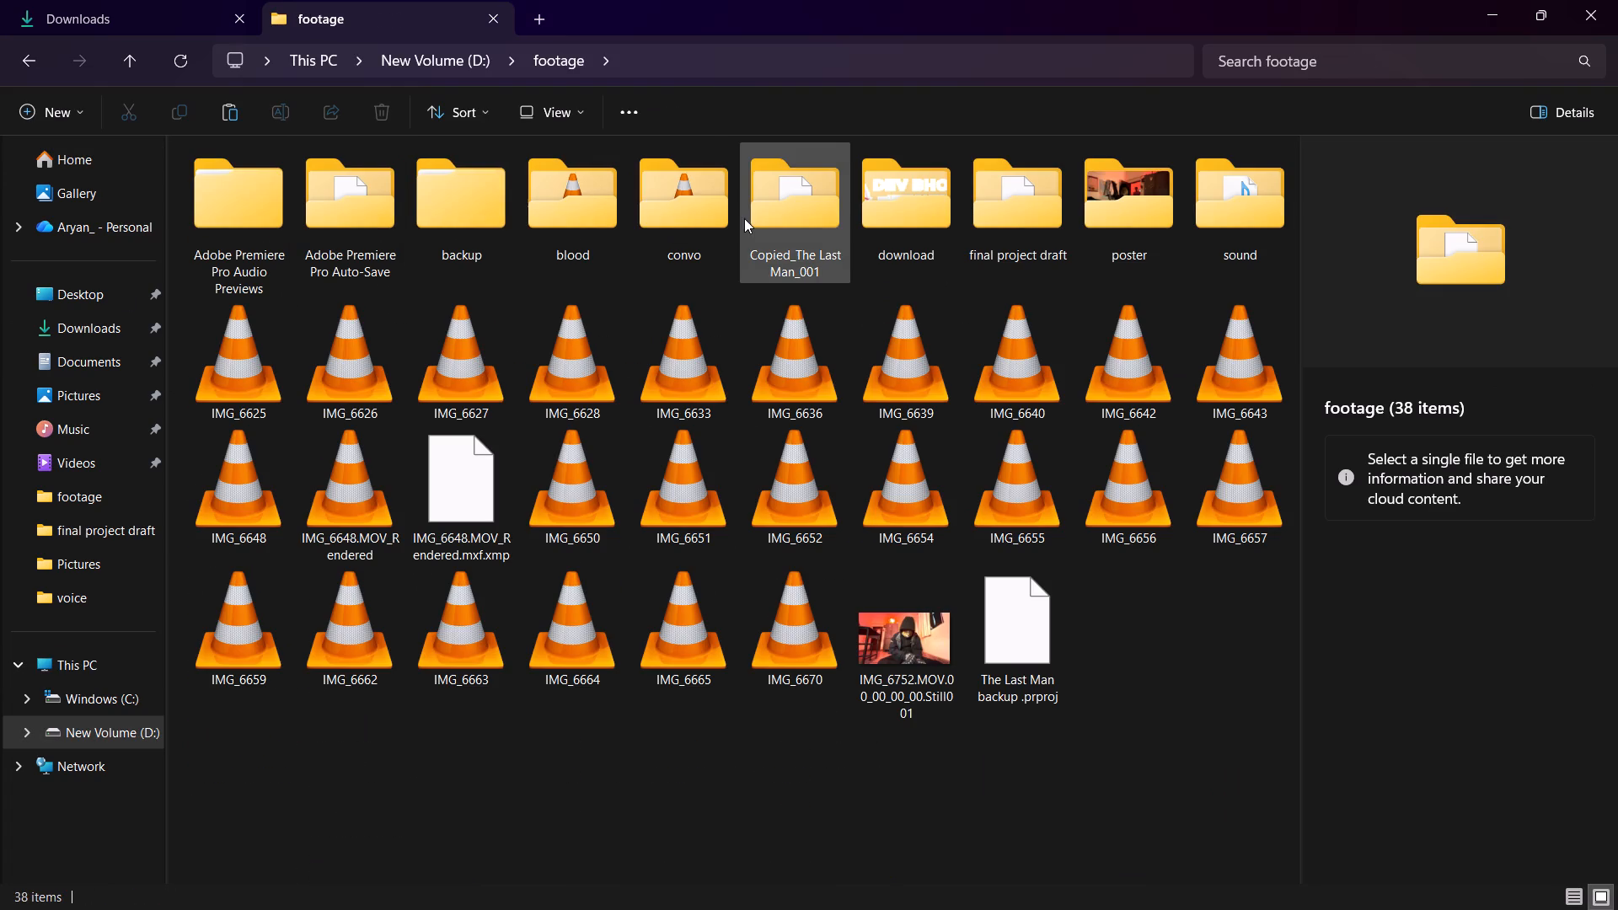
{"action": "double_click", "coordinate": [1256, 222]}
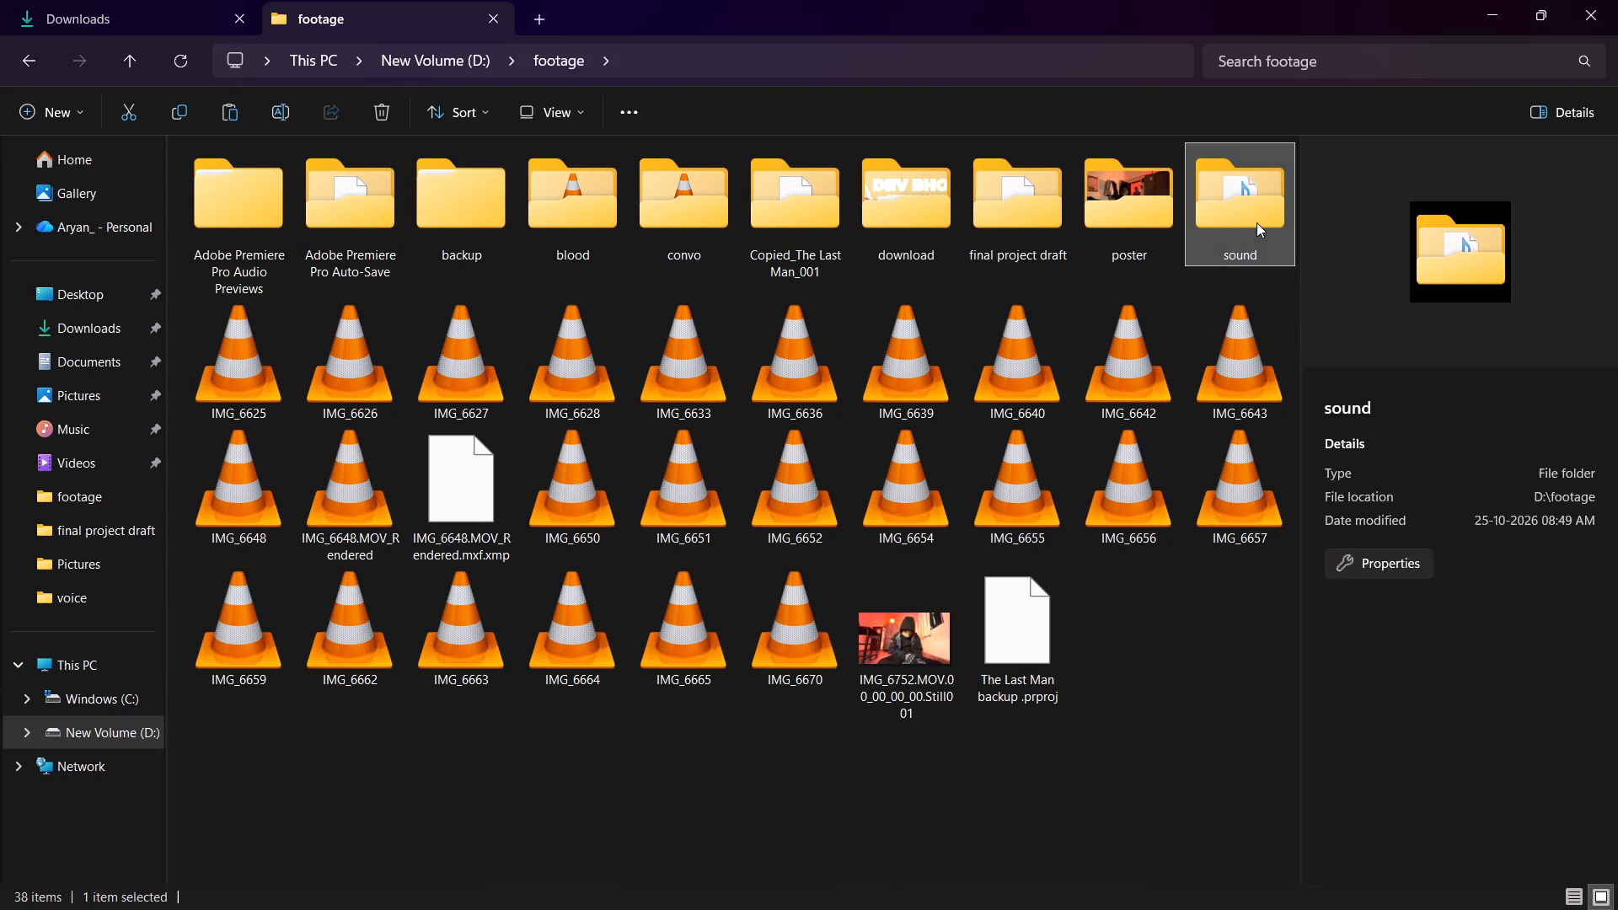
Create a folder named door close in the sound folder.
{"action": "left_click", "coordinate": [450, 661]}
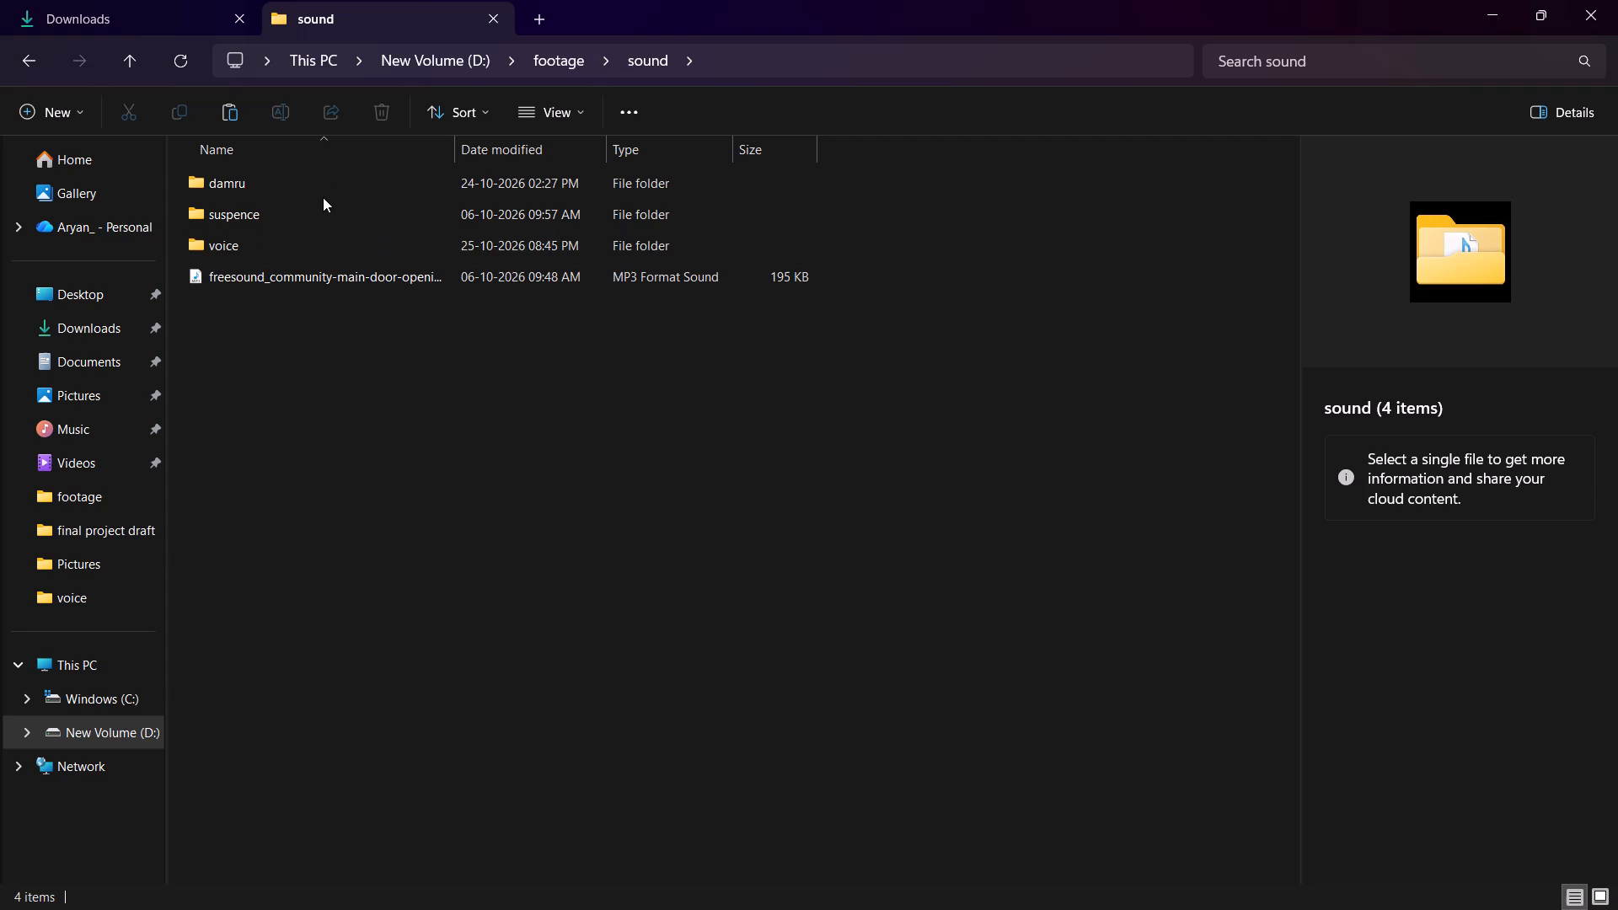
{"action": "right_click", "coordinate": [399, 533]}
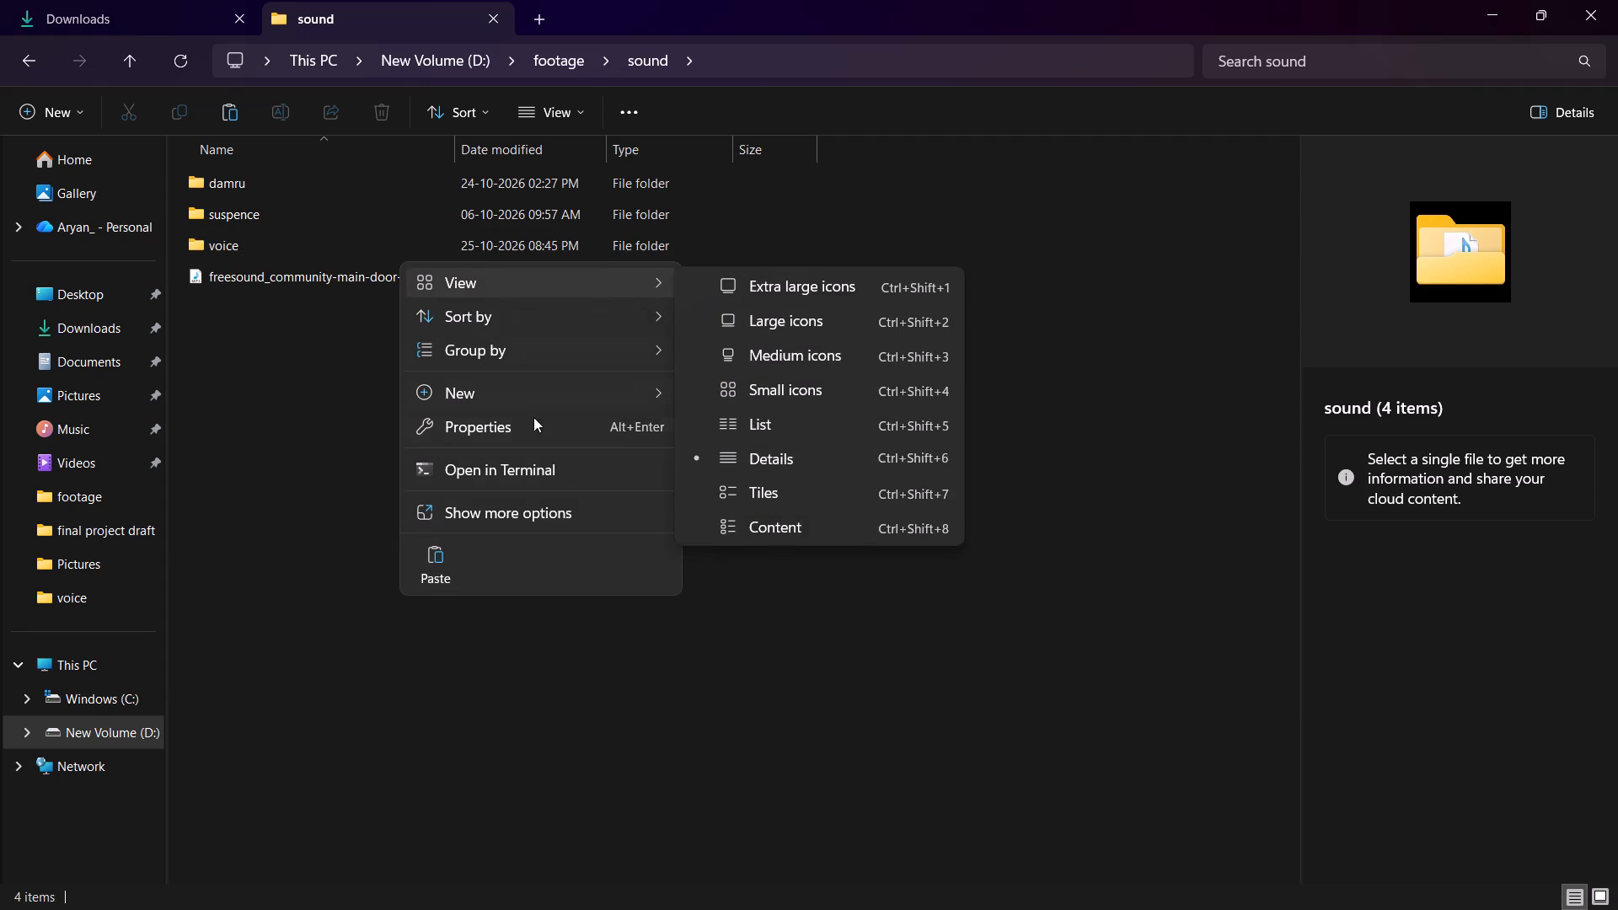
{"action": "left_click", "coordinate": [897, 383]}
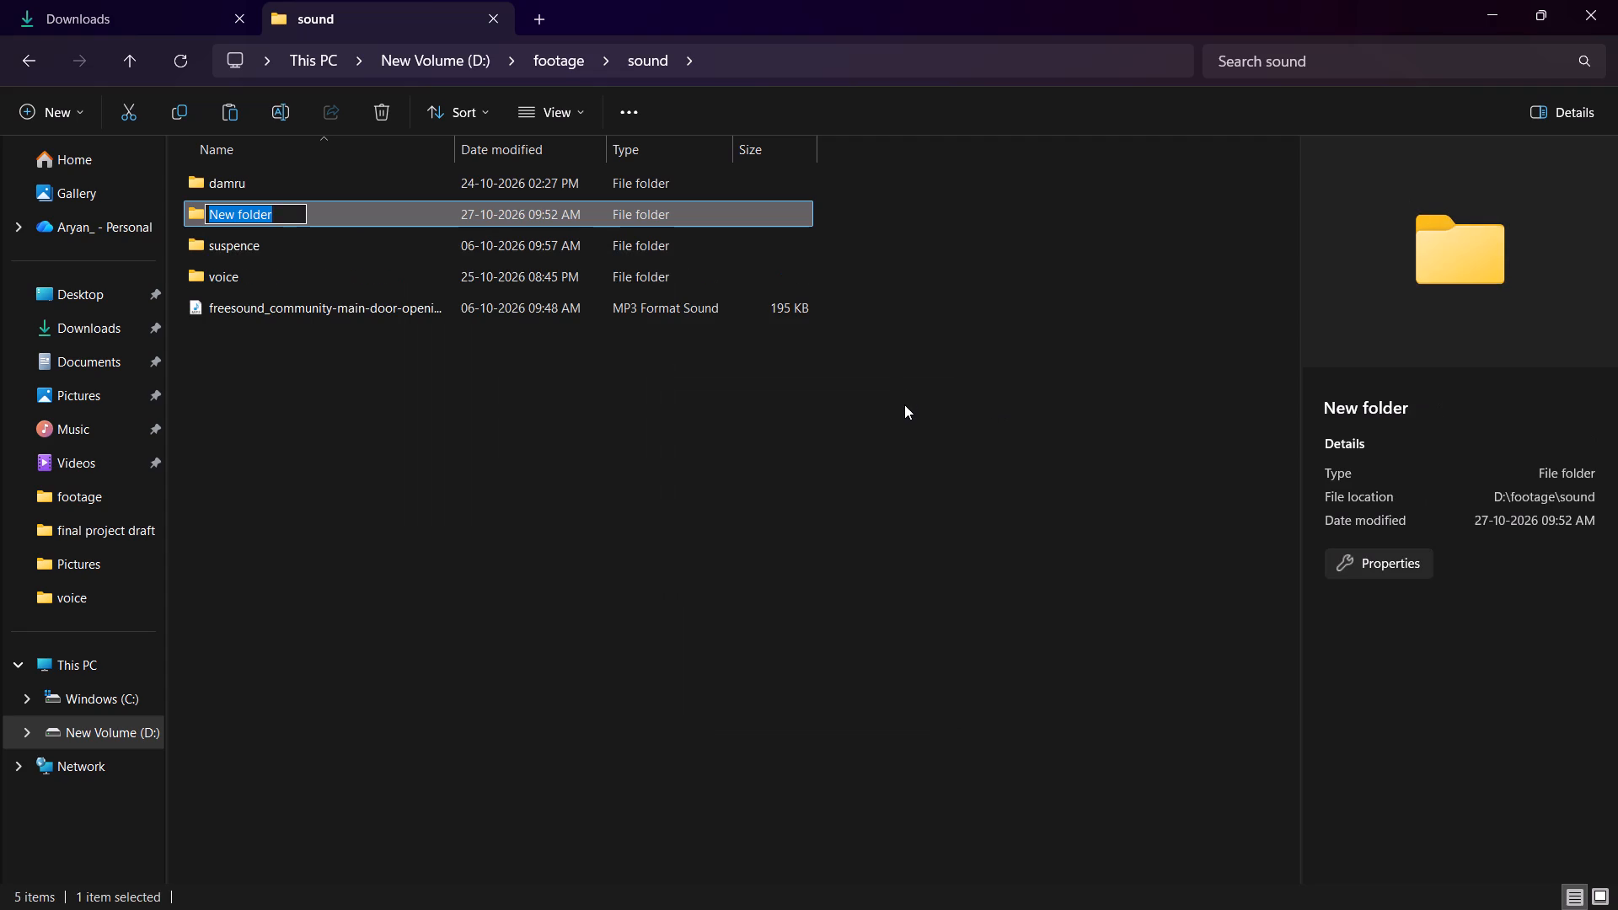
{"action": "key", "text": "BackSpace"}
{"action": "type", "text": "door"}
{"action": "key", "text": "space"}
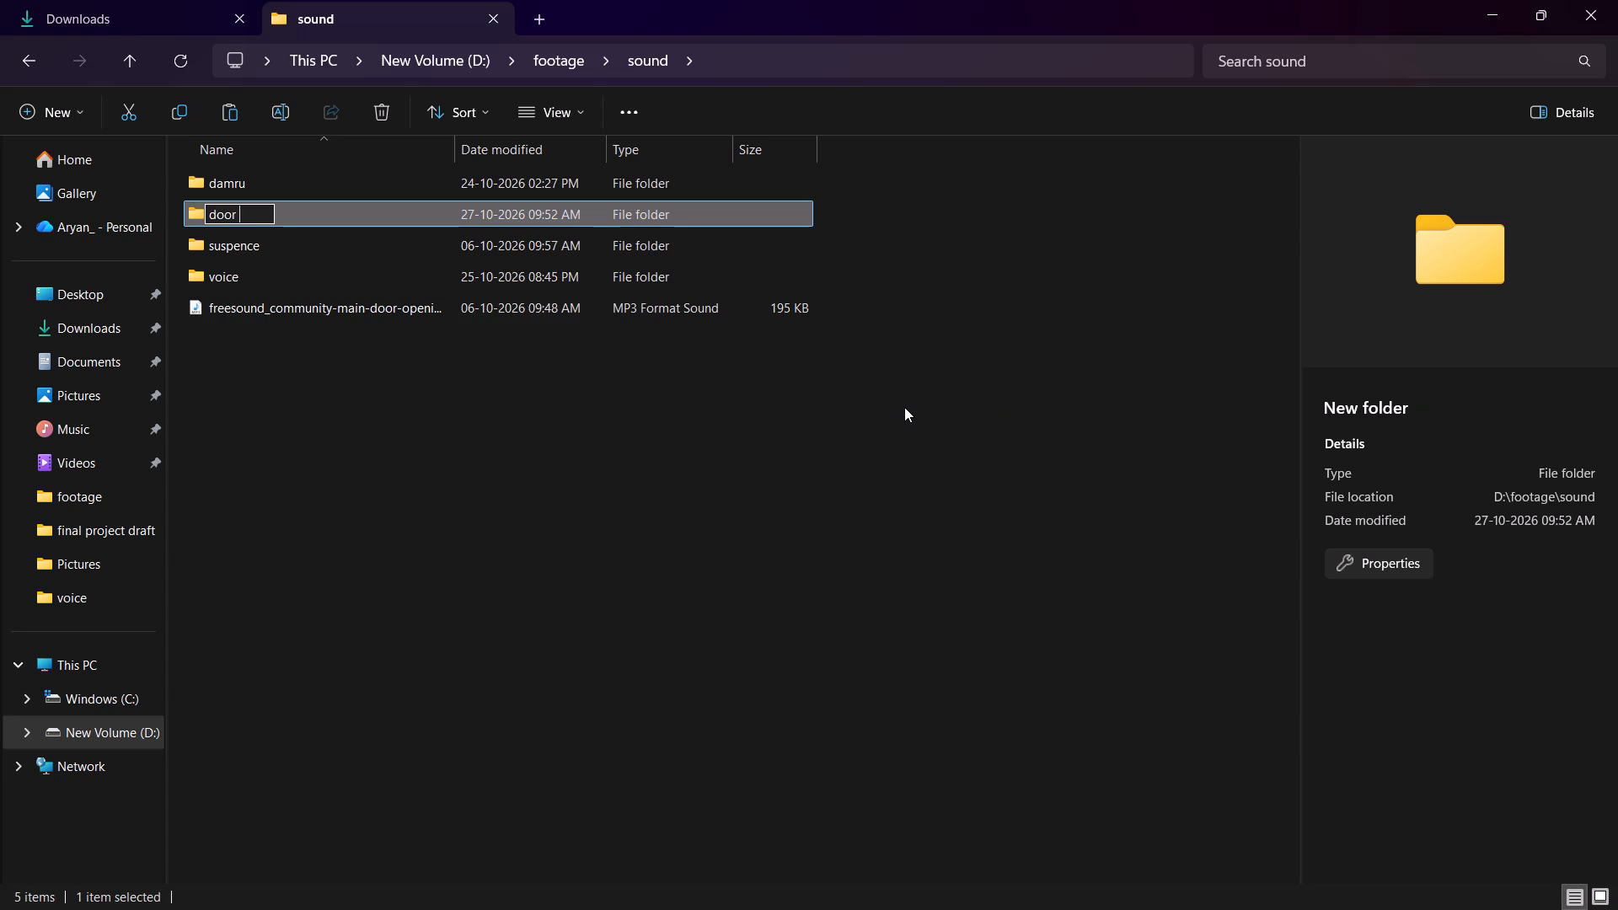
{"action": "type", "text": "close"}
{"action": "scroll", "coordinate": [677, 7], "scroll_direction": "down", "scroll_amount": 1}
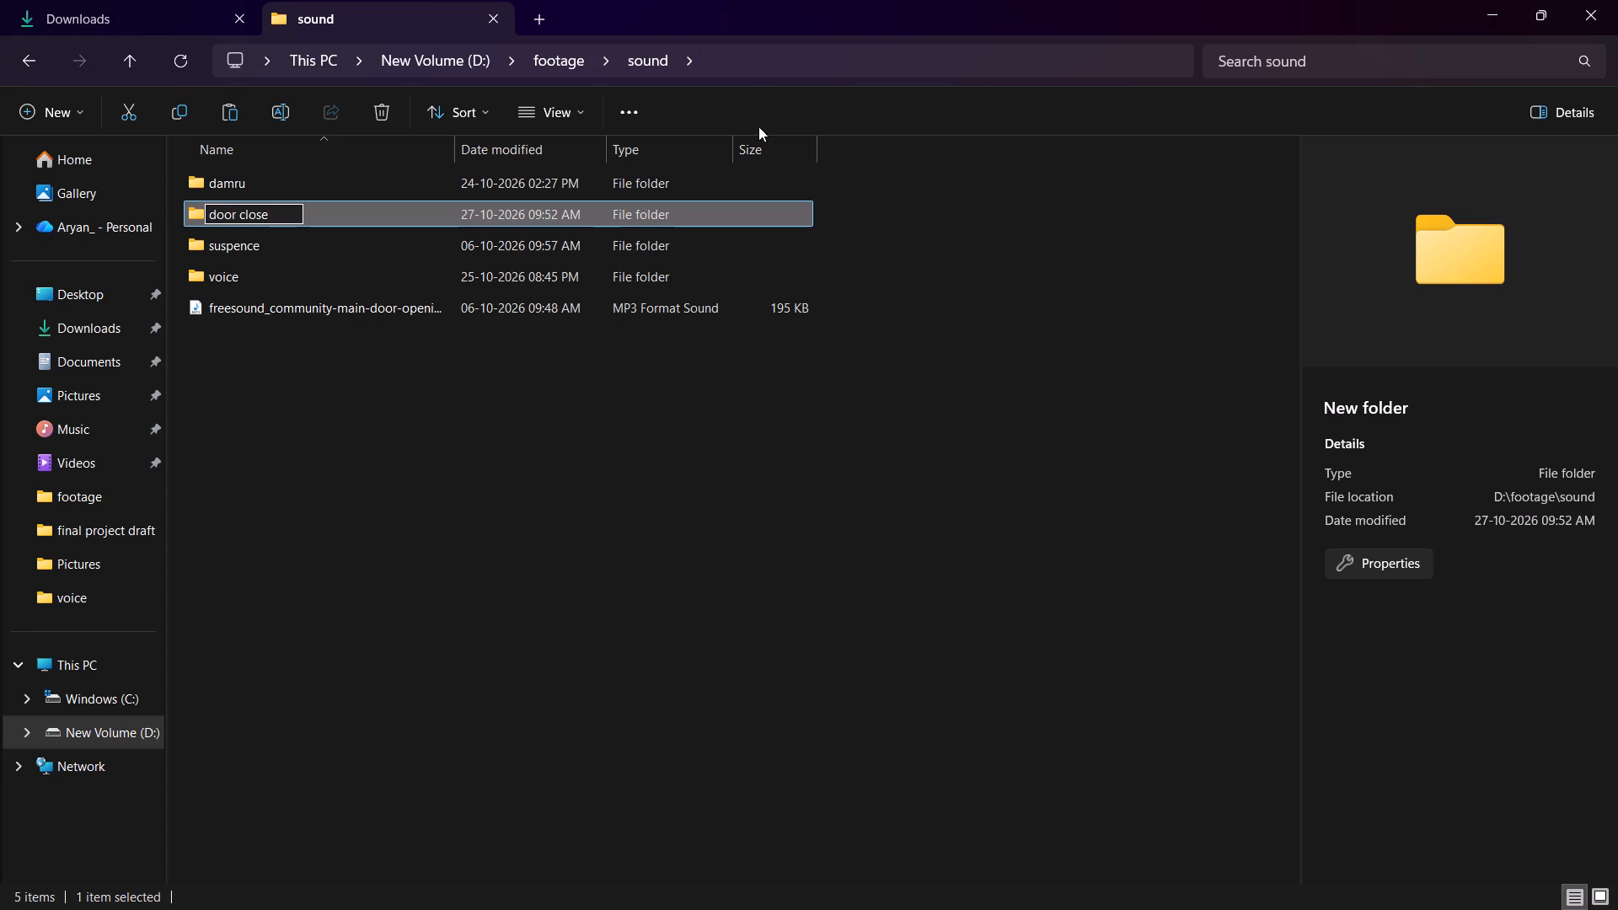
{"action": "left_click", "coordinate": [930, 629]}
Paste the cut door MP3 into the door close folder and return to the sound folder.
{"action": "double_click", "coordinate": [412, 218]}
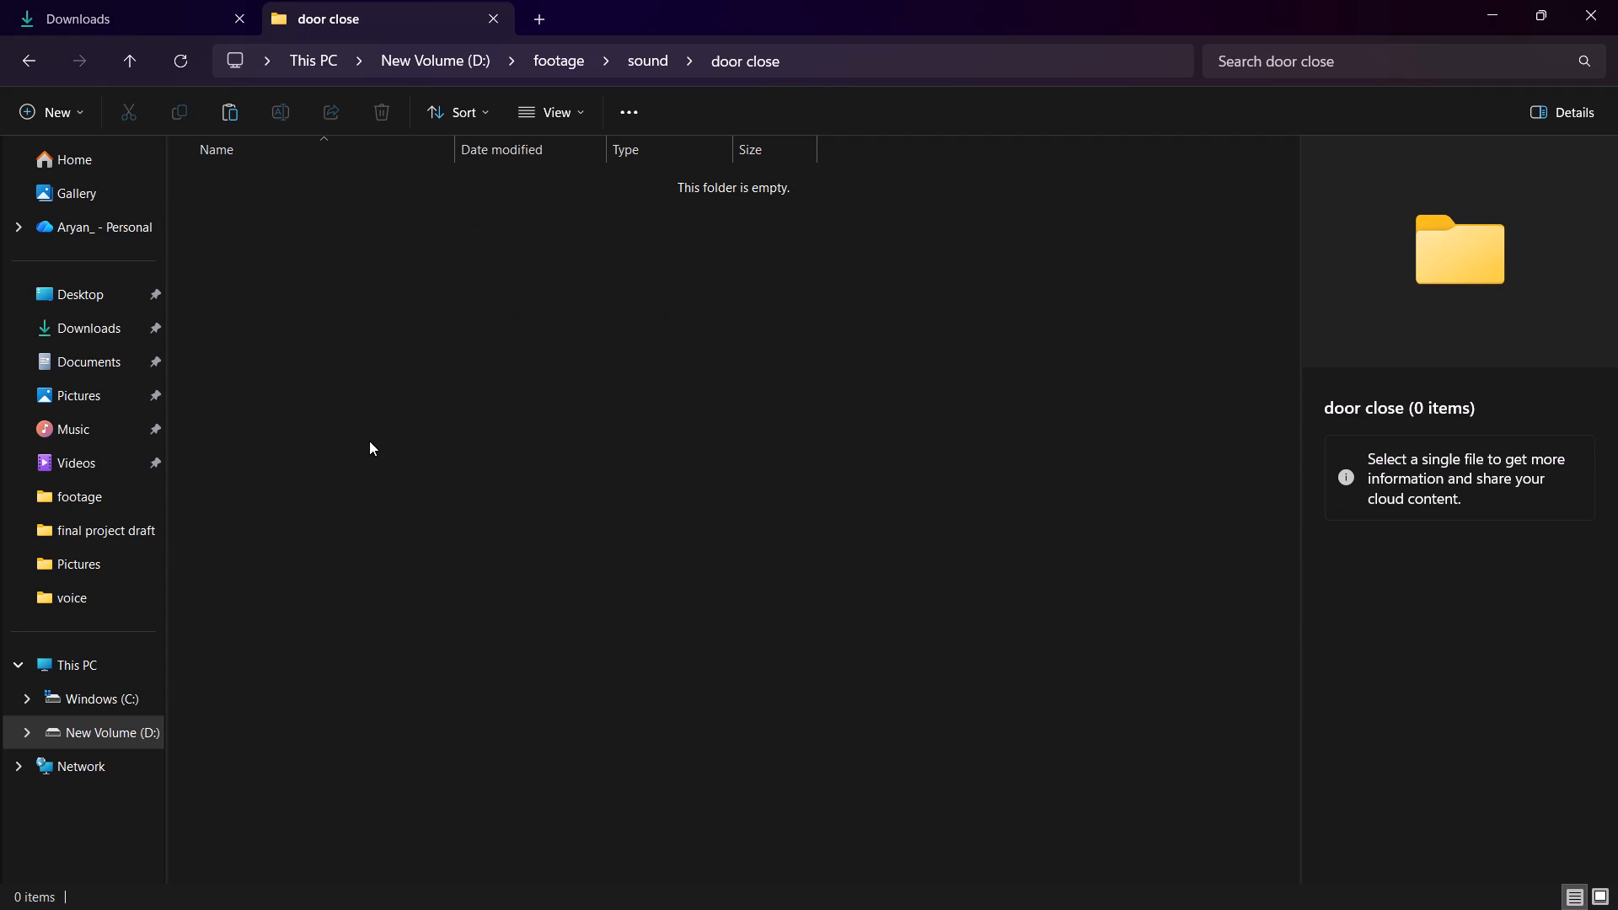
{"action": "key", "text": "ctrl+v"}
{"action": "left_click", "coordinate": [418, 427]}
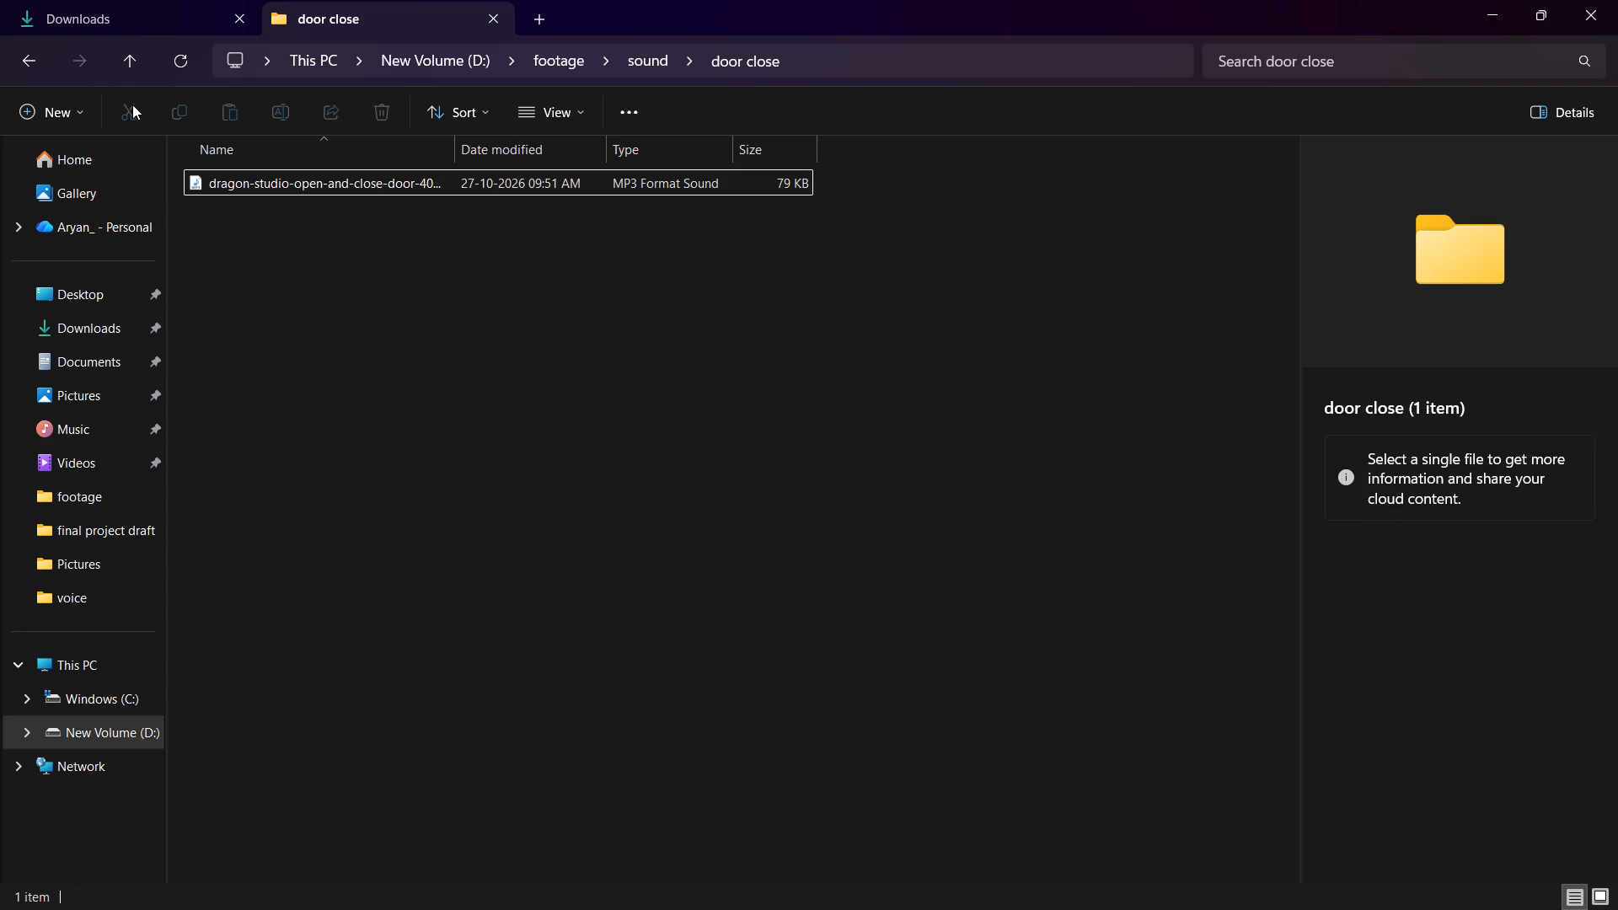
{"action": "left_click", "coordinate": [23, 54]}
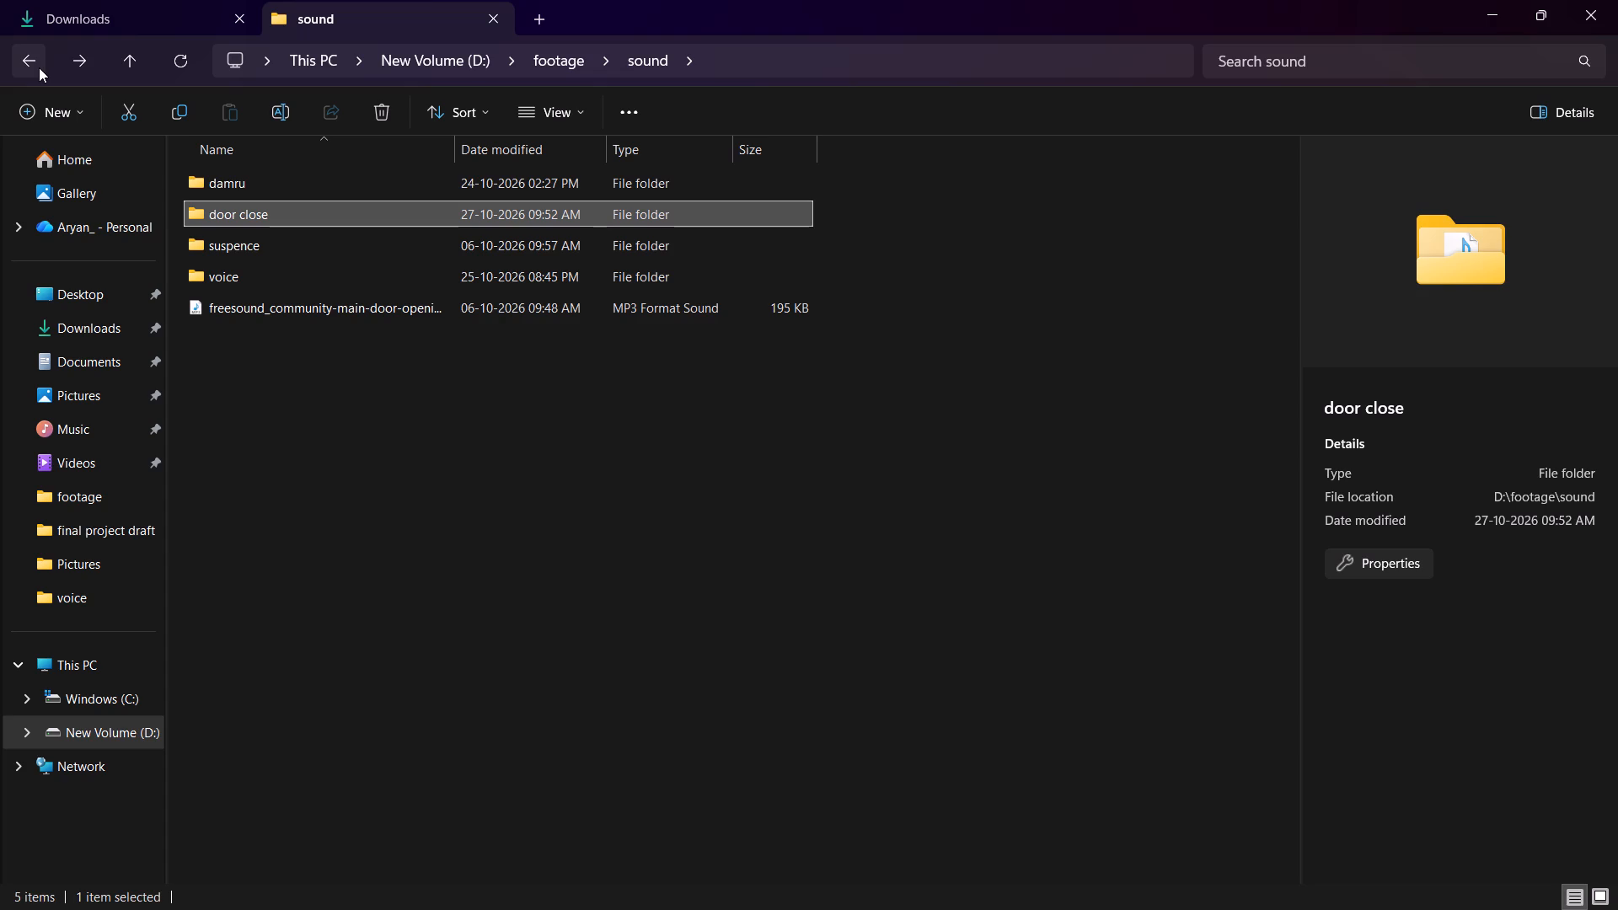
Create a folder named breath in the sound folder.
{"action": "left_click", "coordinate": [367, 418]}
{"action": "right_click", "coordinate": [367, 418]}
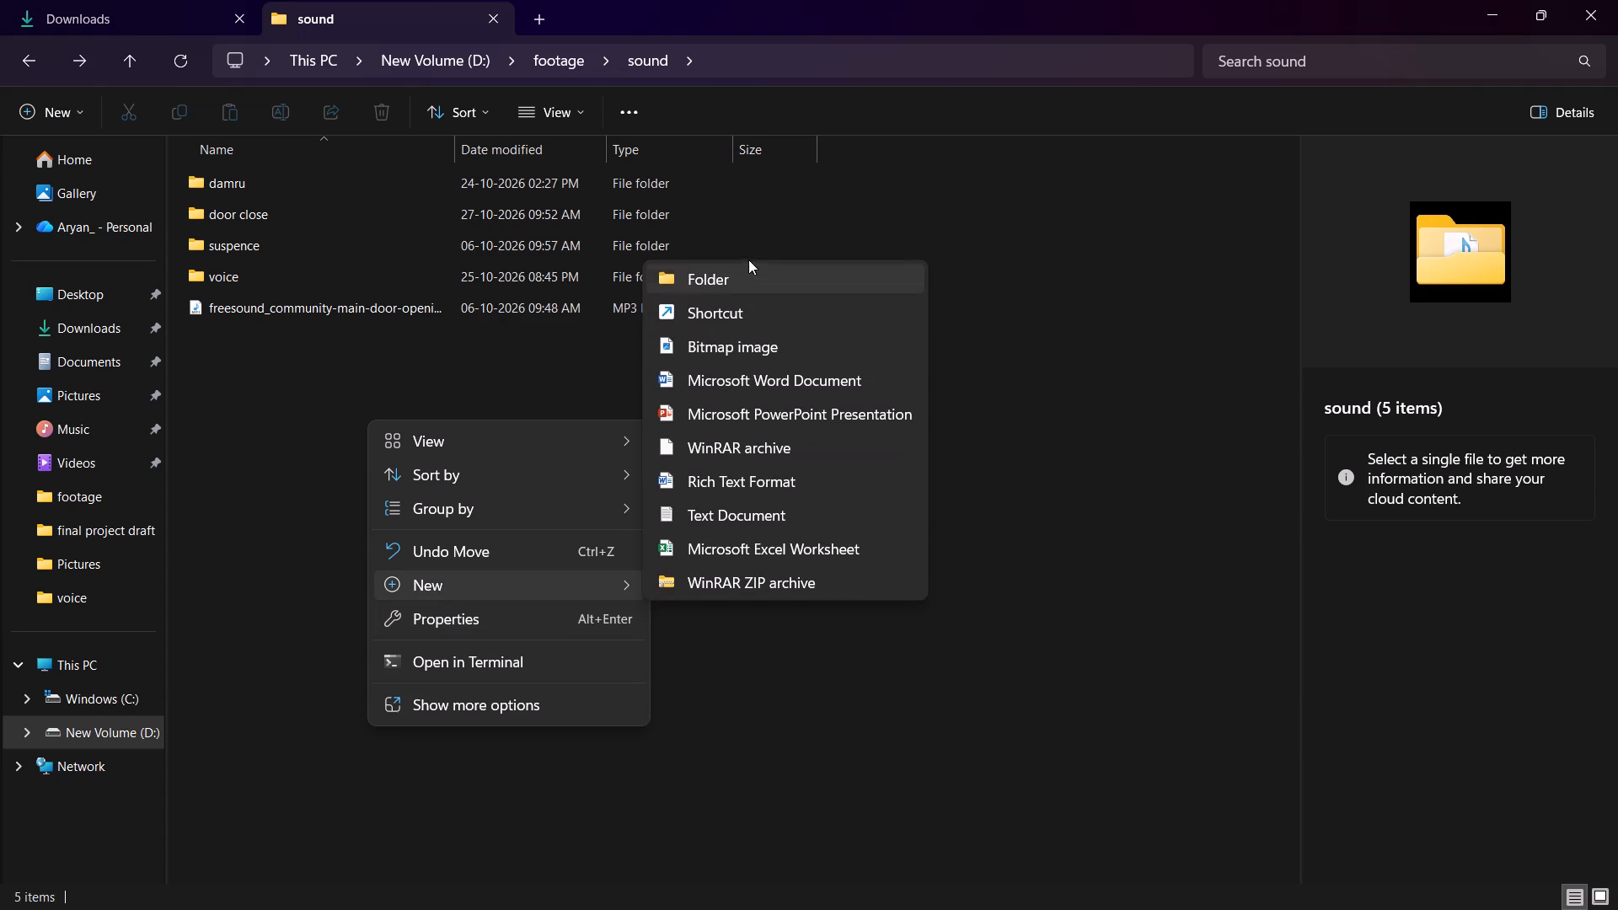
{"action": "left_click", "coordinate": [742, 270]}
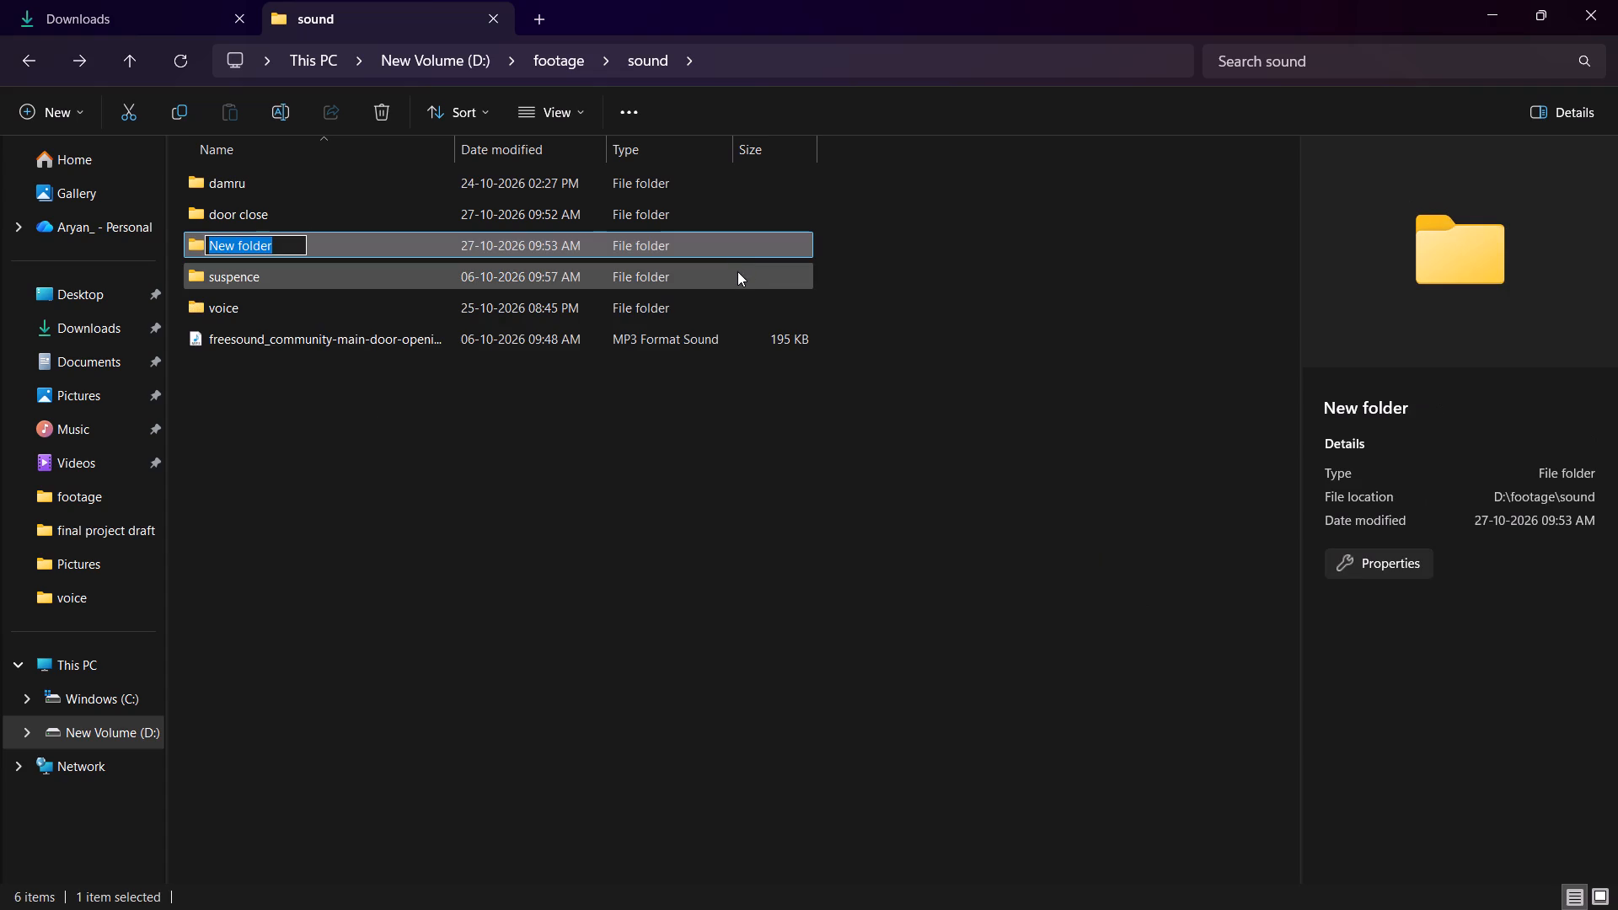
{"action": "type", "text": "breagthy"}
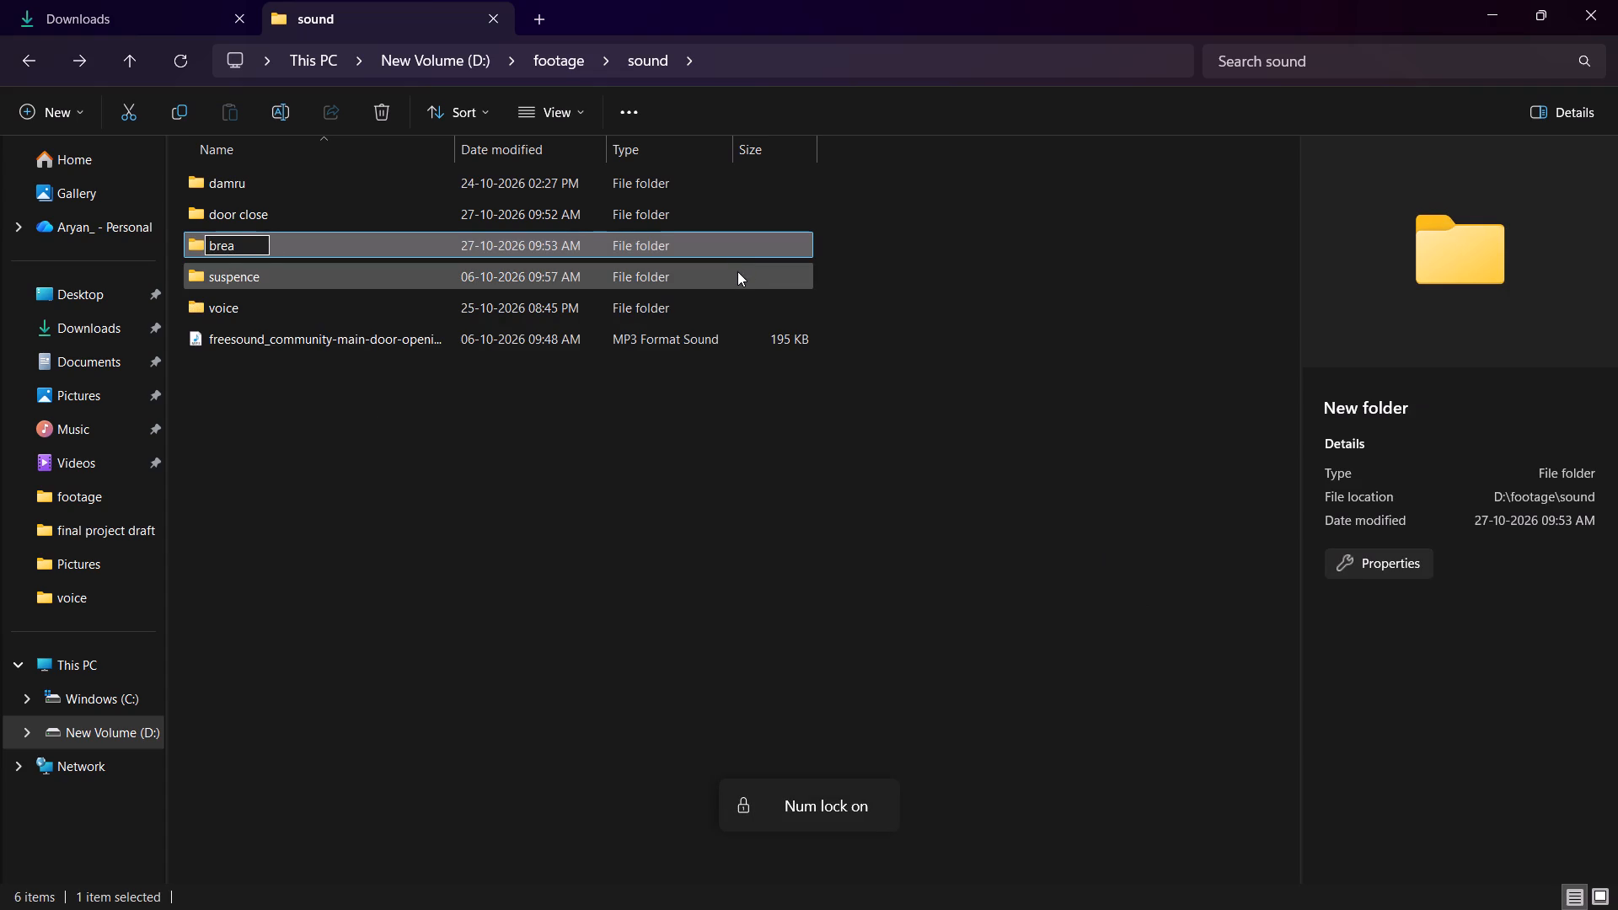
{"action": "type", "text": "gthy"}
{"action": "type", "text": "th"}
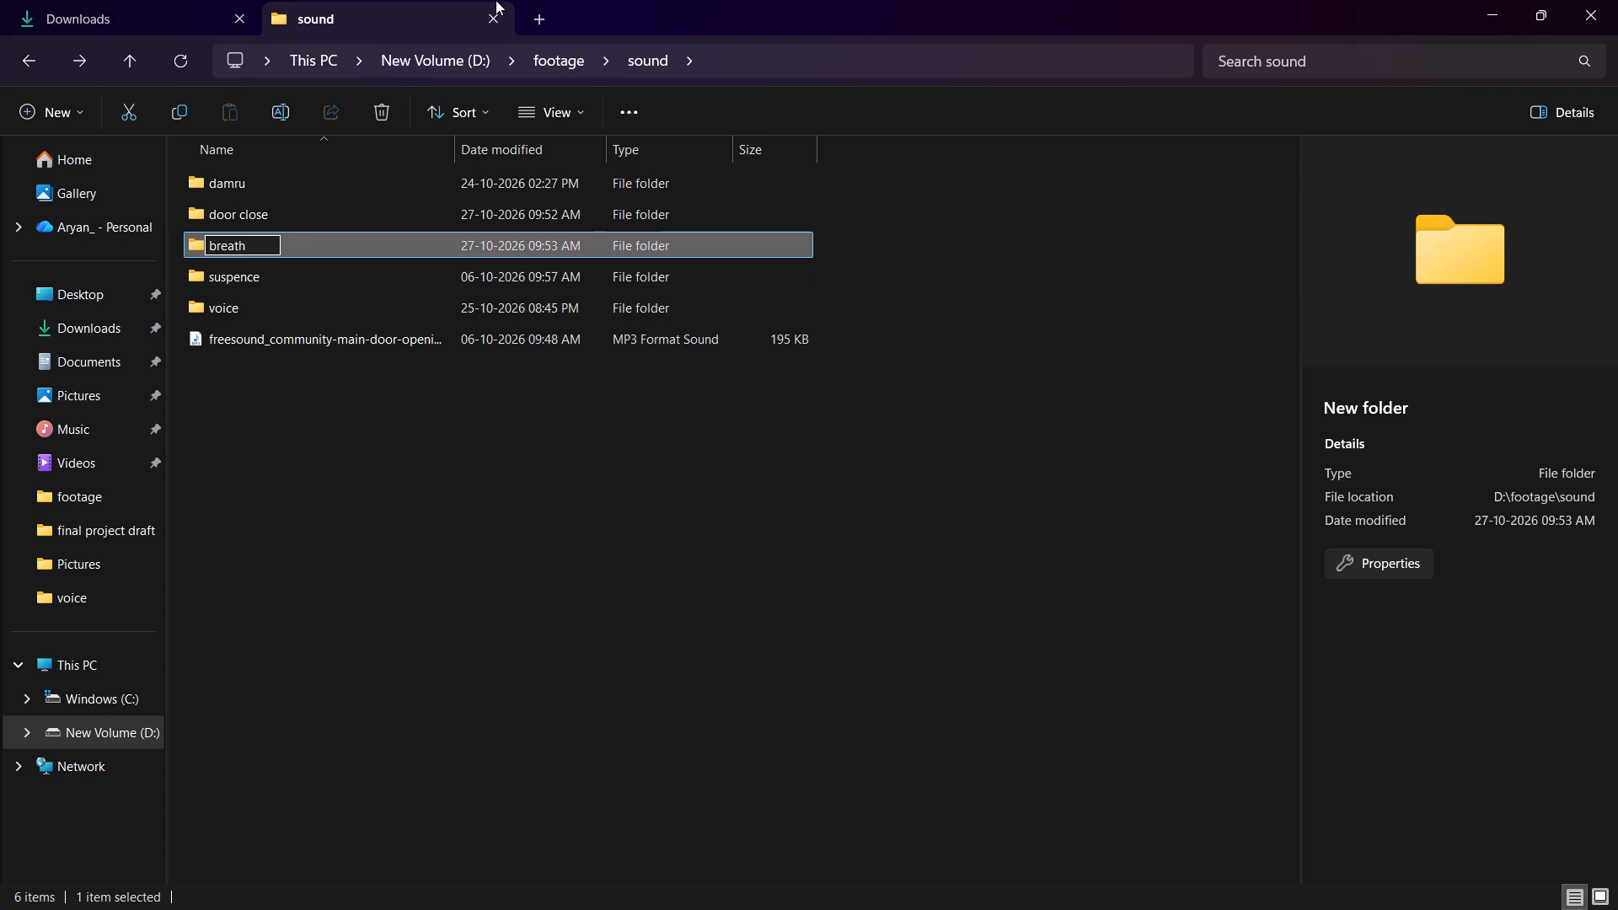
{"action": "left_click", "coordinate": [499, 809]}
Move the freesound_community heavy-breathing MP3 from Downloads into the breath folder.
{"action": "double_click", "coordinate": [285, 174]}
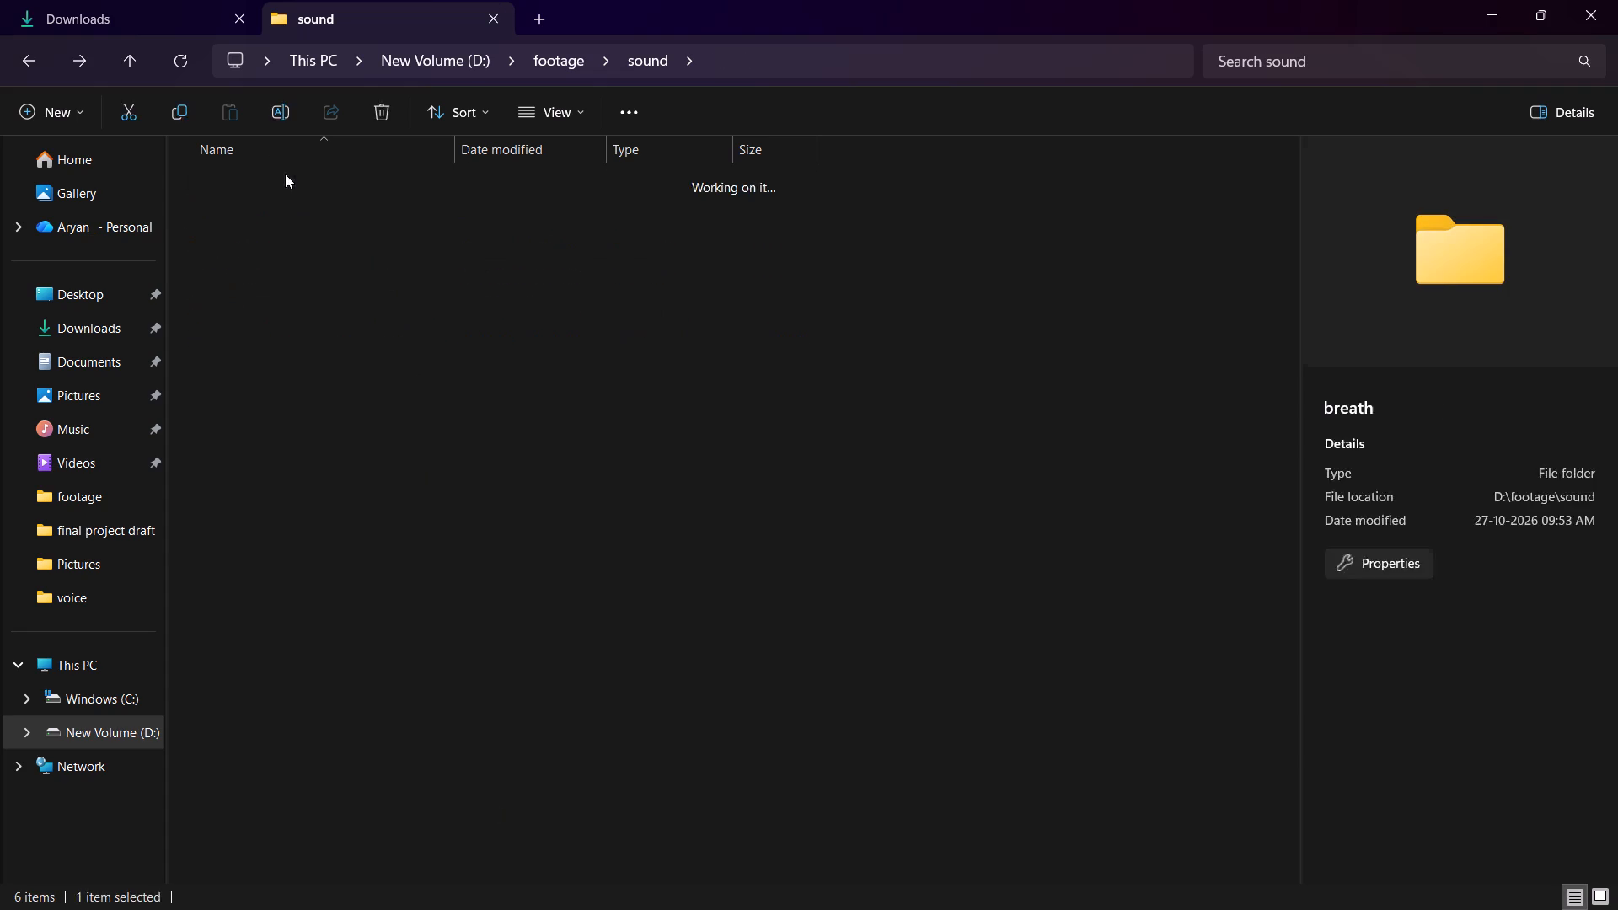
{"action": "left_click", "coordinate": [174, 24]}
{"action": "left_click", "coordinate": [249, 234]}
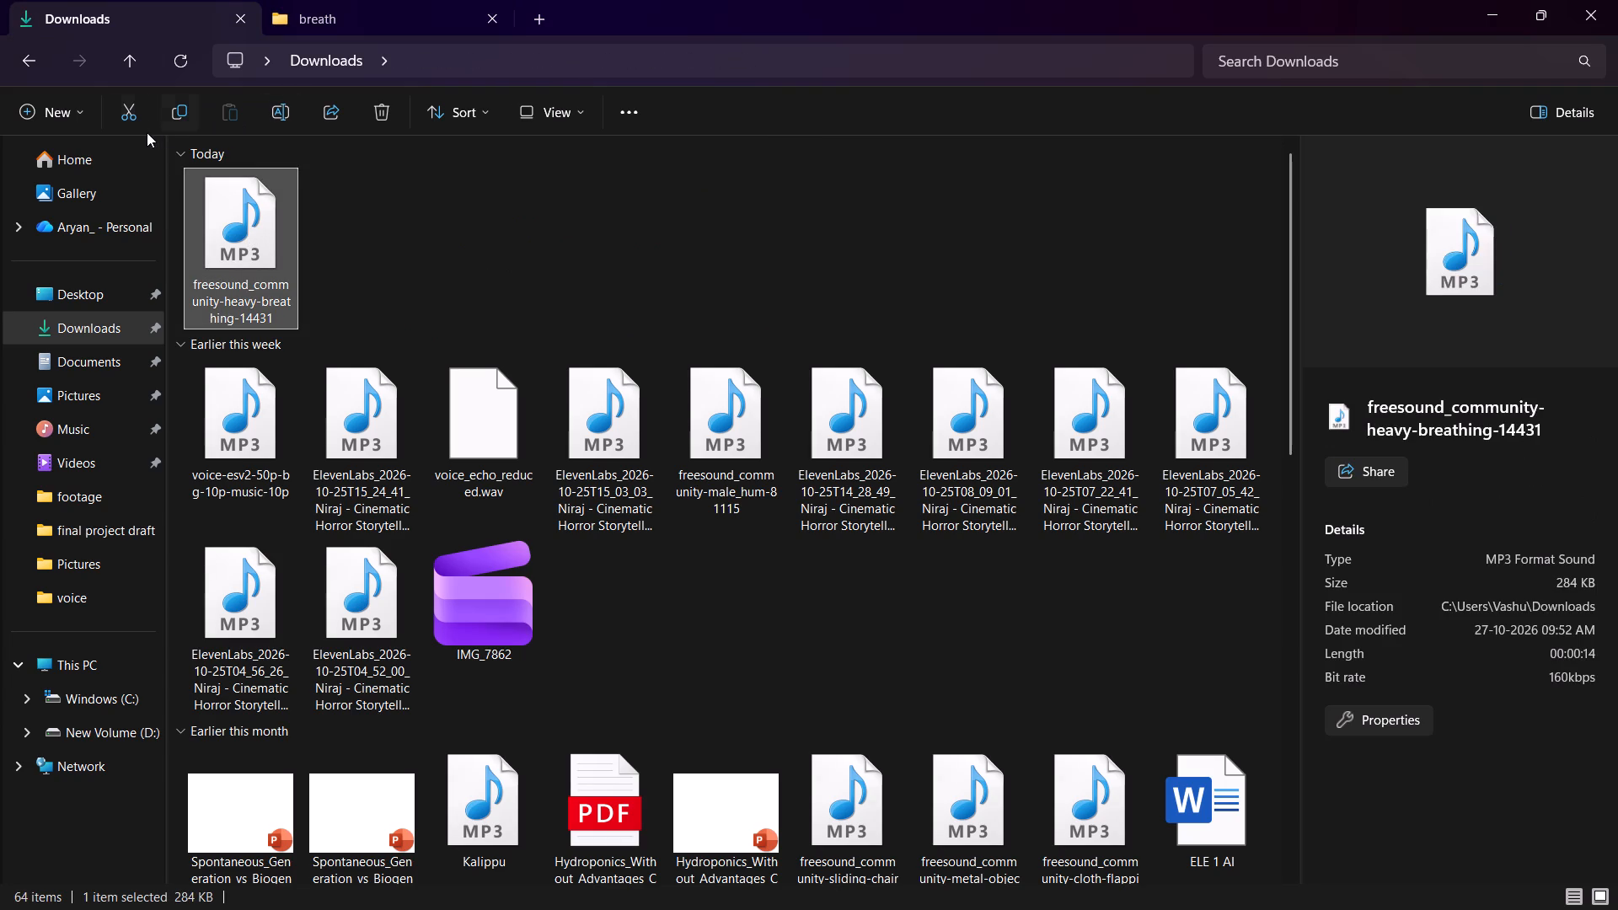
{"action": "left_click", "coordinate": [142, 115]}
{"action": "left_click", "coordinate": [436, 3]}
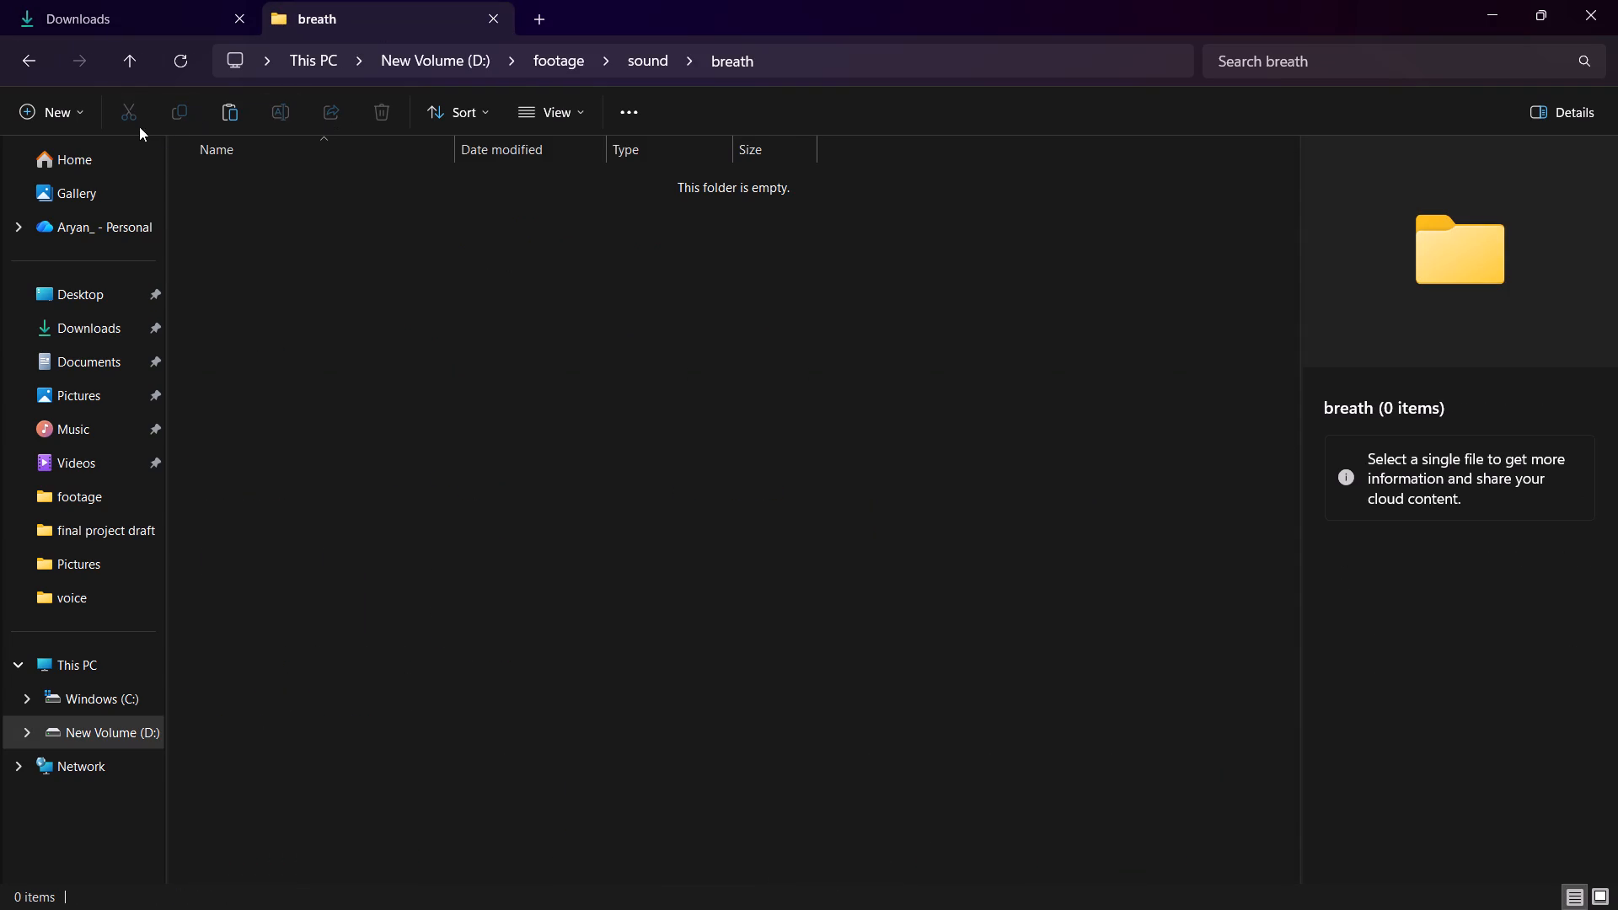
{"action": "left_click", "coordinate": [238, 114]}
{"action": "left_click", "coordinate": [634, 503]}
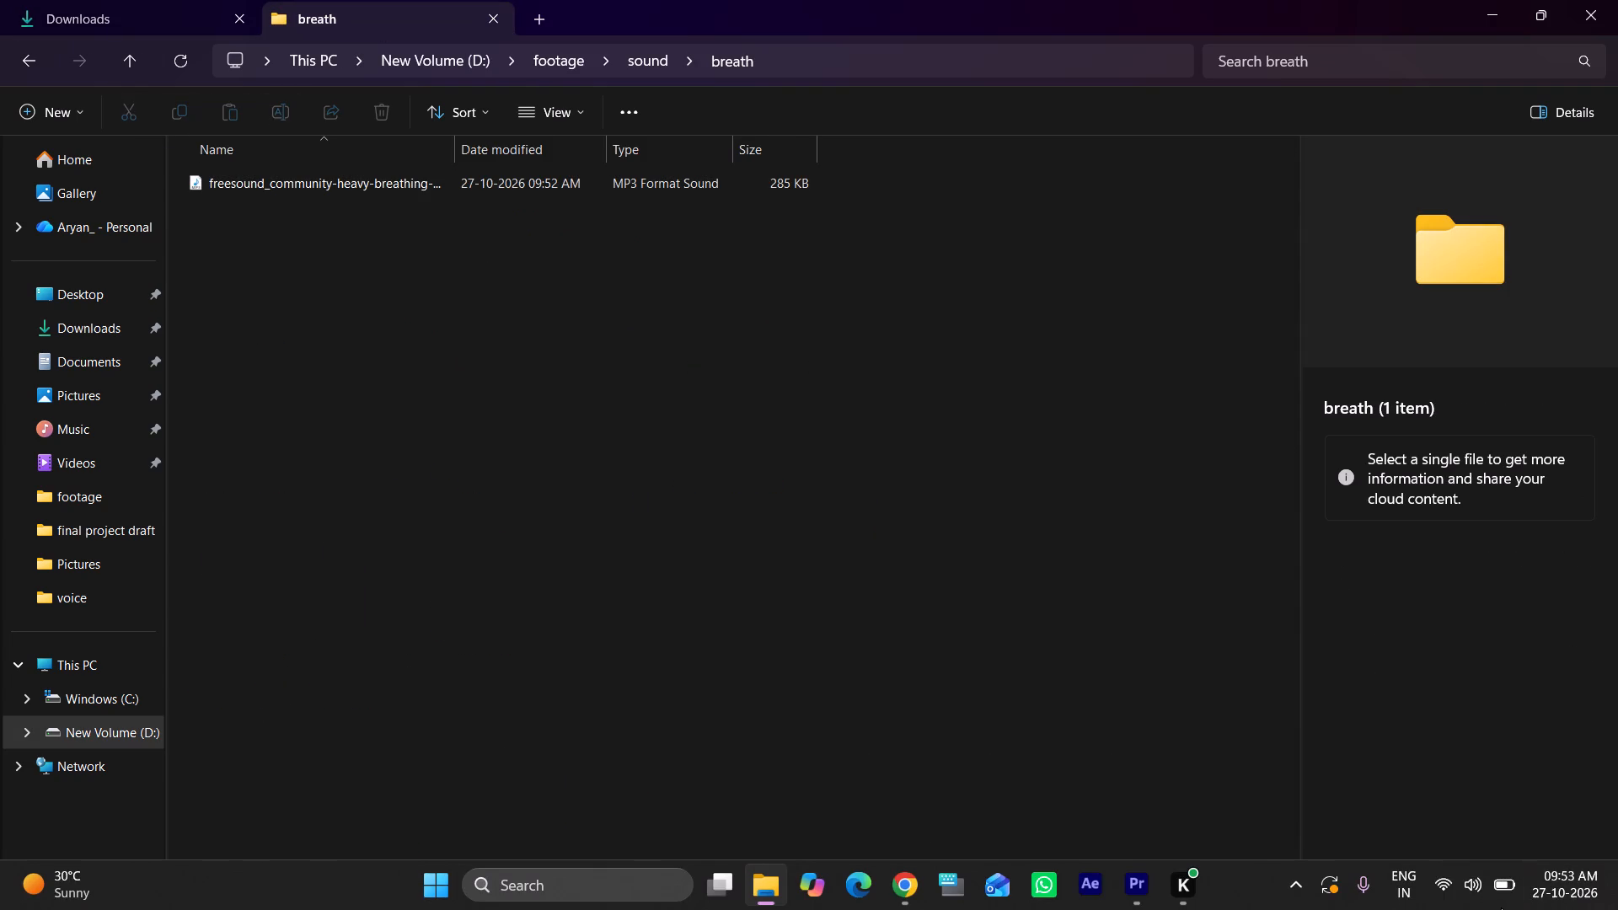
Switch to Premiere Pro and open the door bin inside the Sound effect bin.
{"action": "left_click", "coordinate": [1129, 896]}
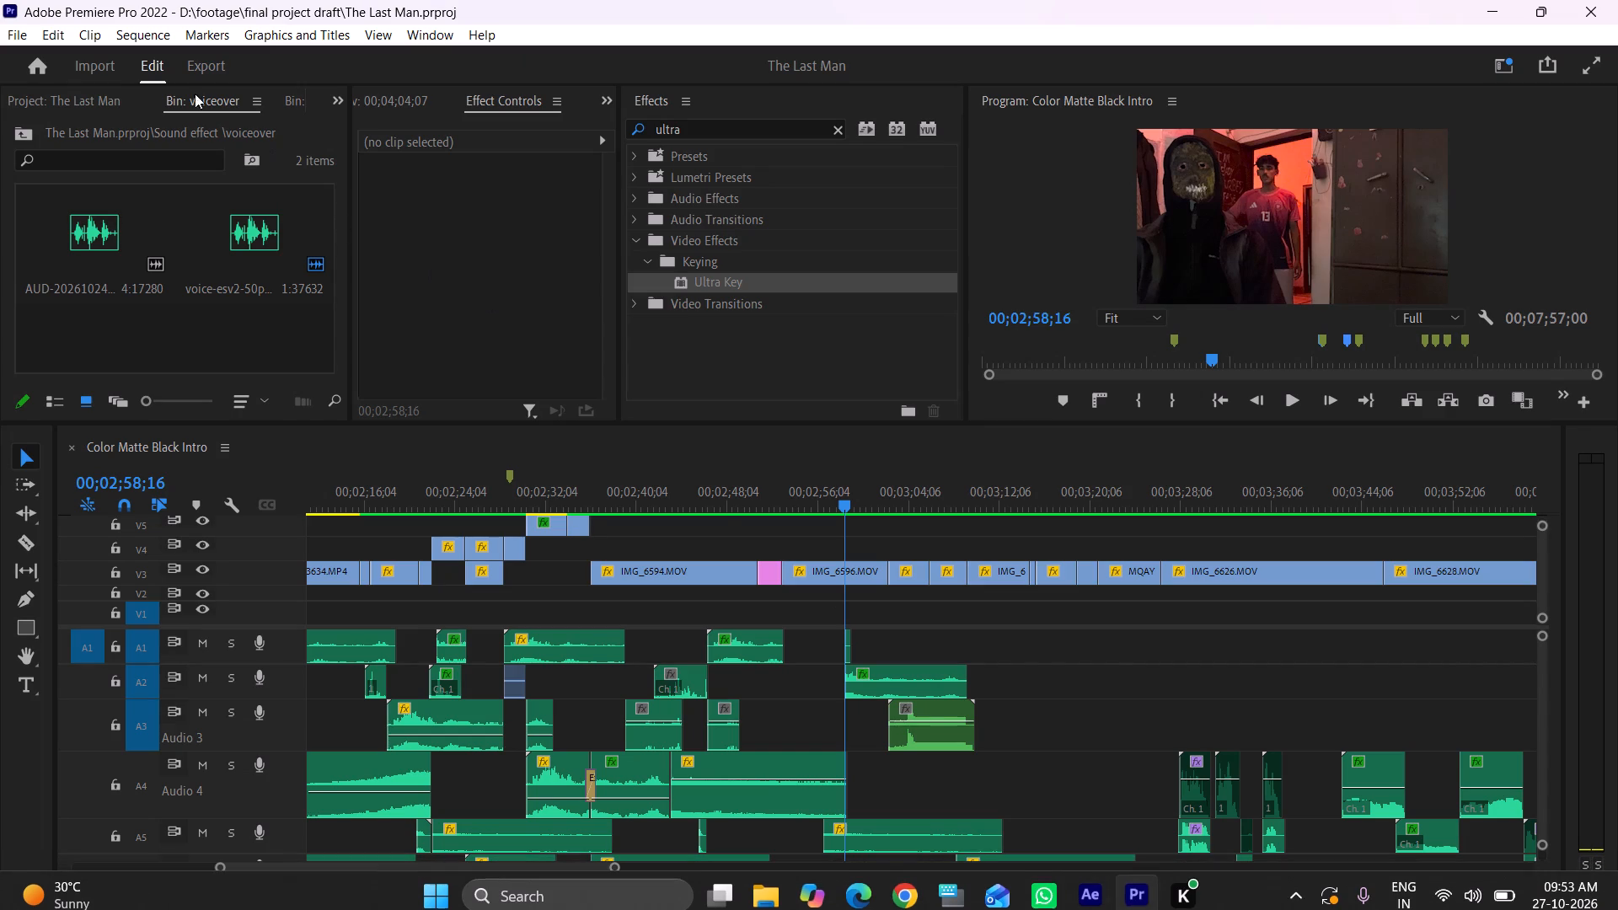
{"action": "left_click", "coordinate": [15, 137]}
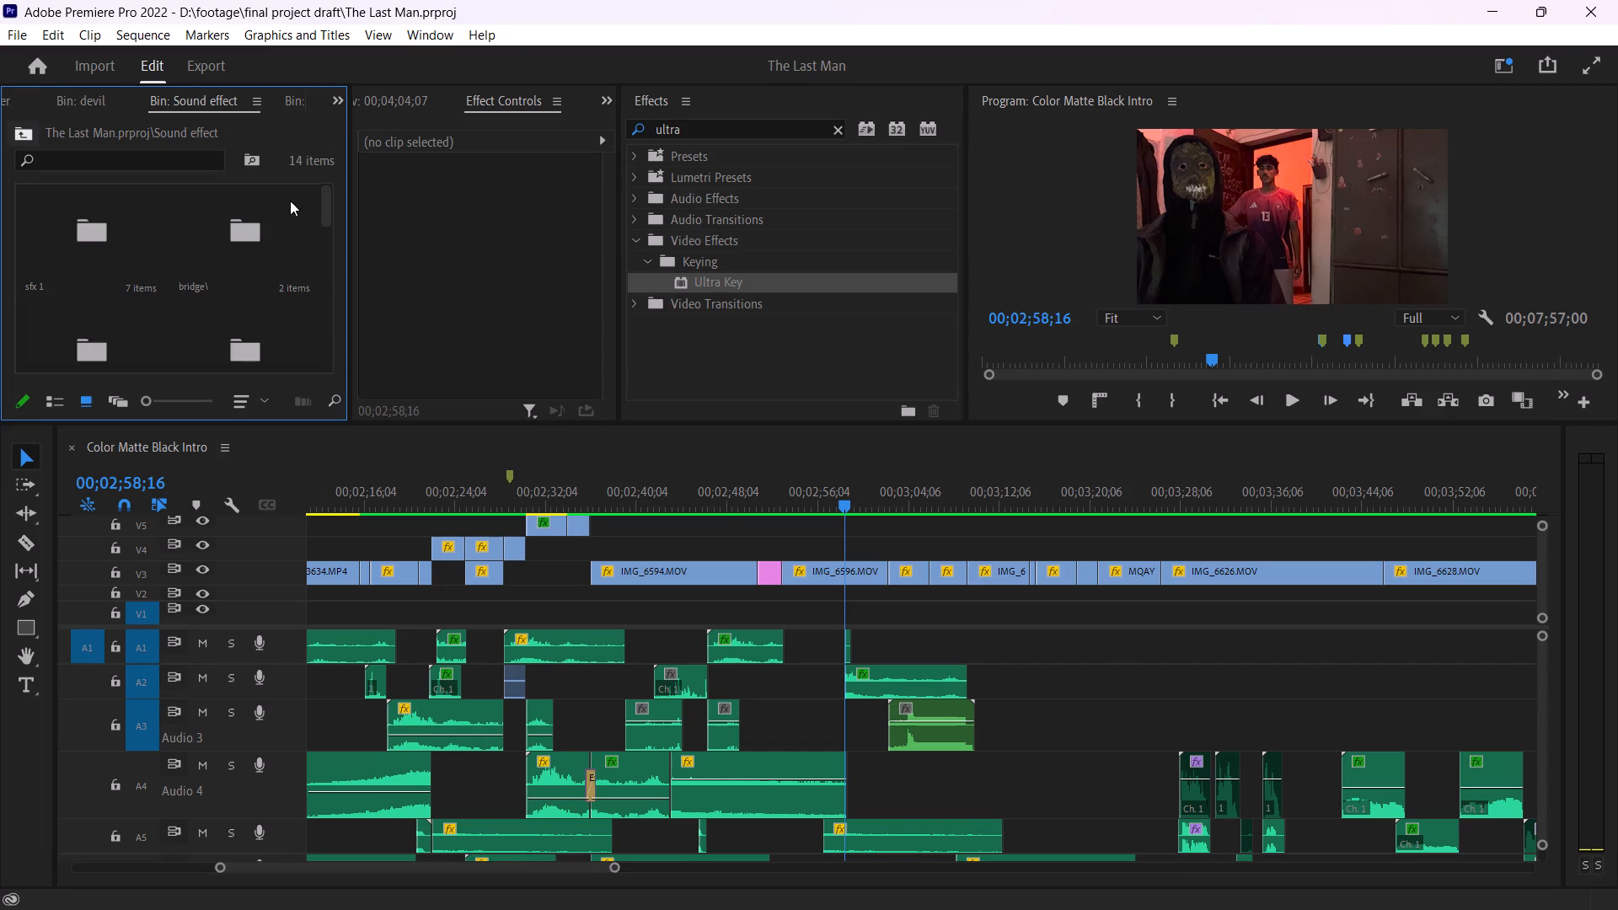
{"action": "left_click_drag", "start_coordinate": [330, 210], "coordinate": [336, 228]}
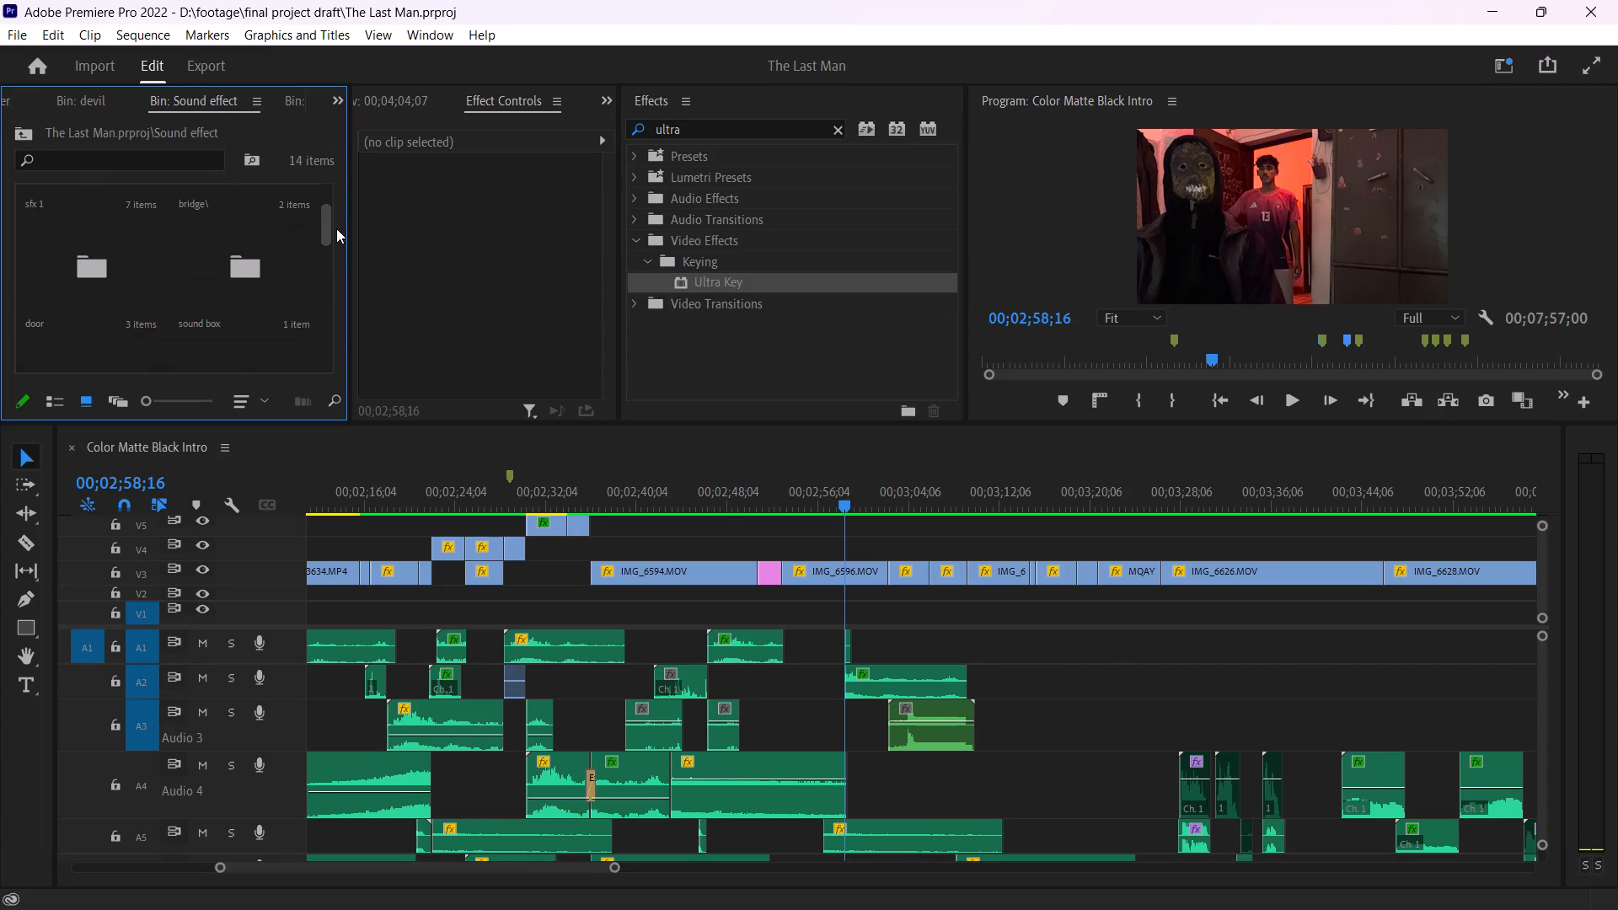
{"action": "left_click_drag", "start_coordinate": [336, 228], "coordinate": [337, 254]}
{"action": "double_click", "coordinate": [81, 215]}
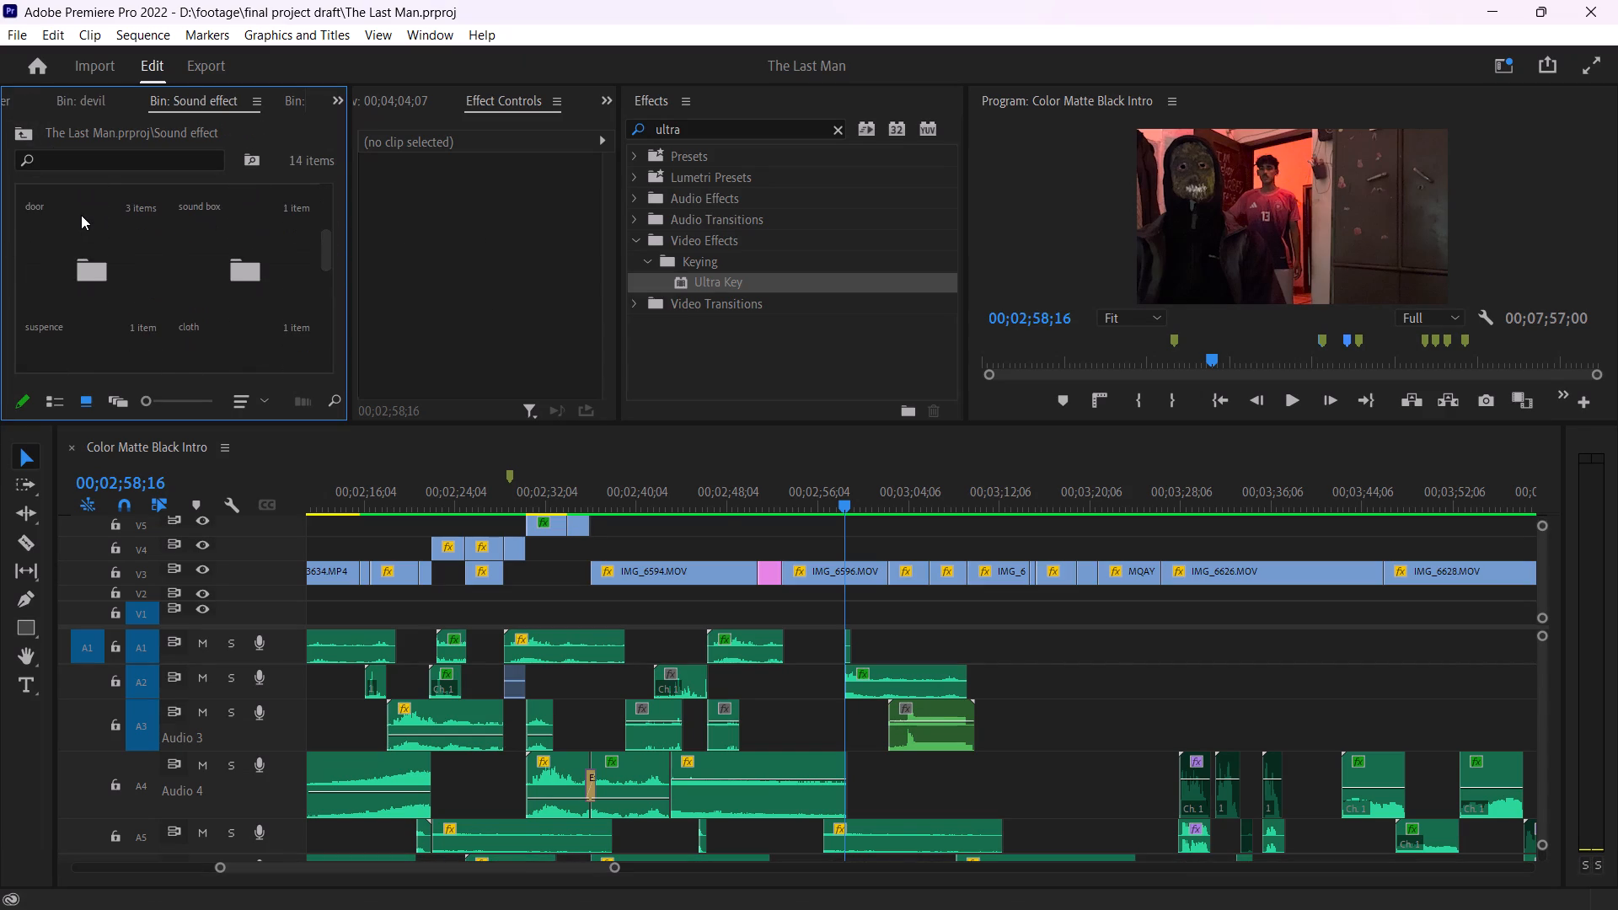
{"action": "double_click", "coordinate": [85, 205]}
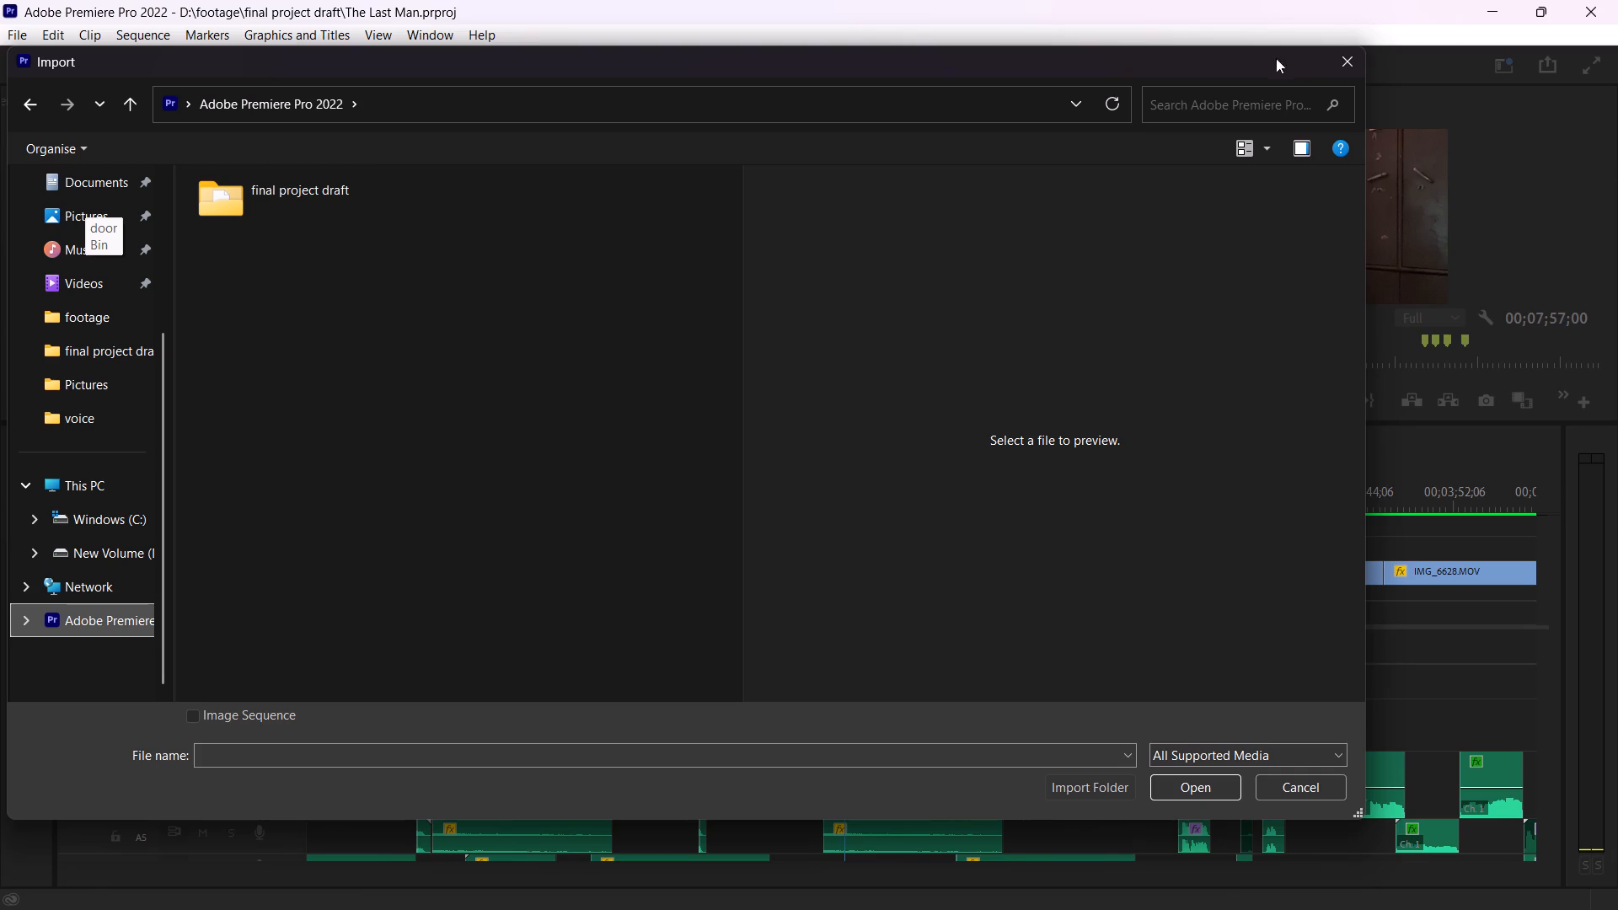
{"action": "left_click", "coordinate": [1337, 63]}
{"action": "triple_click", "coordinate": [98, 198]}
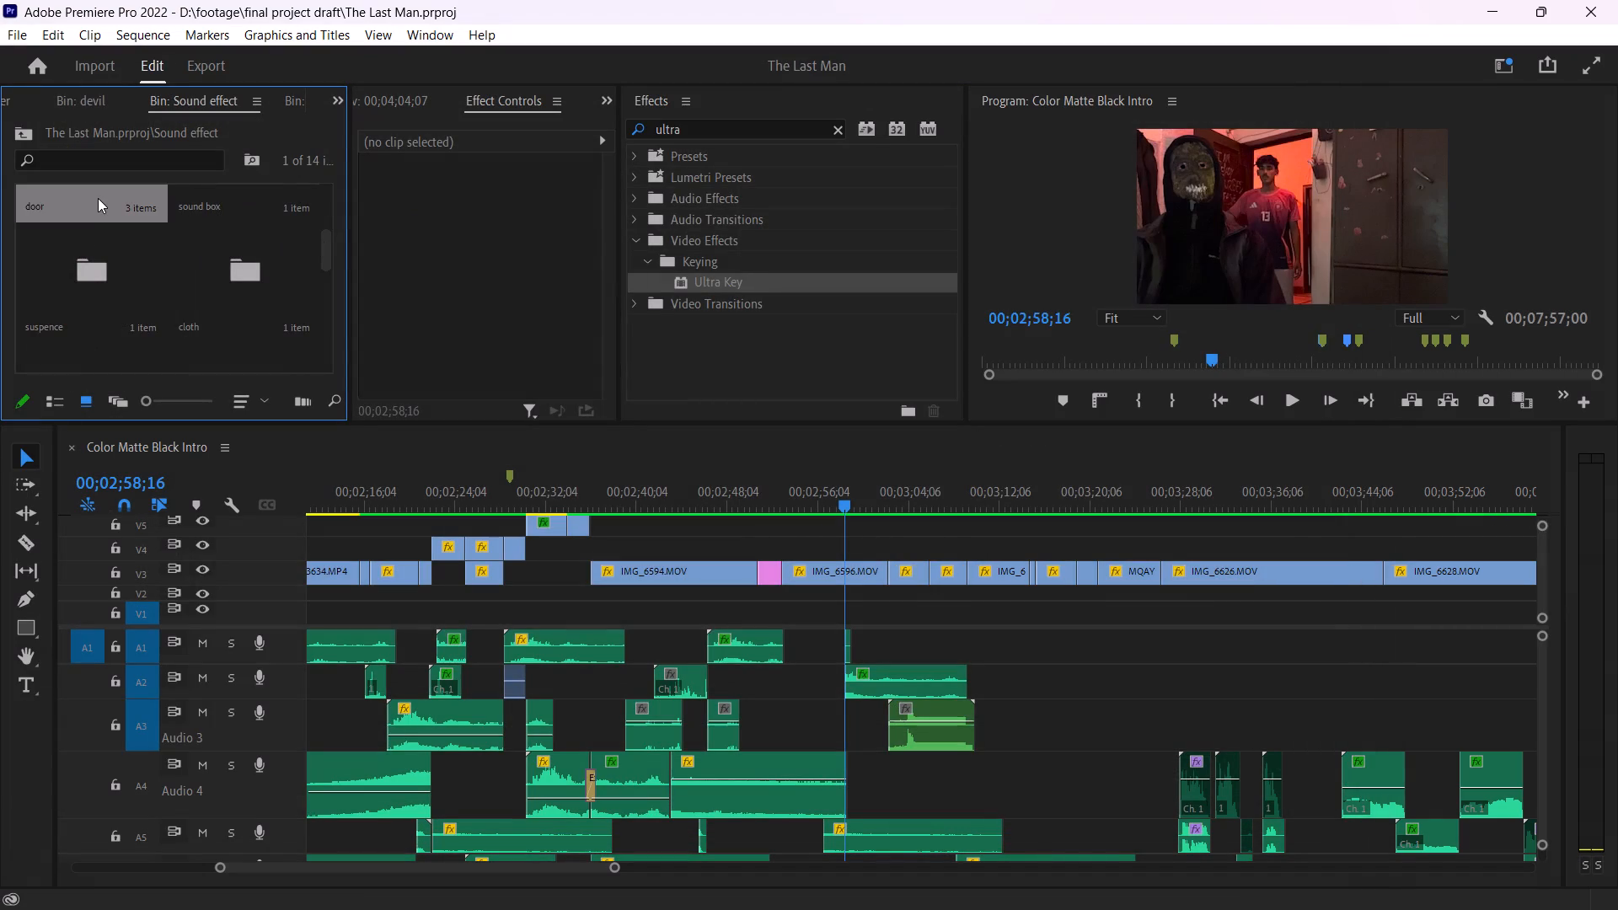
Import the dragon-studio door MP3 from D:\footage\sound\door close into the door bin.
{"action": "left_click", "coordinate": [215, 354]}
{"action": "right_click", "coordinate": [215, 351]}
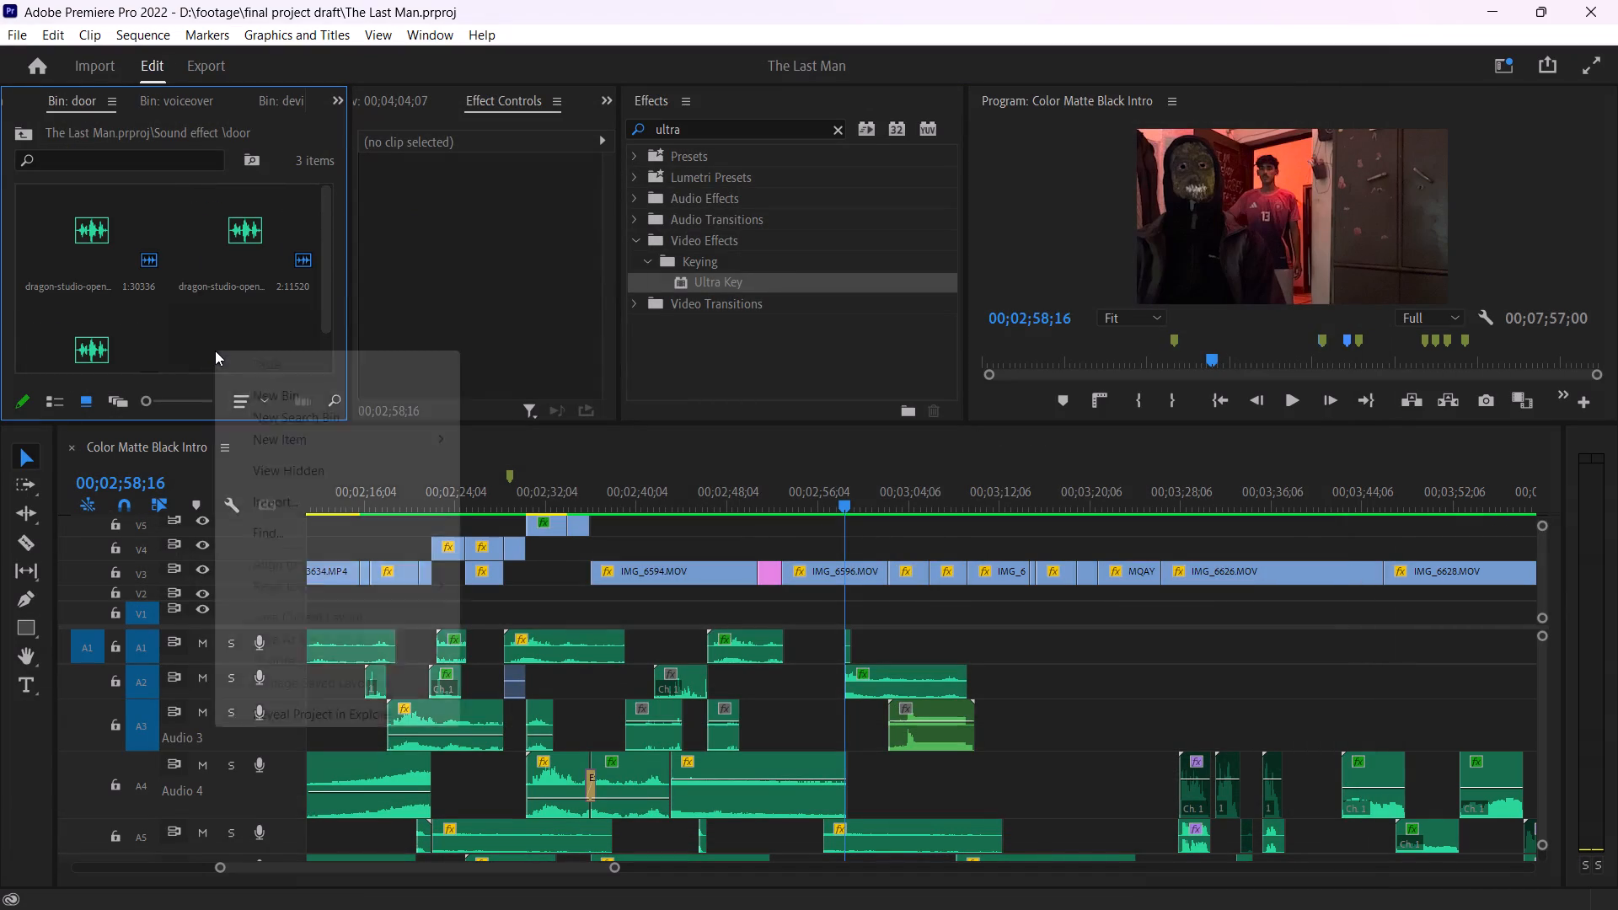
{"action": "left_click", "coordinate": [372, 506]}
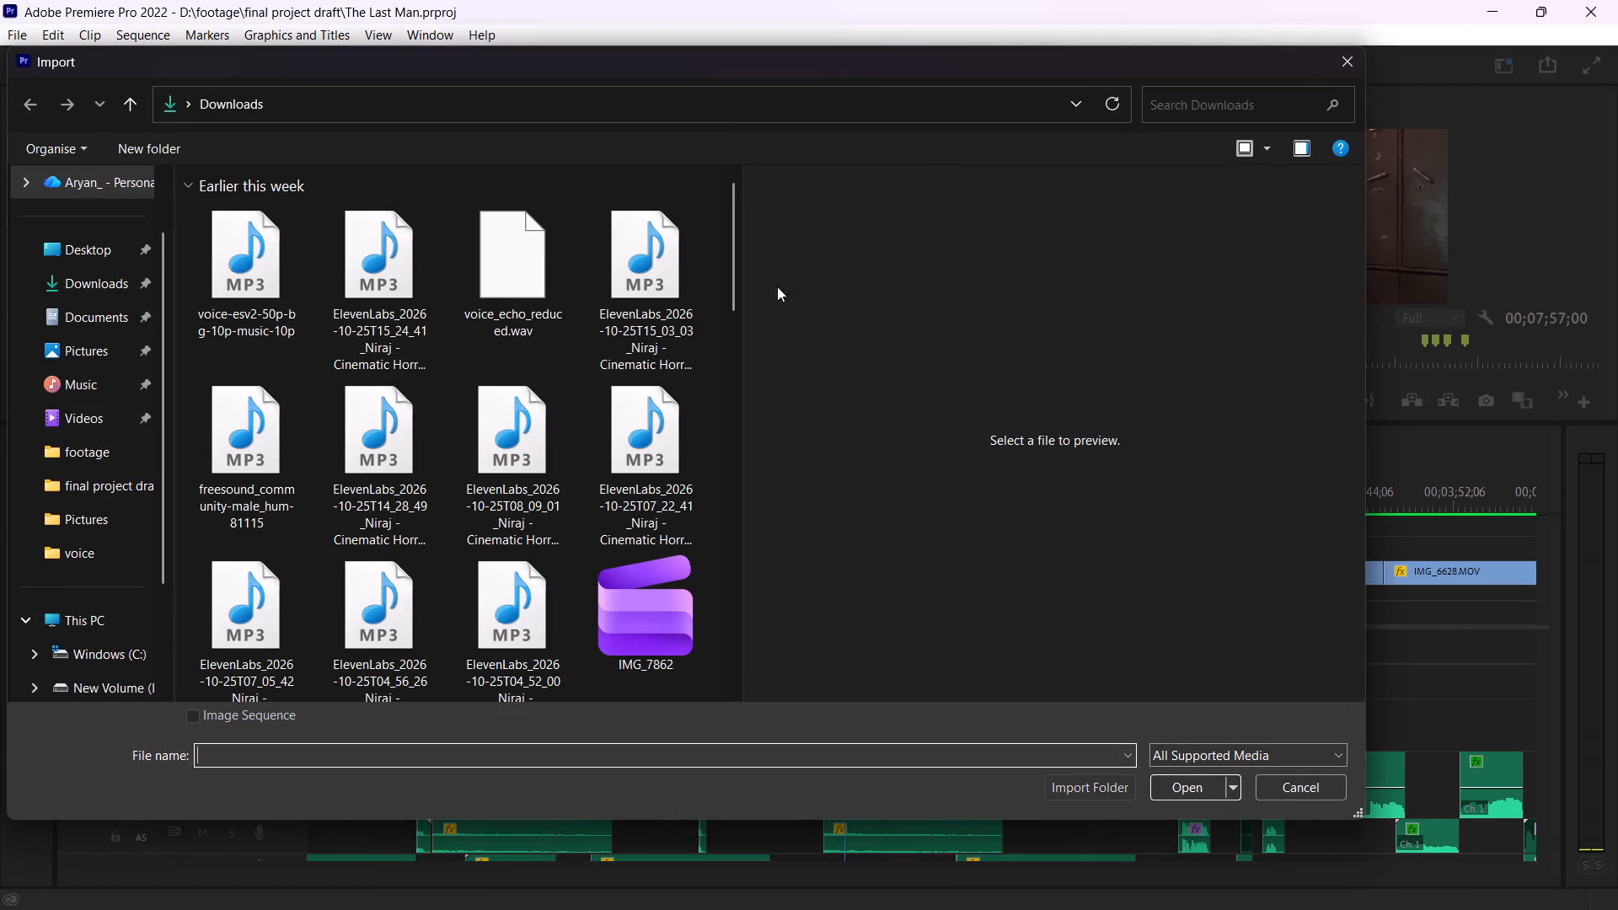
{"action": "scroll", "coordinate": [116, 601], "scroll_direction": "down", "scroll_amount": 4}
{"action": "left_click", "coordinate": [129, 550]}
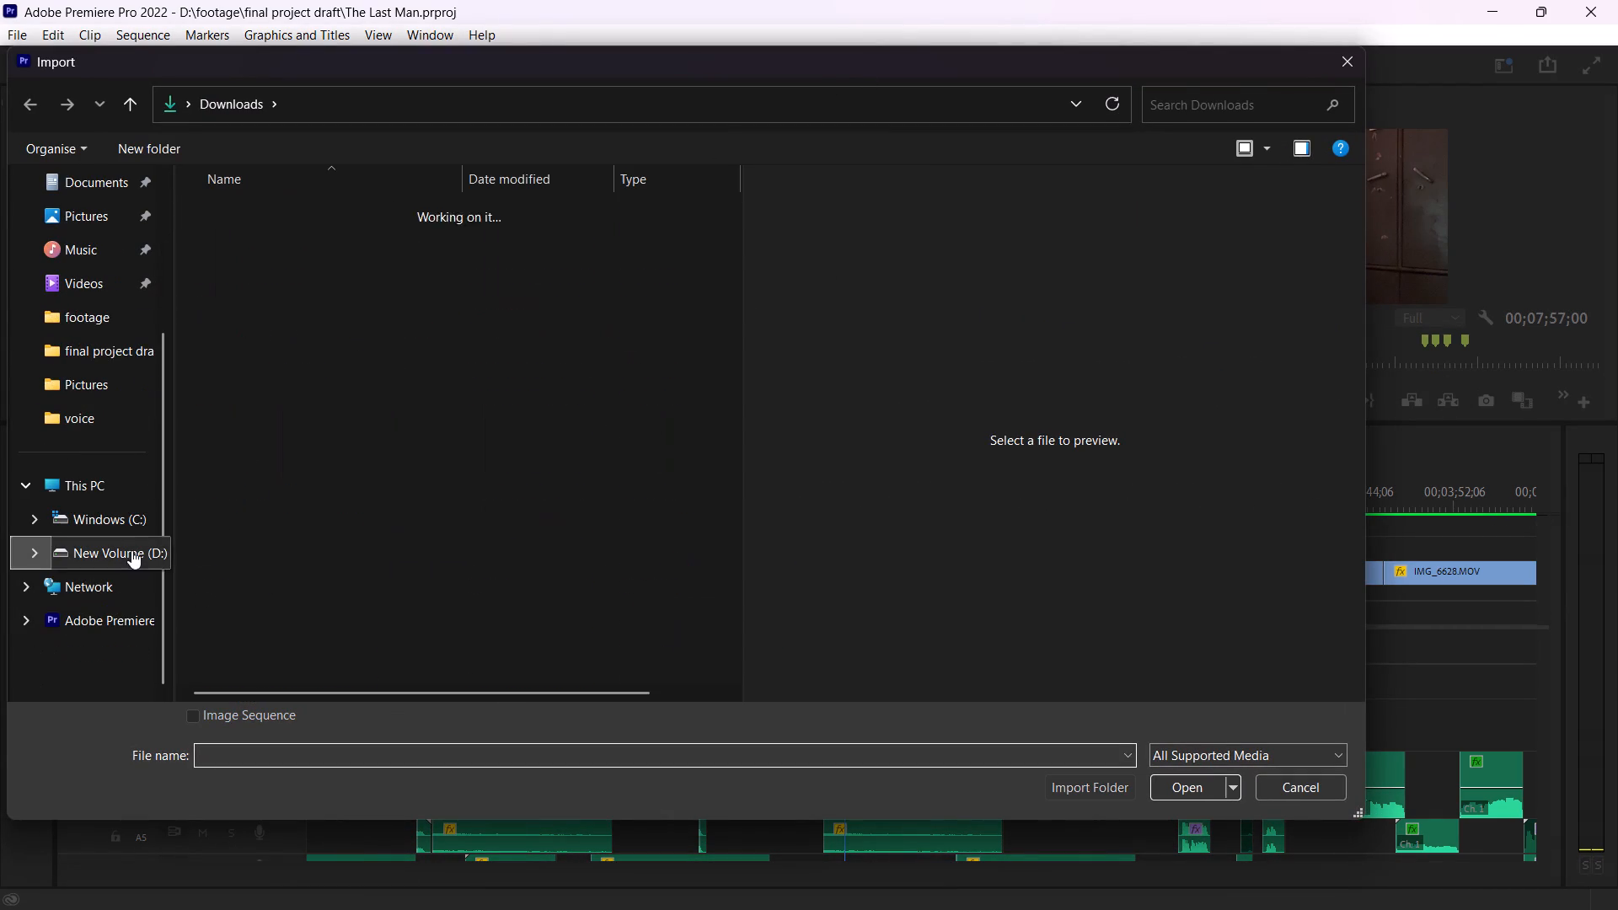
{"action": "left_click", "coordinate": [442, 316]}
{"action": "double_click", "coordinate": [443, 316]}
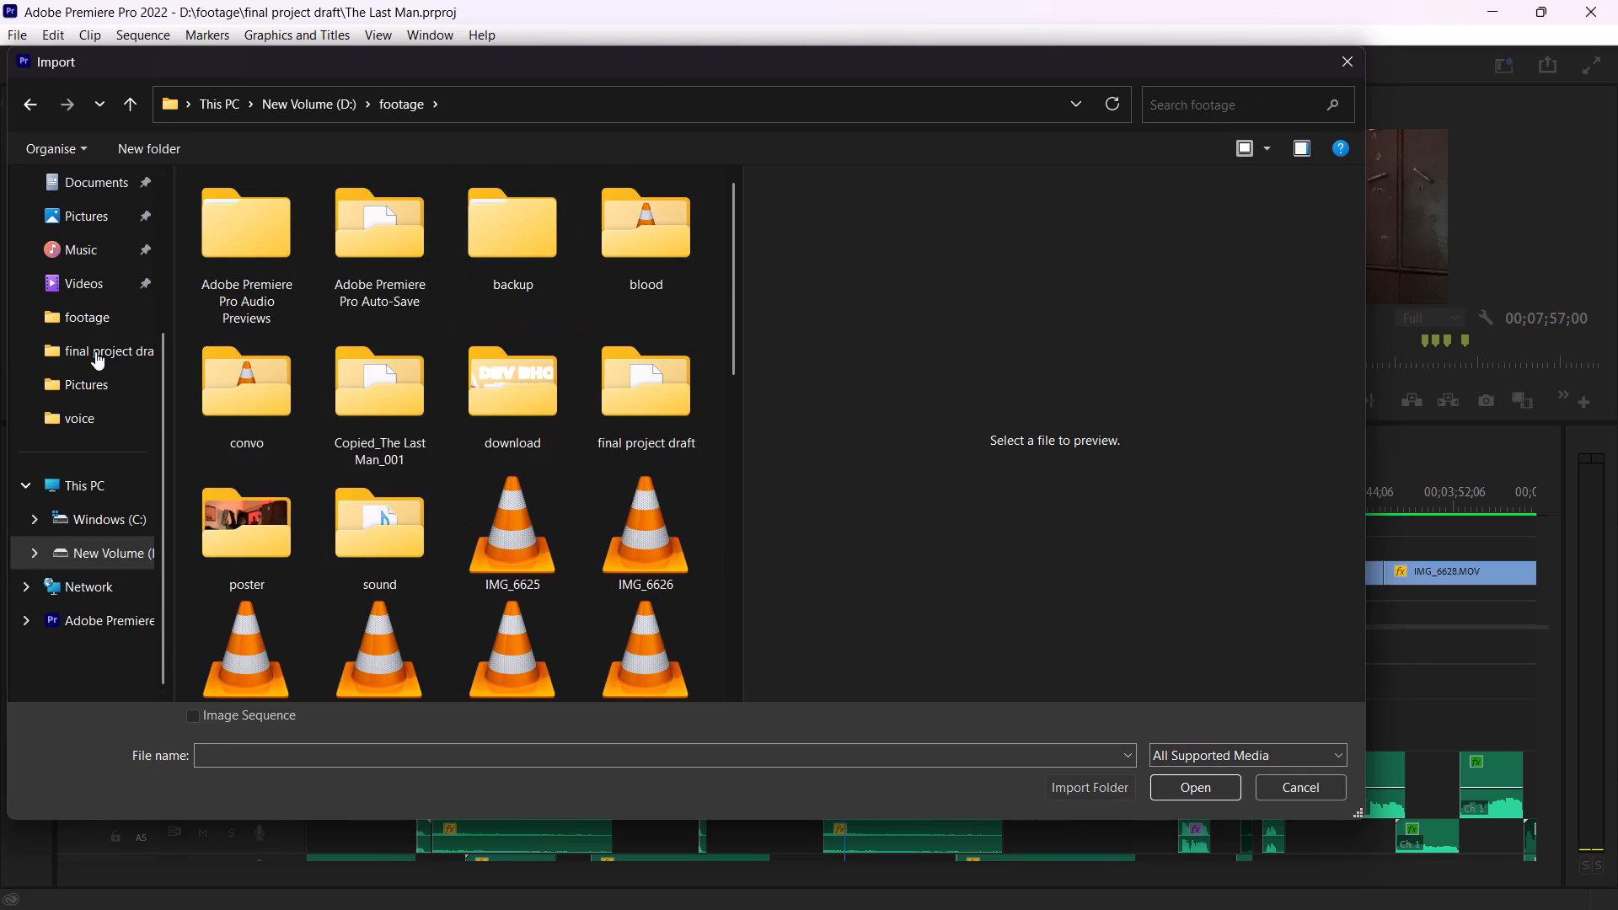
{"action": "left_click", "coordinate": [325, 528]}
{"action": "double_click", "coordinate": [351, 530]}
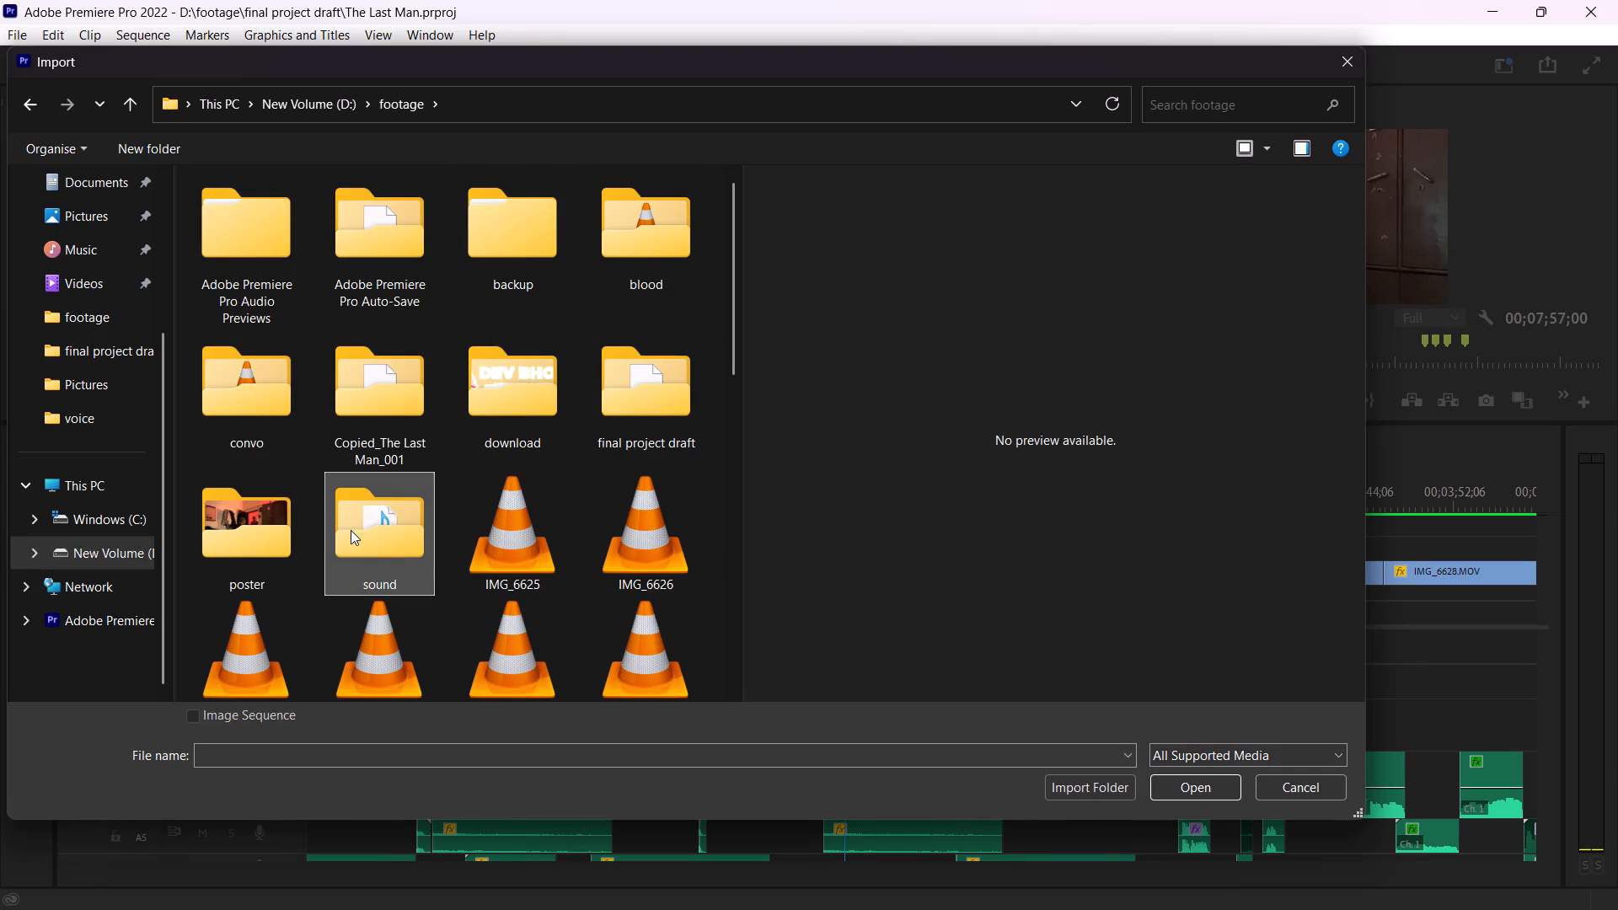
{"action": "left_click", "coordinate": [330, 479]}
{"action": "double_click", "coordinate": [272, 263]}
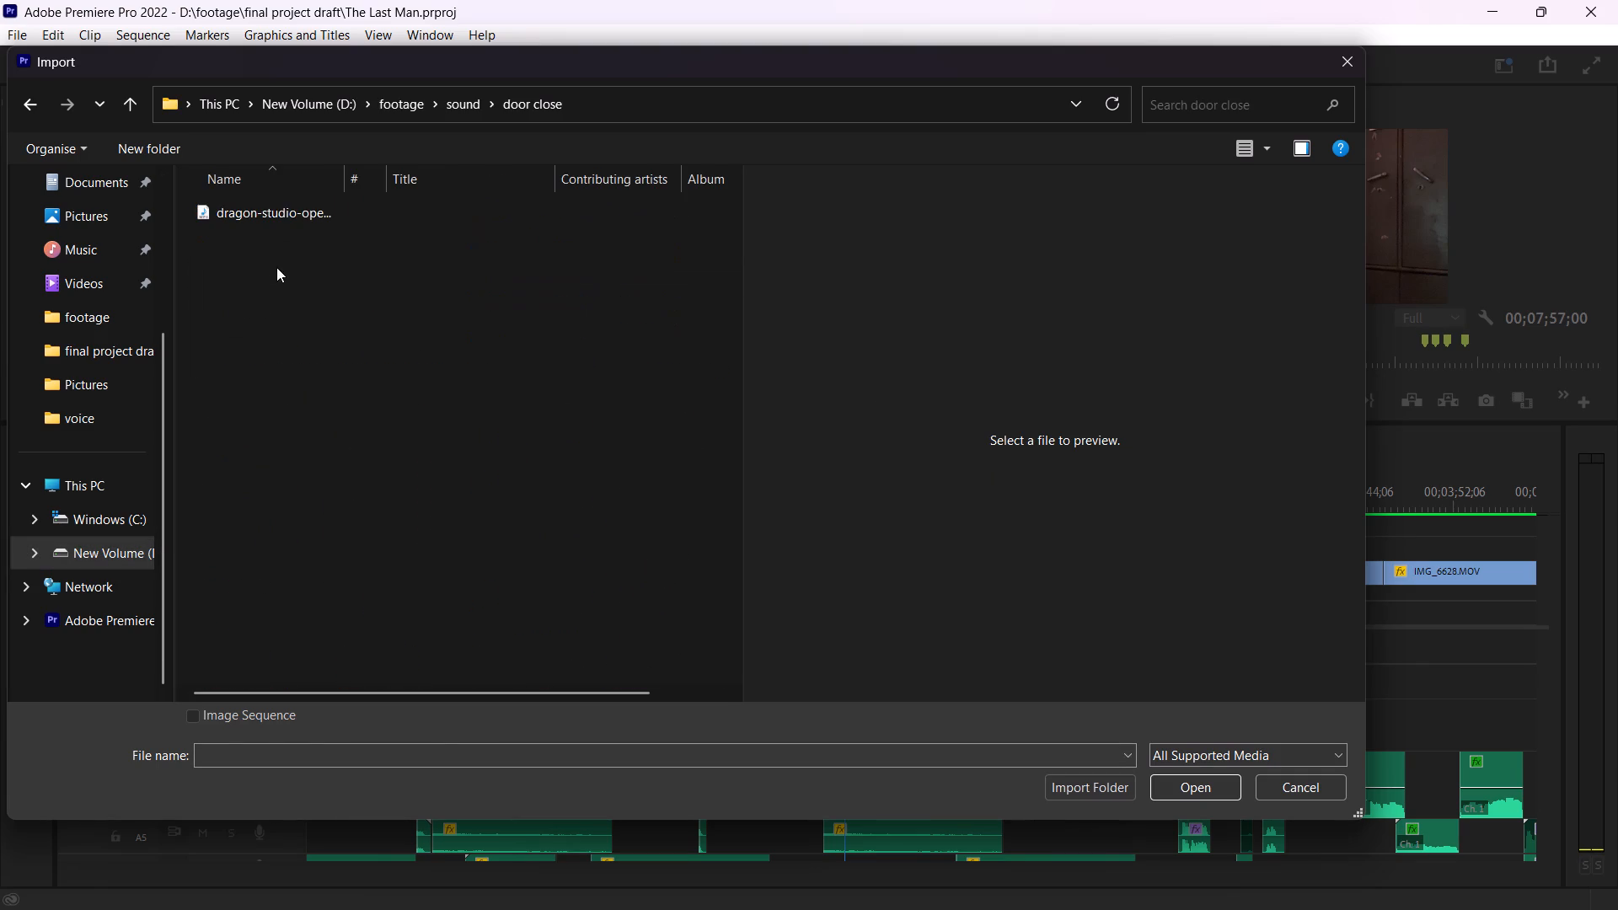
{"action": "left_click", "coordinate": [294, 205]}
{"action": "left_click", "coordinate": [1186, 779]}
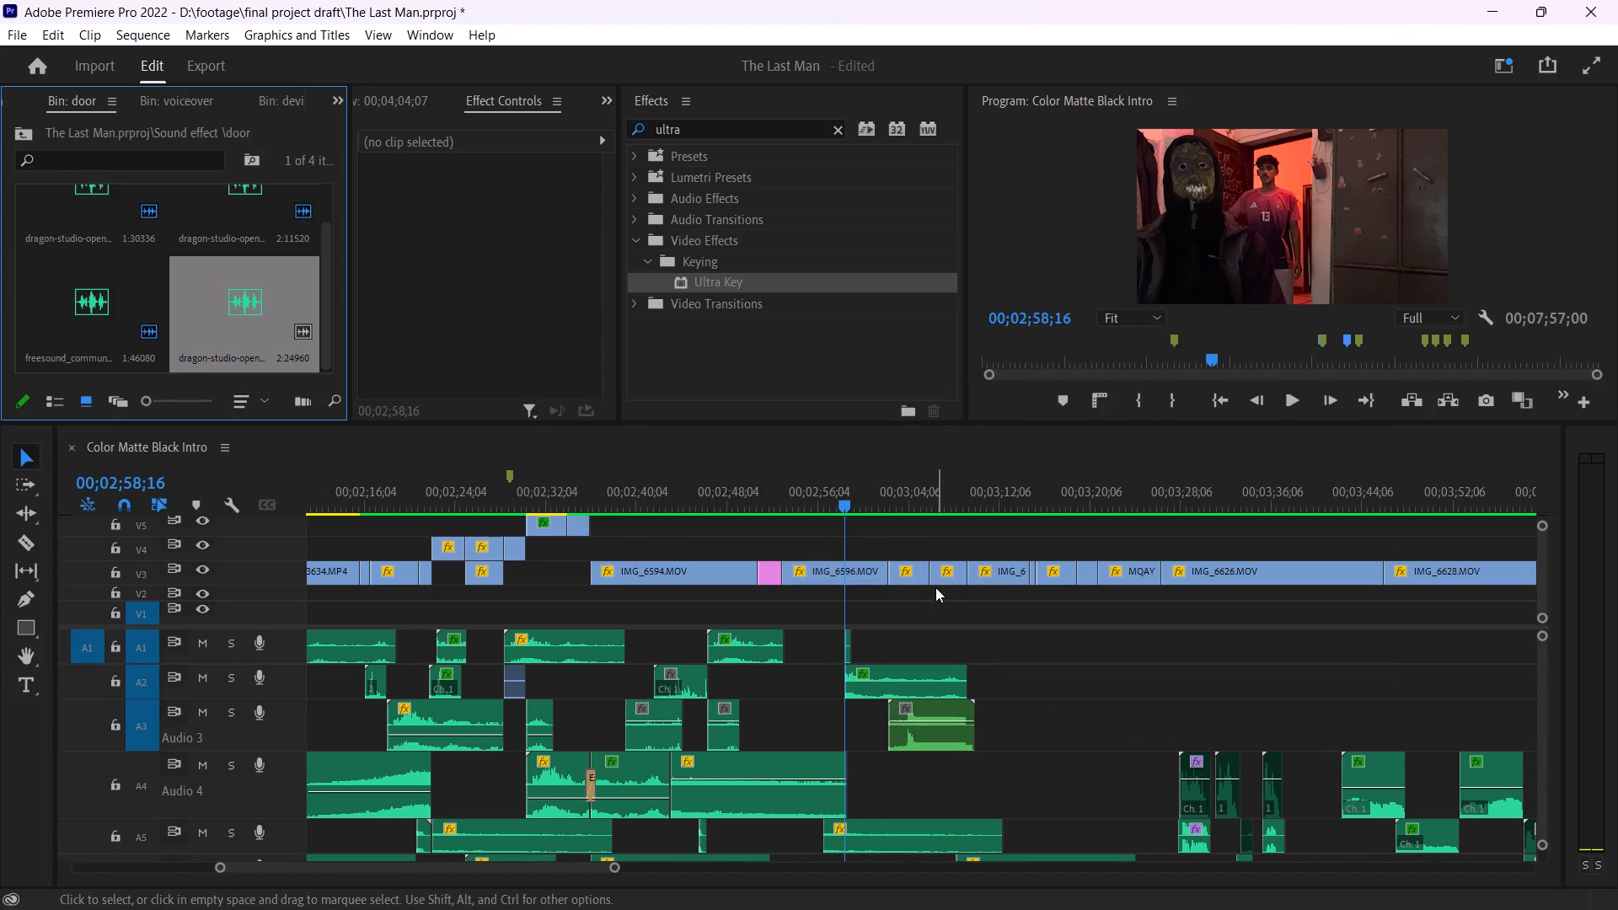
Place the imported door sound on track A3 at 00;03;39;11, under clip IMG_6626.MOV, and play it back.
{"action": "left_click_drag", "start_coordinate": [1075, 495], "coordinate": [1080, 500]}
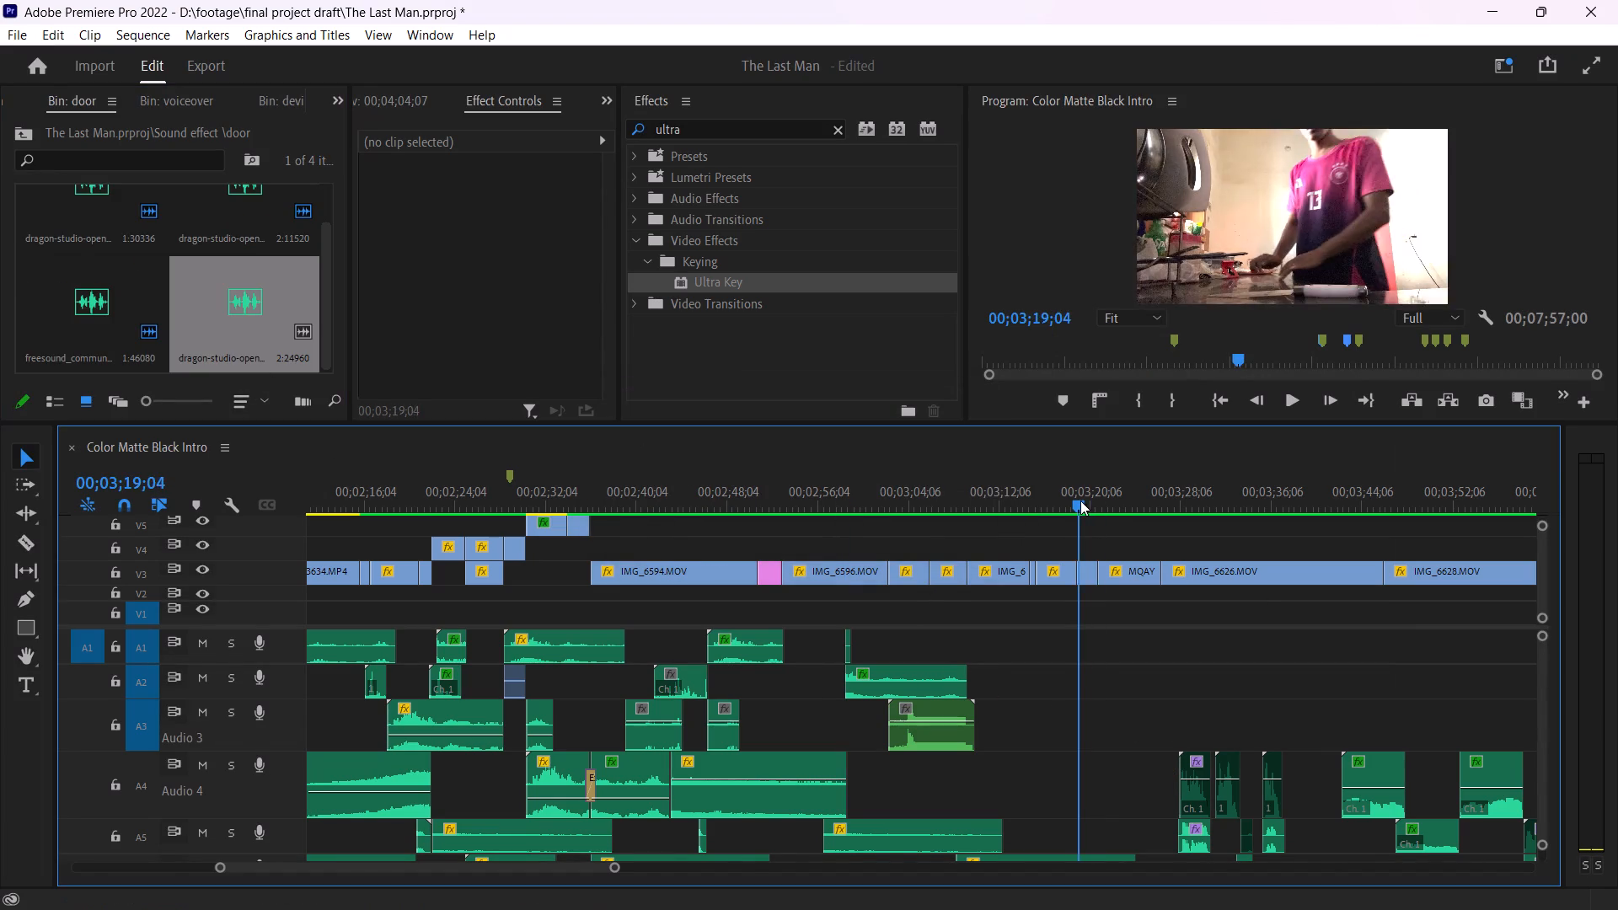
{"action": "left_click_drag", "start_coordinate": [1080, 500], "coordinate": [1240, 522]}
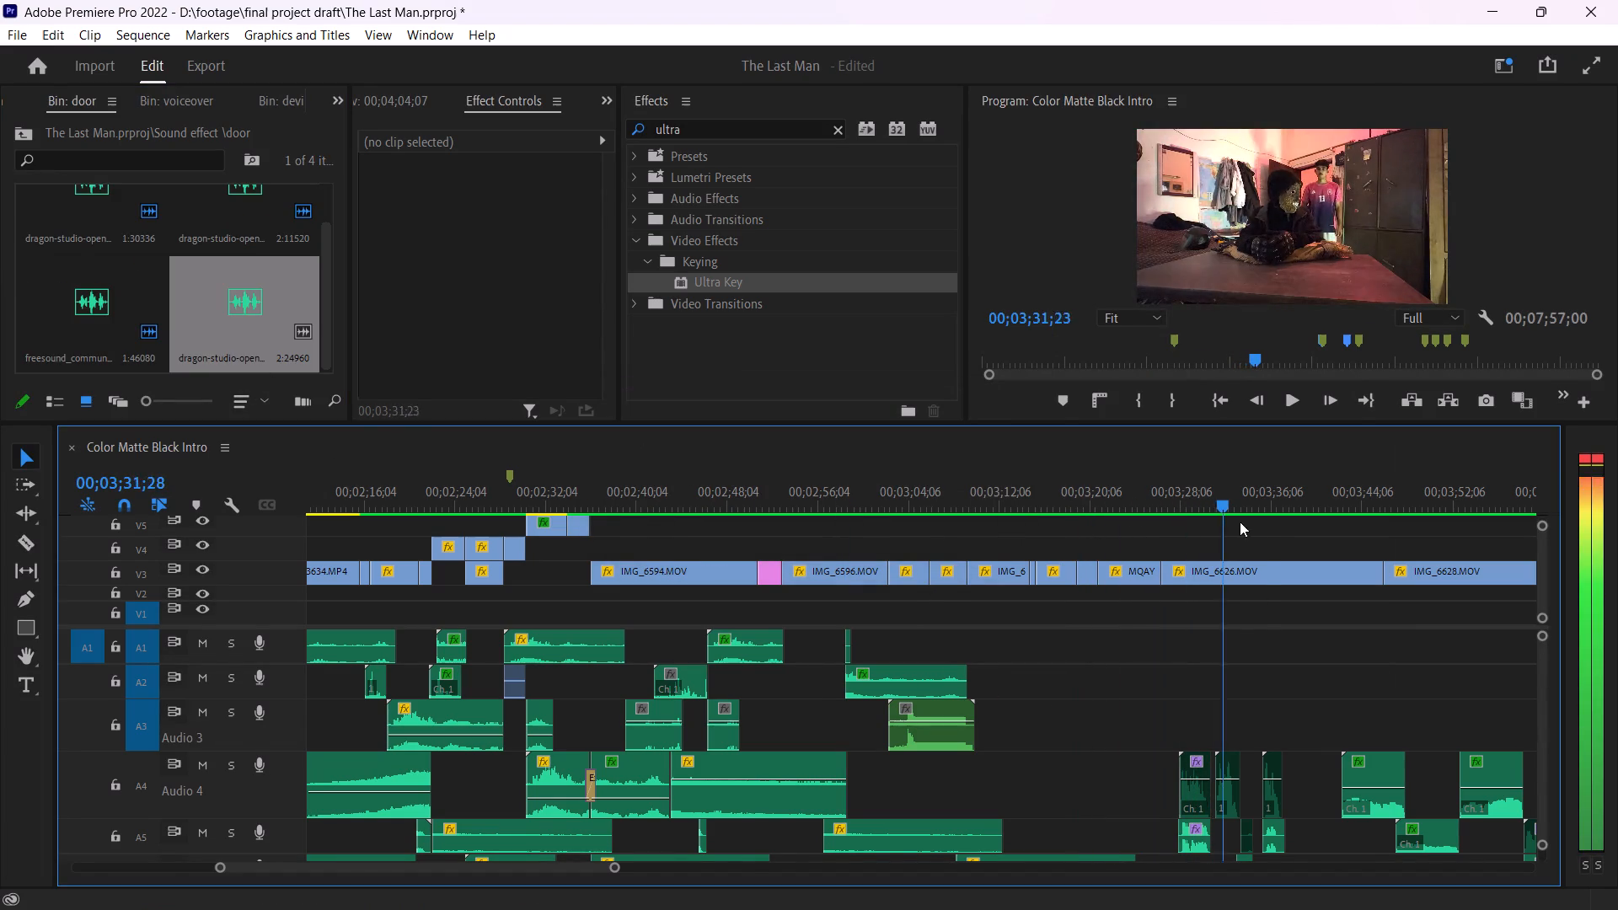
{"action": "left_click_drag", "start_coordinate": [1240, 522], "coordinate": [1310, 533]}
{"action": "scroll", "coordinate": [1423, 740], "scroll_direction": "down", "scroll_amount": 3, "text": "ctrl"}
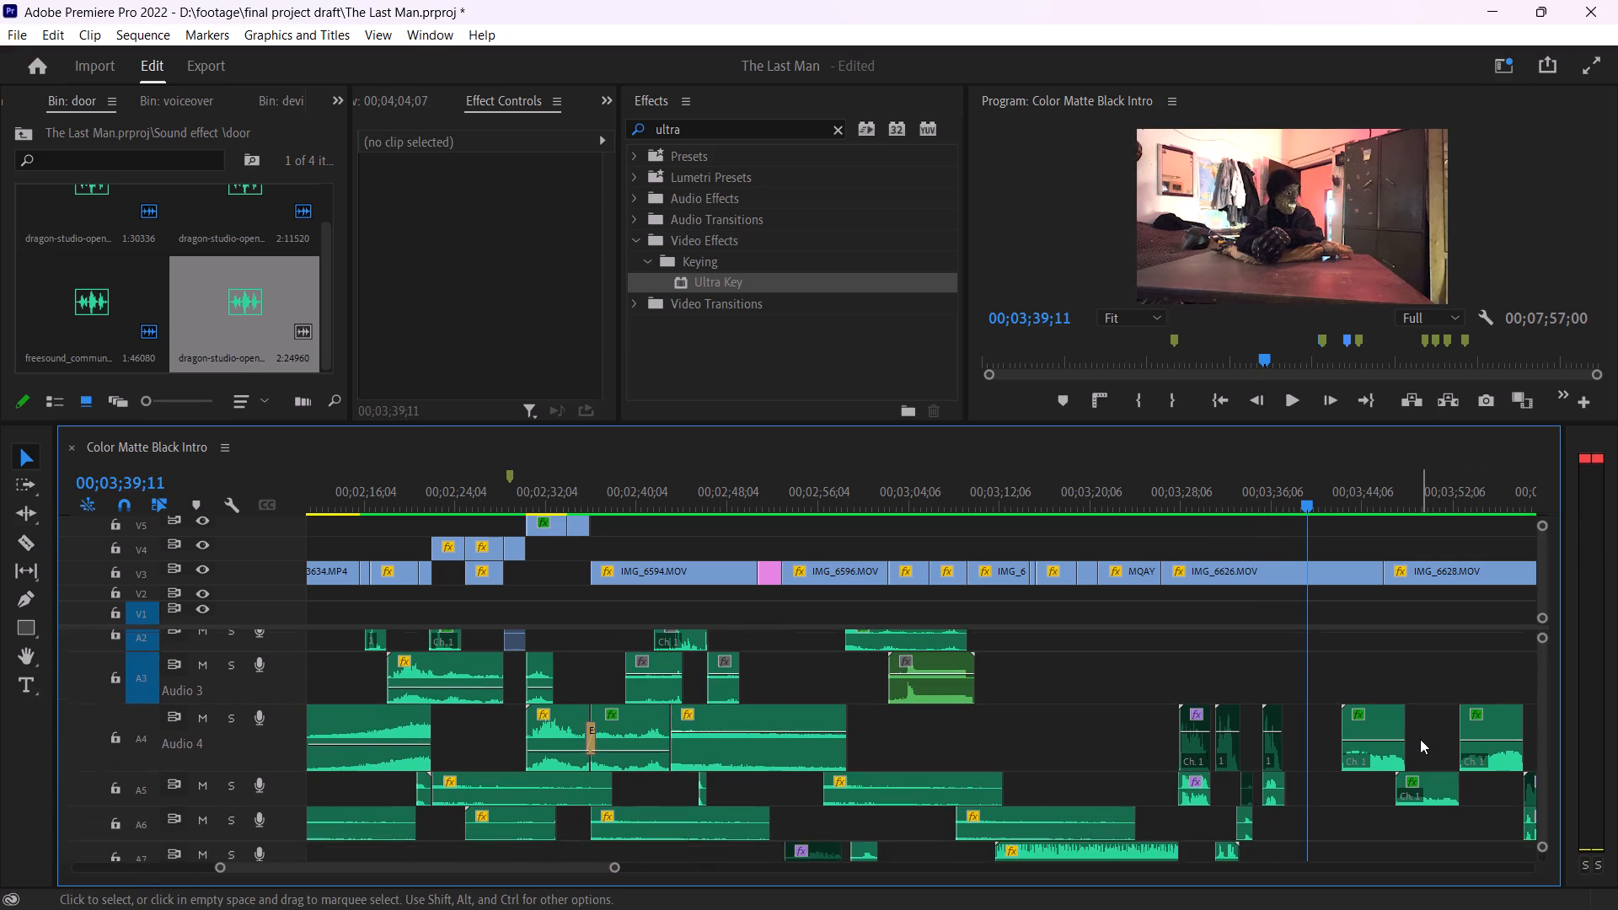
{"action": "scroll", "coordinate": [1420, 739], "scroll_direction": "up", "scroll_amount": 3, "text": "ctrl"}
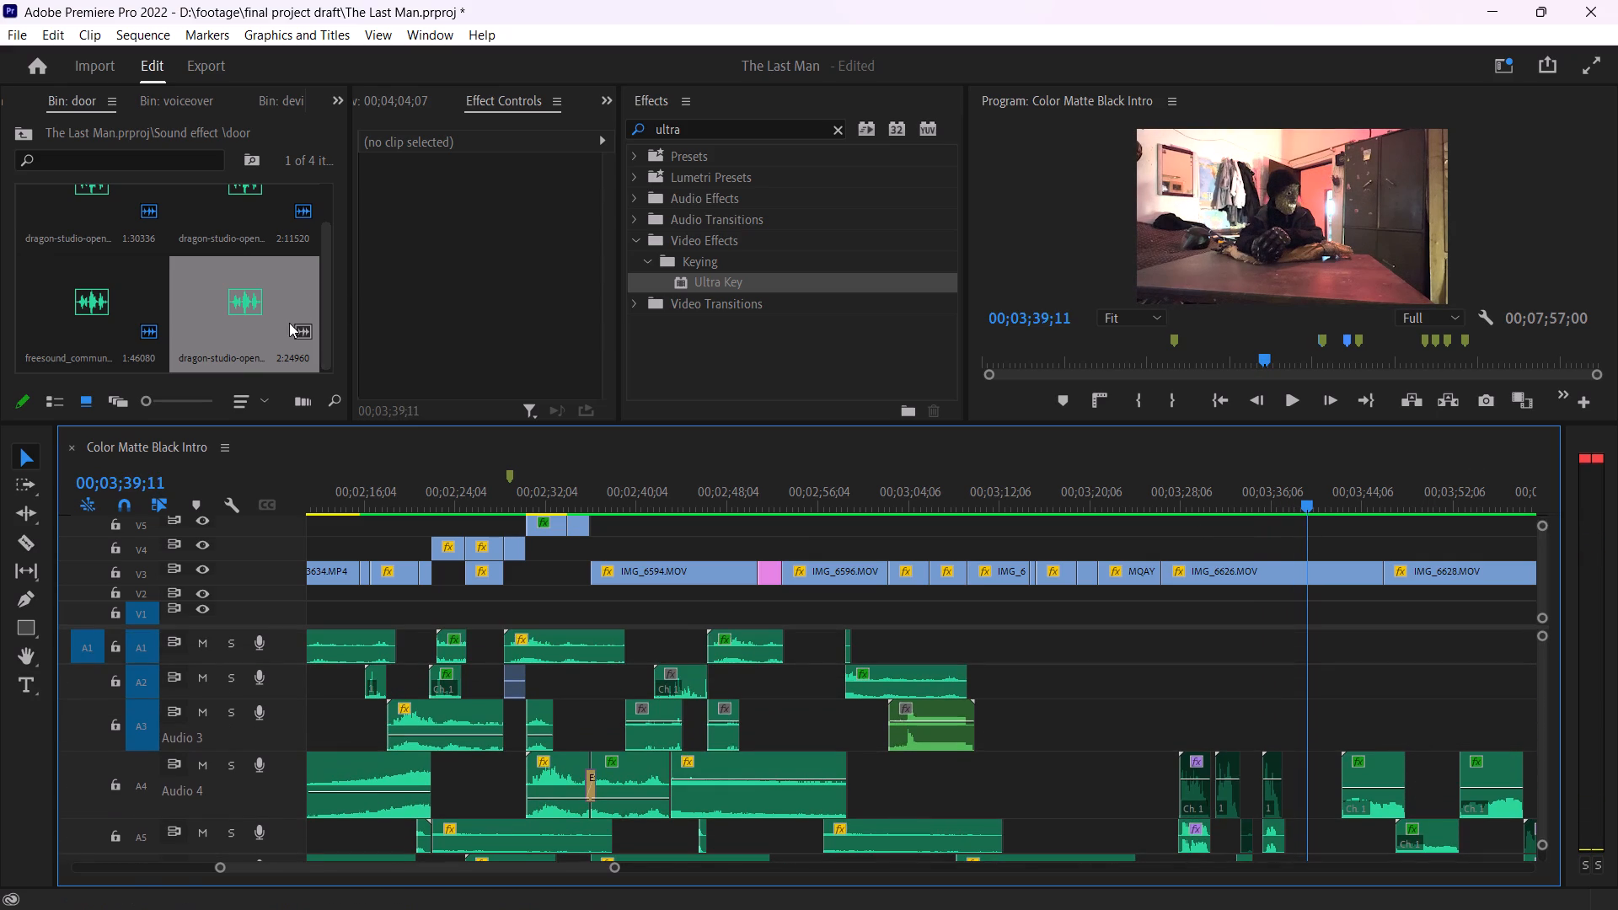
{"action": "left_click", "coordinate": [289, 323]}
{"action": "left_click_drag", "start_coordinate": [244, 311], "coordinate": [1313, 717]}
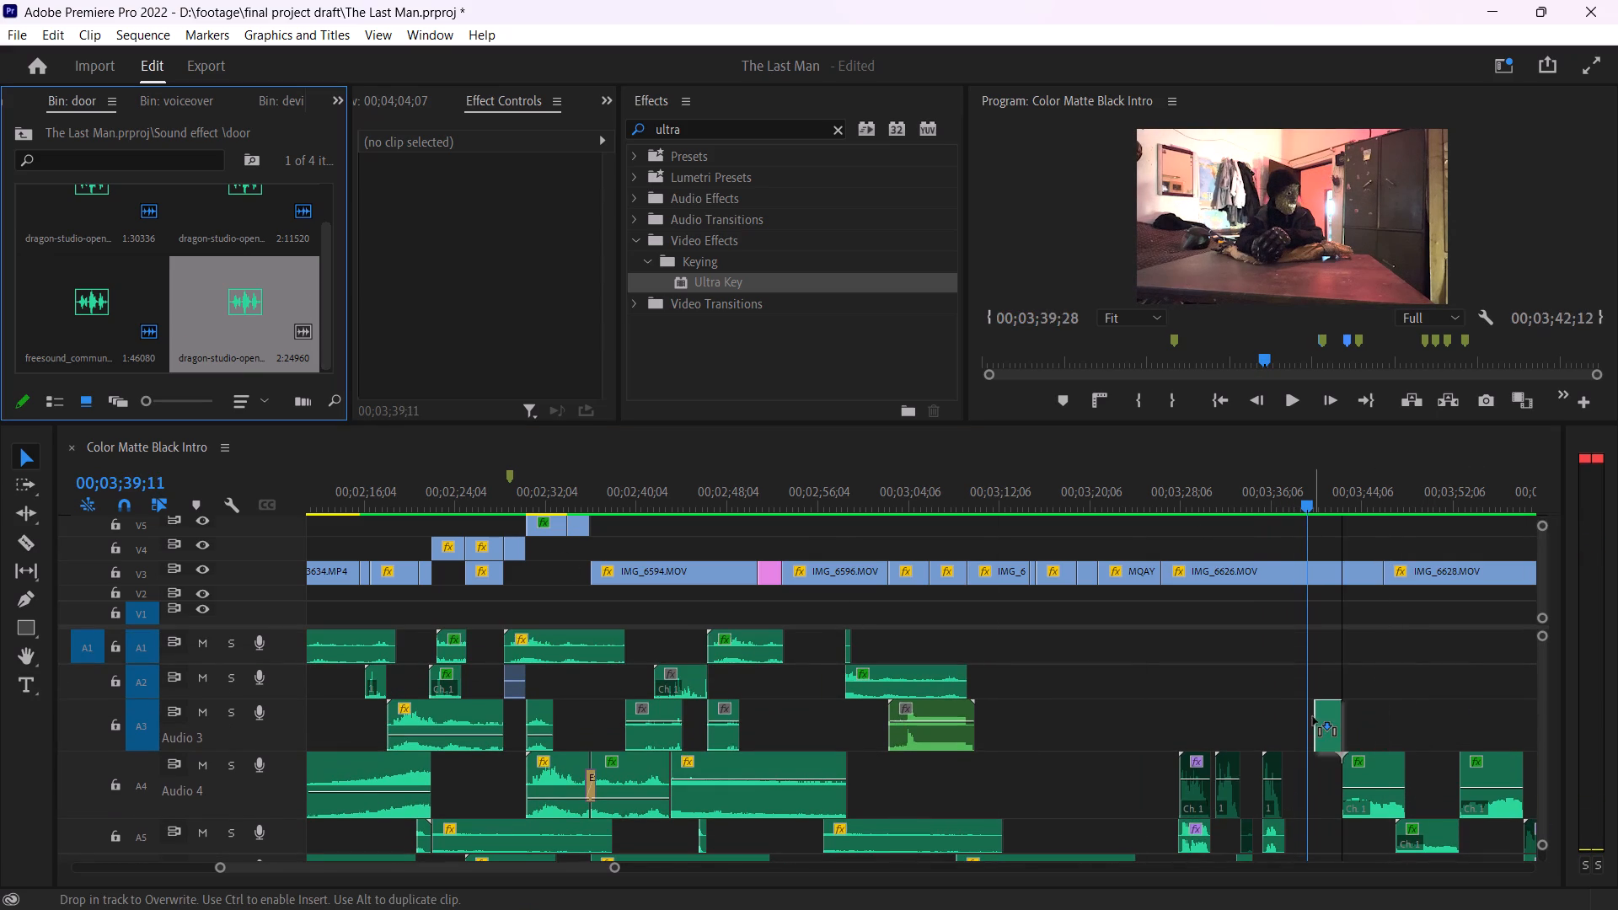
{"action": "left_click_drag", "start_coordinate": [1313, 717], "coordinate": [1305, 715]}
{"action": "key", "text": "space"}
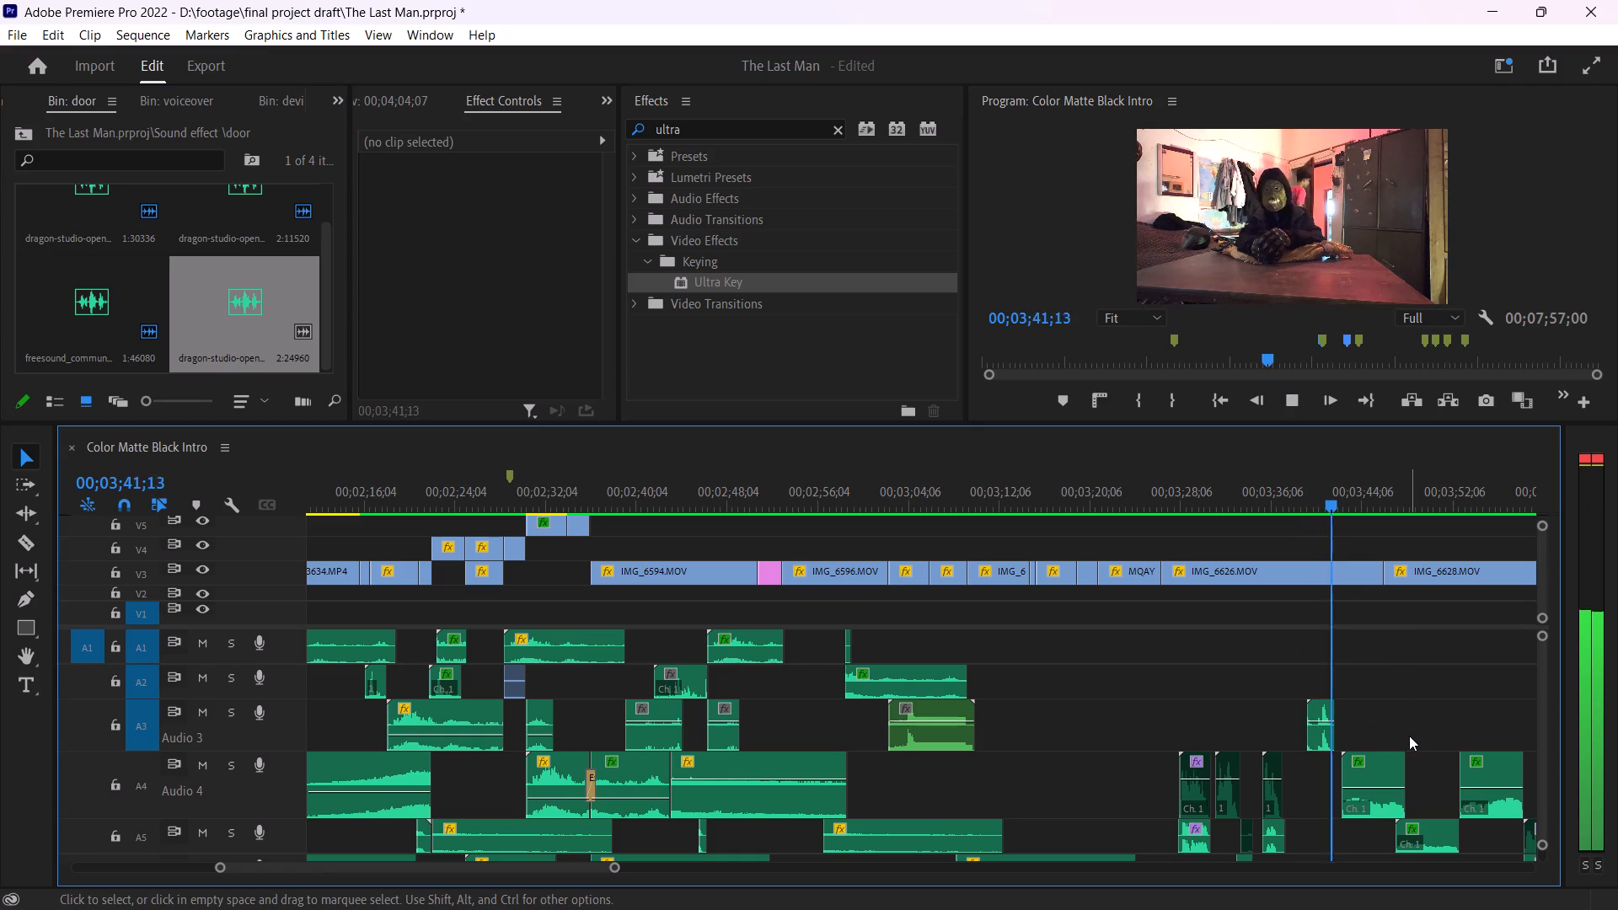
{"action": "key", "text": "space"}
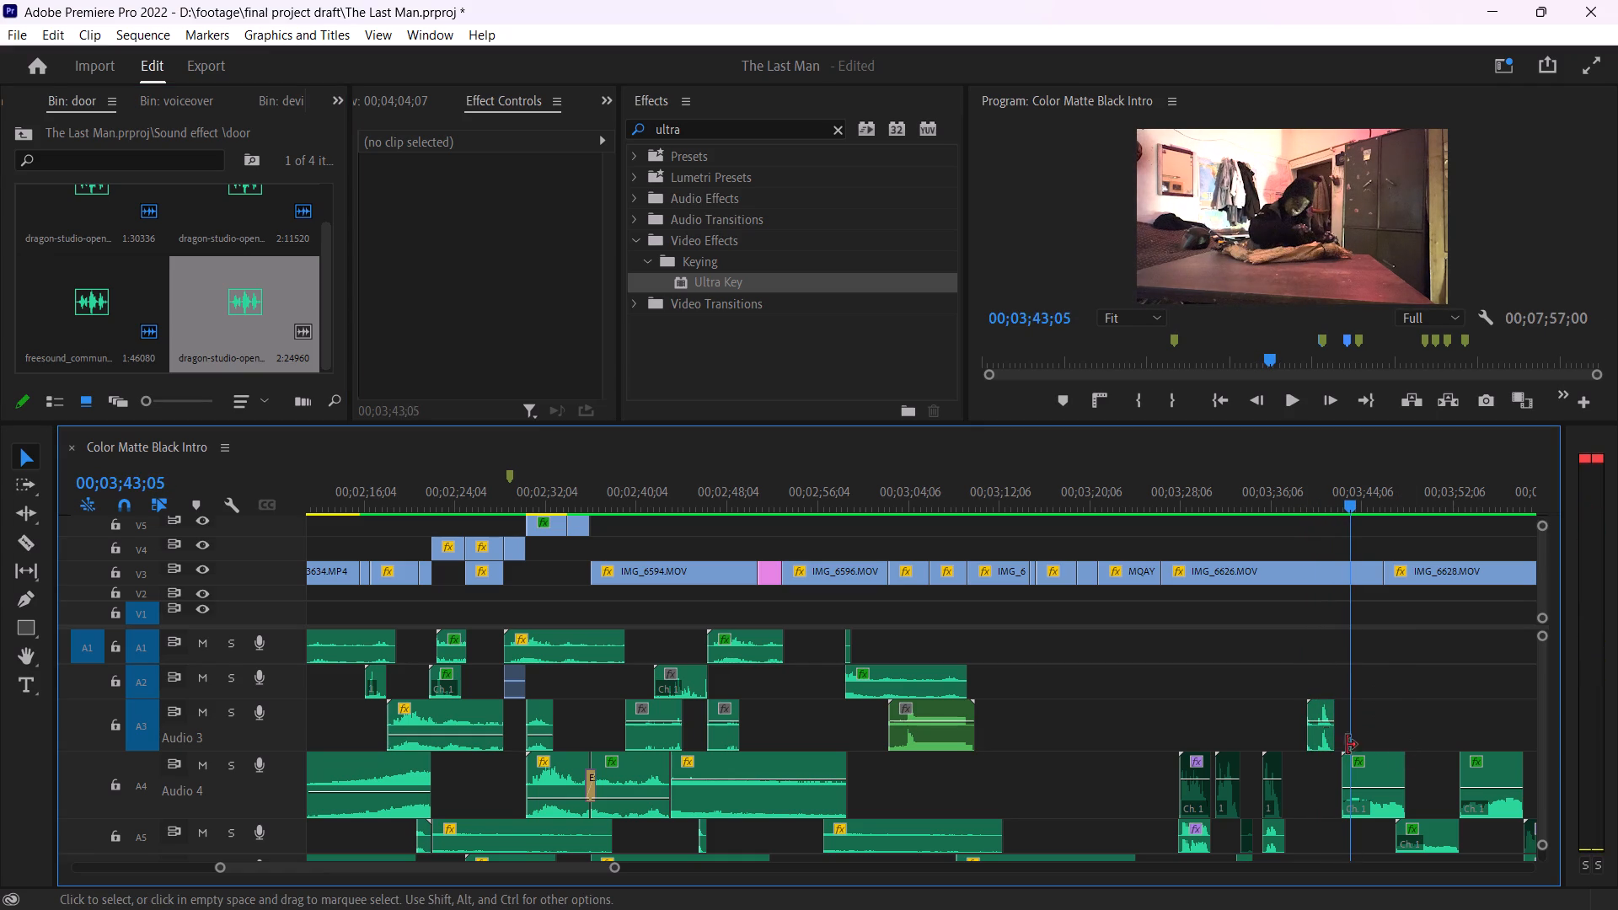
Slow down the new door sound on A3 by extending its Speed/Duration to about 3 seconds.
{"action": "left_click", "coordinate": [1327, 746]}
{"action": "right_click", "coordinate": [1319, 739]}
{"action": "double_click", "coordinate": [1319, 739]}
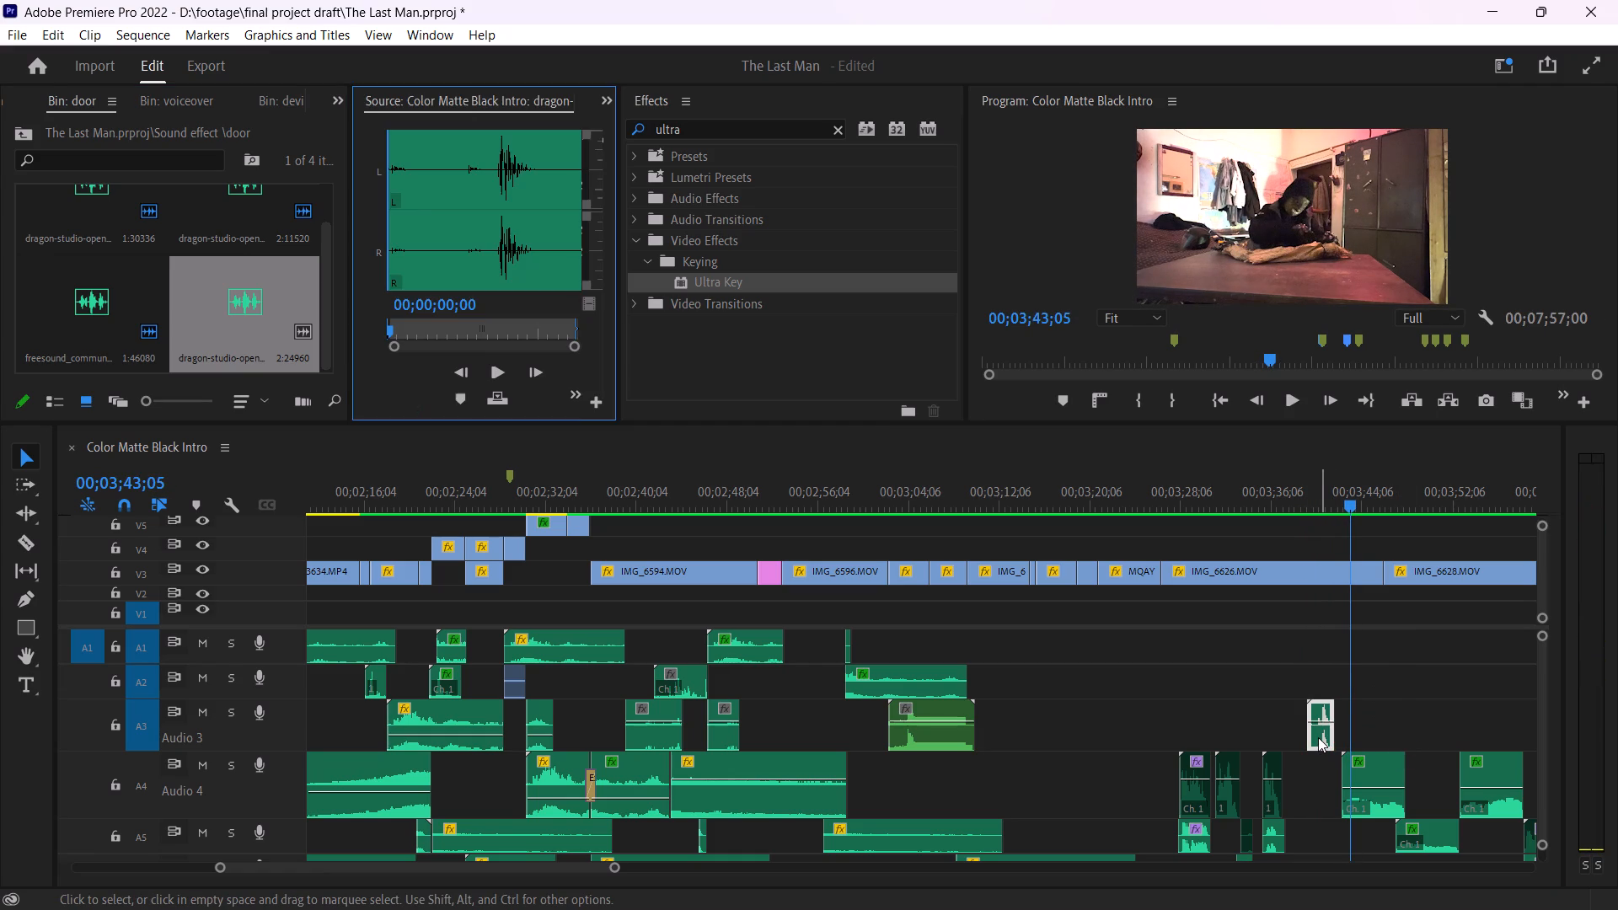
{"action": "right_click", "coordinate": [1318, 737]}
{"action": "left_click", "coordinate": [1375, 640]}
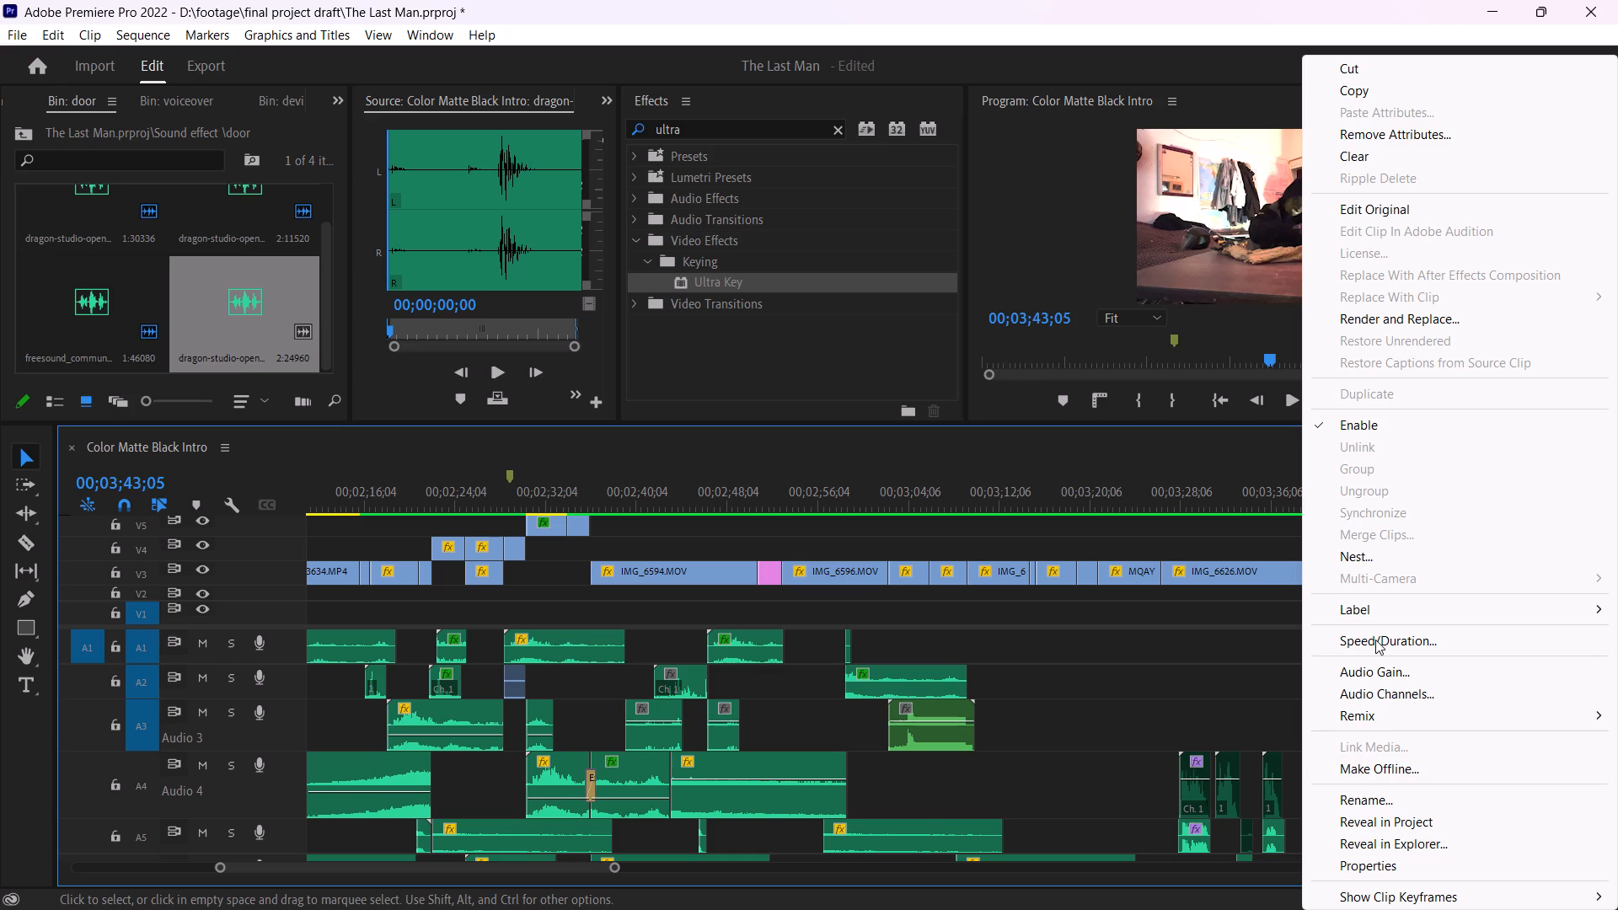
{"action": "left_click", "coordinate": [858, 452]}
{"action": "left_click_drag", "start_coordinate": [833, 423], "coordinate": [866, 430]}
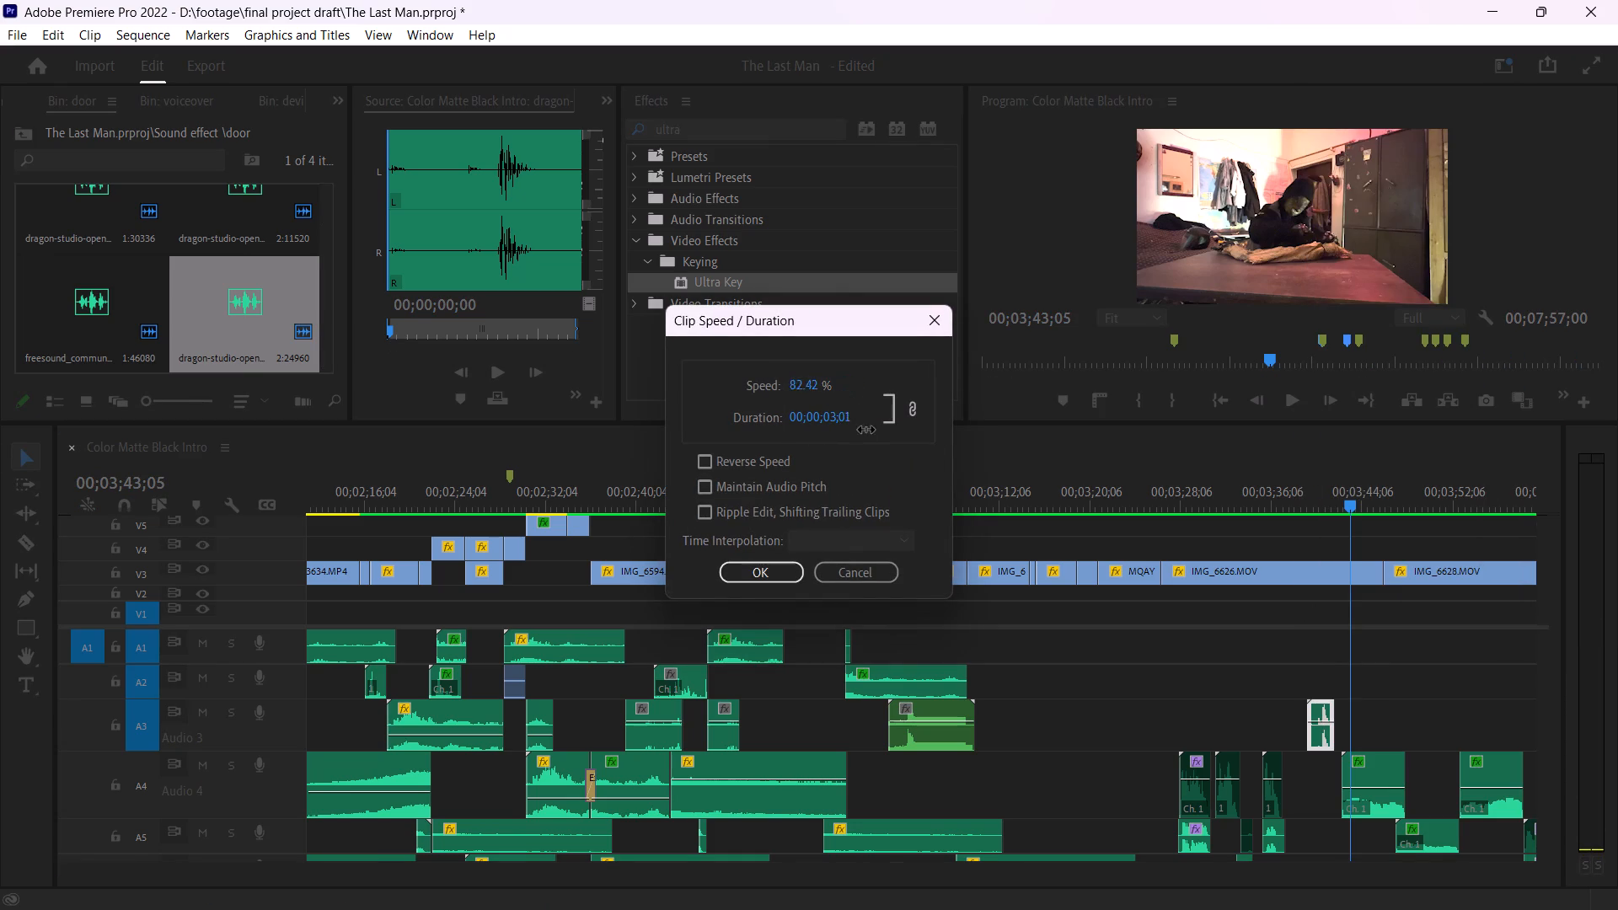
{"action": "left_click_drag", "start_coordinate": [866, 430], "coordinate": [868, 430]}
{"action": "left_click", "coordinate": [768, 579]}
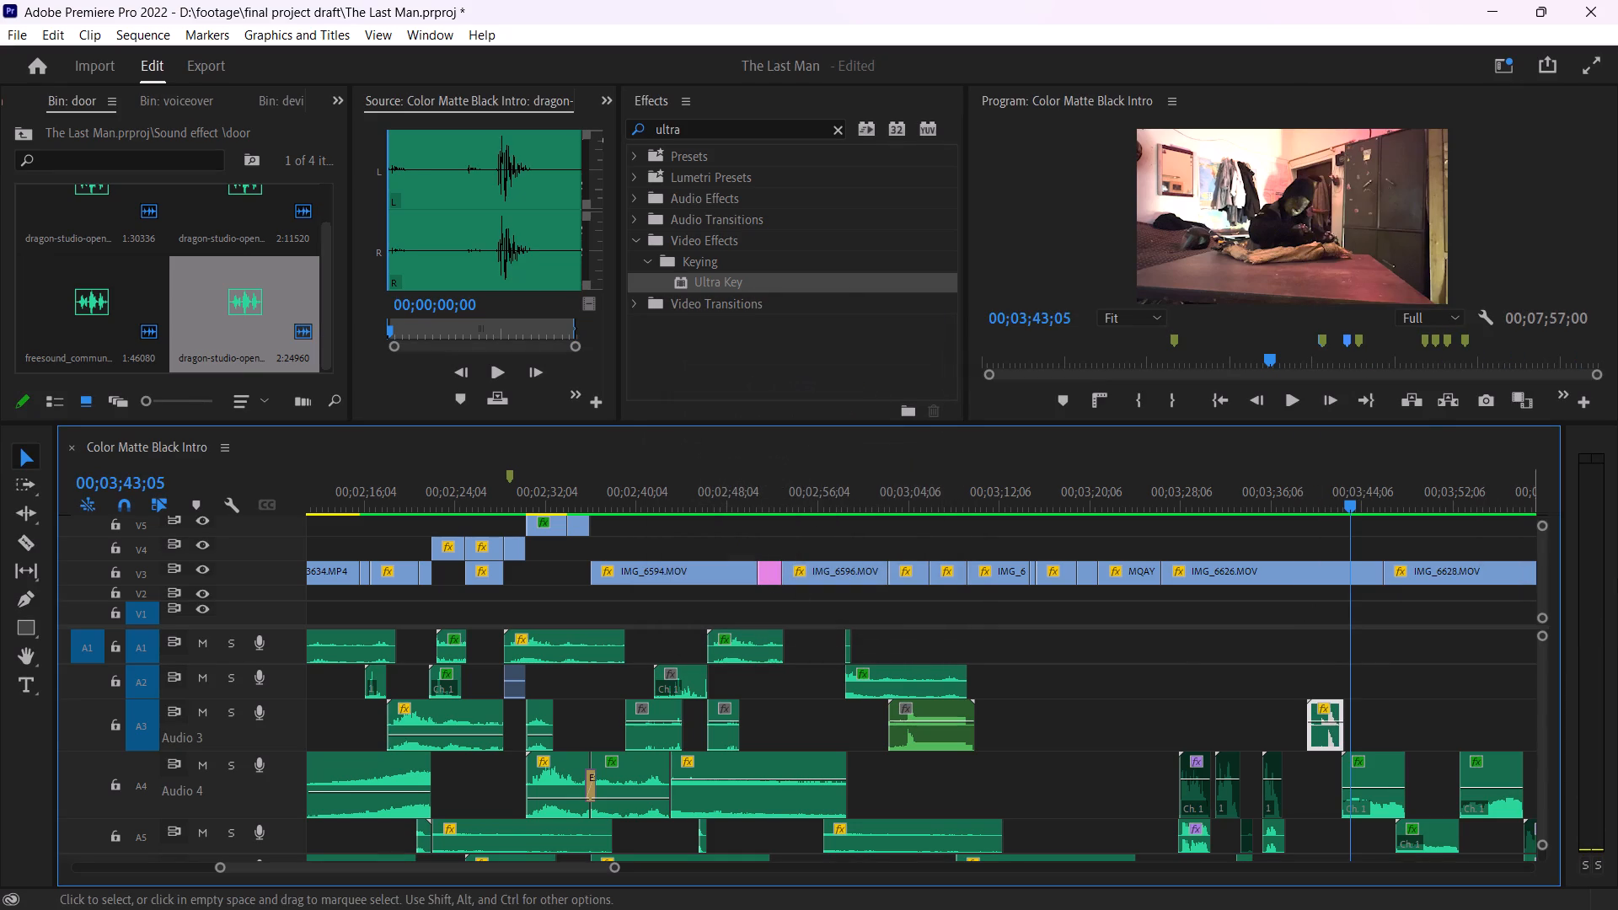
Play the sequence from just before the slowed door sound to check its timing.
{"action": "left_click", "coordinate": [1294, 495]}
{"action": "key", "text": "space"}
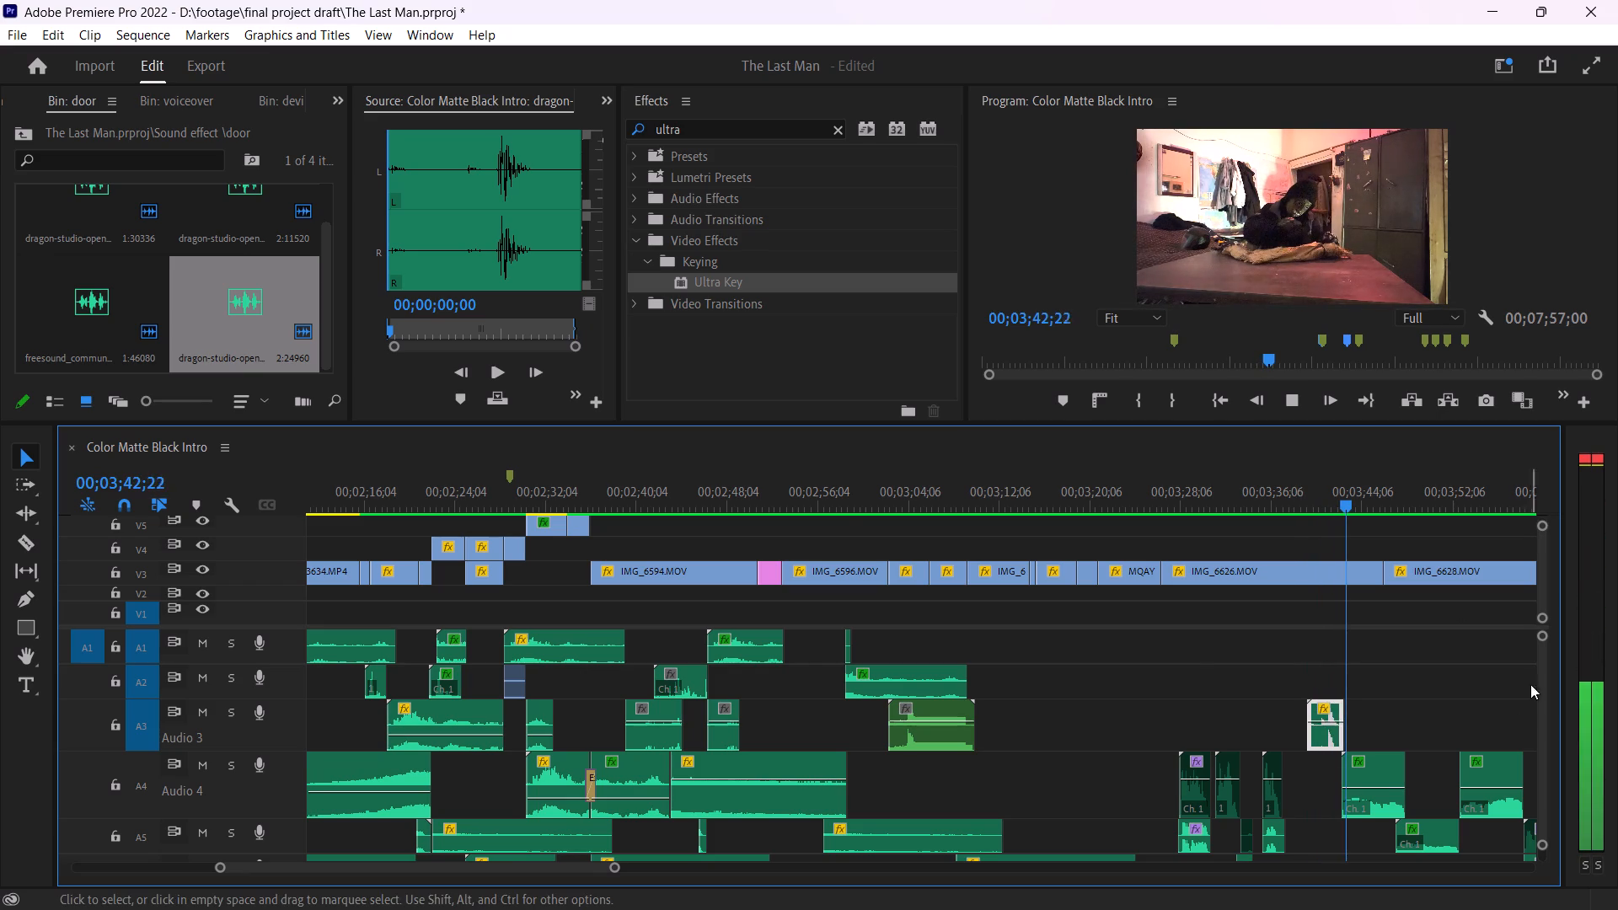
{"action": "key", "text": "space"}
Find the Lowpass audio effect by searching for low and apply it to the slowed door sound on A3.
{"action": "left_click", "coordinate": [833, 122]}
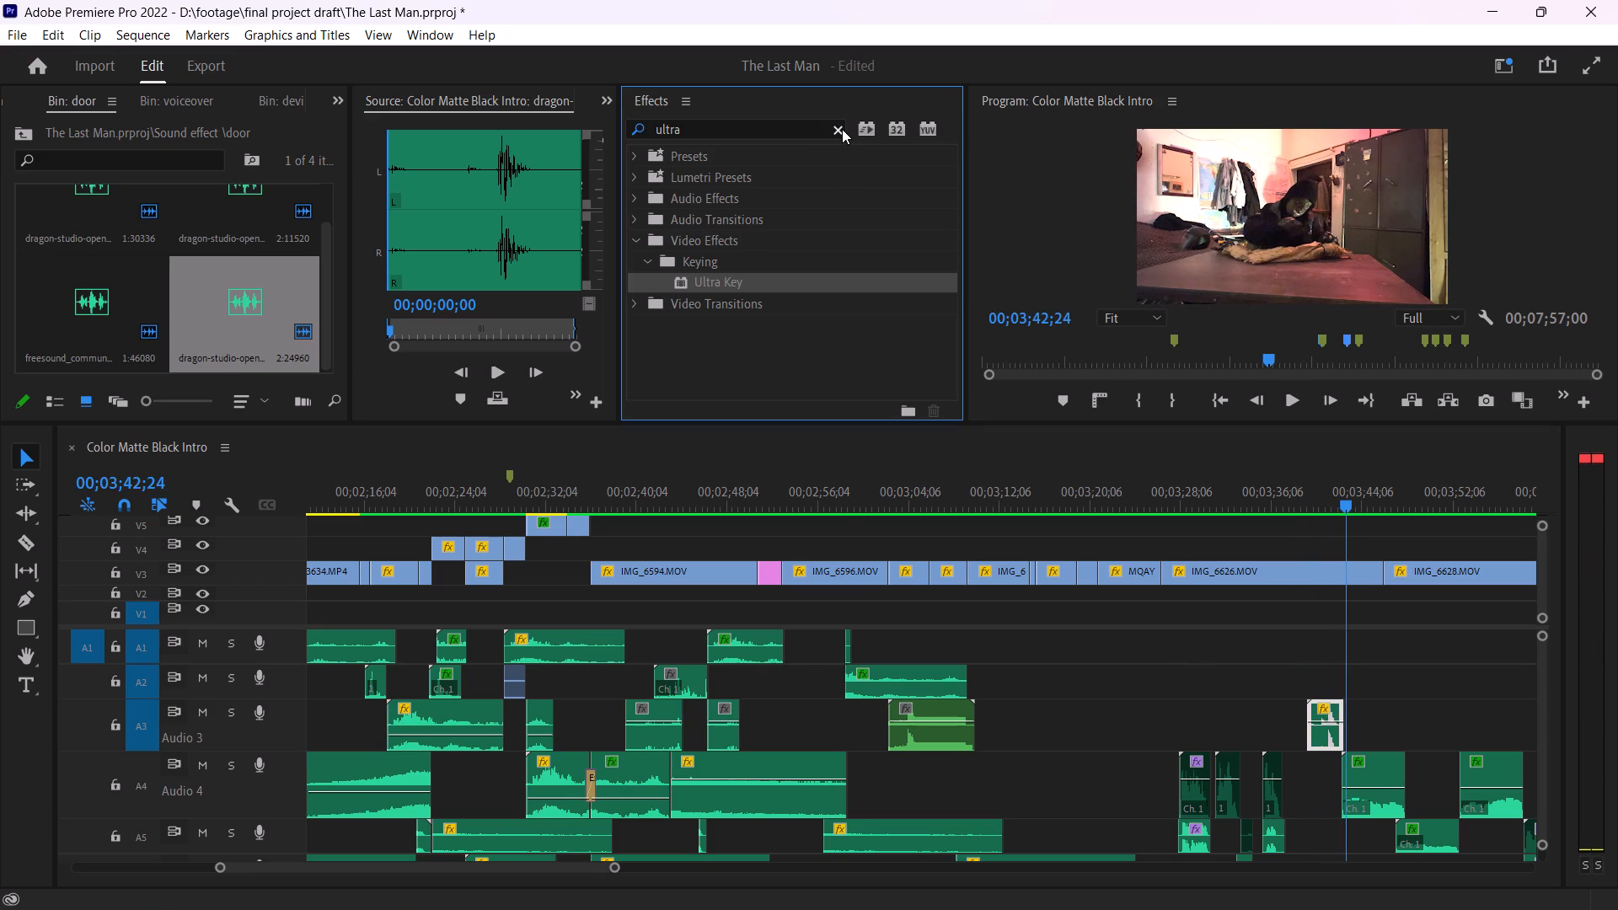
{"action": "left_click", "coordinate": [842, 129]}
{"action": "left_click", "coordinate": [832, 123]}
{"action": "left_click", "coordinate": [822, 120]}
{"action": "left_click", "coordinate": [821, 125]}
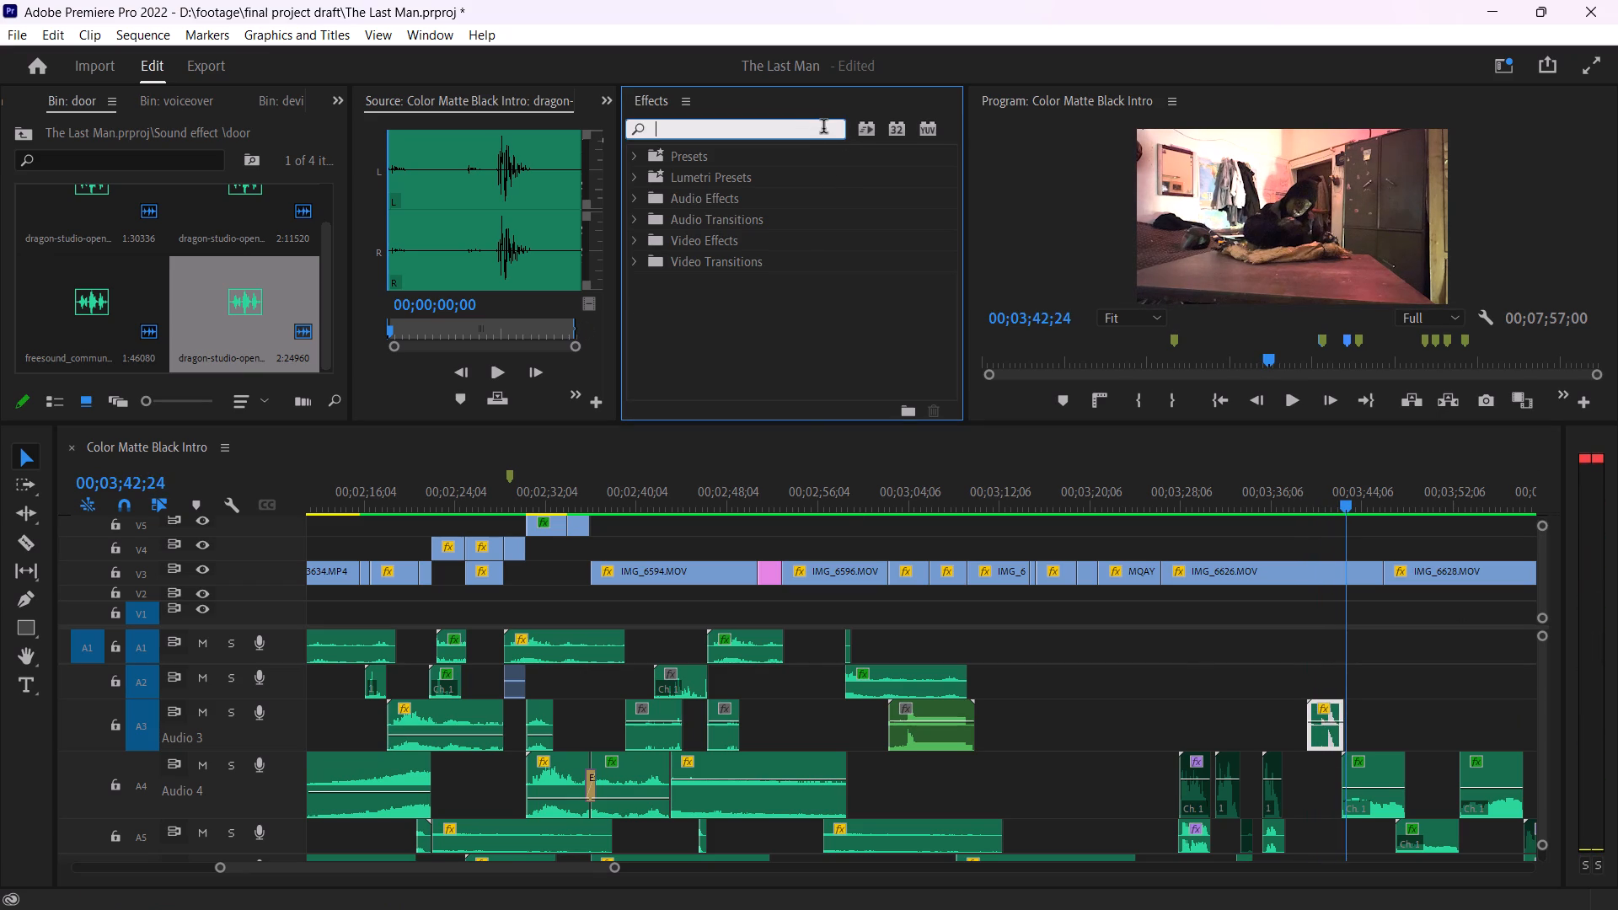
{"action": "key", "text": "l"}
{"action": "key", "text": "o"}
{"action": "key", "text": "w"}
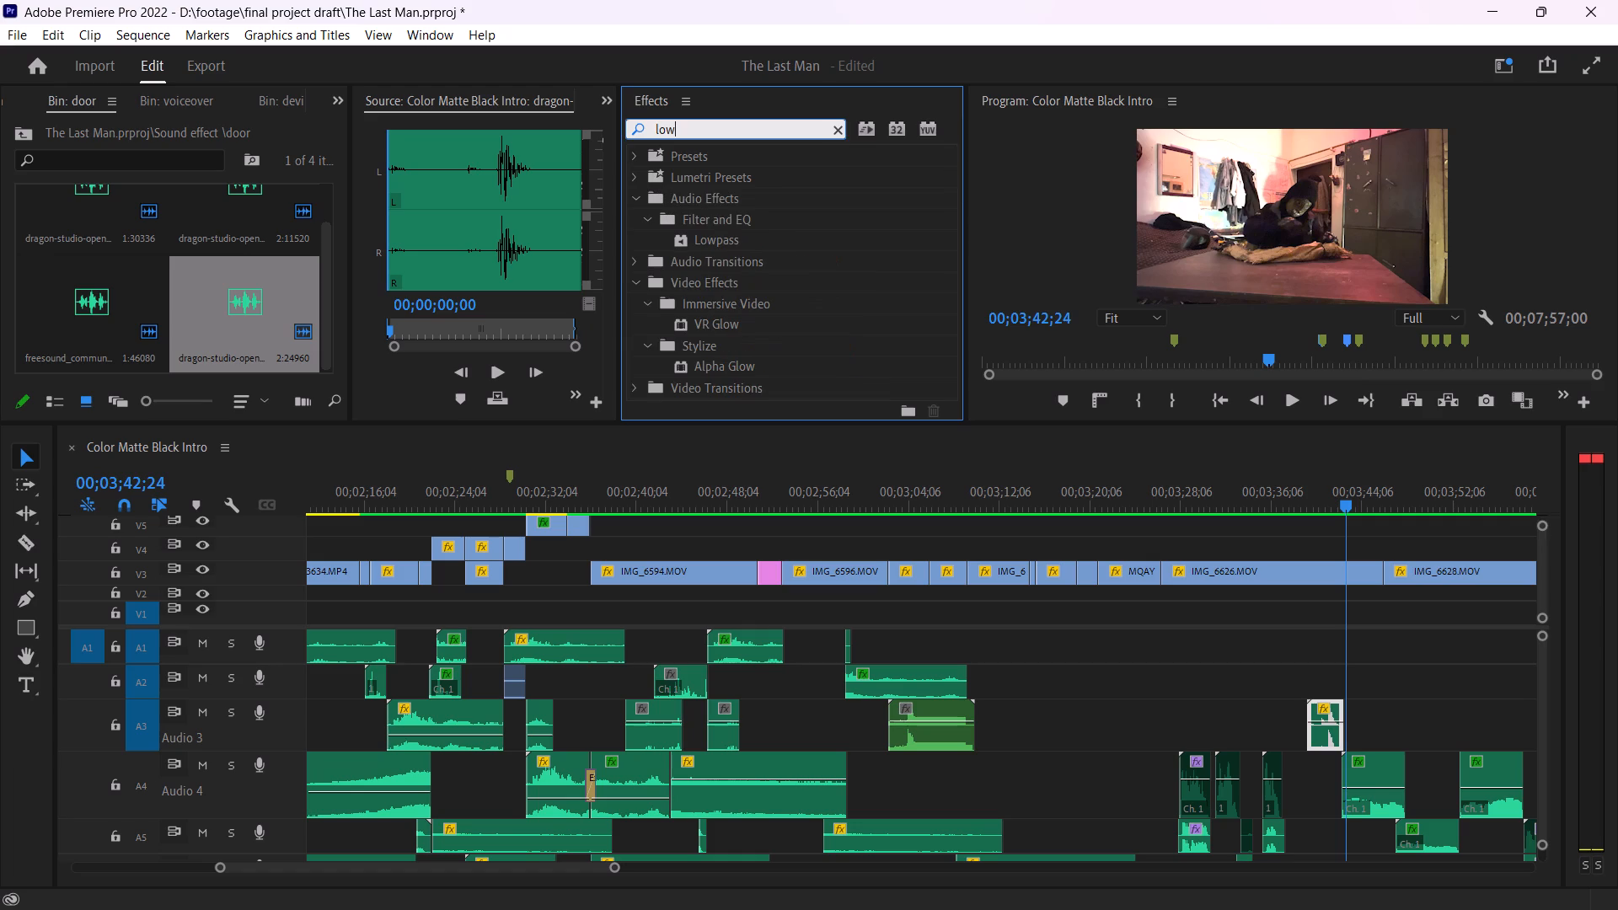
{"action": "left_click_drag", "start_coordinate": [706, 238], "coordinate": [1328, 725]}
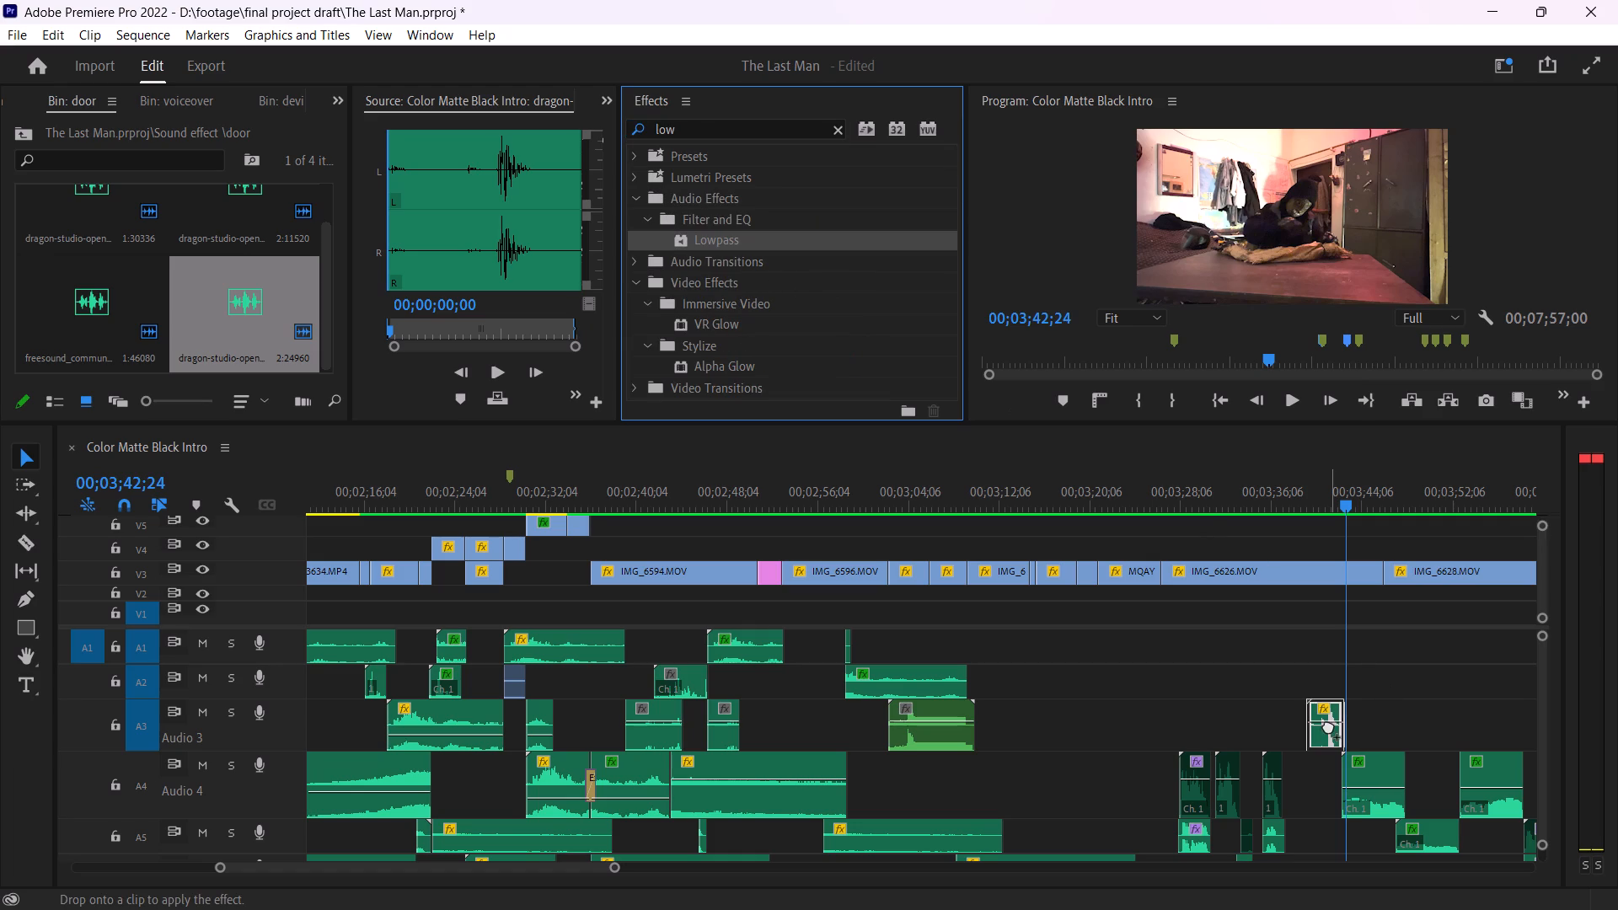
{"action": "left_click_drag", "start_coordinate": [1328, 725], "coordinate": [1326, 727]}
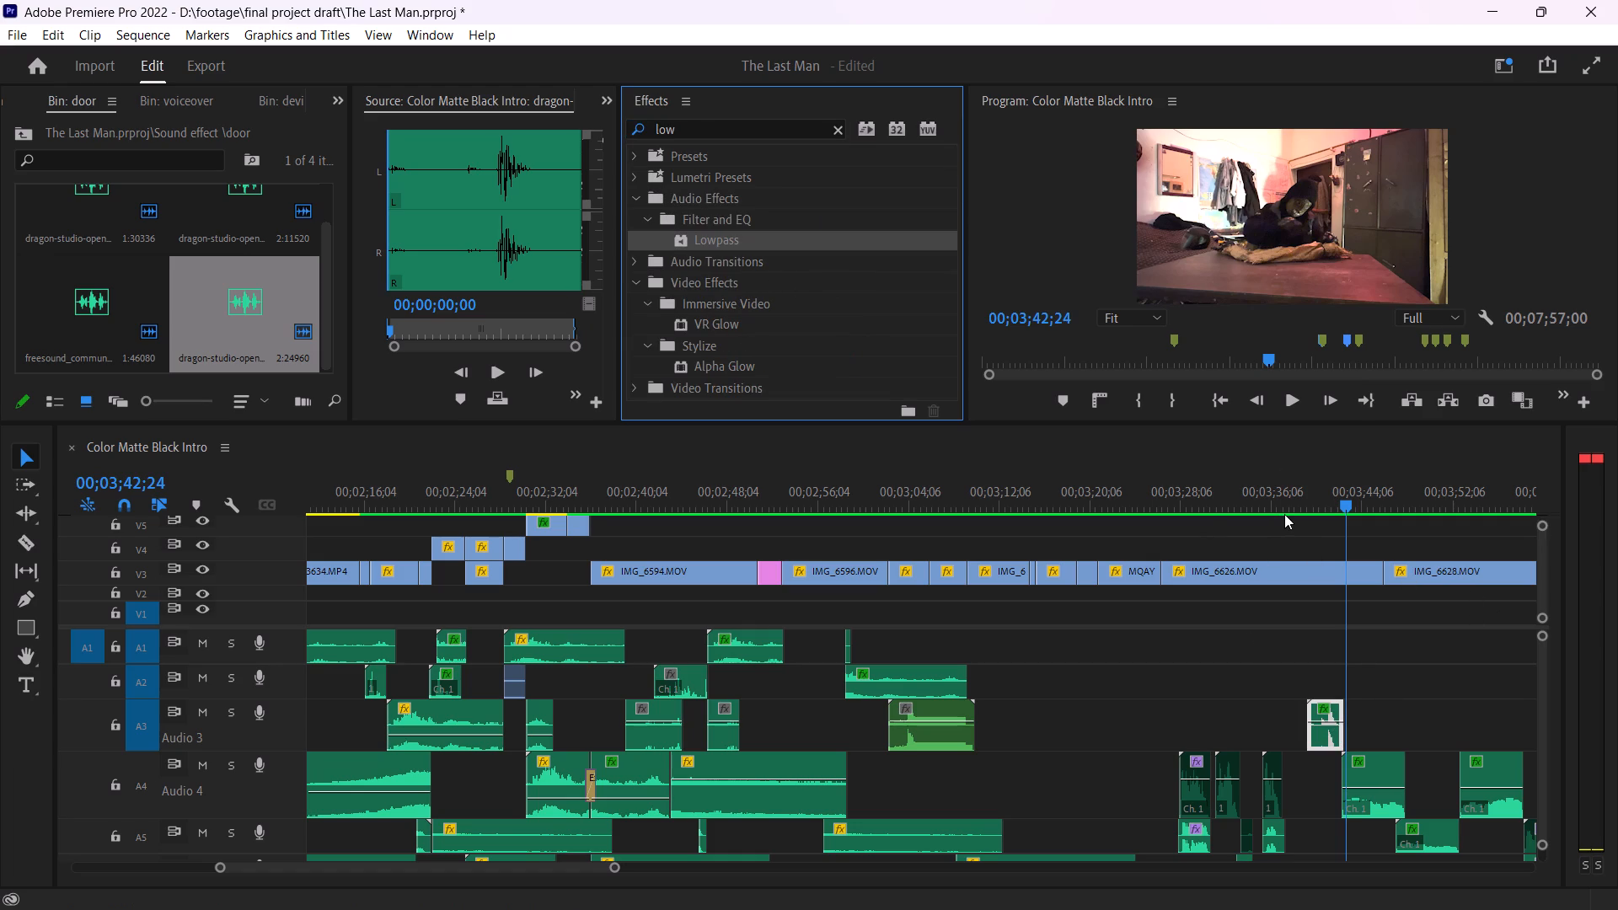
Play the sequence from just before the door sound on A3 to hear the Lowpass effect.
{"action": "left_click", "coordinate": [1301, 508]}
{"action": "key", "text": "space"}
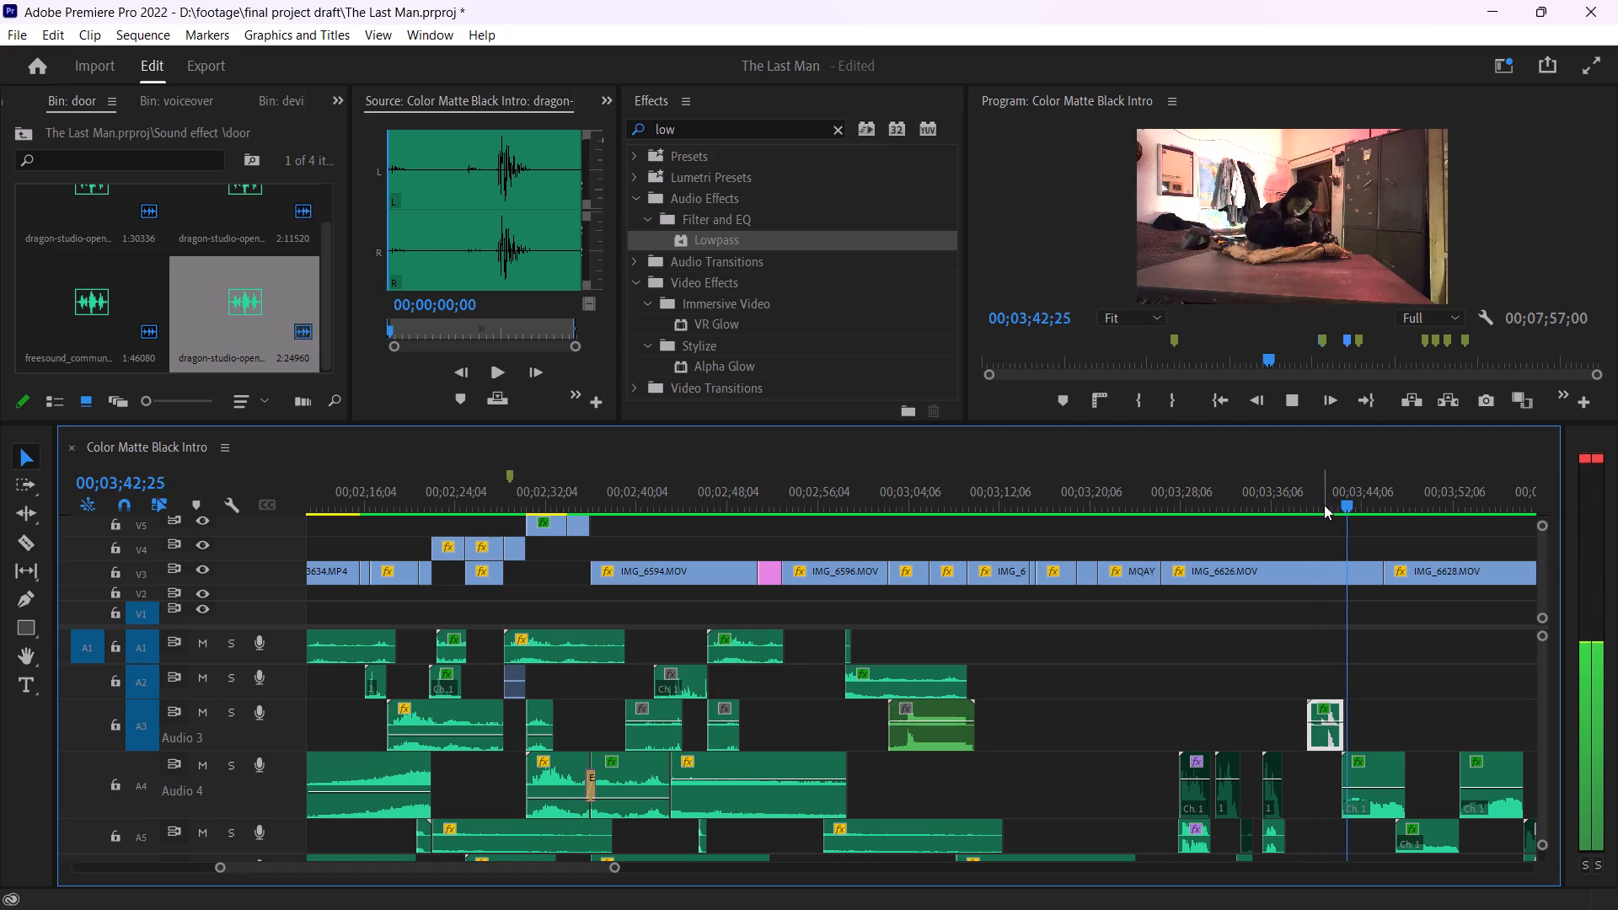
{"action": "key", "text": "space"}
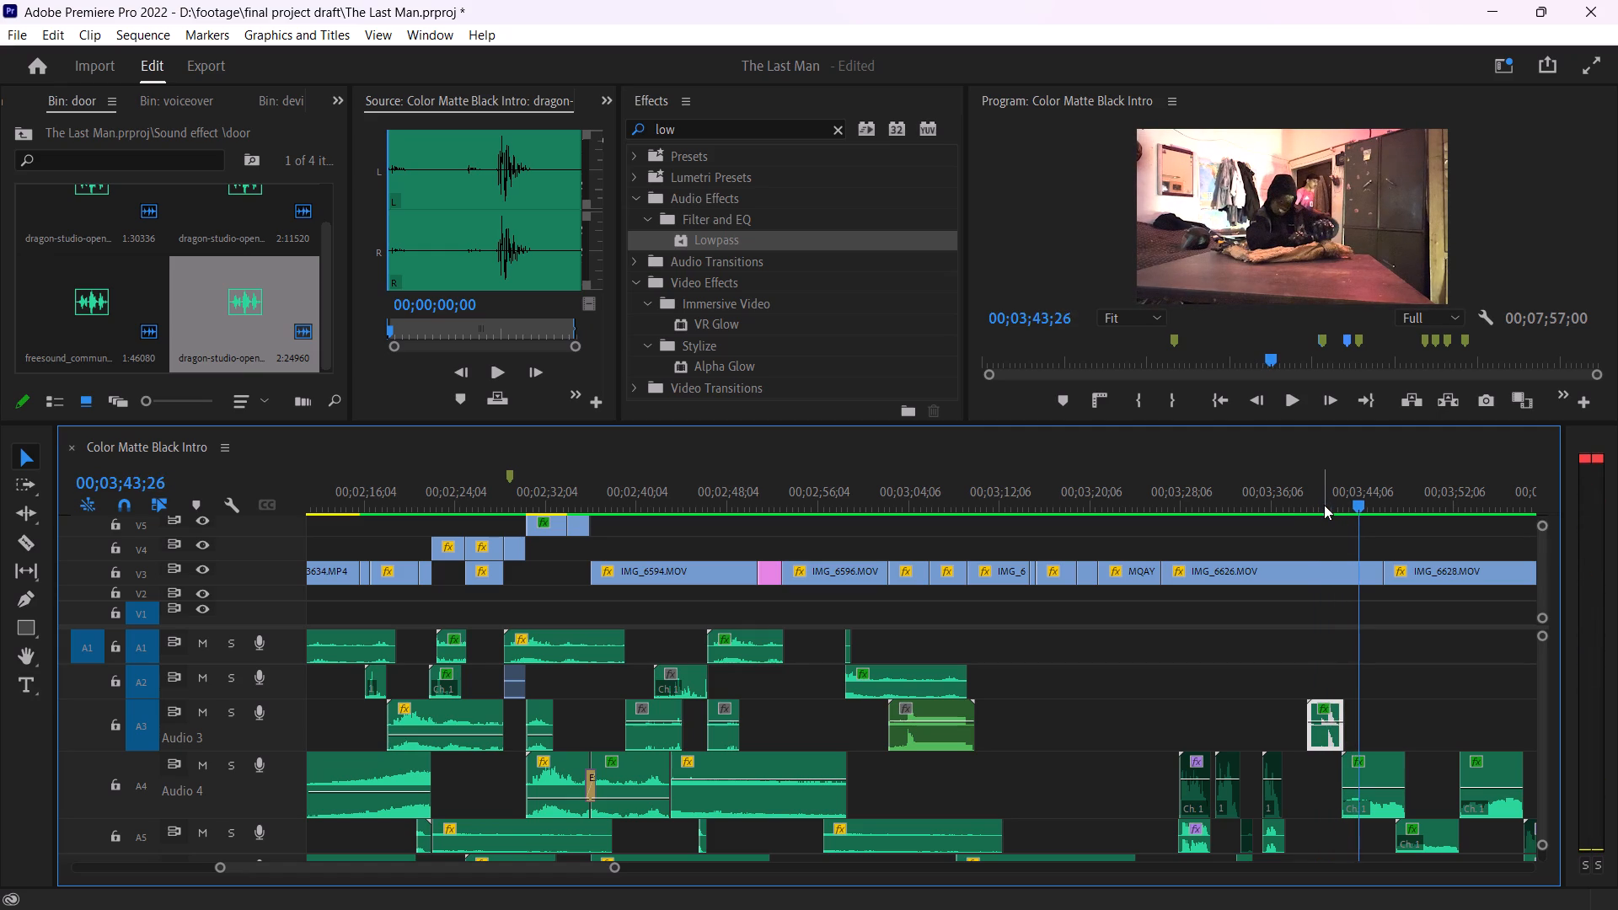
Open the cloth bin inside the Sound effect bin and replay the door sound in the Source monitor.
{"action": "left_click", "coordinate": [32, 140]}
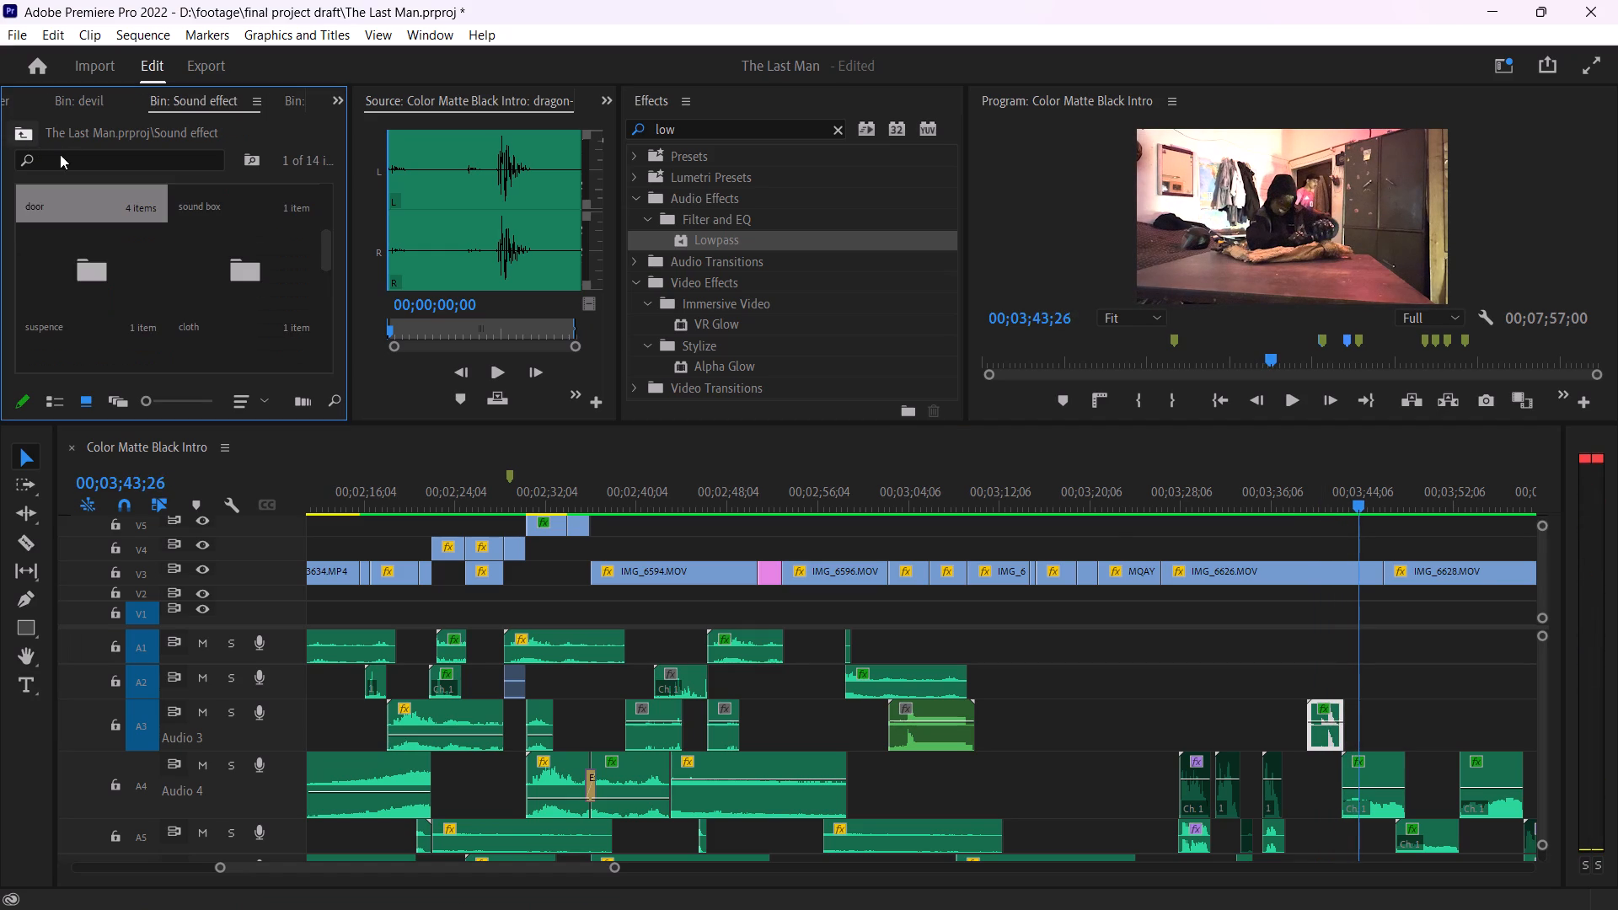
{"action": "double_click", "coordinate": [262, 304]}
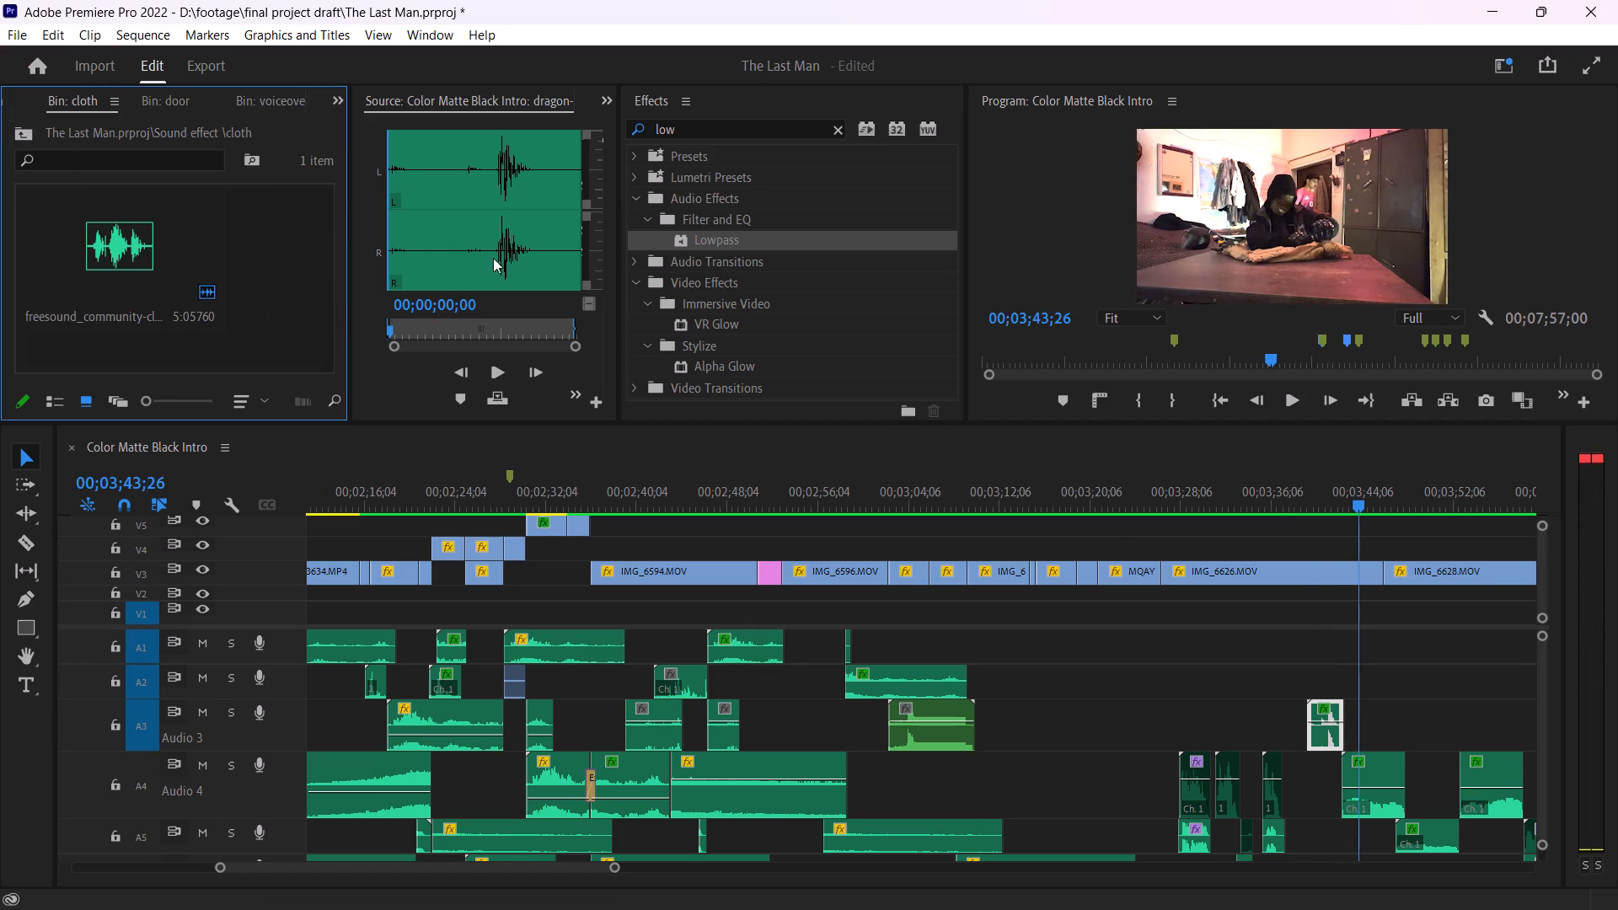
{"action": "left_click", "coordinate": [484, 251]}
{"action": "key", "text": "space"}
{"action": "key", "text": "space"}
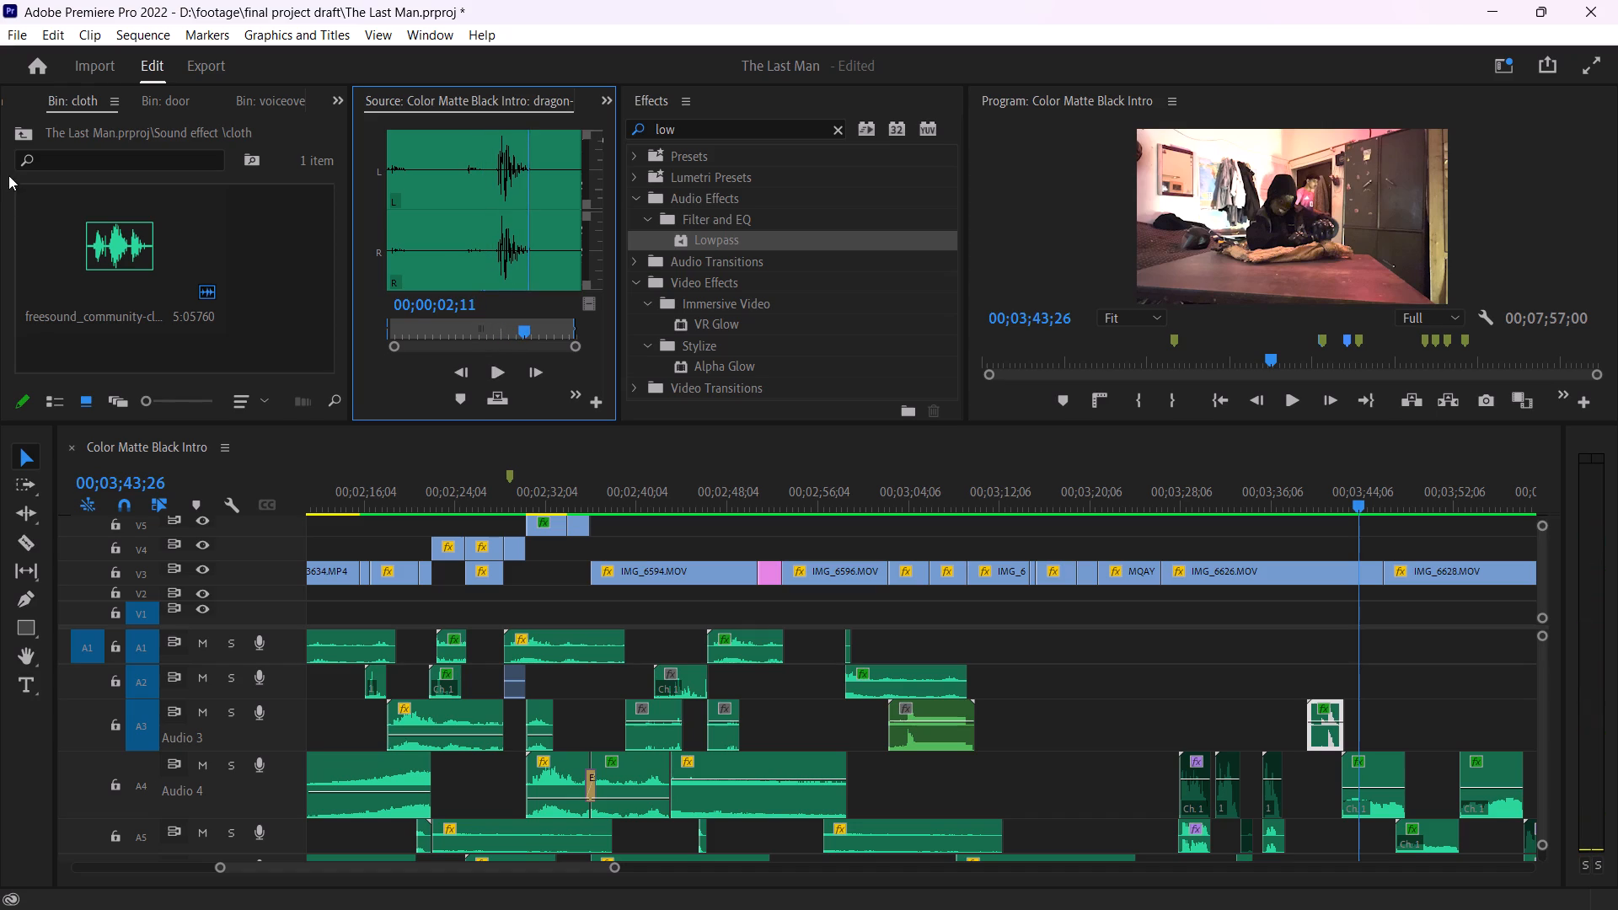
{"action": "left_click", "coordinate": [17, 136]}
{"action": "double_click", "coordinate": [215, 276]}
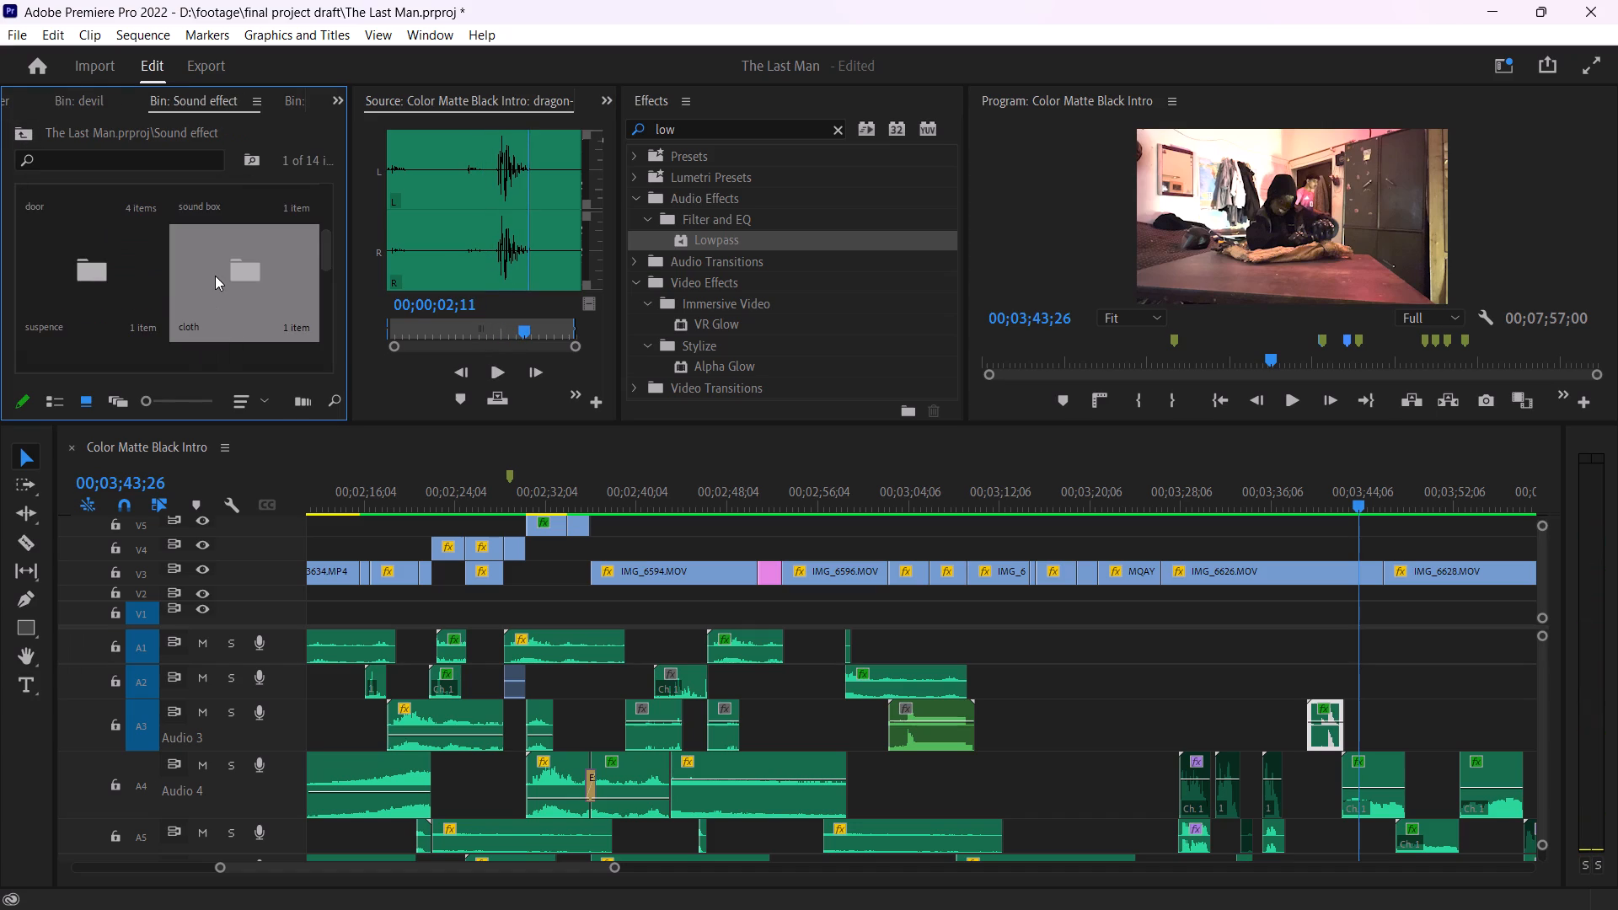
{"action": "key", "text": "space"}
{"action": "left_click_drag", "start_coordinate": [575, 343], "coordinate": [579, 343]}
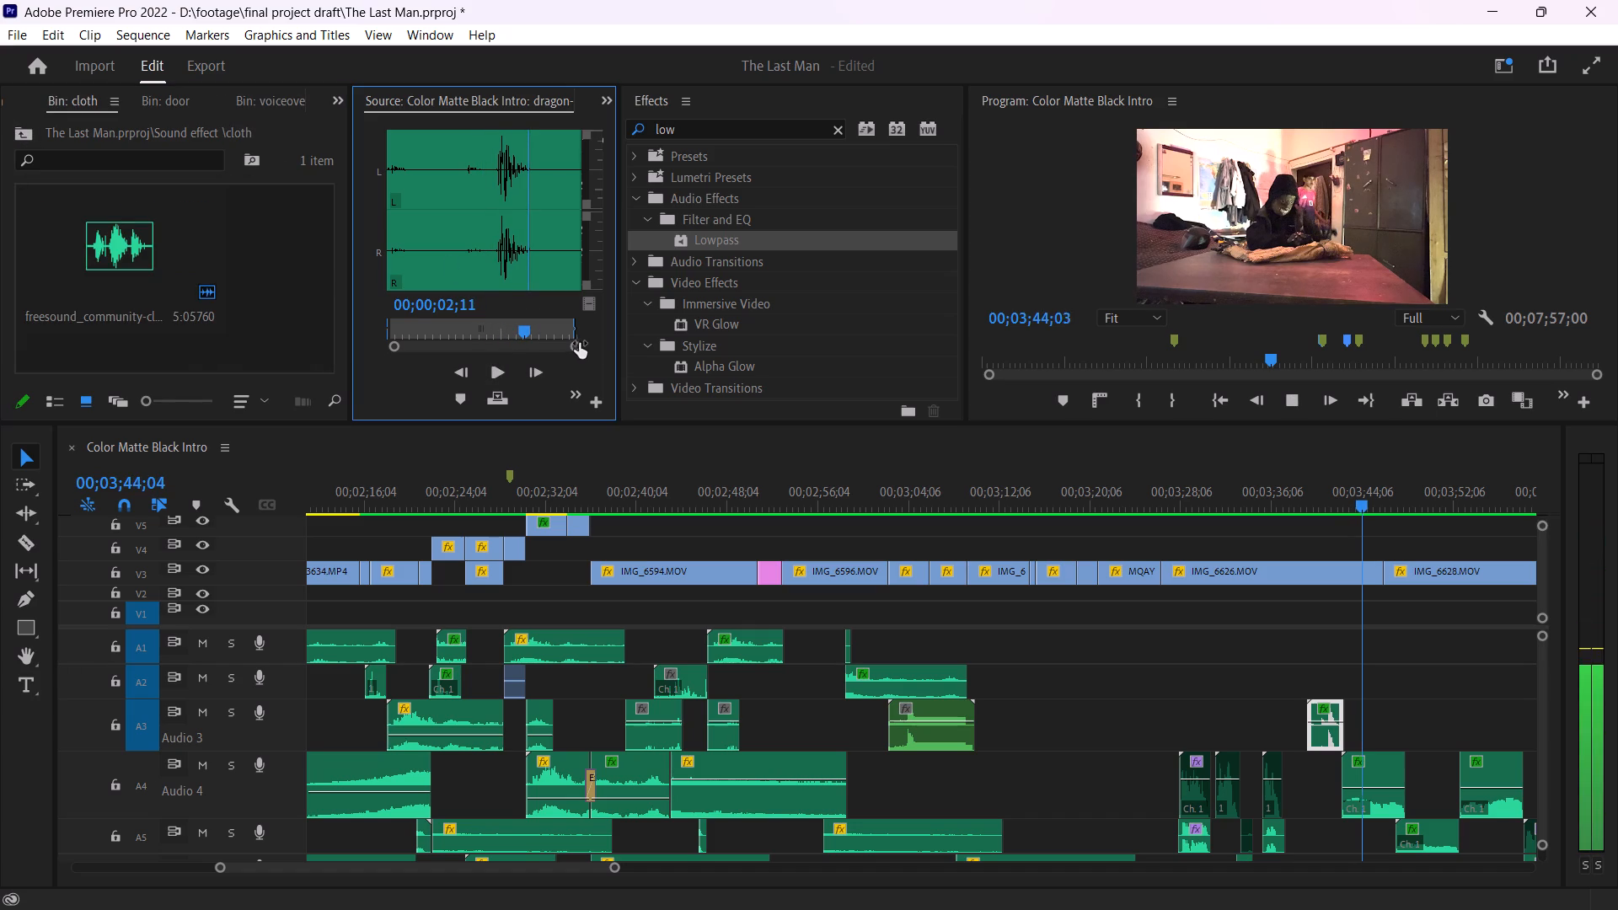
{"action": "left_click_drag", "start_coordinate": [579, 343], "coordinate": [725, 340]}
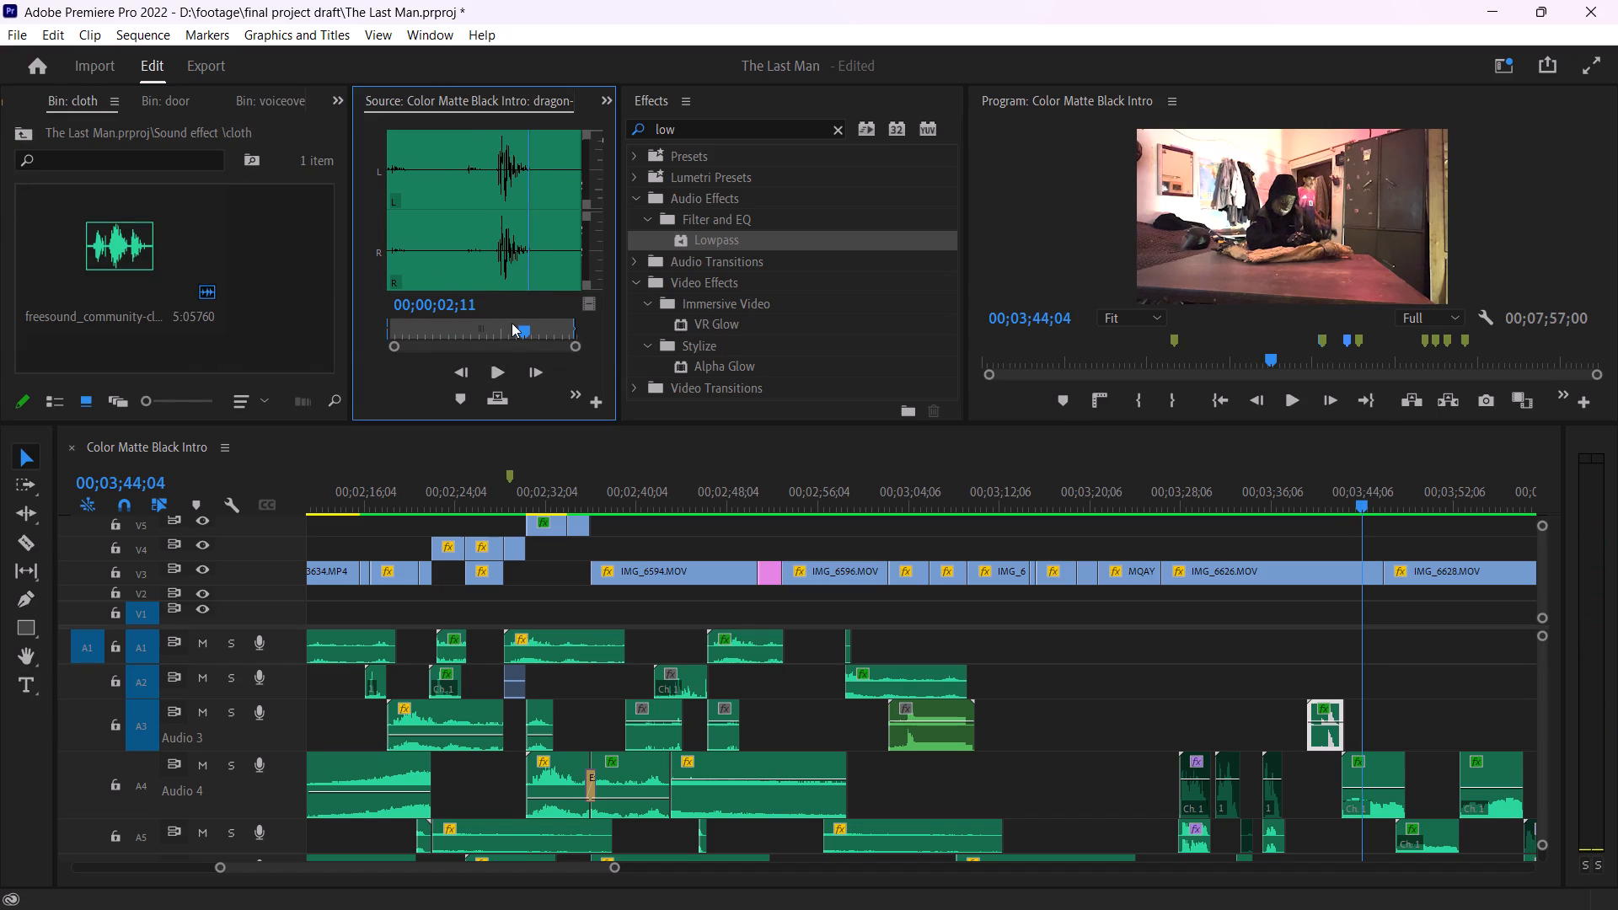
{"action": "left_click_drag", "start_coordinate": [512, 328], "coordinate": [310, 337]}
{"action": "key", "text": "space"}
{"action": "key", "text": "space"}
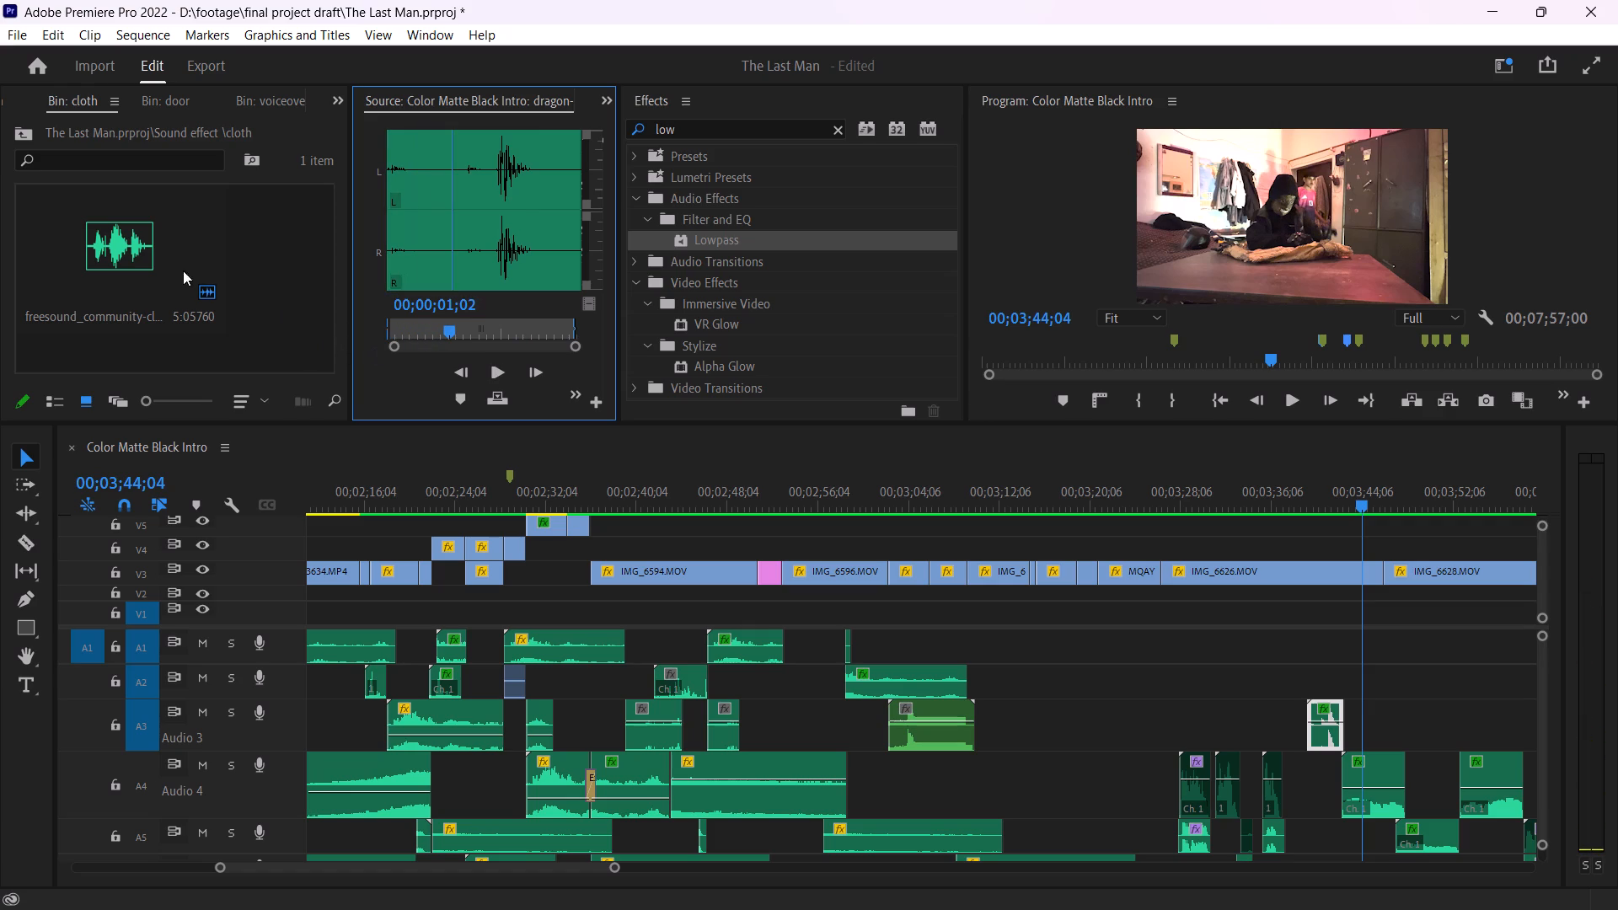
Load the freesound cloth-flapping sound from the cloth bin in the Source monitor and audition different parts of it.
{"action": "left_click", "coordinate": [140, 253]}
{"action": "double_click", "coordinate": [140, 253]}
{"action": "key", "text": "space"}
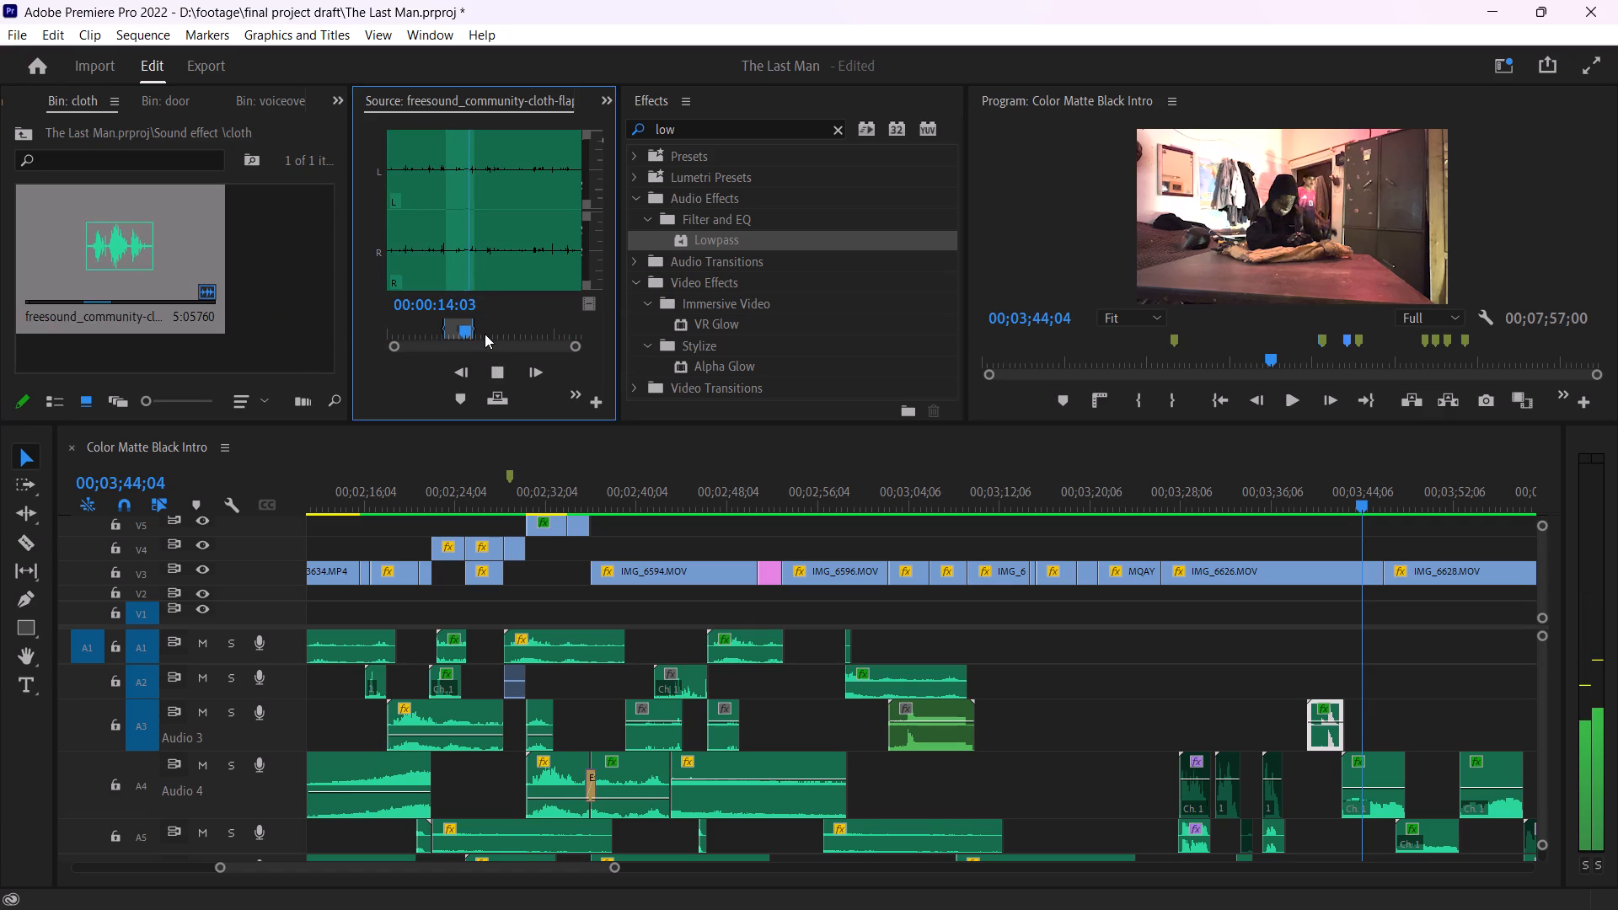
{"action": "left_click_drag", "start_coordinate": [489, 331], "coordinate": [514, 333]}
{"action": "key", "text": "space"}
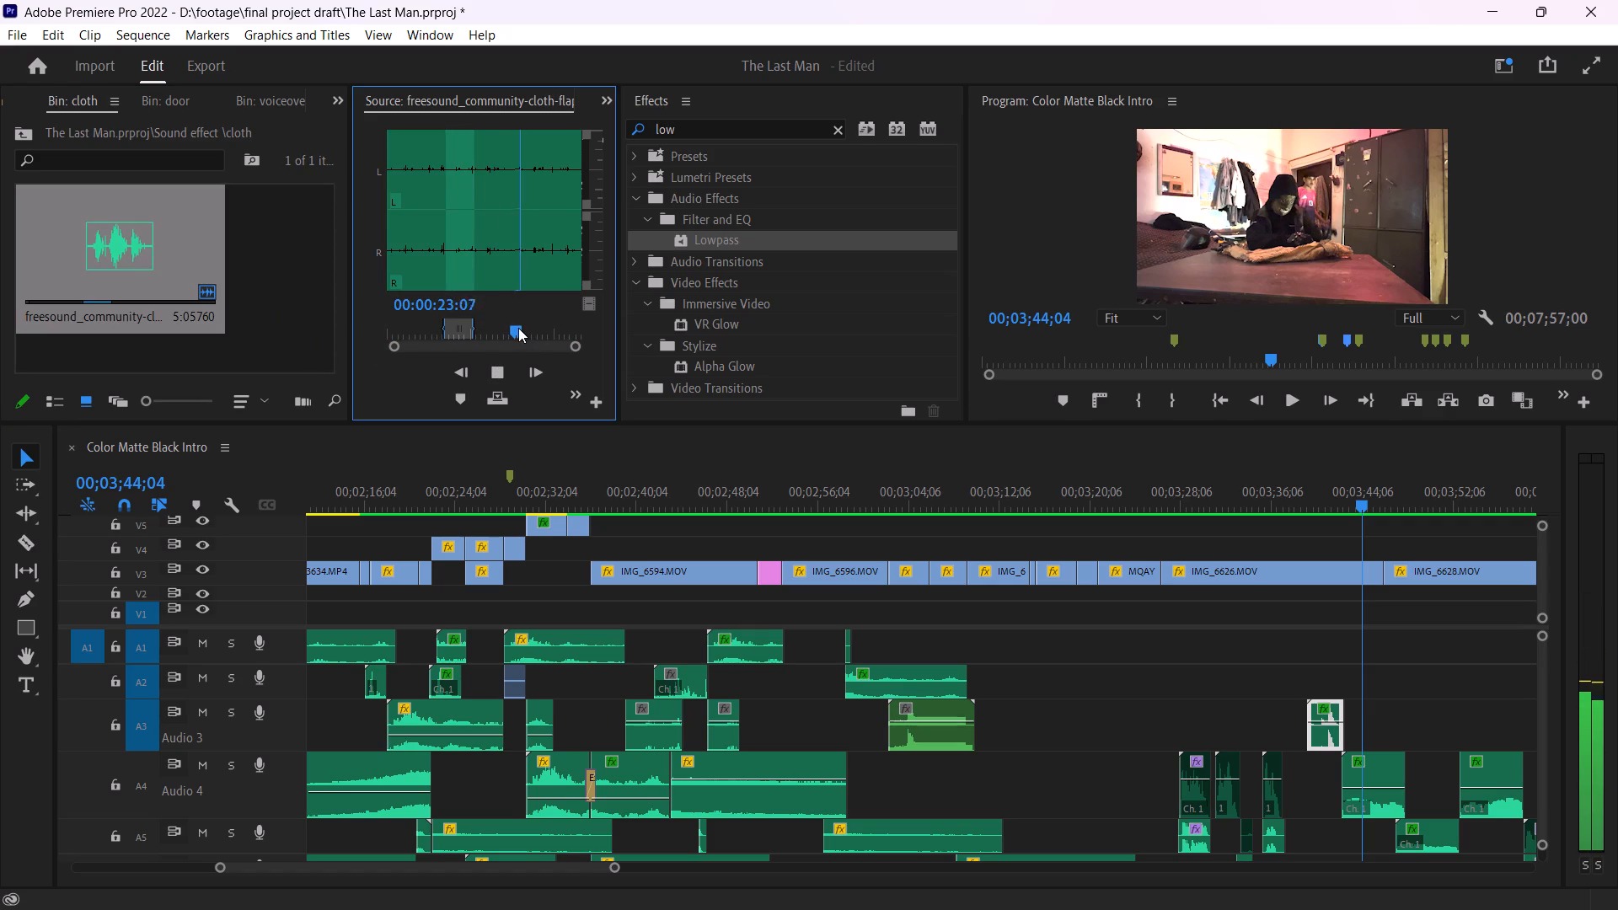
{"action": "left_click_drag", "start_coordinate": [518, 328], "coordinate": [530, 331]}
{"action": "left_click_drag", "start_coordinate": [524, 331], "coordinate": [448, 318]}
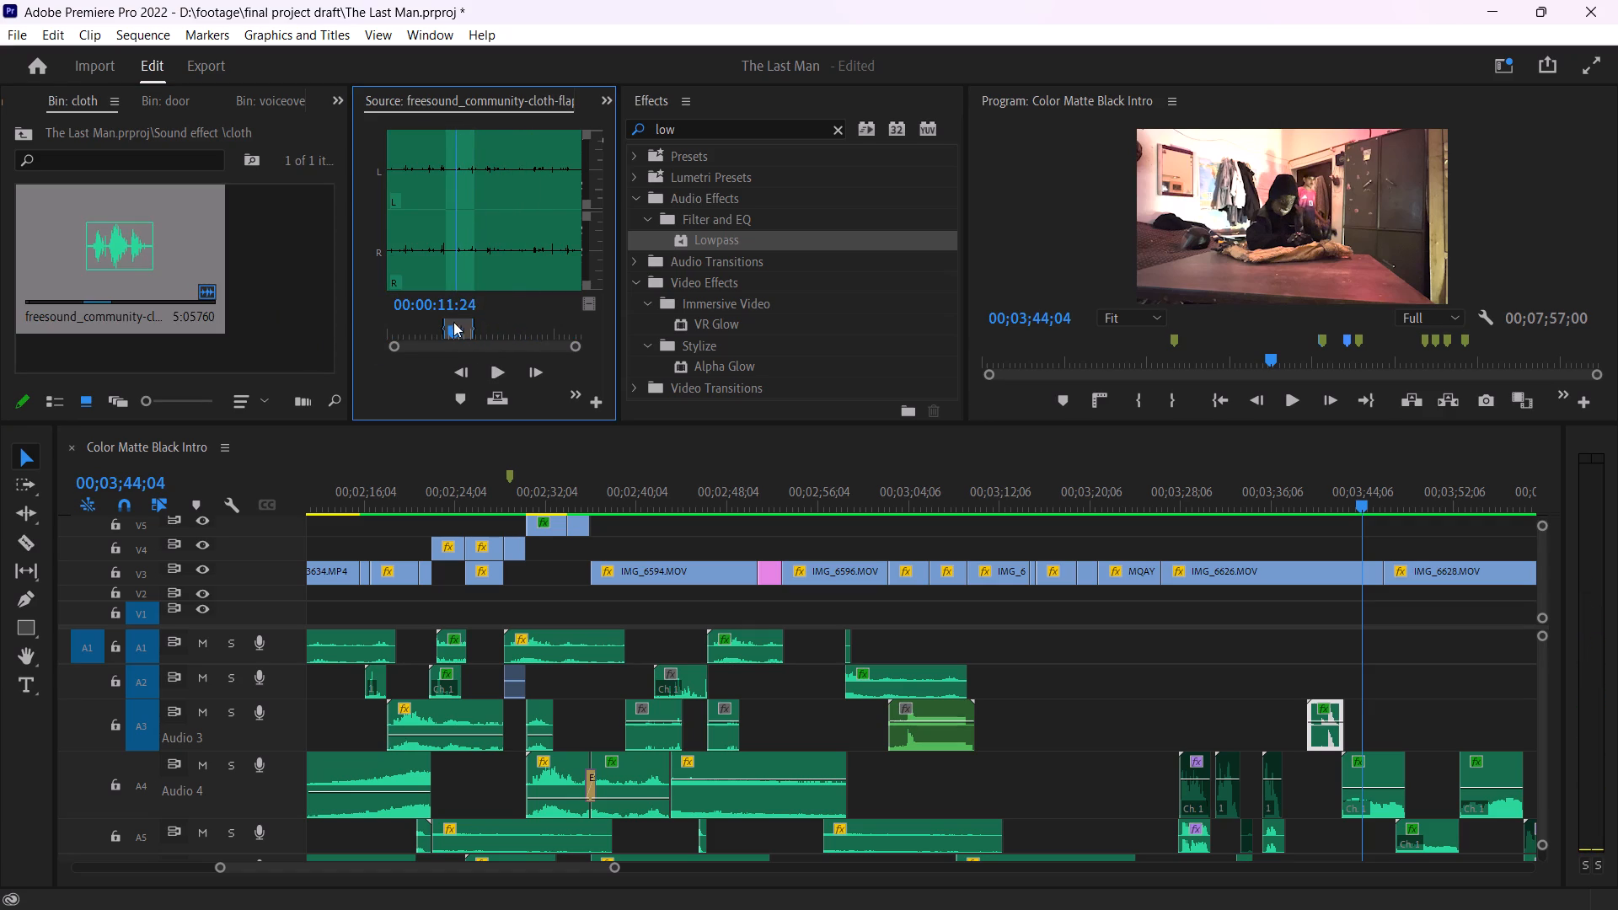
Widen the Source monitor and place the marked part of the cloth-flapping audio on A2, starting where the A3 door sound ends.
{"action": "left_click_drag", "start_coordinate": [351, 377], "coordinate": [349, 374]}
{"action": "left_click_drag", "start_coordinate": [349, 374], "coordinate": [325, 370]}
{"action": "left_click_drag", "start_coordinate": [619, 356], "coordinate": [624, 357]}
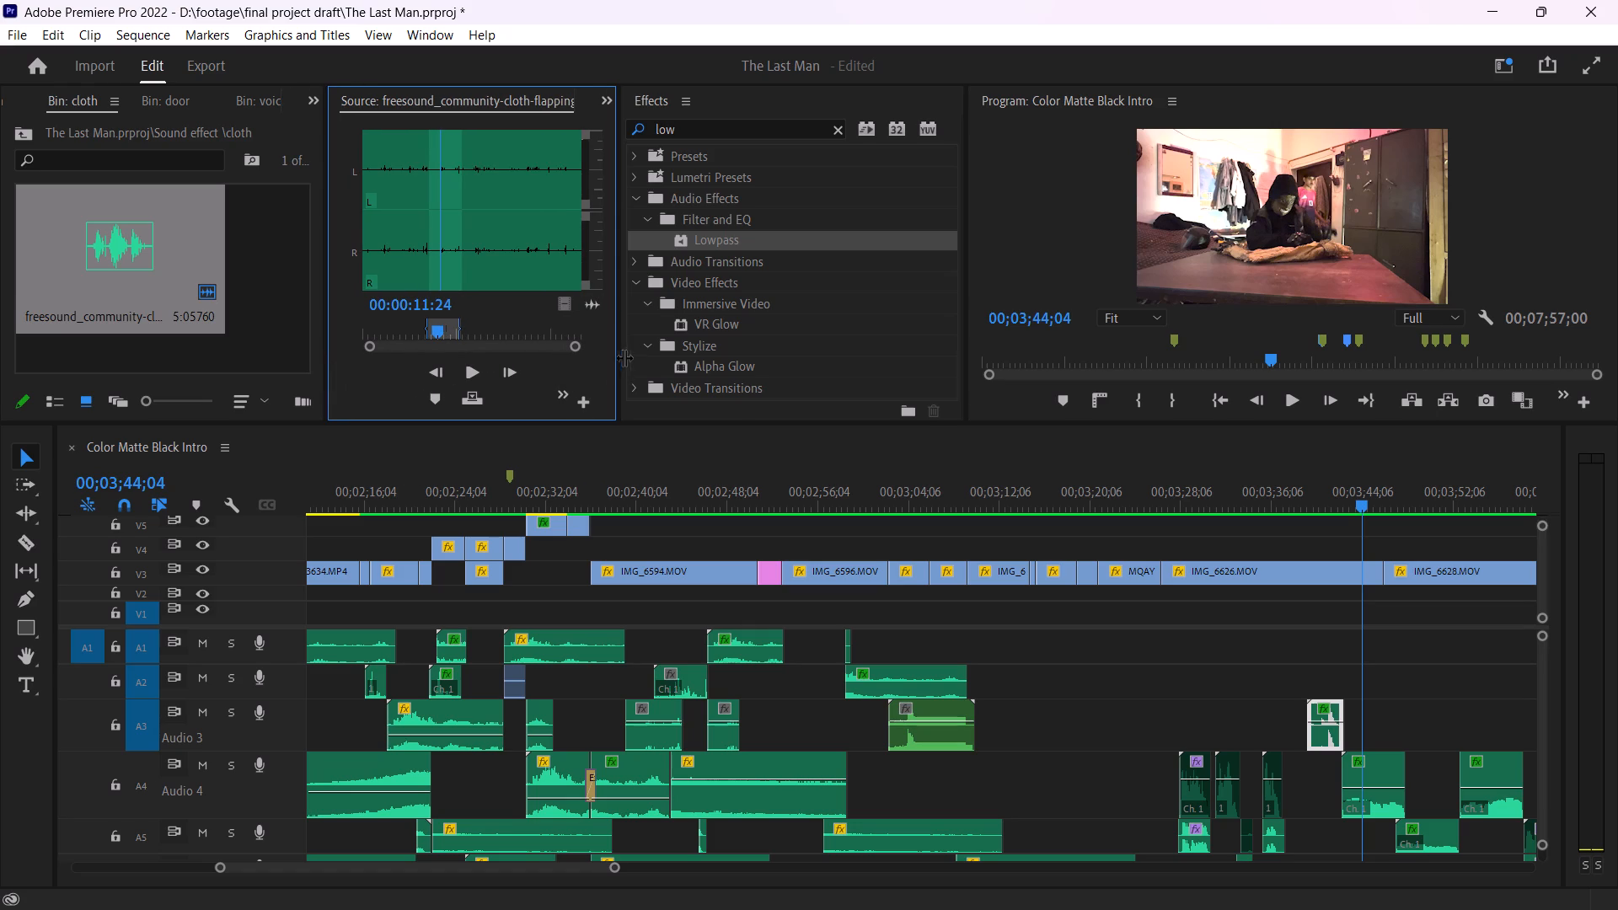
{"action": "left_click_drag", "start_coordinate": [624, 357], "coordinate": [742, 352]}
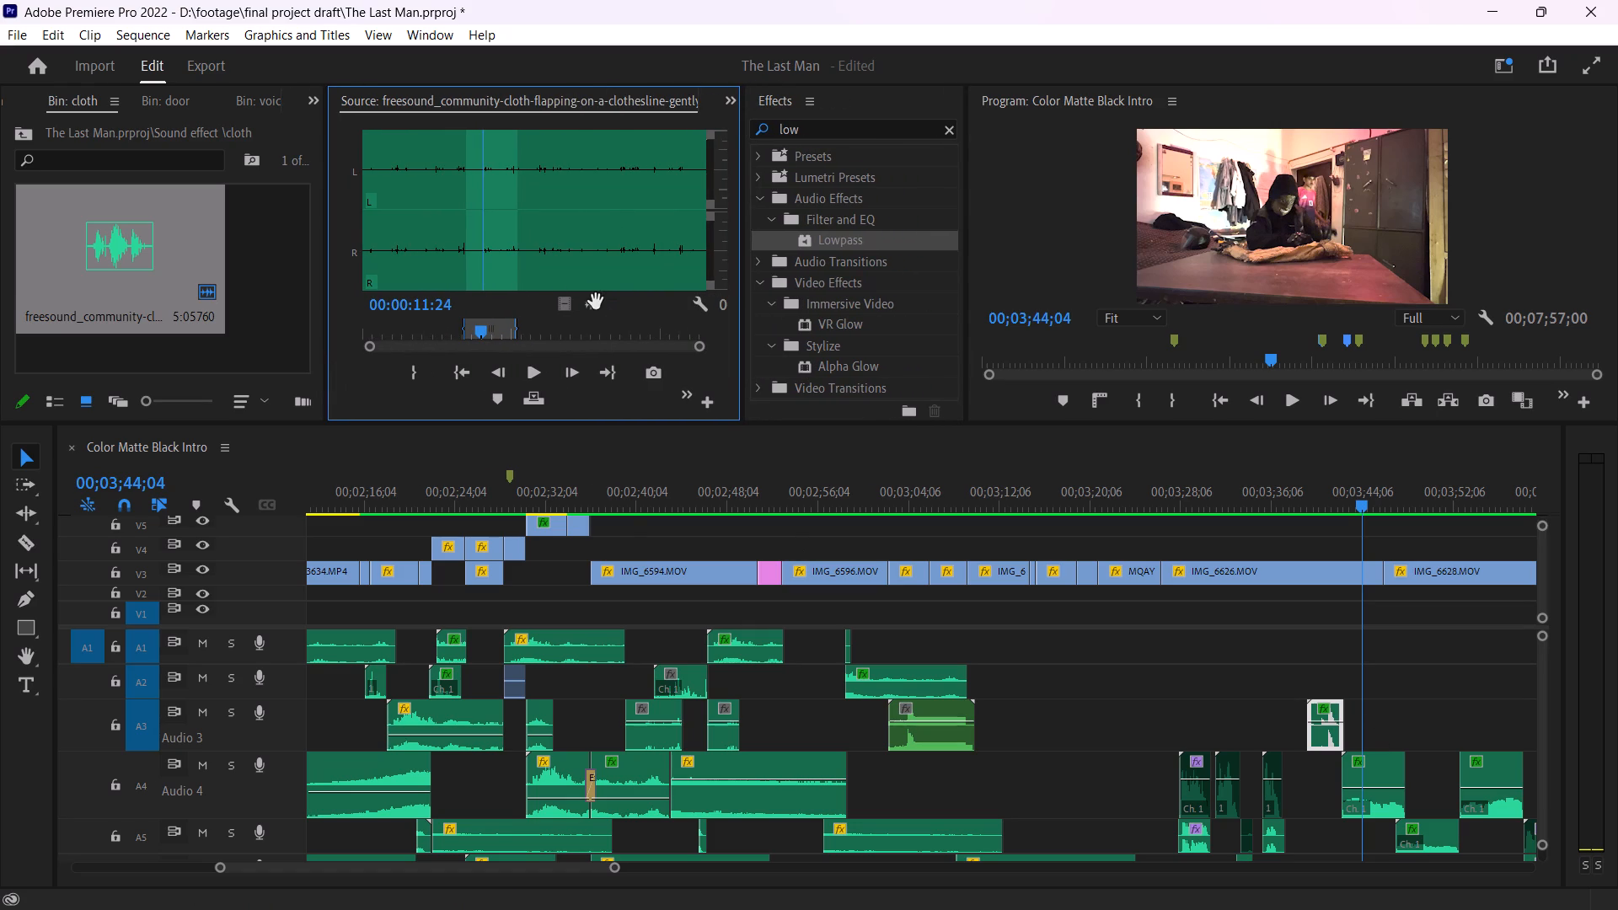
{"action": "left_click_drag", "start_coordinate": [593, 302], "coordinate": [1351, 706]}
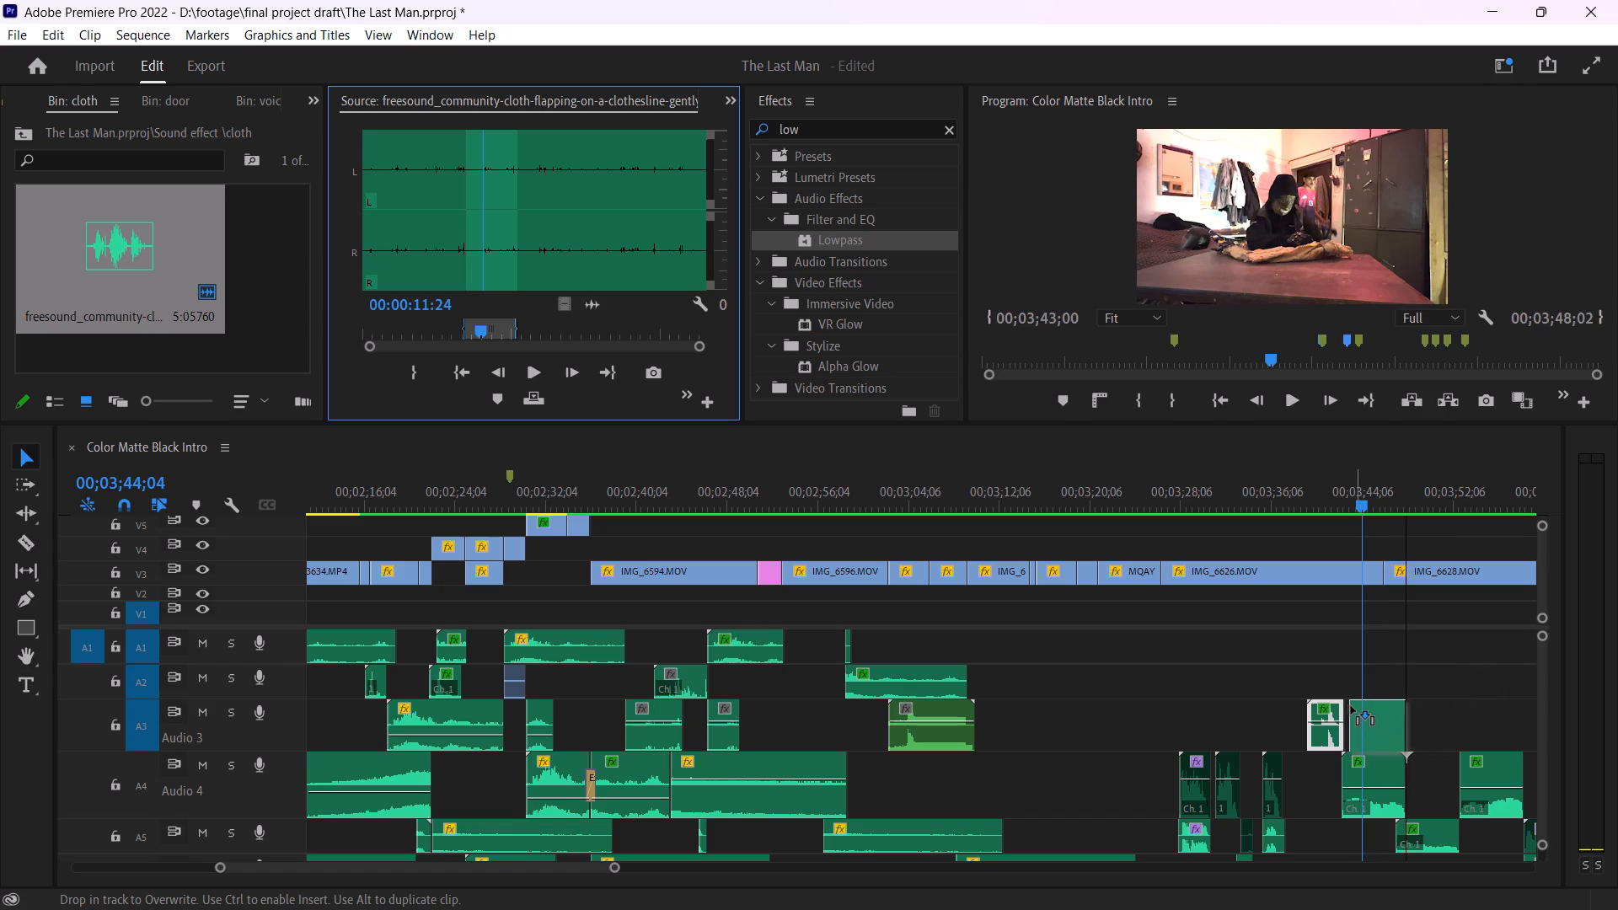
{"action": "left_click_drag", "start_coordinate": [1351, 706], "coordinate": [1339, 676]}
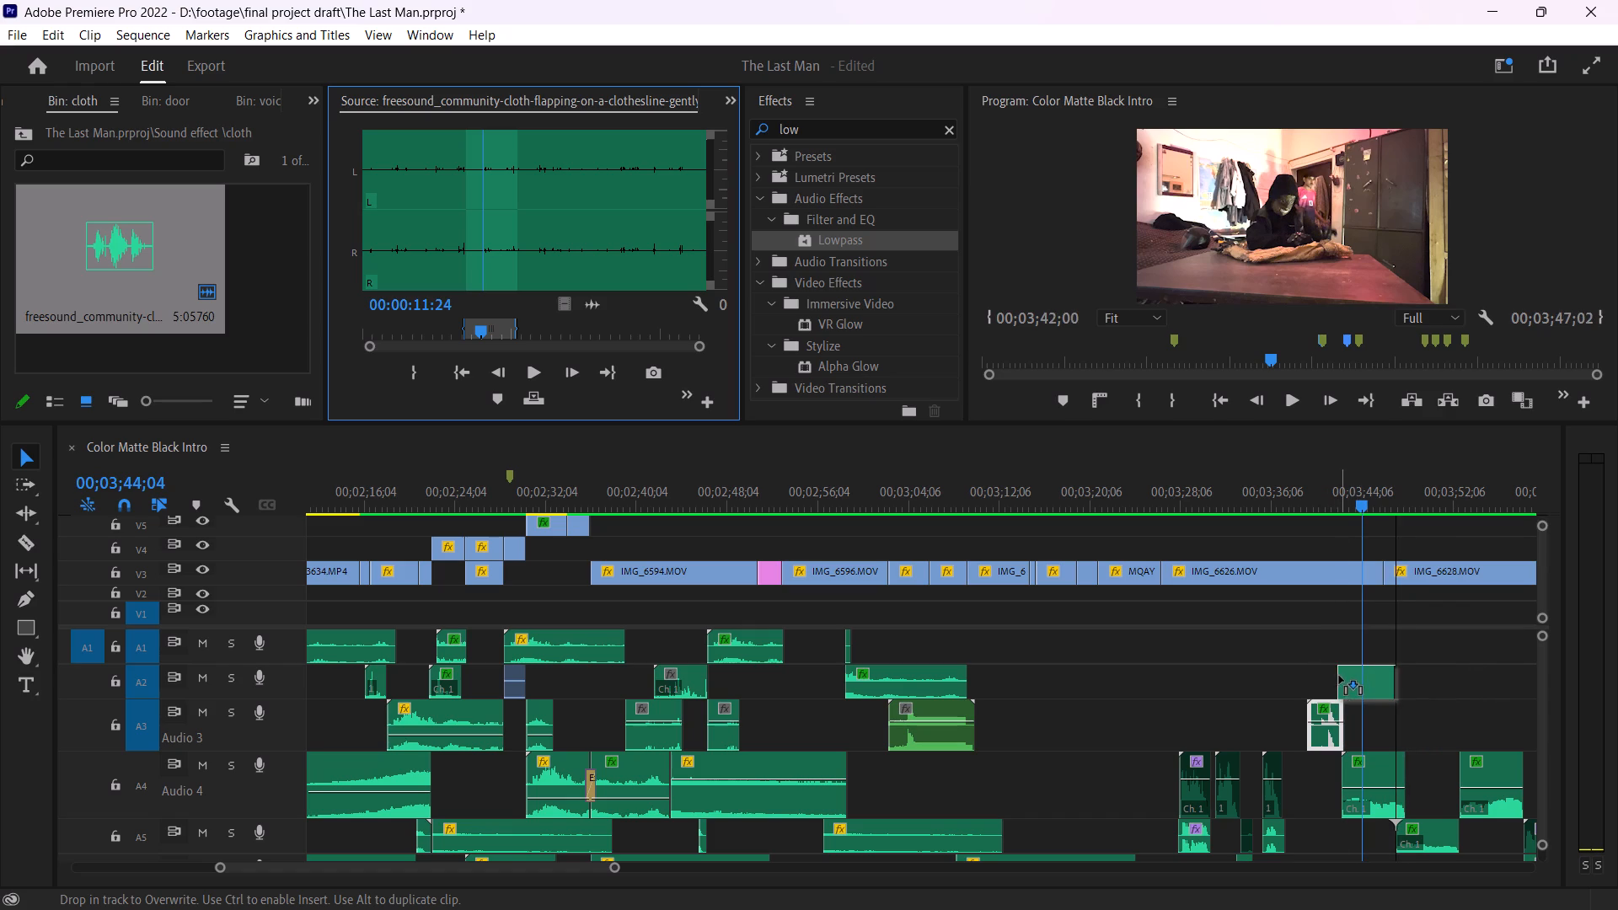
{"action": "left_click_drag", "start_coordinate": [1339, 676], "coordinate": [1341, 675]}
Play the sequence from the start of the cloth sound on A2 to about 00;03;48;05 to check its timing.
{"action": "left_click", "coordinate": [1341, 502]}
{"action": "key", "text": "space"}
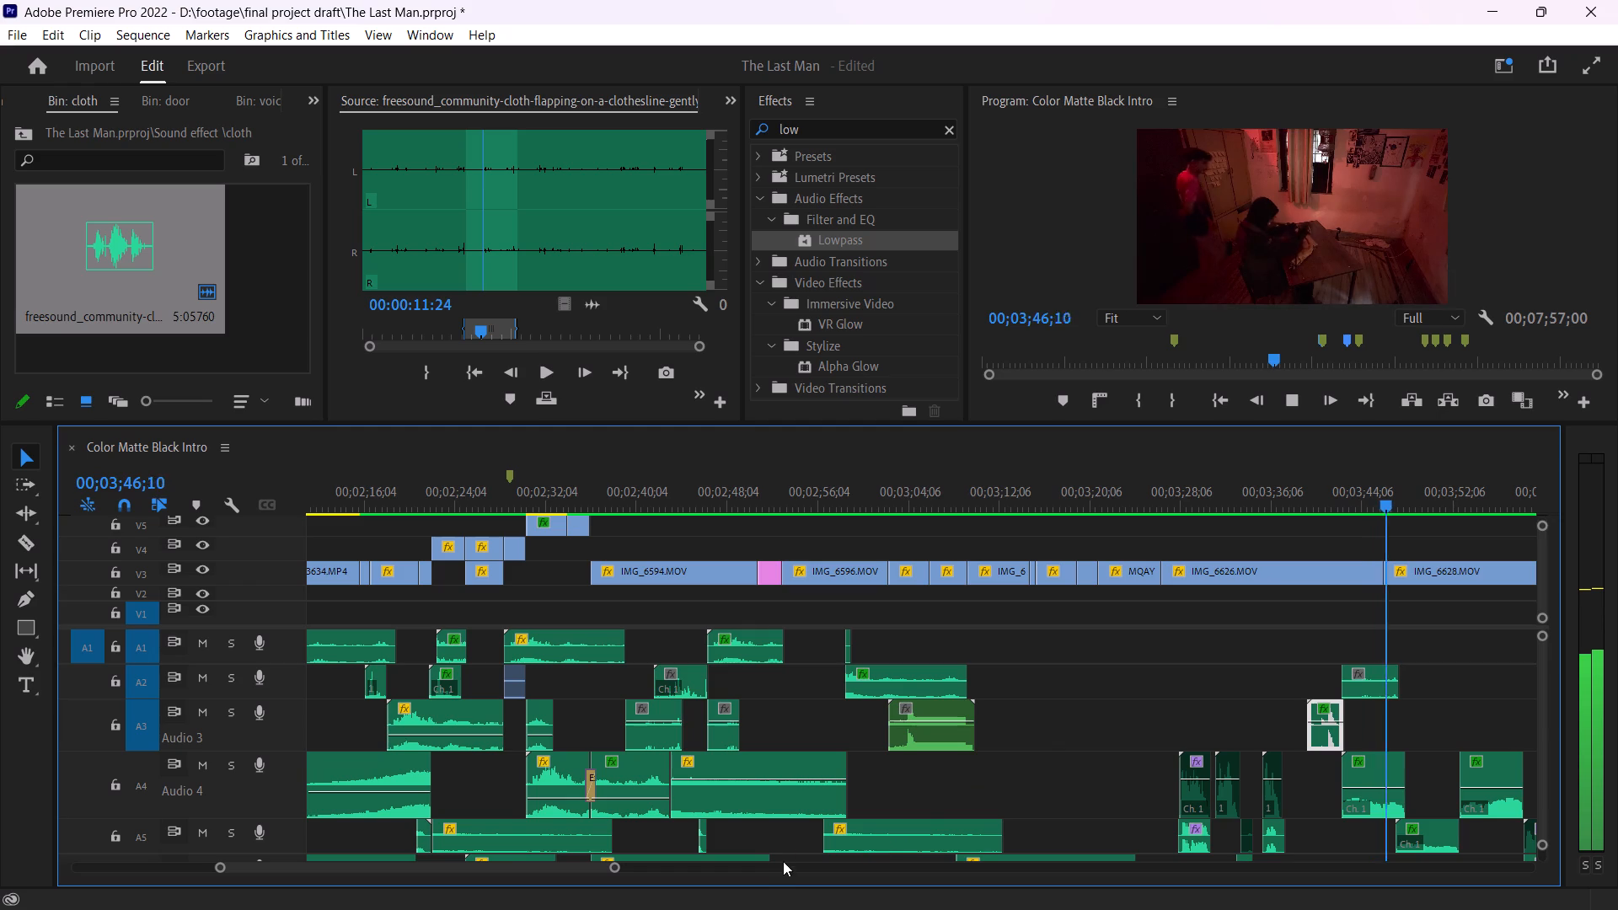
{"action": "key", "text": "space"}
{"action": "key", "text": "space"}
{"action": "key", "text": "space"}
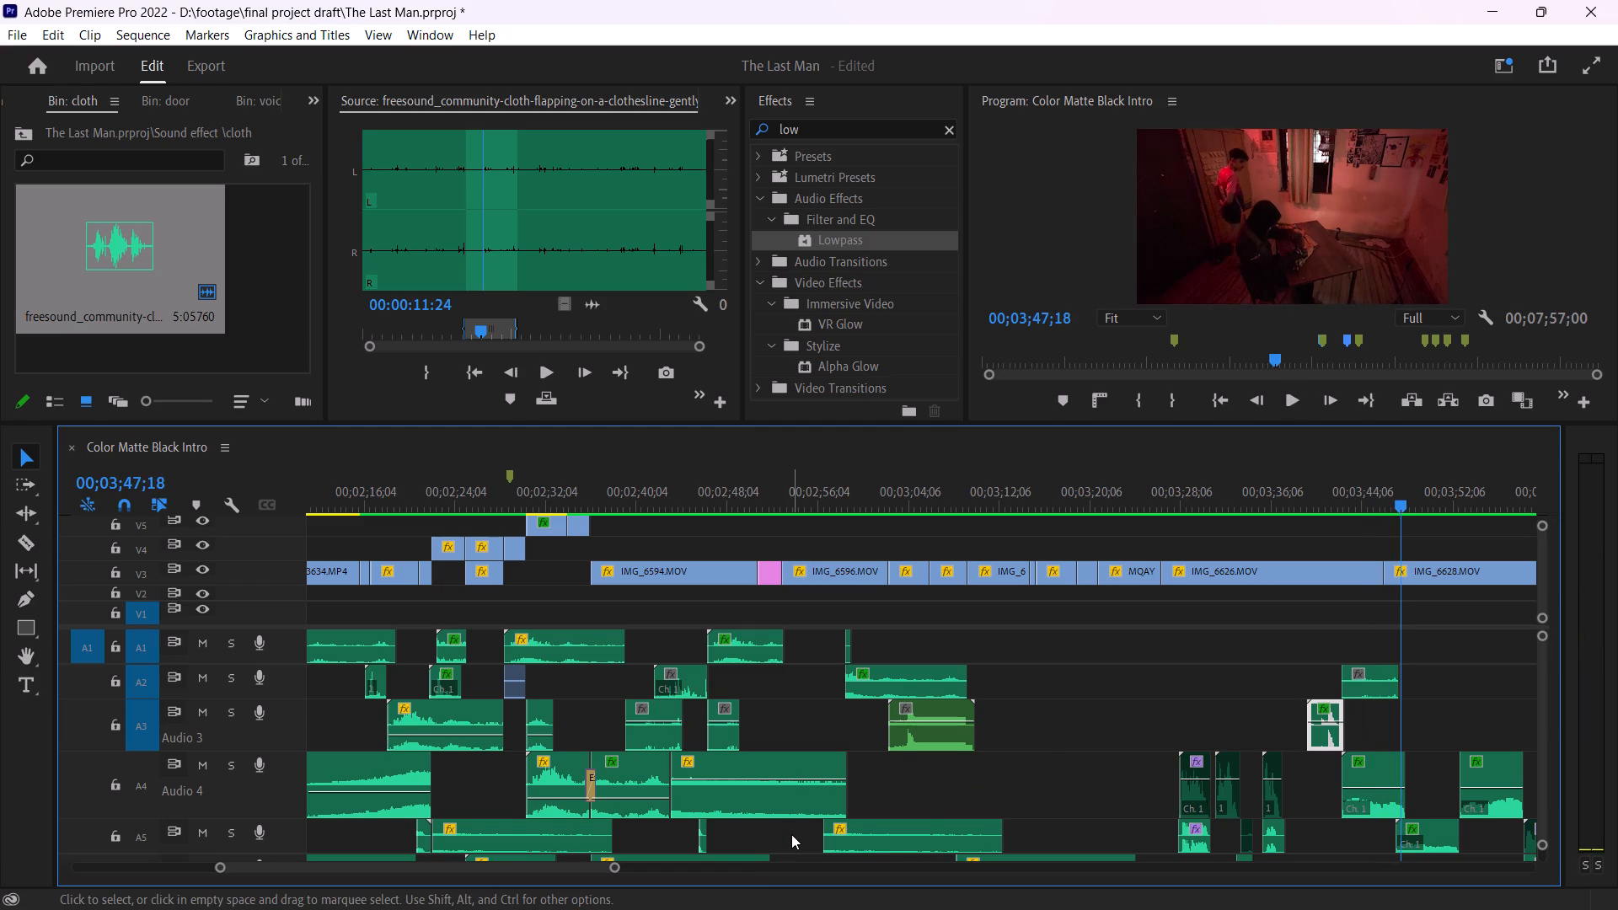
{"action": "key", "text": "space"}
{"action": "key", "text": "space"}
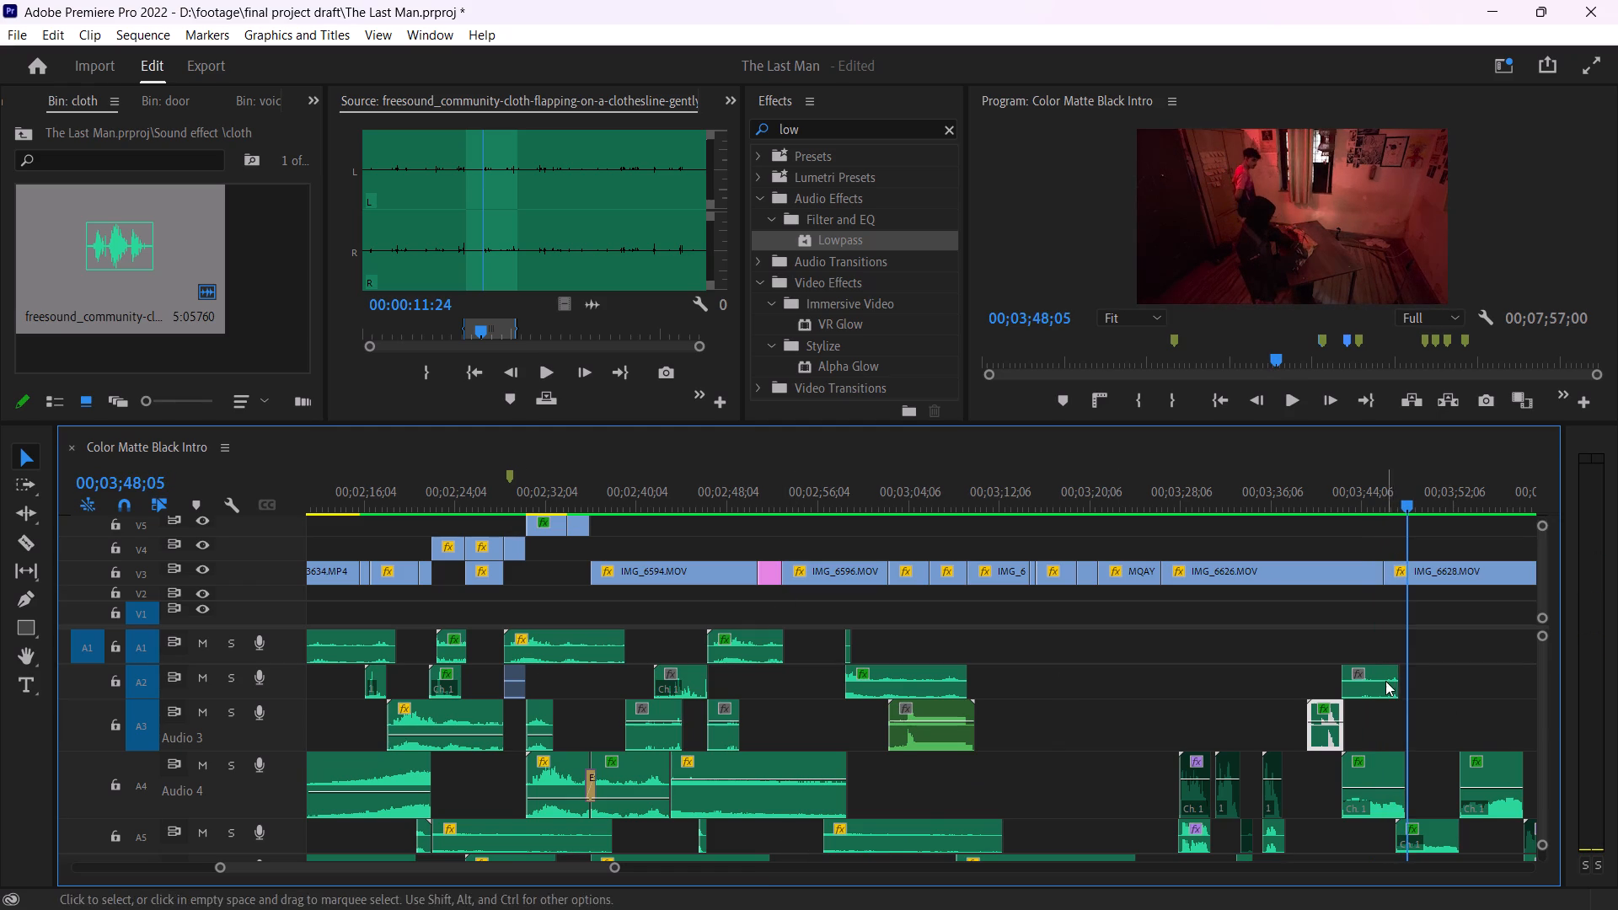
Extend the cloth sound on A2 to the end of the A4 clip under IMG_6628.MOV, and play it back.
{"action": "left_click_drag", "start_coordinate": [1397, 682], "coordinate": [1524, 693]}
{"action": "key", "text": "space"}
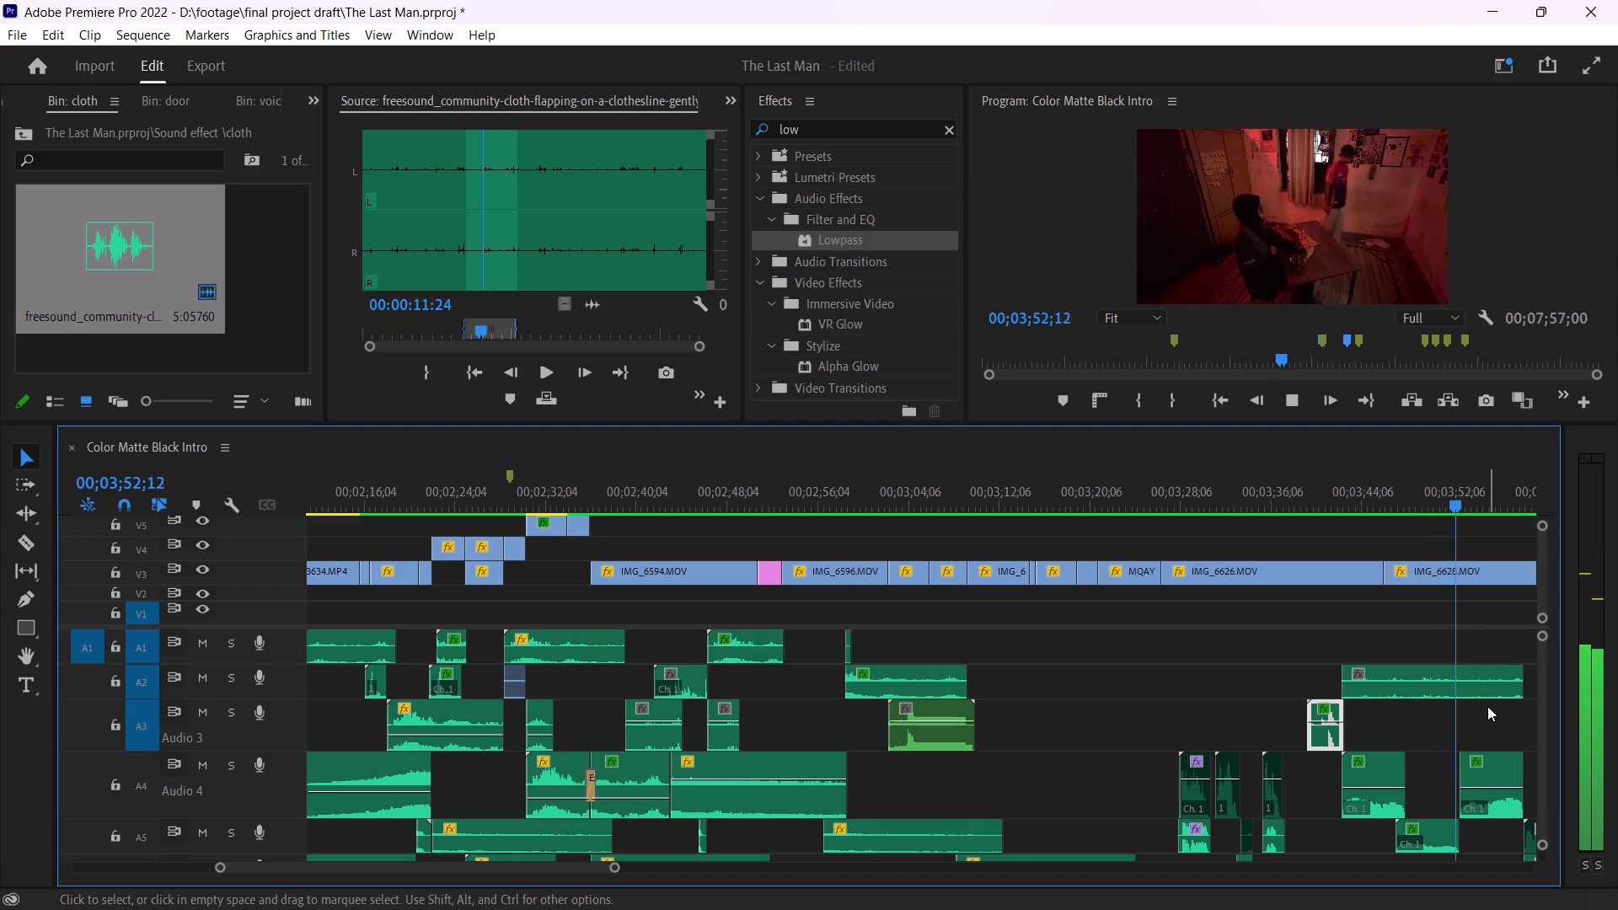
{"action": "key", "text": "space"}
{"action": "key", "text": "space"}
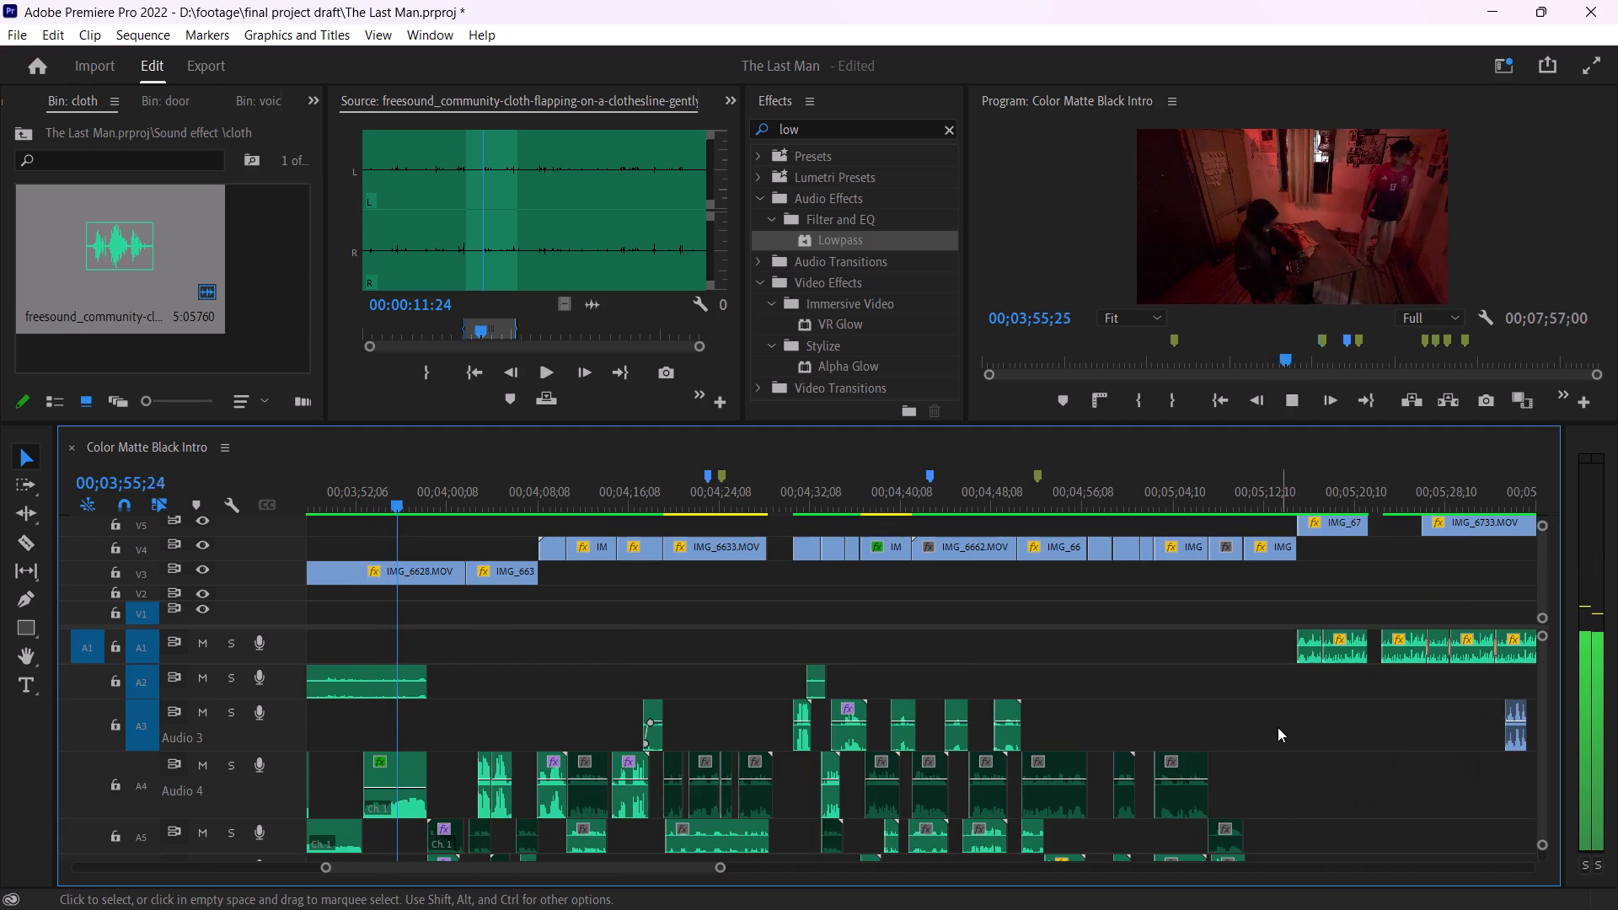
{"action": "key", "text": "space"}
Save the project.
{"action": "key", "text": "ctrl+s"}
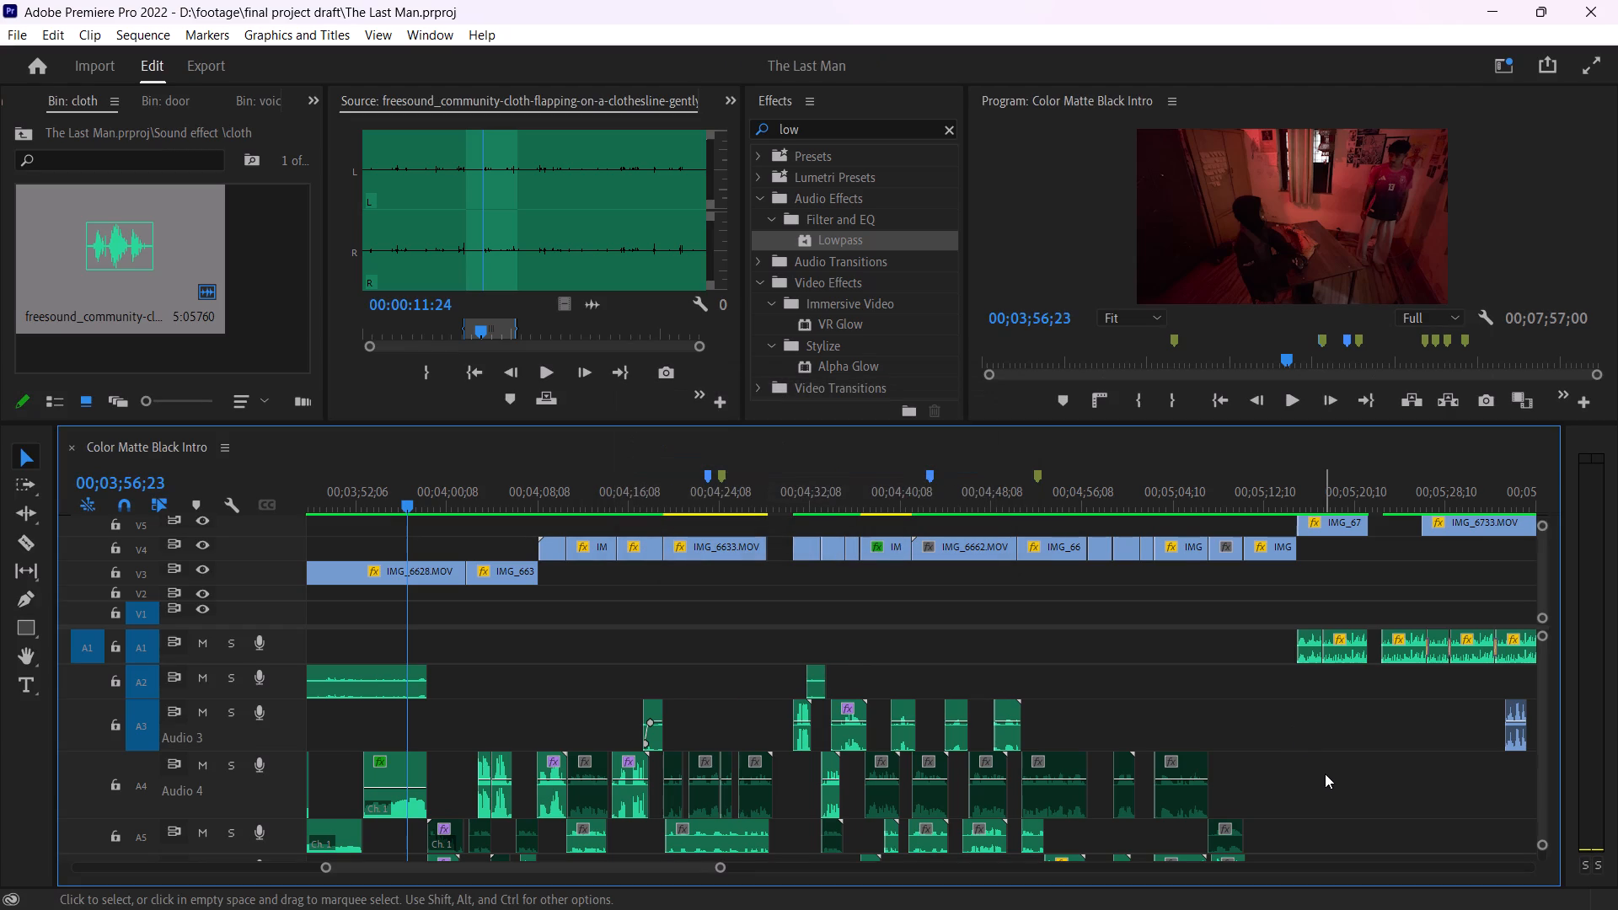
Play the sequence past the end of the extended cloth sound, from 00;03;56;23 to 00;03;59;20.
{"action": "key", "text": "space"}
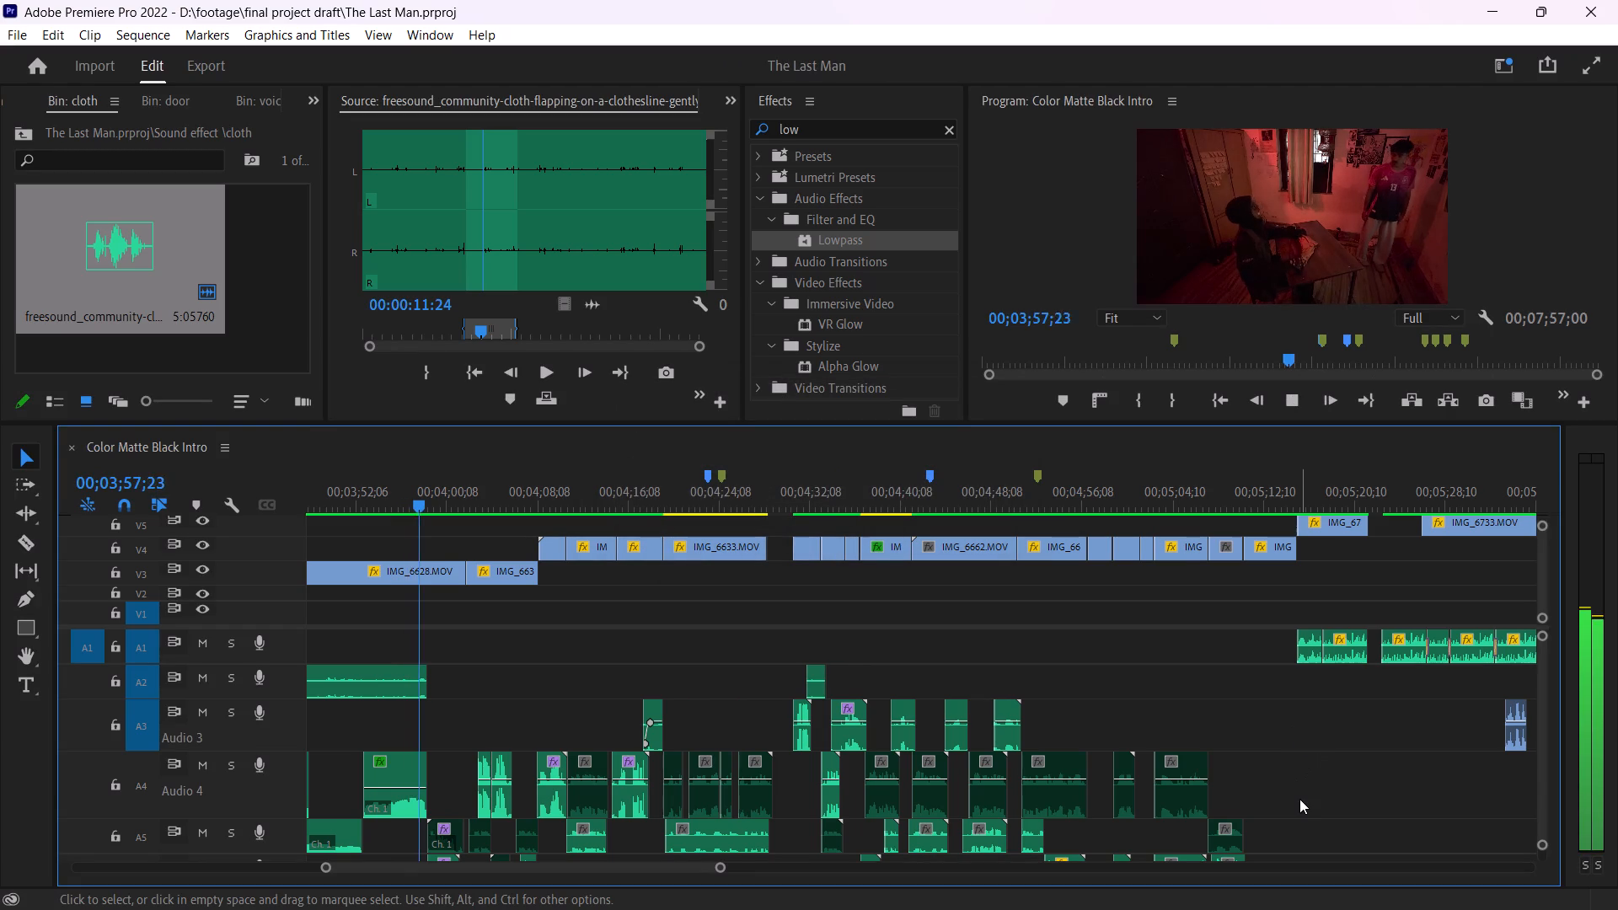
{"action": "key", "text": "space"}
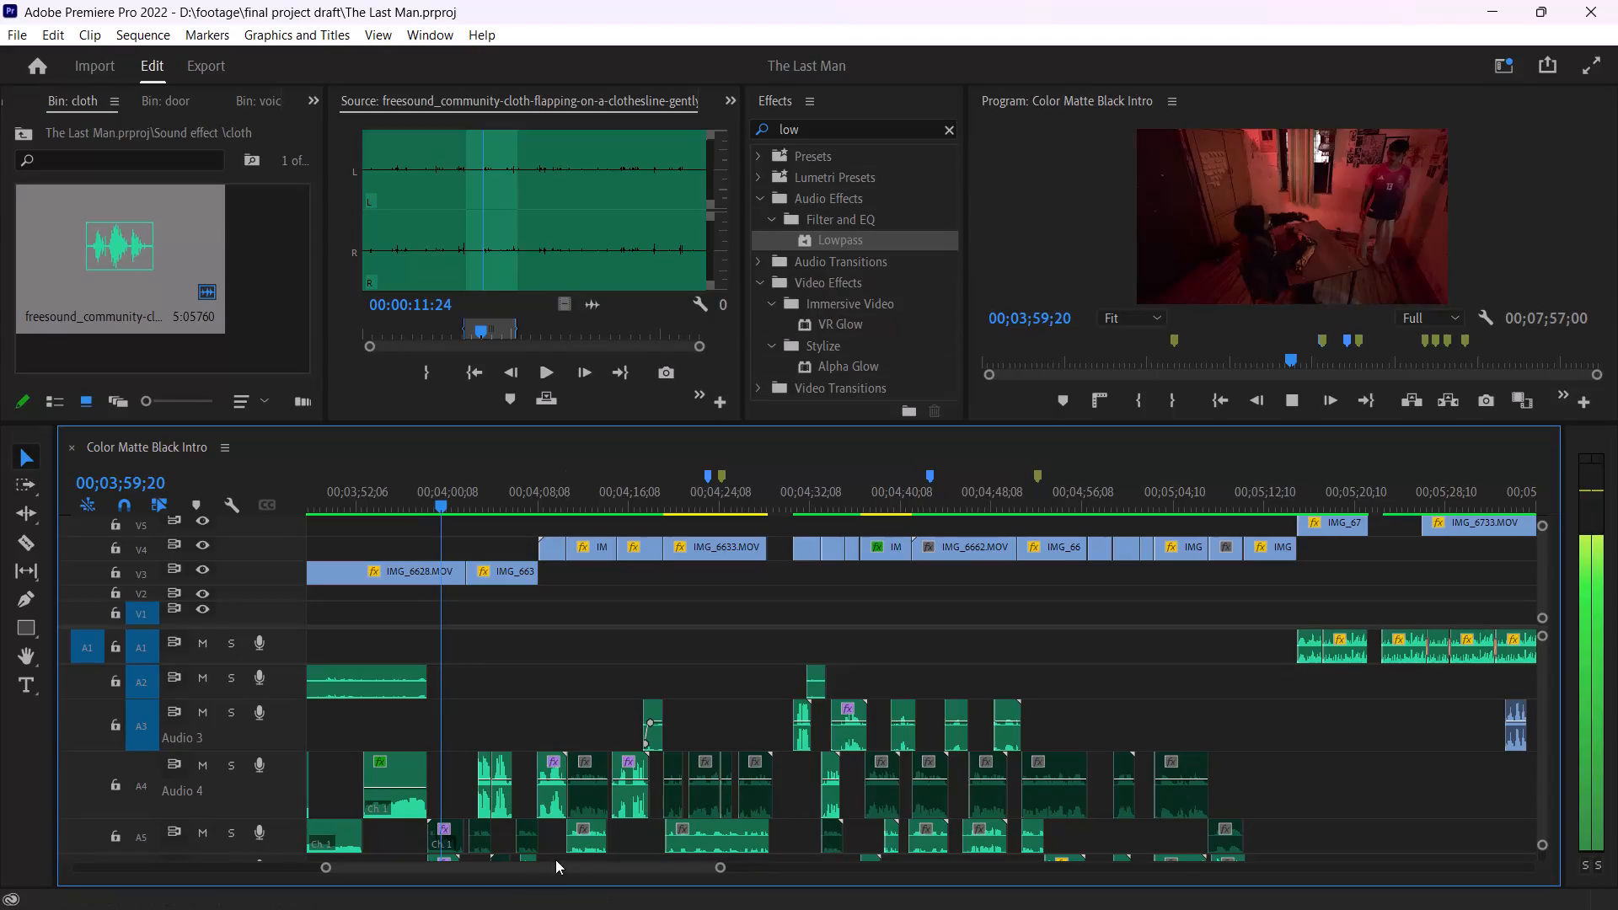
Return to 00;03;02;08 and play the sequence to about 00;03;13;22 to review the sounds on the lower audio tracks.
{"action": "left_click_drag", "start_coordinate": [576, 865], "coordinate": [515, 861]}
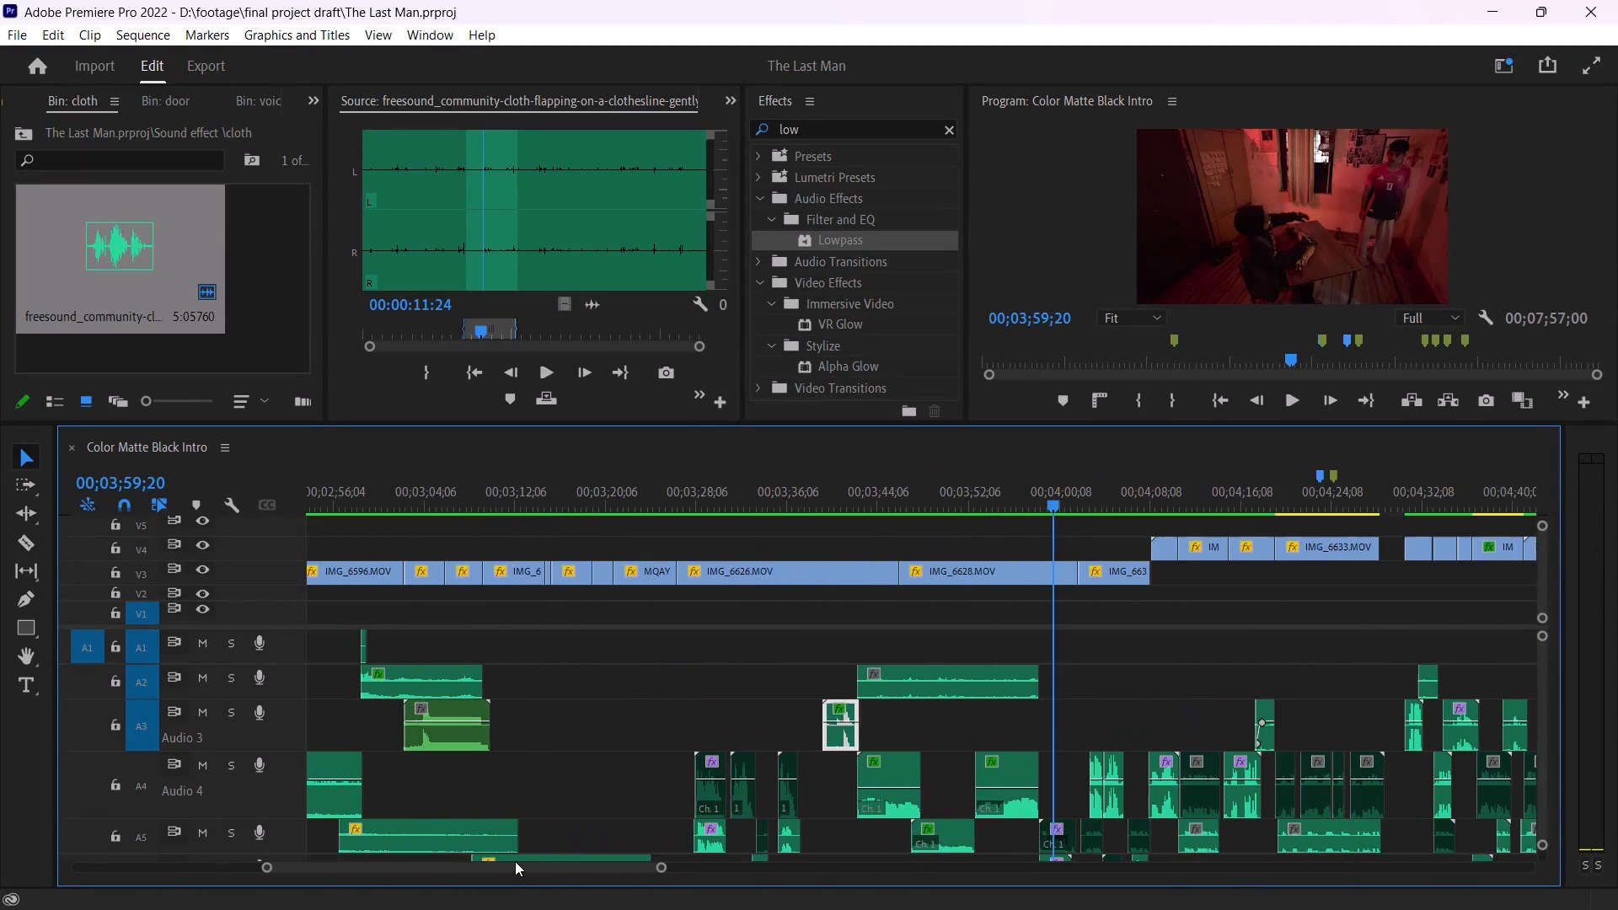
{"action": "left_click_drag", "start_coordinate": [515, 861], "coordinate": [511, 860]}
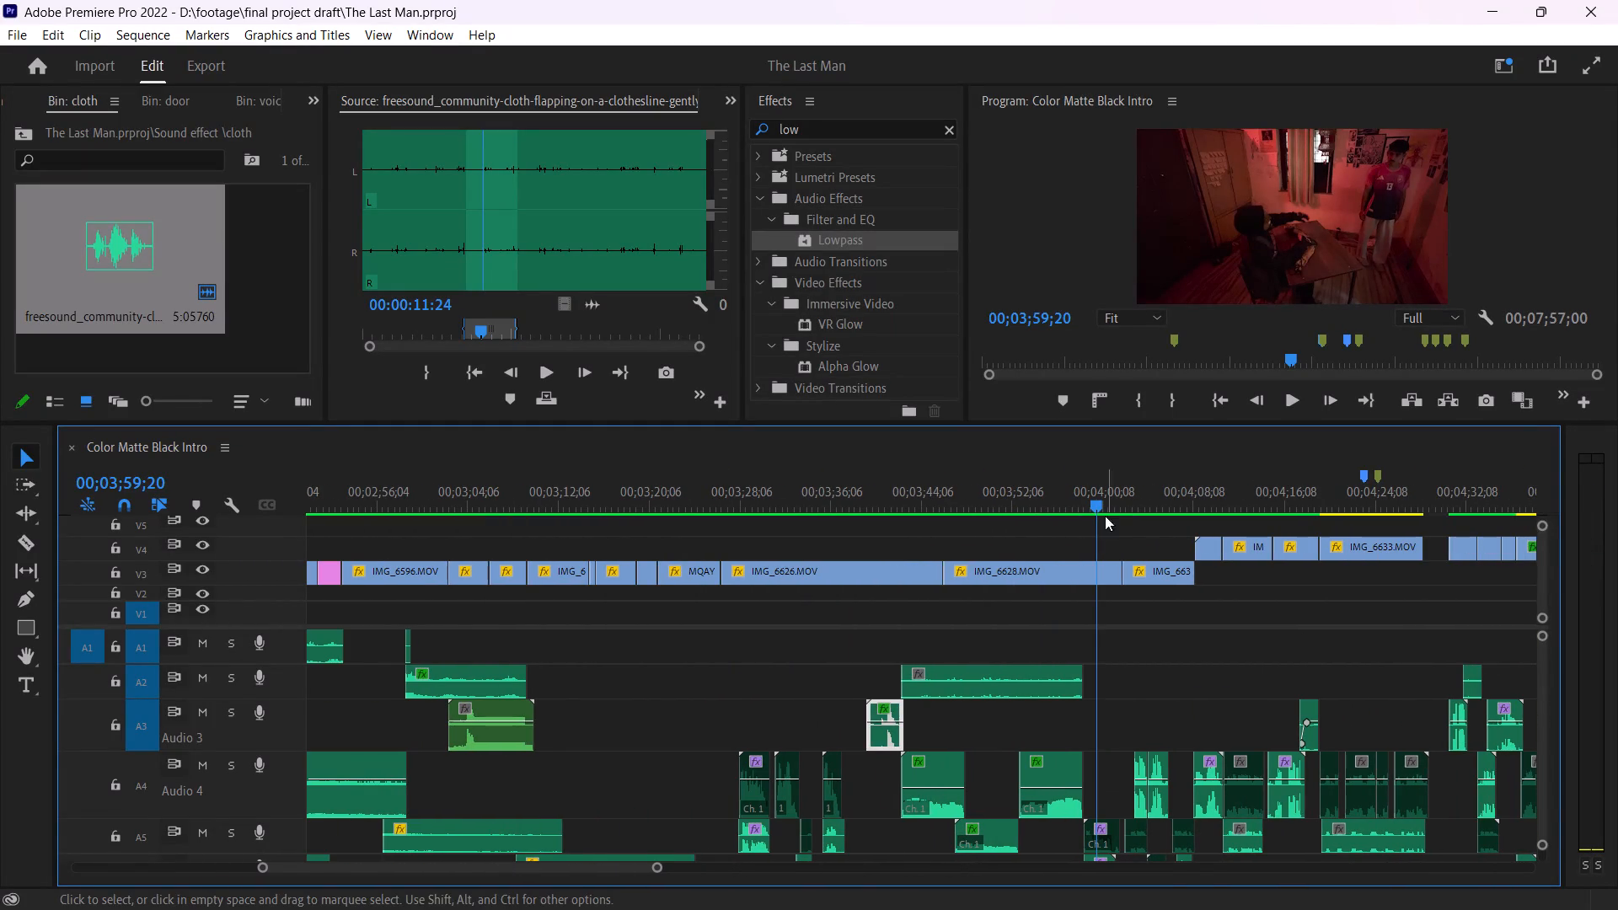
{"action": "left_click_drag", "start_coordinate": [1085, 501], "coordinate": [620, 527]}
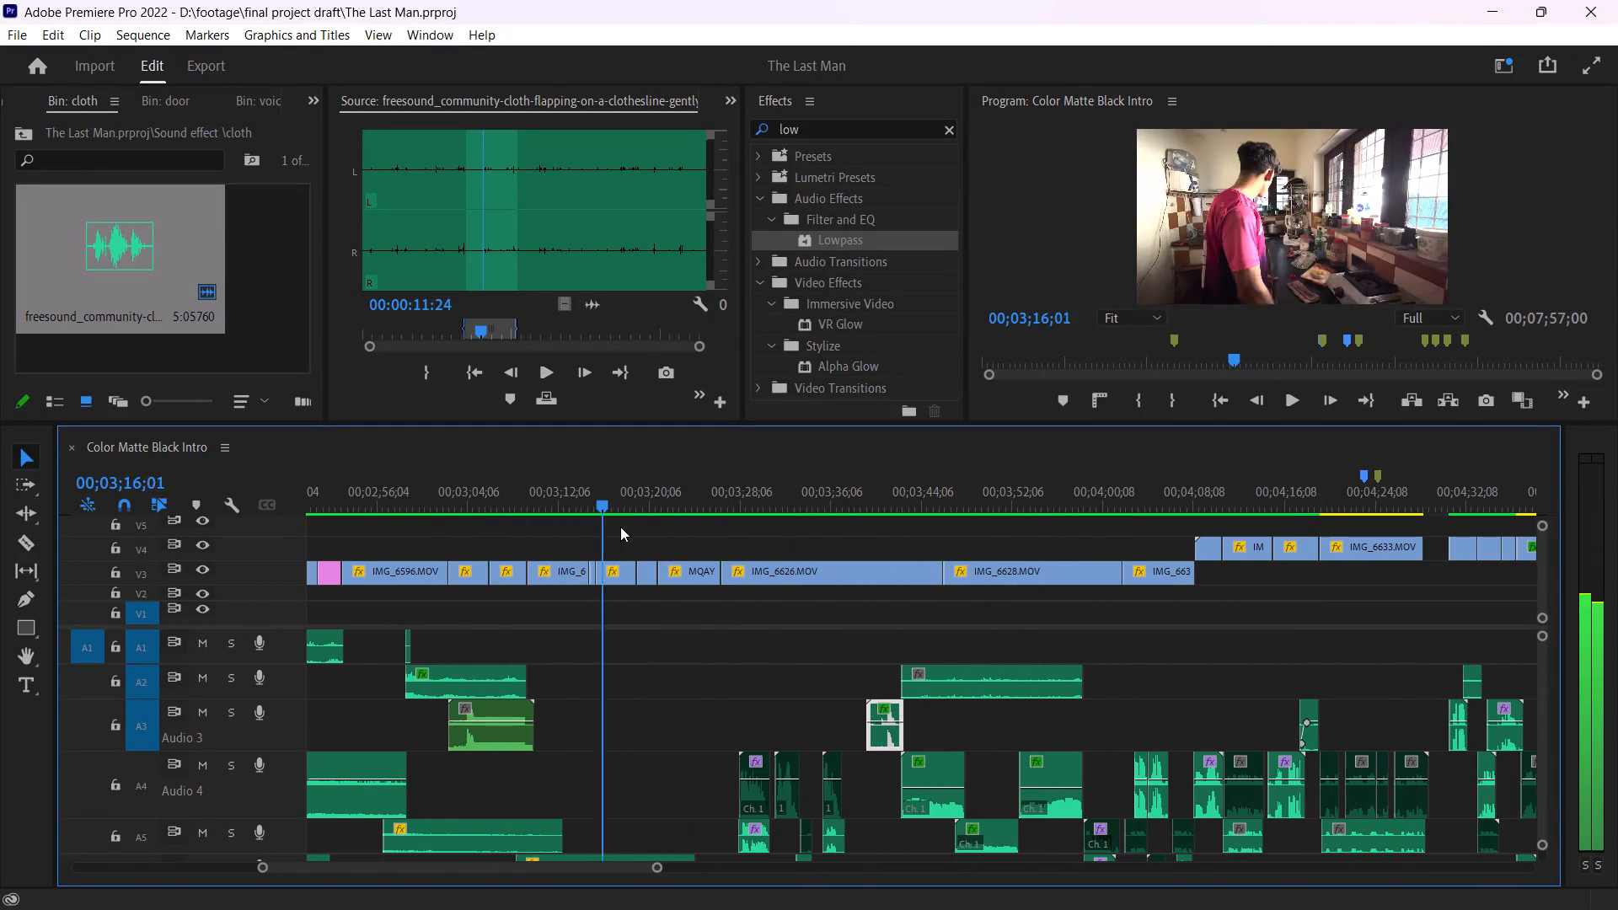
{"action": "left_click_drag", "start_coordinate": [620, 527], "coordinate": [447, 537]}
{"action": "scroll", "coordinate": [608, 567], "scroll_direction": "down", "scroll_amount": 2, "text": "ctrl"}
{"action": "scroll", "coordinate": [672, 757], "scroll_direction": "down", "scroll_amount": 2, "text": "ctrl"}
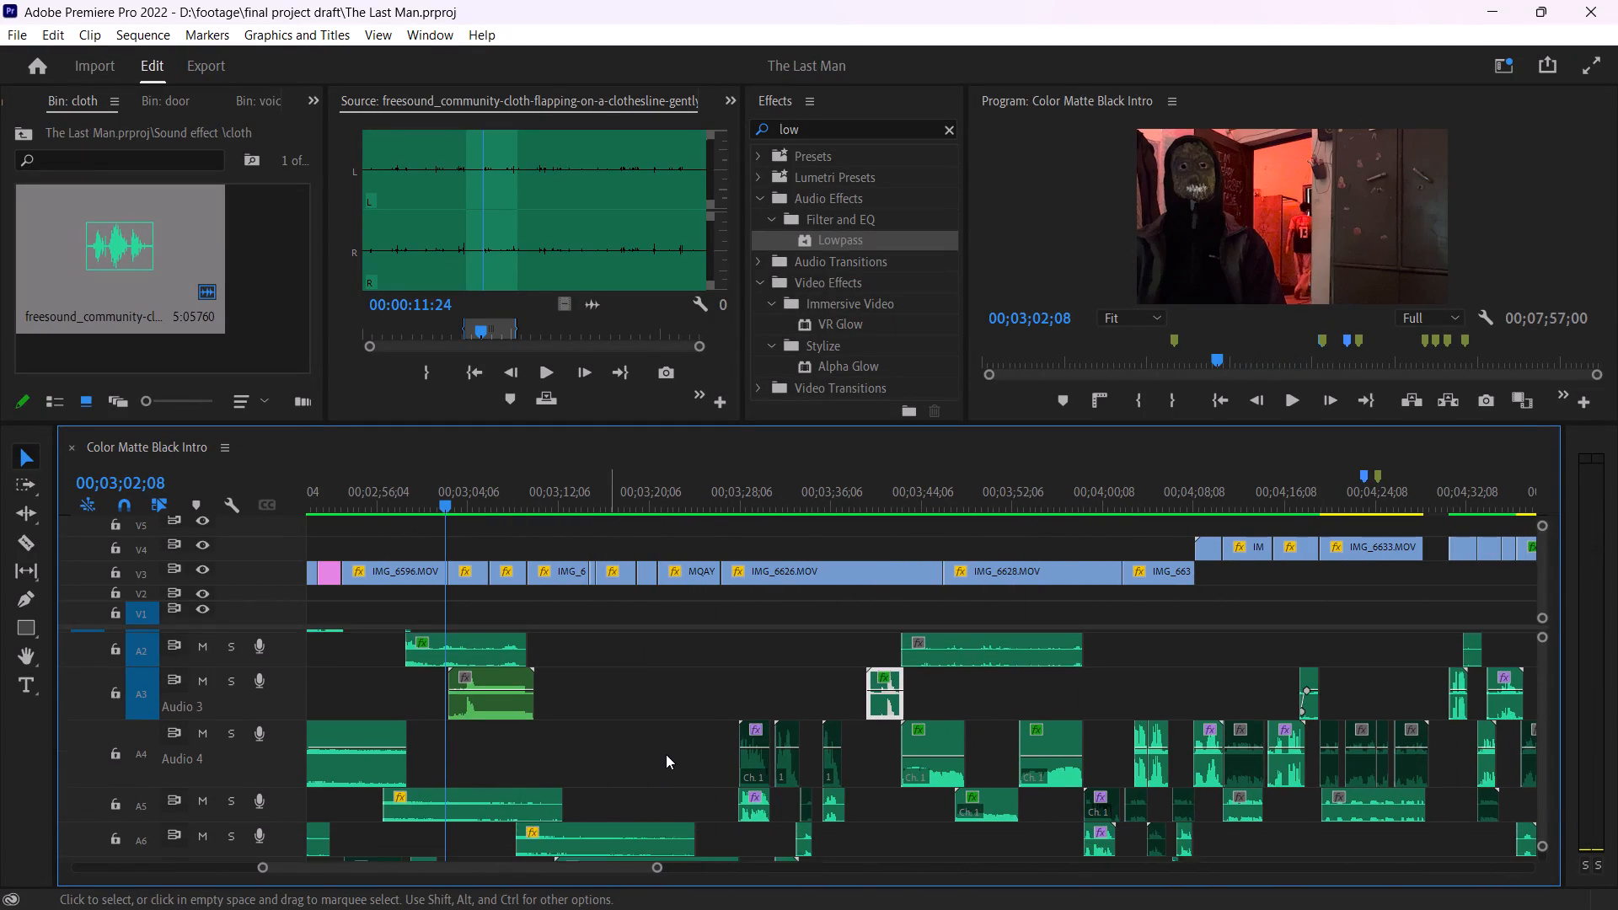
{"action": "scroll", "coordinate": [666, 754], "scroll_direction": "down", "scroll_amount": 13, "text": "ctrl"}
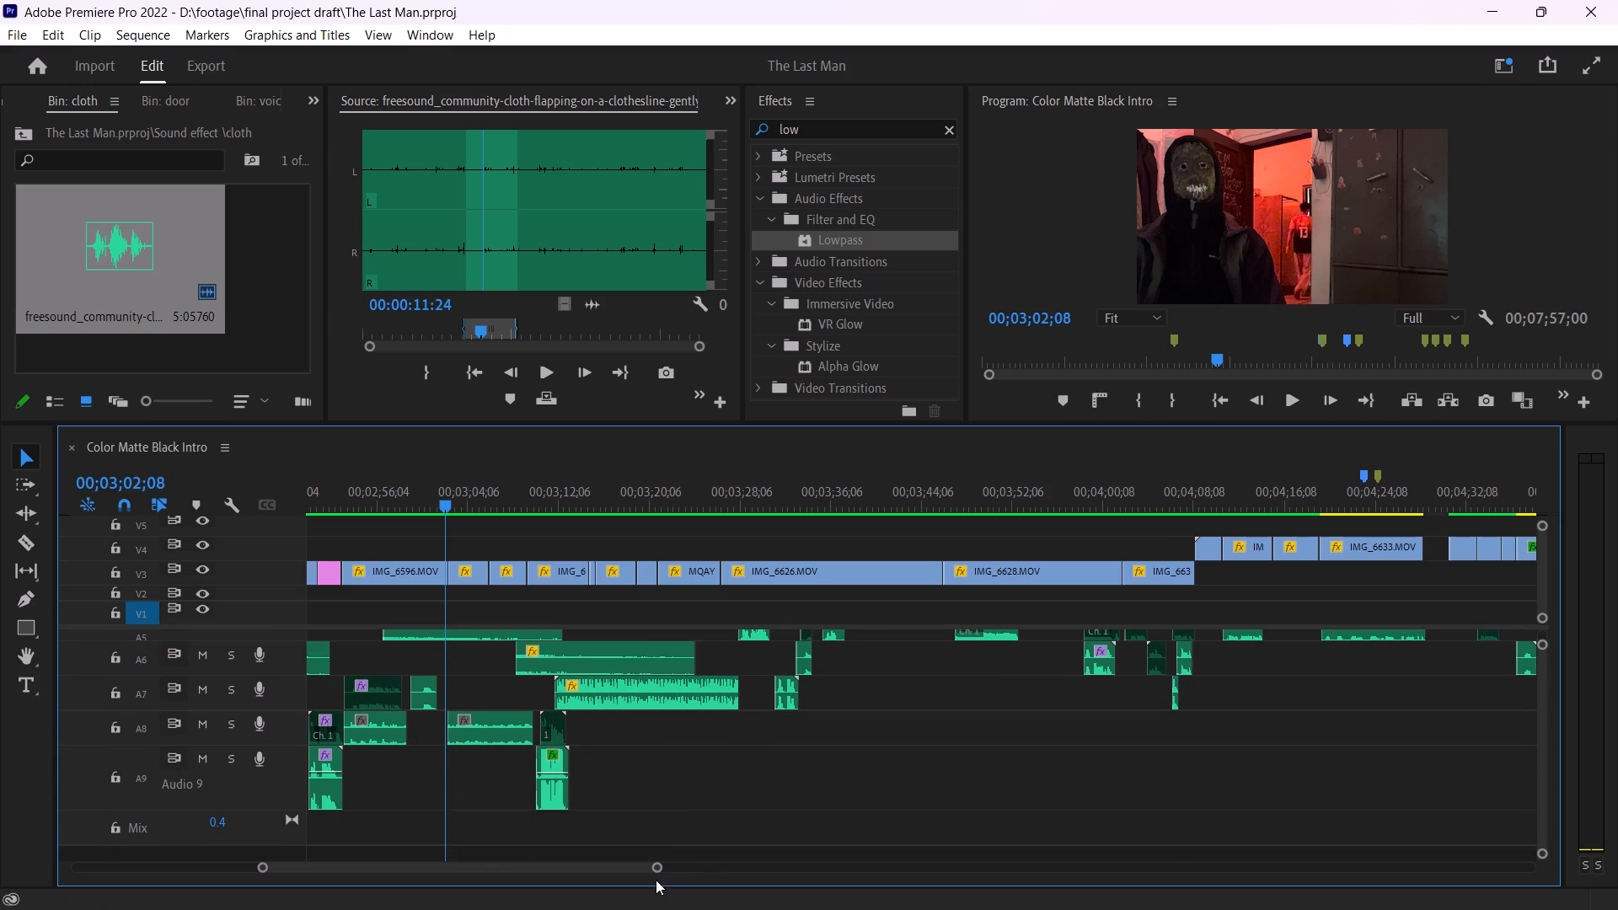
{"action": "left_click_drag", "start_coordinate": [655, 863], "coordinate": [553, 872]}
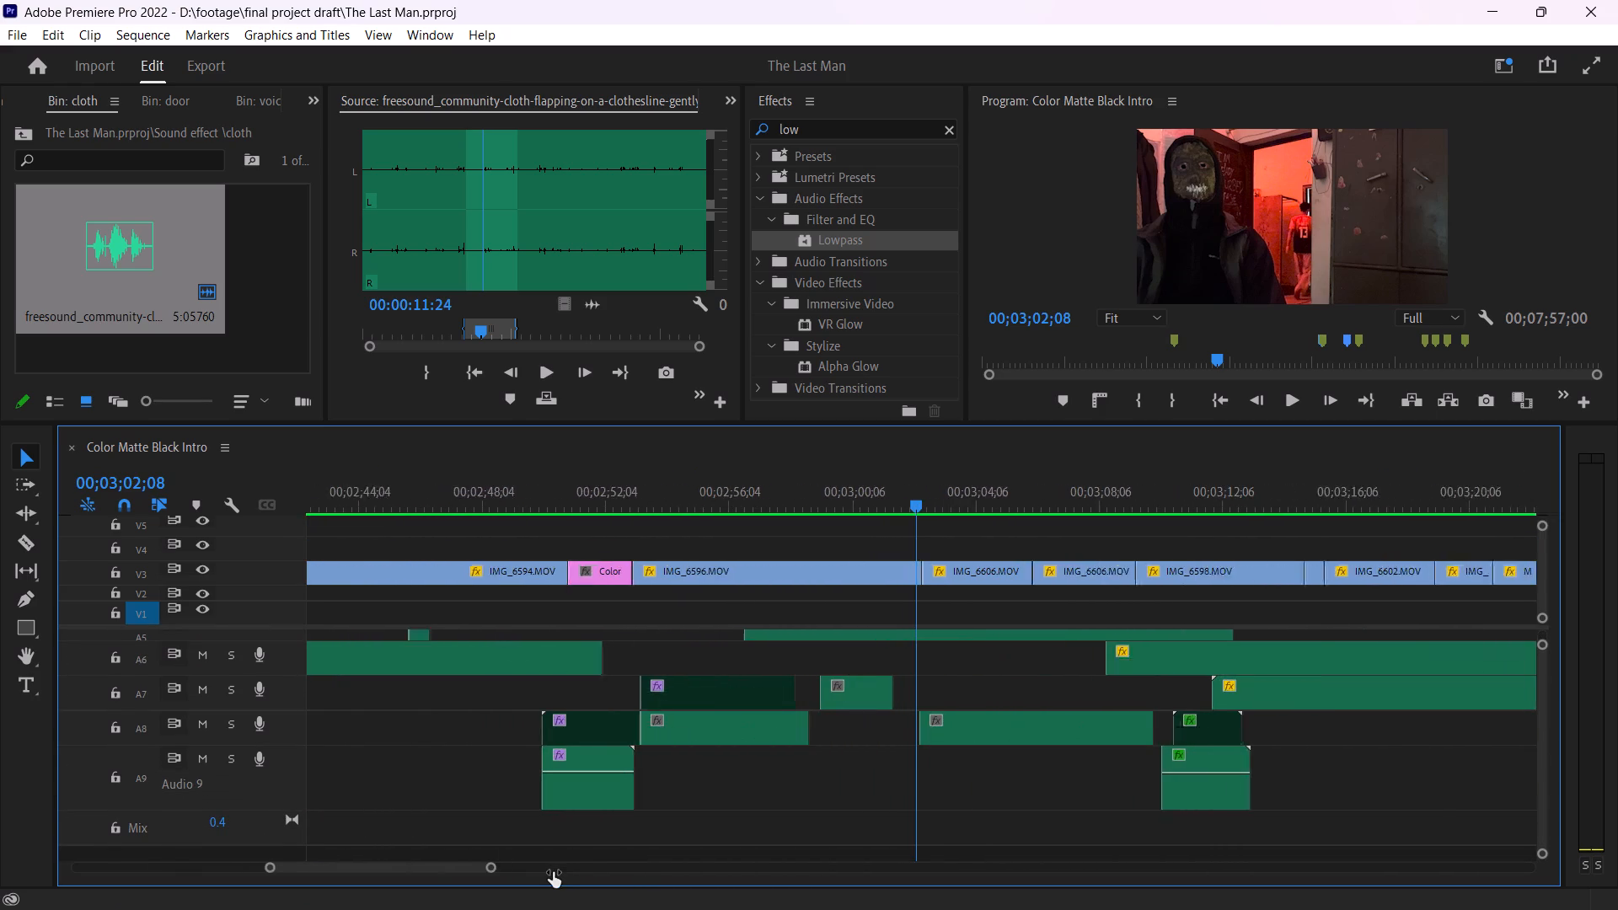
{"action": "left_click_drag", "start_coordinate": [553, 872], "coordinate": [542, 872]}
{"action": "key", "text": "space"}
{"action": "scroll", "coordinate": [821, 780], "scroll_direction": "up", "scroll_amount": 3, "text": "ctrl"}
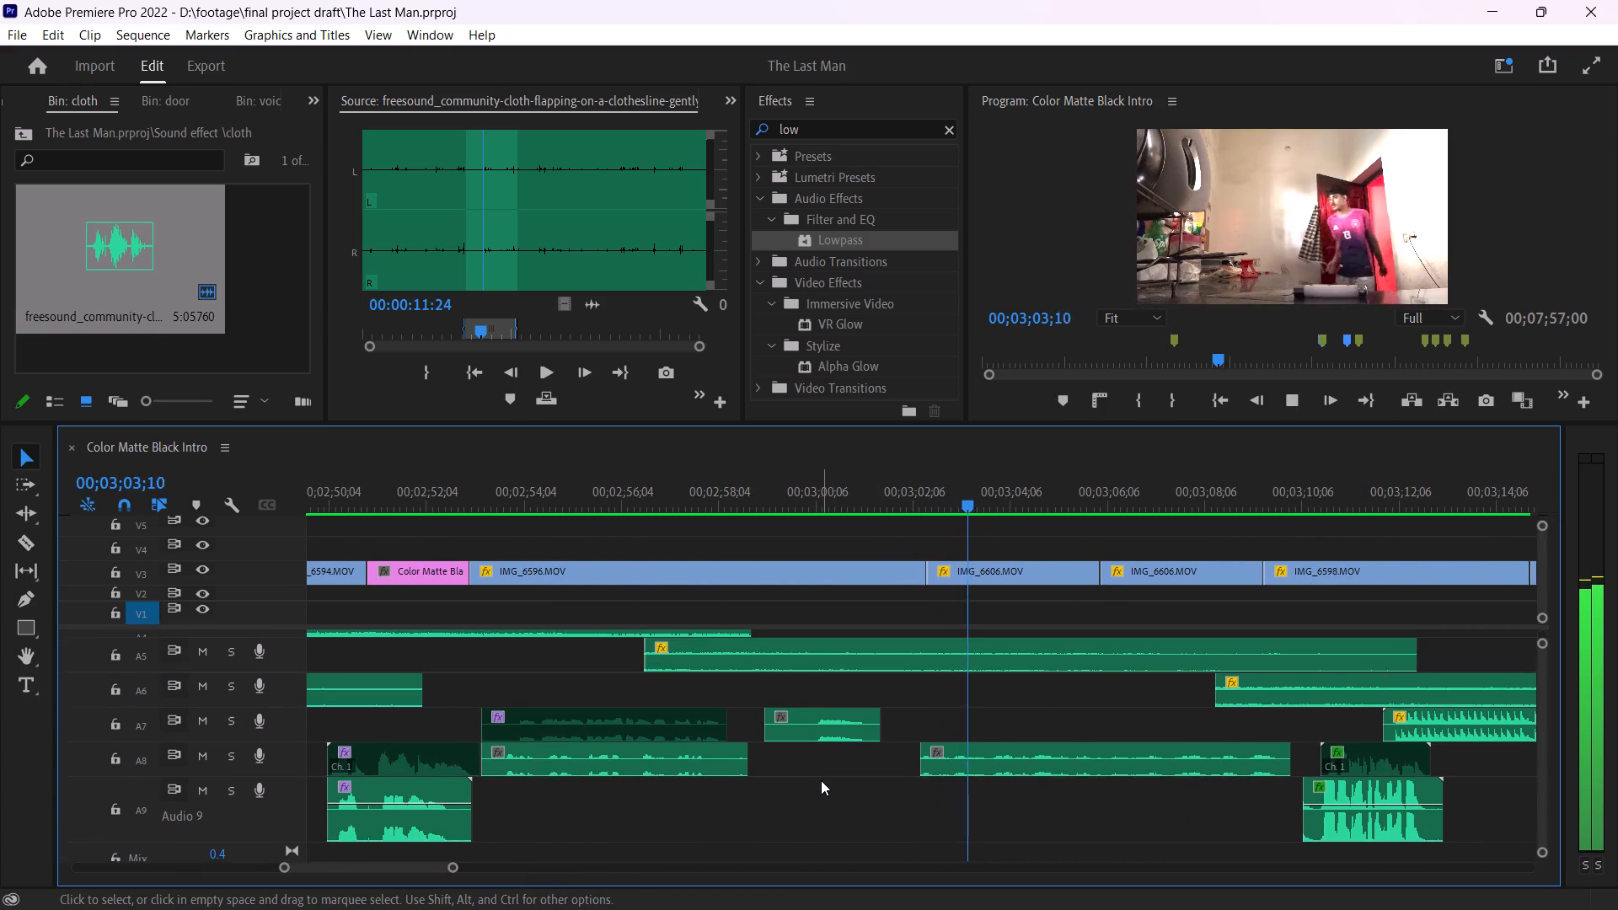
{"action": "scroll", "coordinate": [821, 780], "scroll_direction": "up", "scroll_amount": 2, "text": "ctrl"}
{"action": "scroll", "coordinate": [821, 780], "scroll_direction": "down", "scroll_amount": 1, "text": "ctrl"}
{"action": "scroll", "coordinate": [822, 780], "scroll_direction": "up", "scroll_amount": 1, "text": "ctrl"}
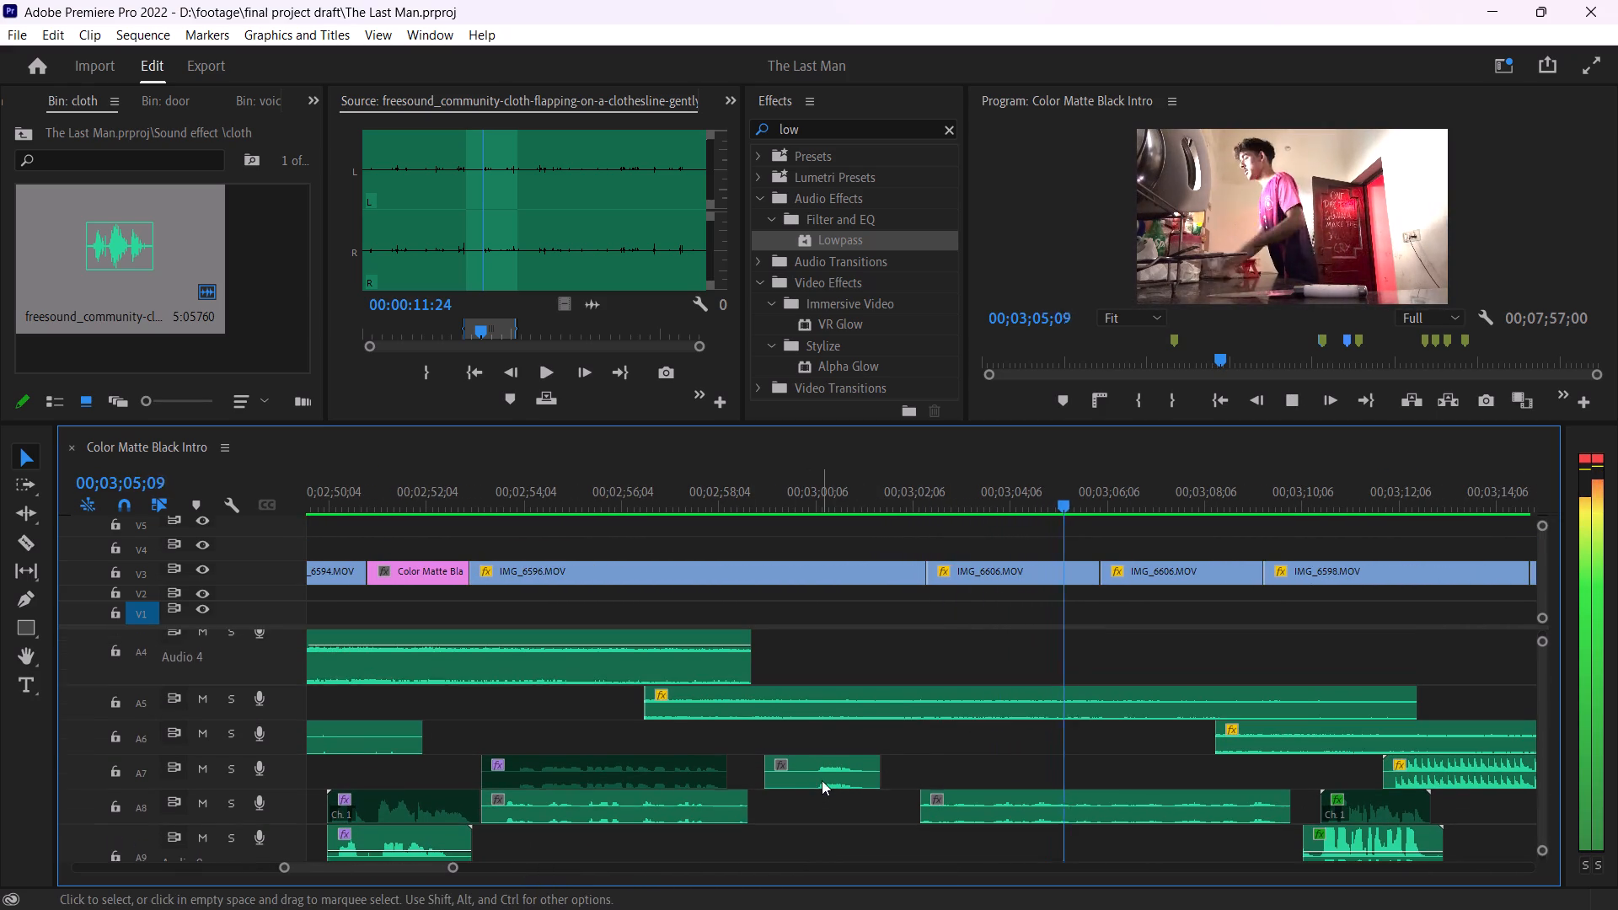
{"action": "scroll", "coordinate": [822, 780], "scroll_direction": "down", "scroll_amount": 2, "text": "ctrl"}
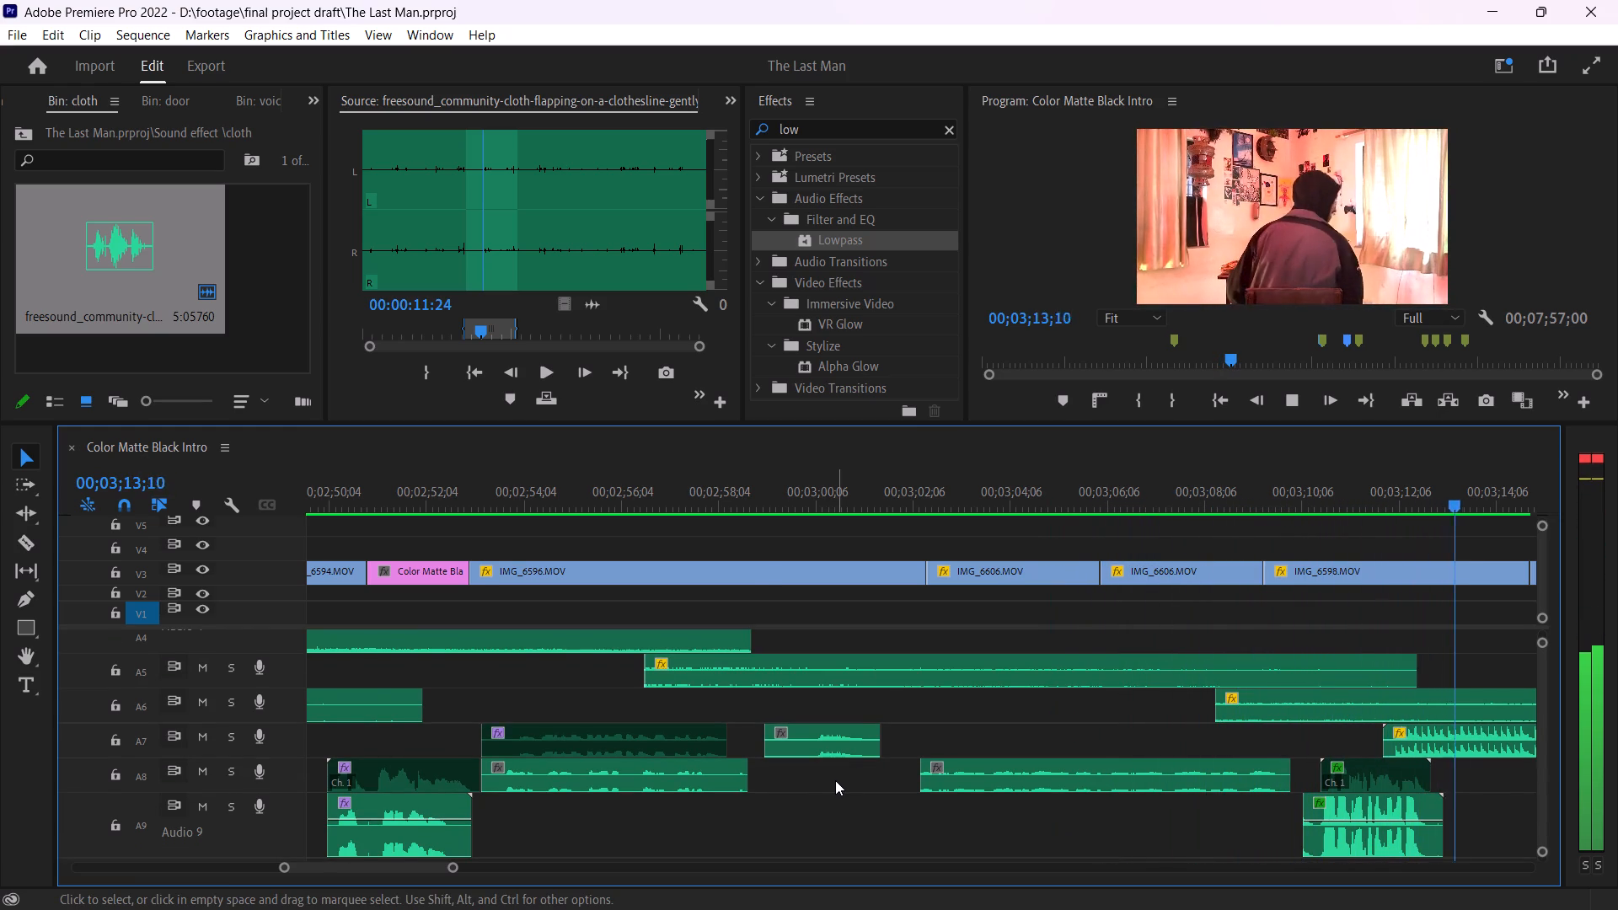
{"action": "key", "text": "space"}
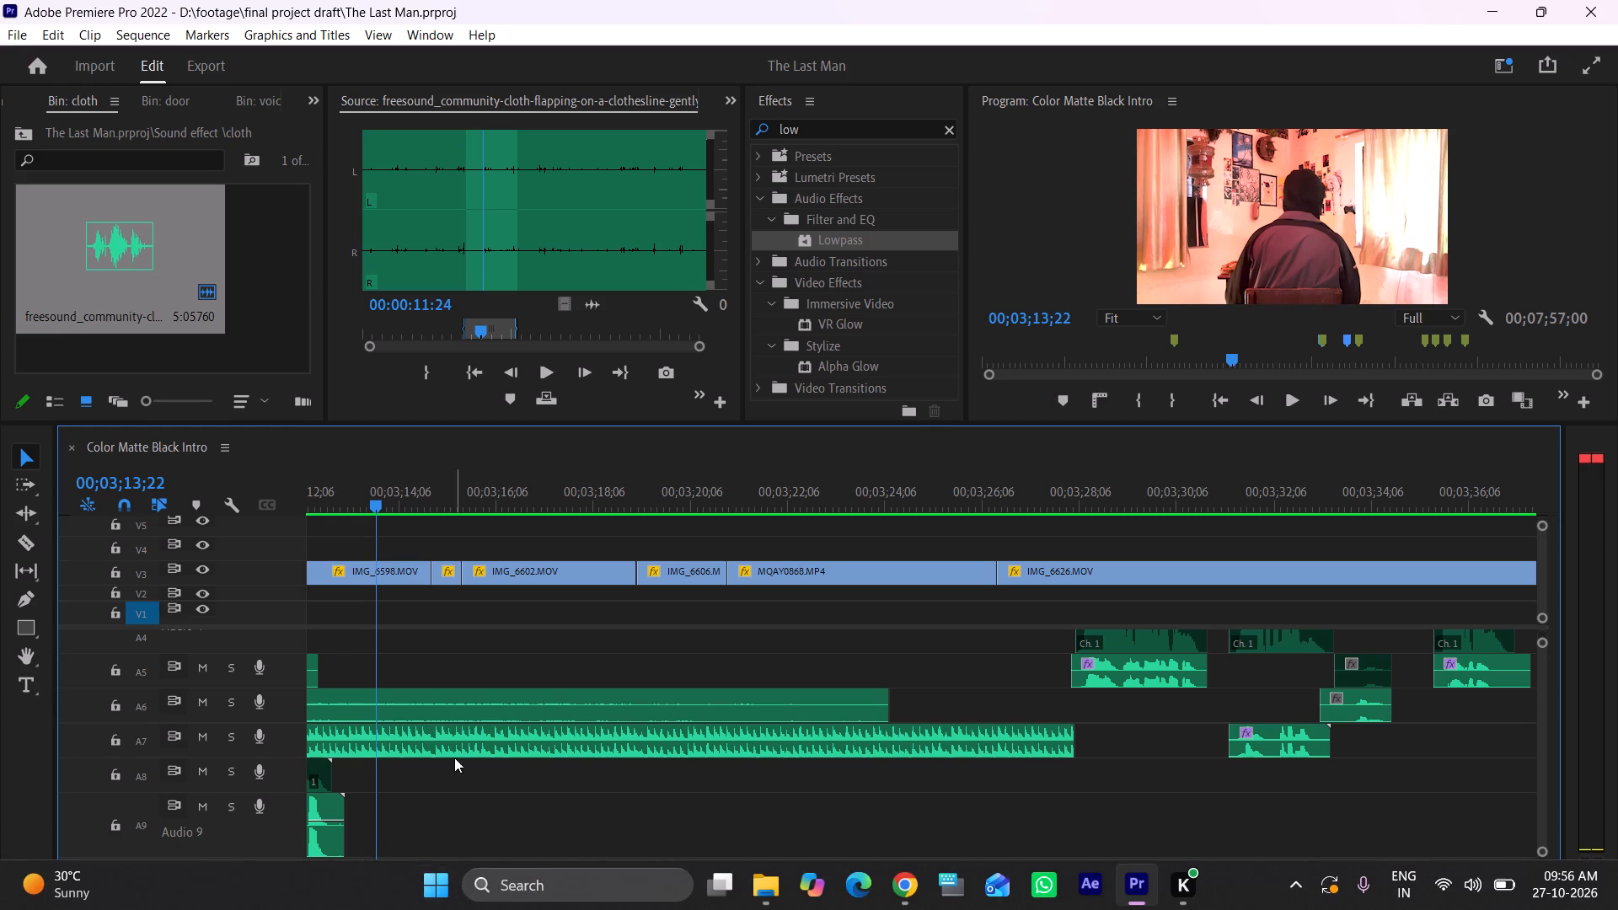
Move the A9 clip under IMG_6598.MOV slightly earlier to start at 00;03;09;29, and play it back.
{"action": "left_click", "coordinate": [453, 870]}
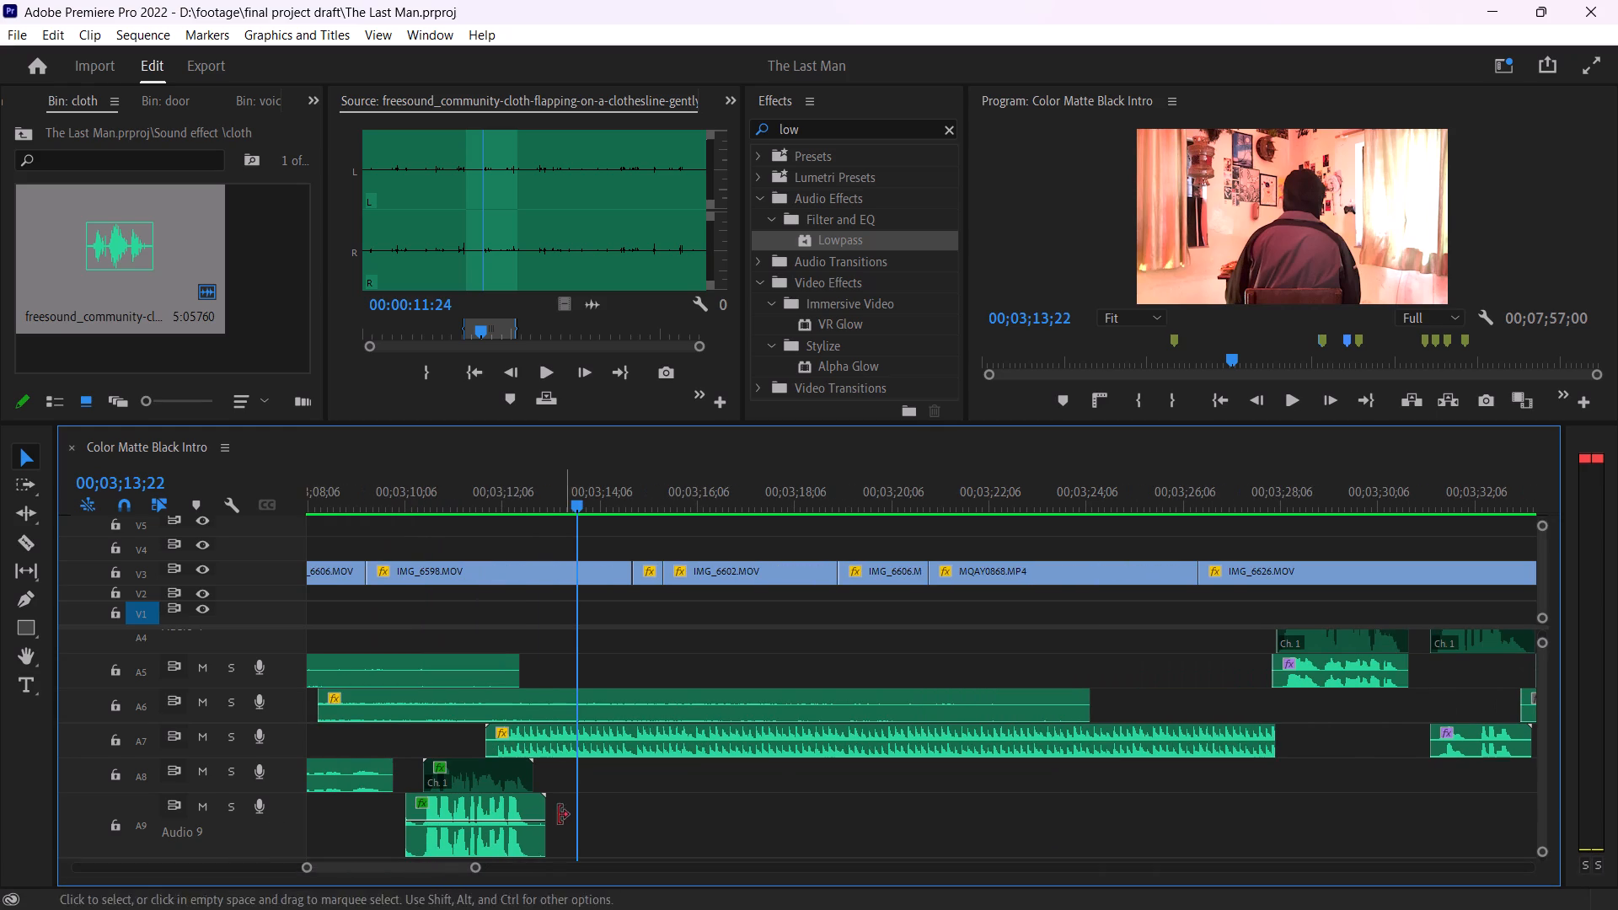
{"action": "left_click", "coordinate": [519, 841]}
{"action": "left_click_drag", "start_coordinate": [522, 841], "coordinate": [510, 837]}
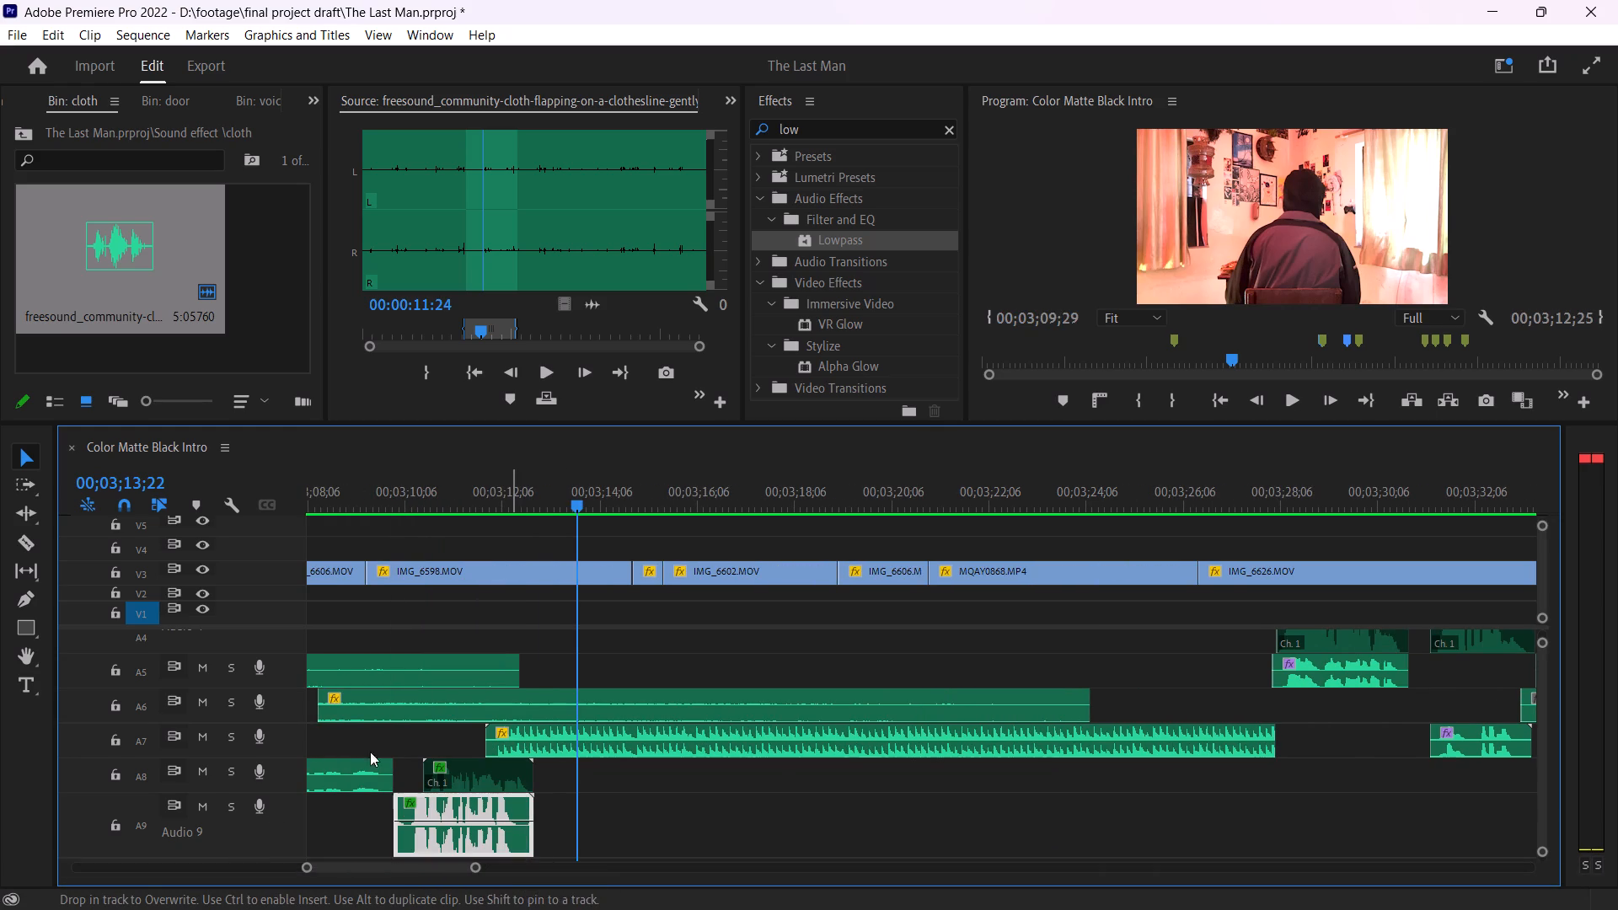
{"action": "left_click_drag", "start_coordinate": [398, 493], "coordinate": [388, 497]}
{"action": "key", "text": "space"}
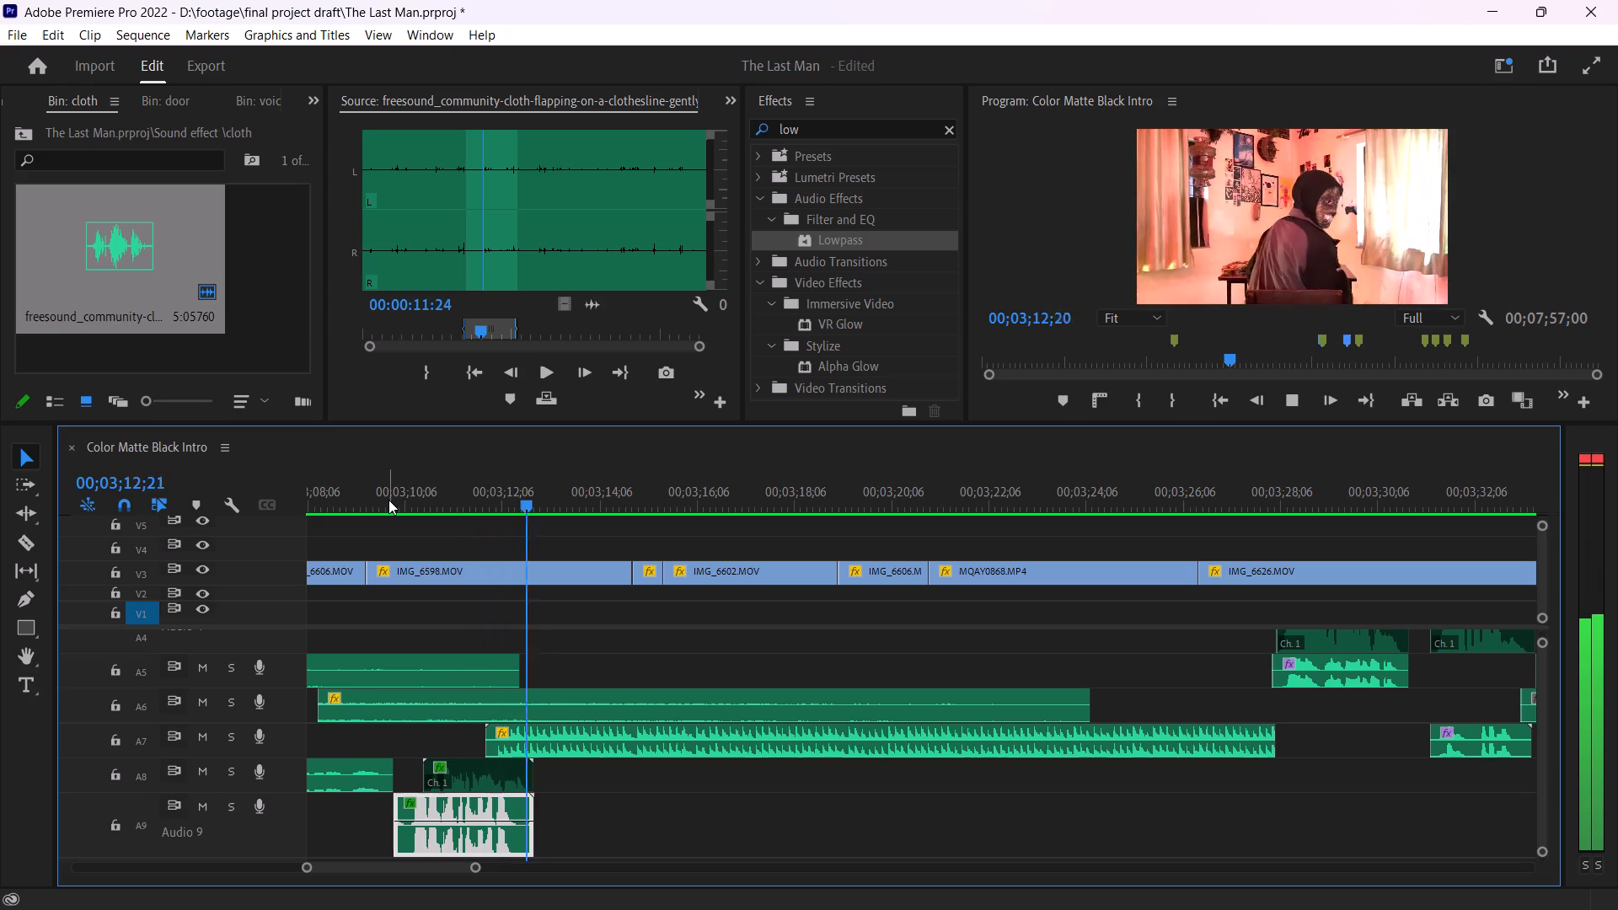
{"action": "key", "text": "space"}
Play the sequence with track A7 muted and unmuted to compare how its long clip affects the mix.
{"action": "left_click", "coordinate": [767, 737]}
{"action": "key", "text": "space"}
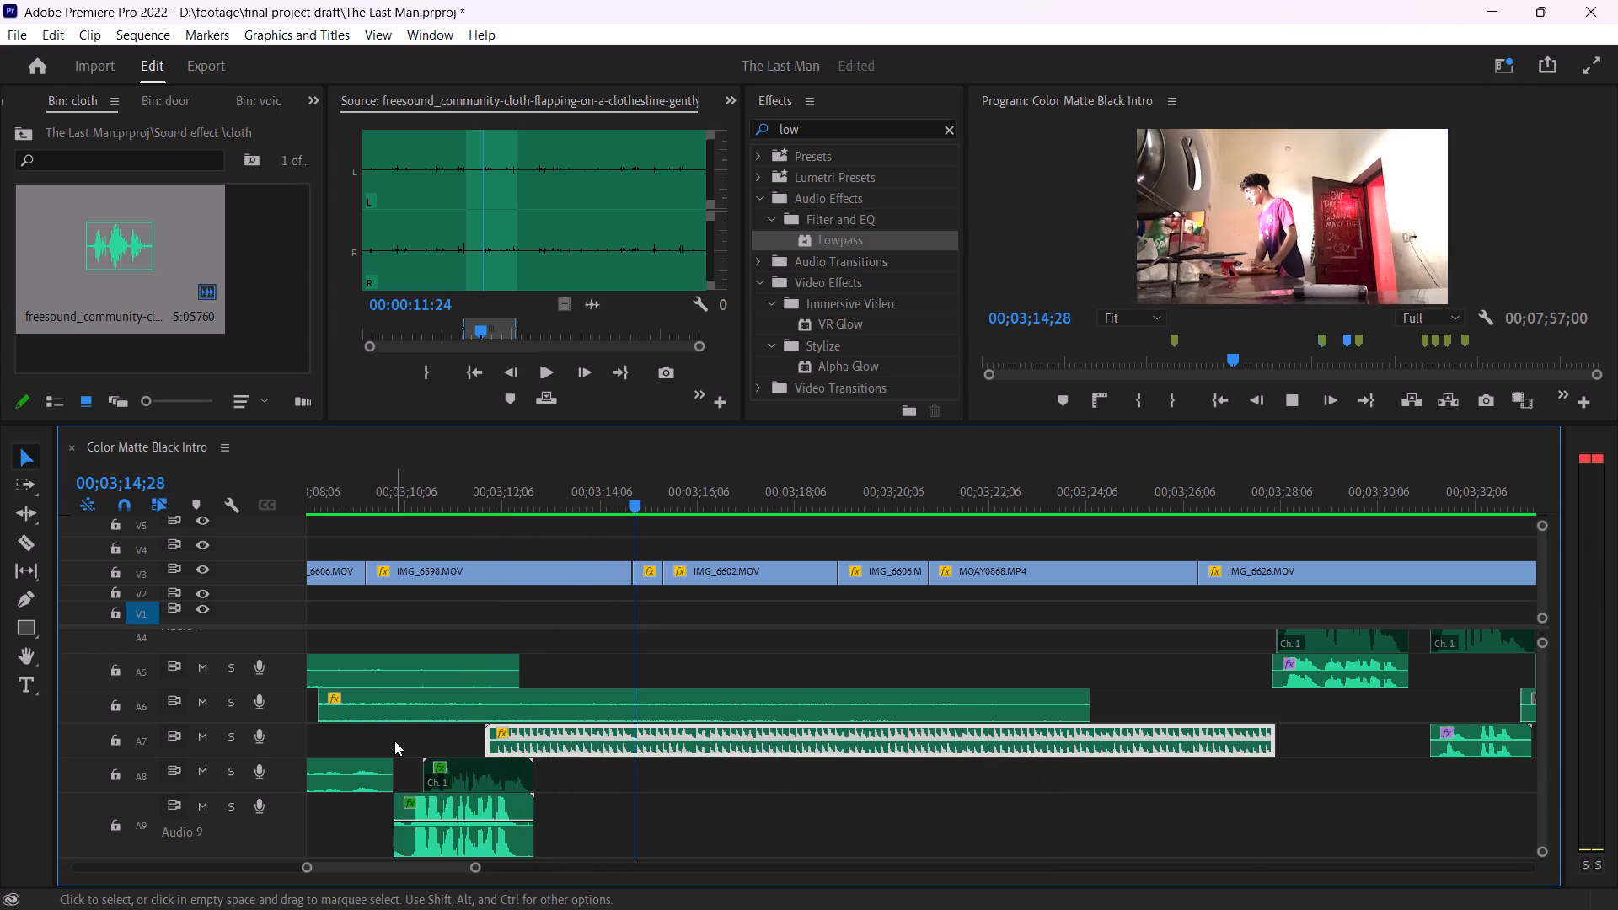
{"action": "left_click", "coordinate": [265, 736]}
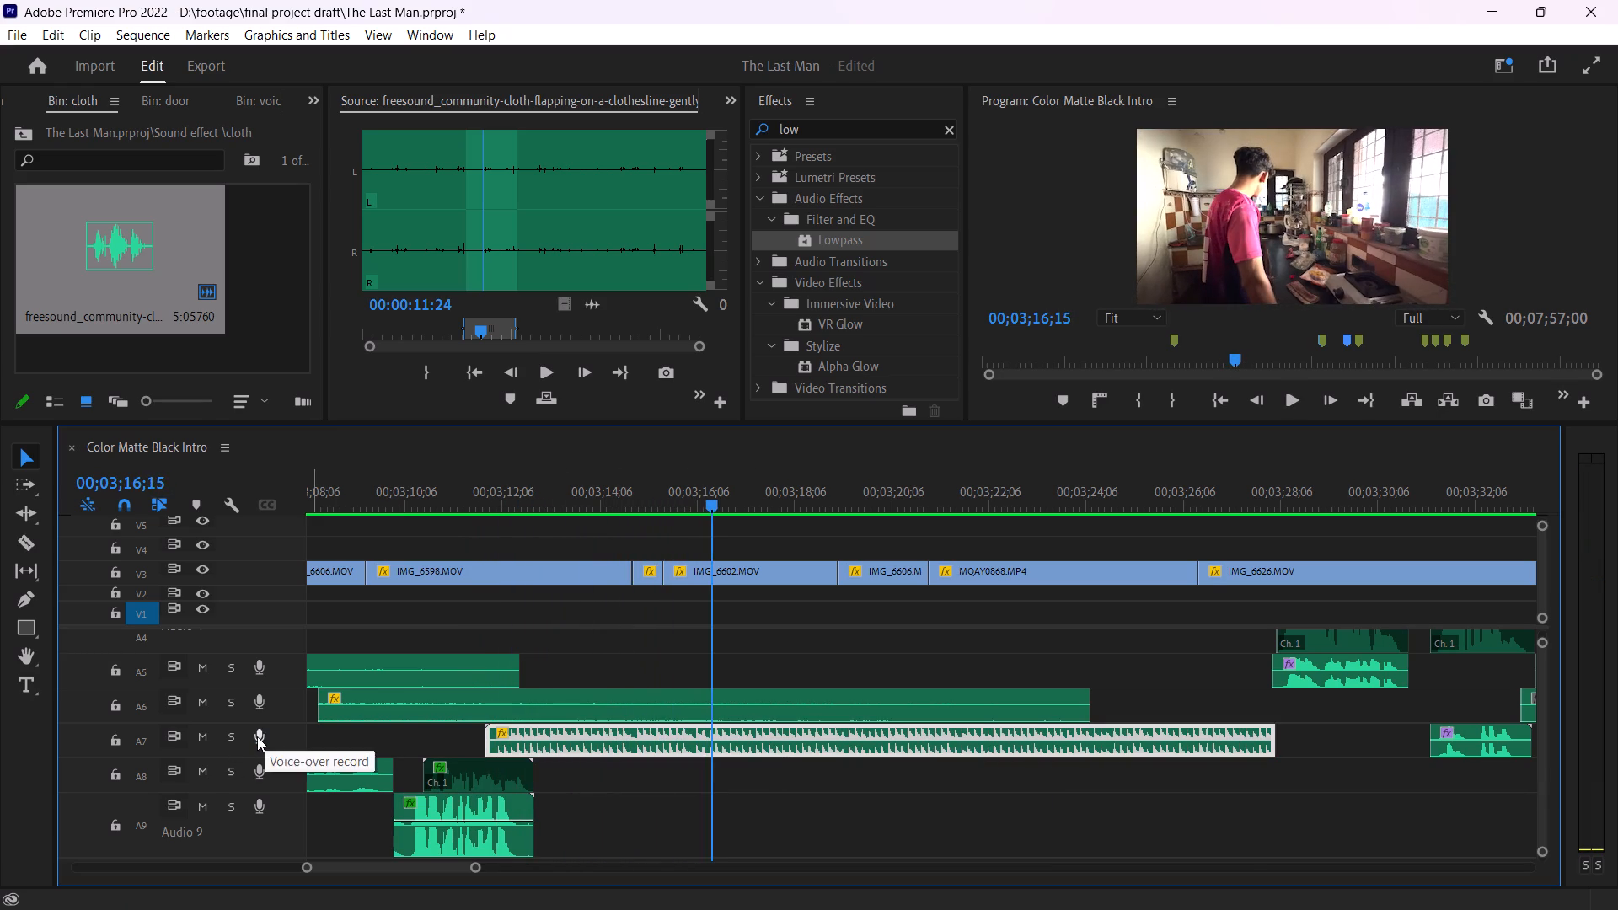
{"action": "left_click", "coordinate": [257, 737]}
{"action": "key", "text": "space"}
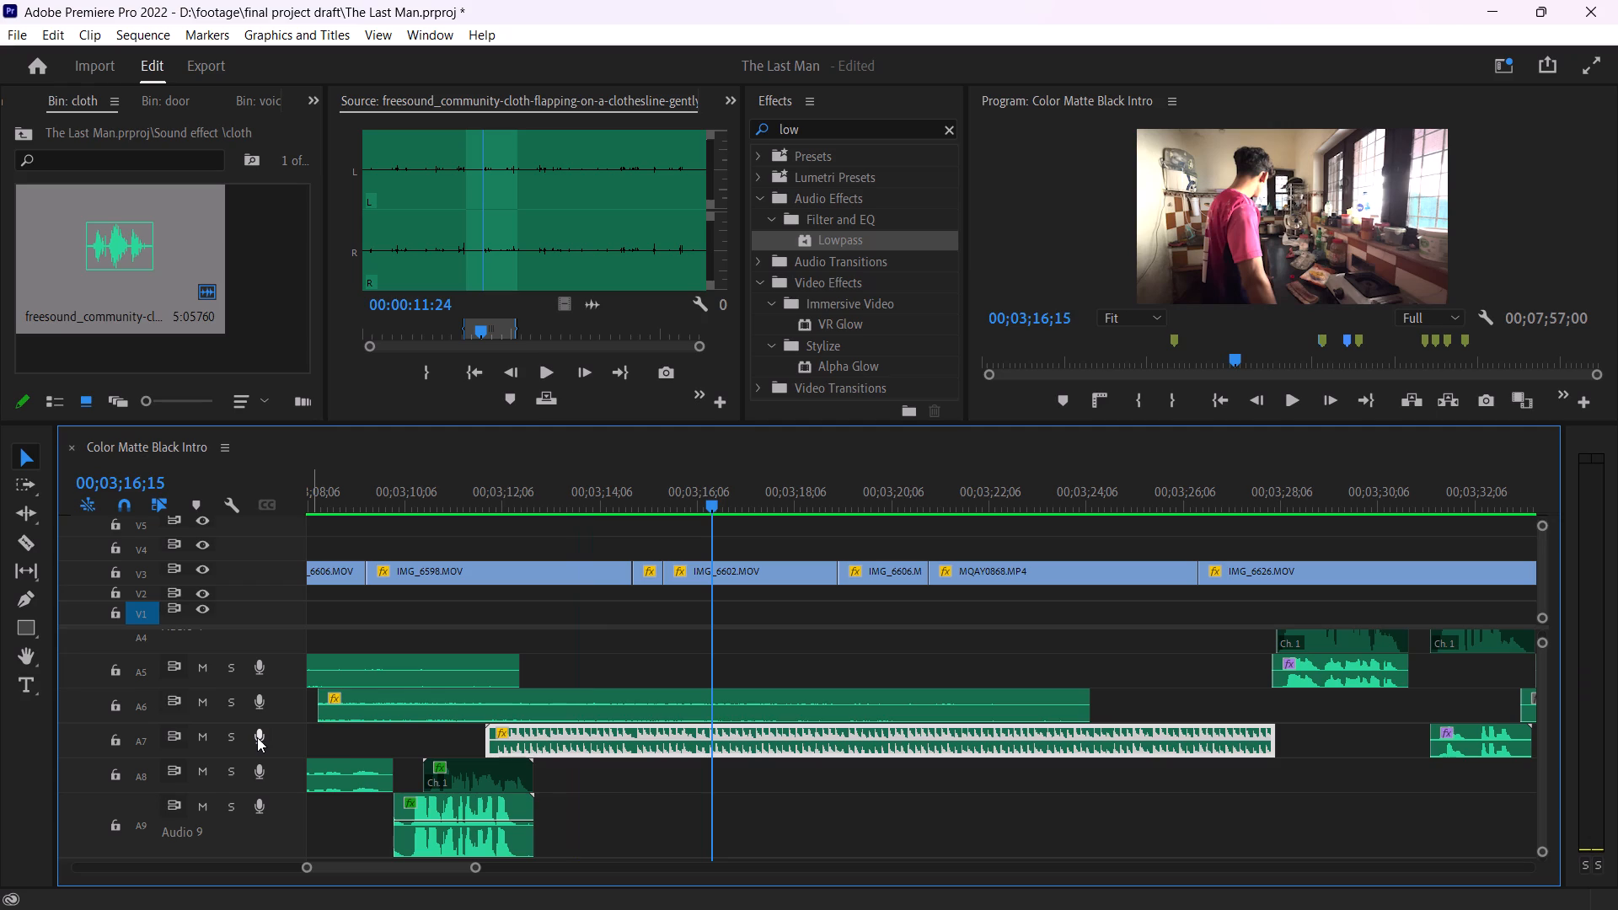
{"action": "left_click", "coordinate": [206, 740]}
{"action": "key", "text": "space"}
{"action": "key", "text": "space"}
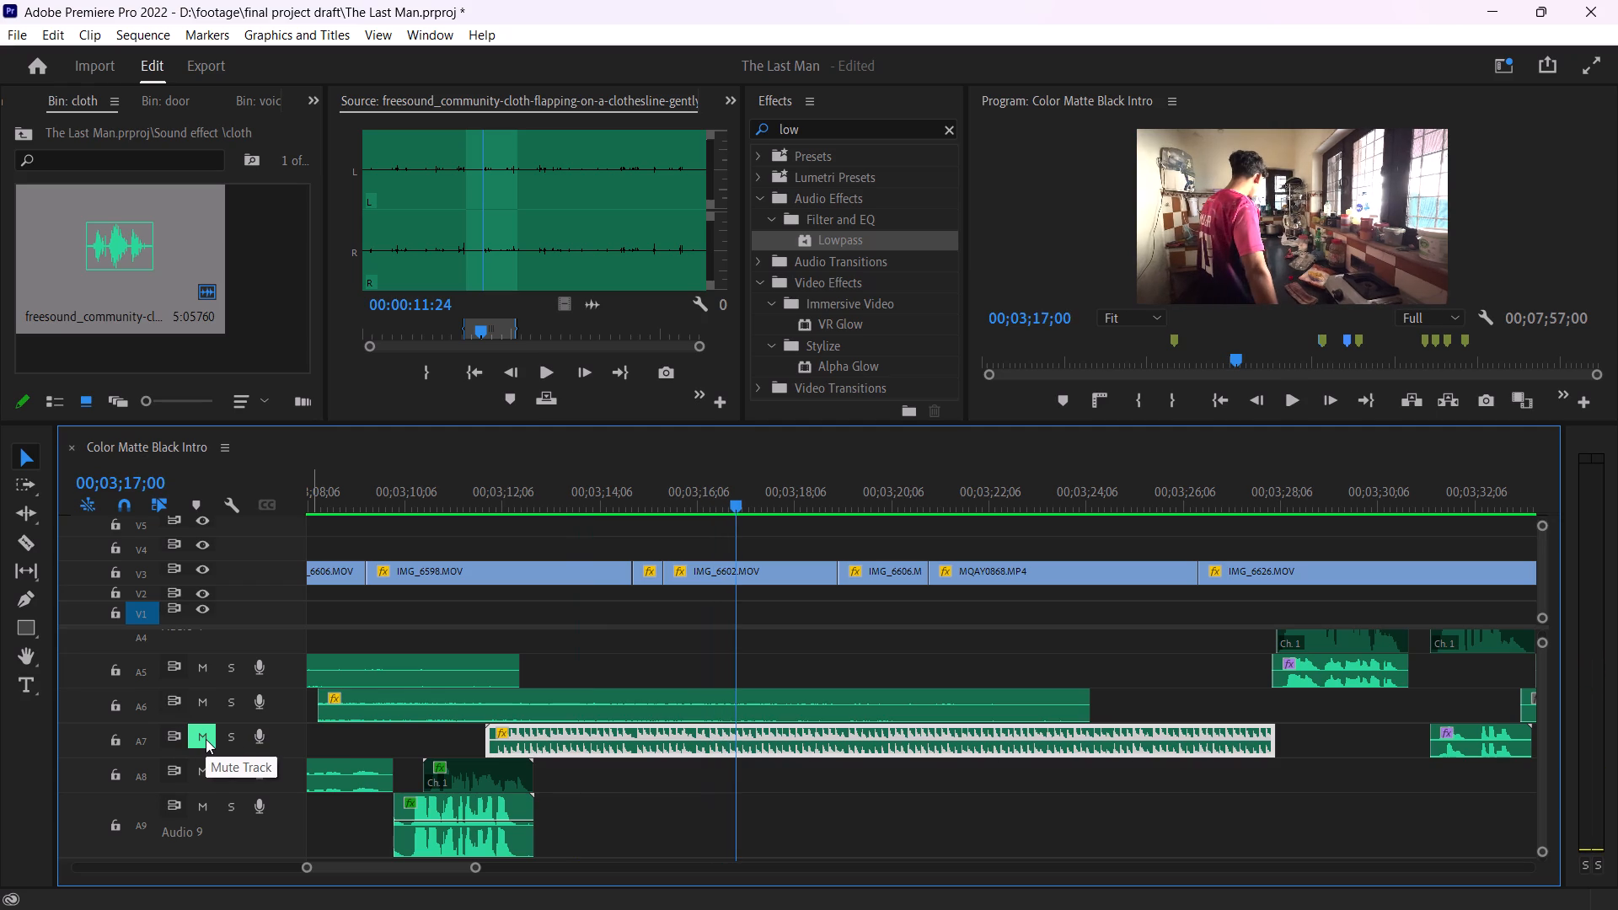
{"action": "left_click", "coordinate": [206, 739]}
{"action": "key", "text": "space"}
{"action": "key", "text": "space"}
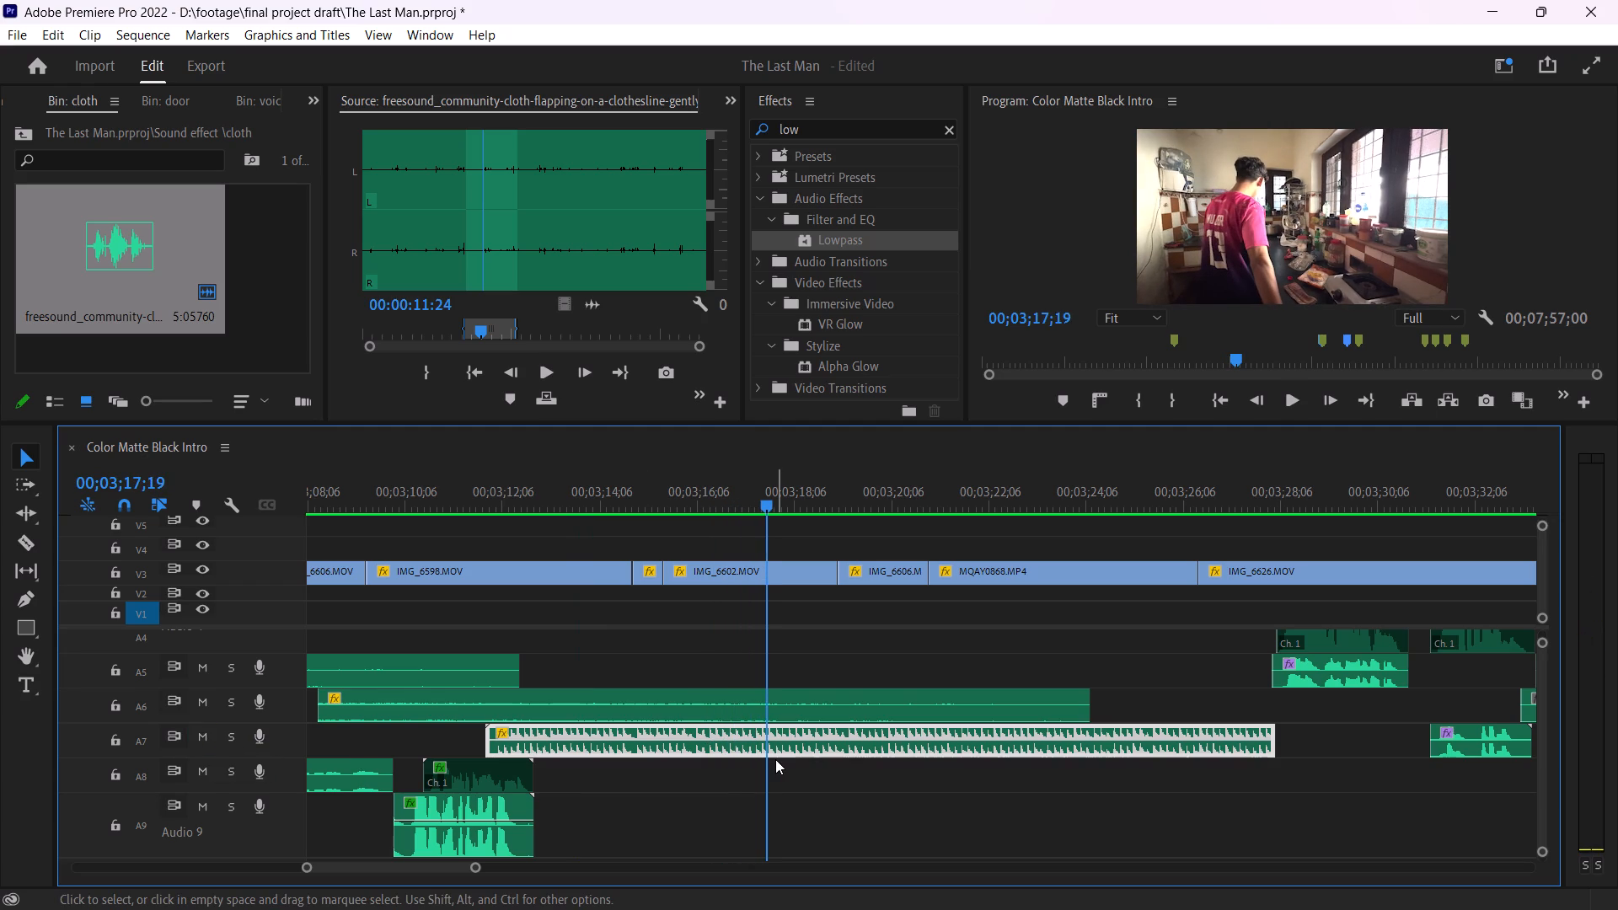
In Effect Controls, set the long A7 clip's volume Level keyframe at 00;03;15;23 to -24.6 dB.
{"action": "left_click", "coordinate": [783, 750]}
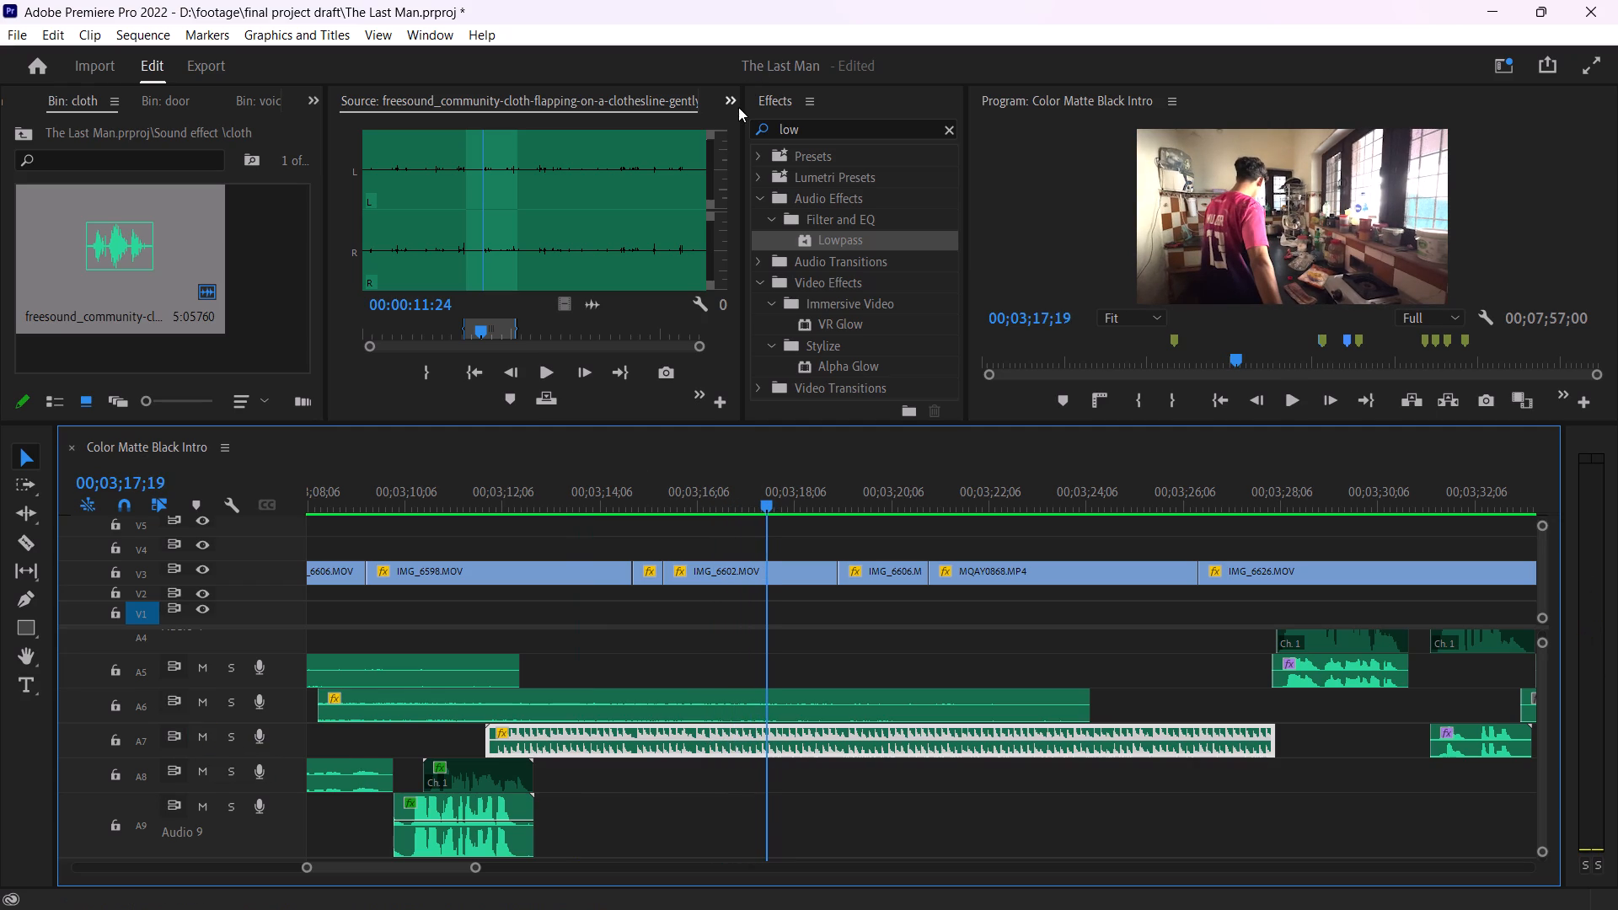
{"action": "left_click", "coordinate": [738, 107]}
{"action": "left_click", "coordinate": [775, 178]}
{"action": "left_click", "coordinate": [426, 205]}
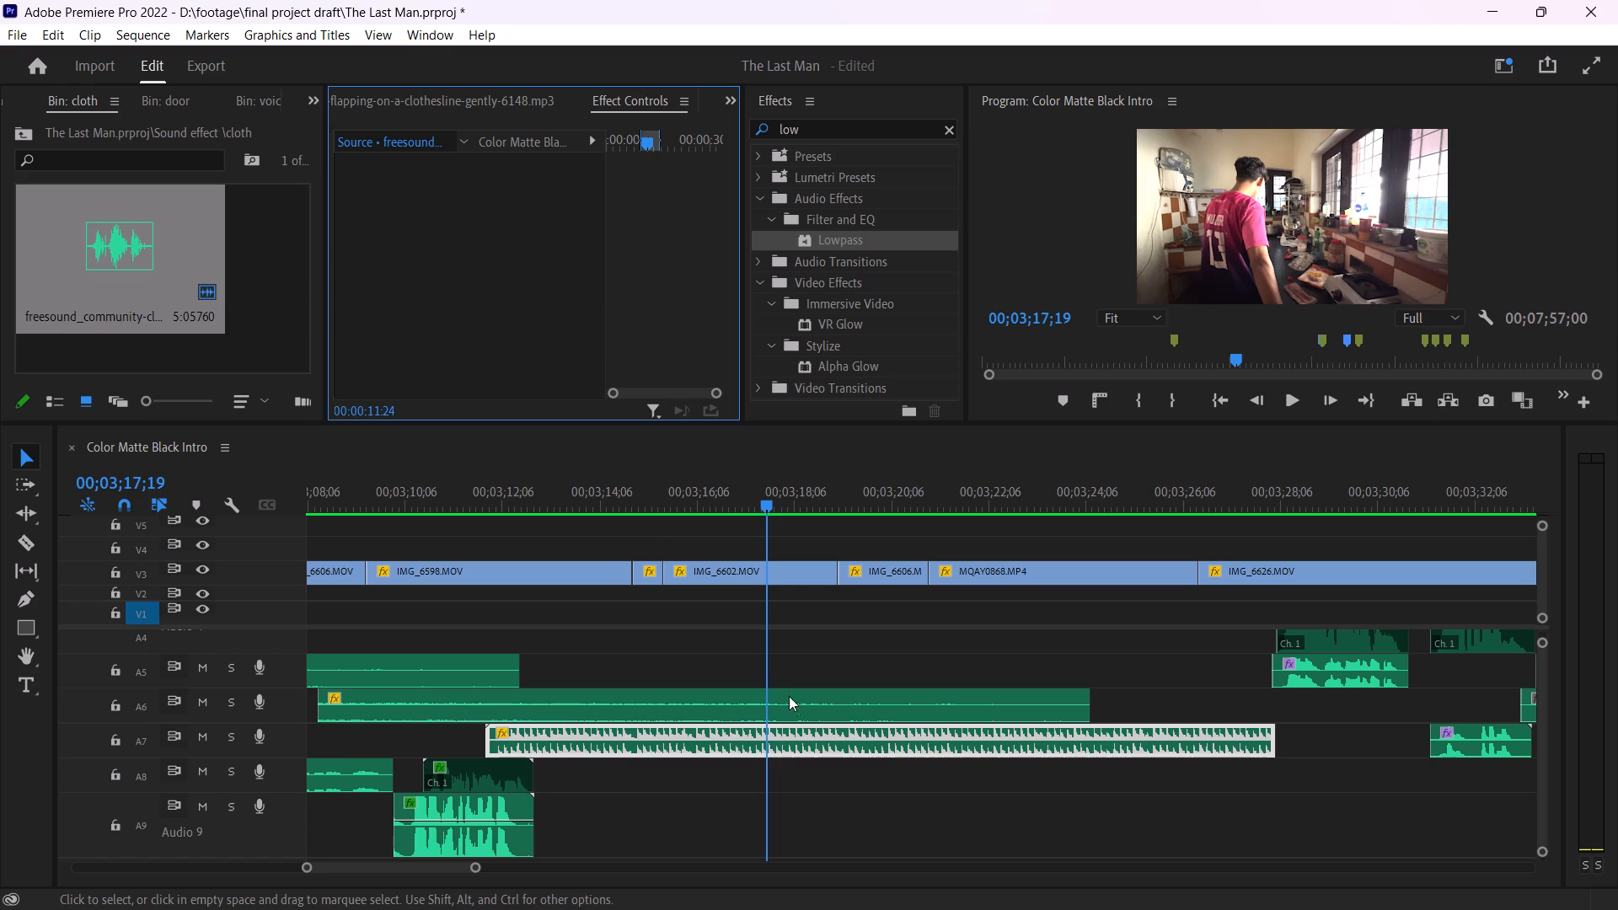
{"action": "left_click", "coordinate": [805, 736]}
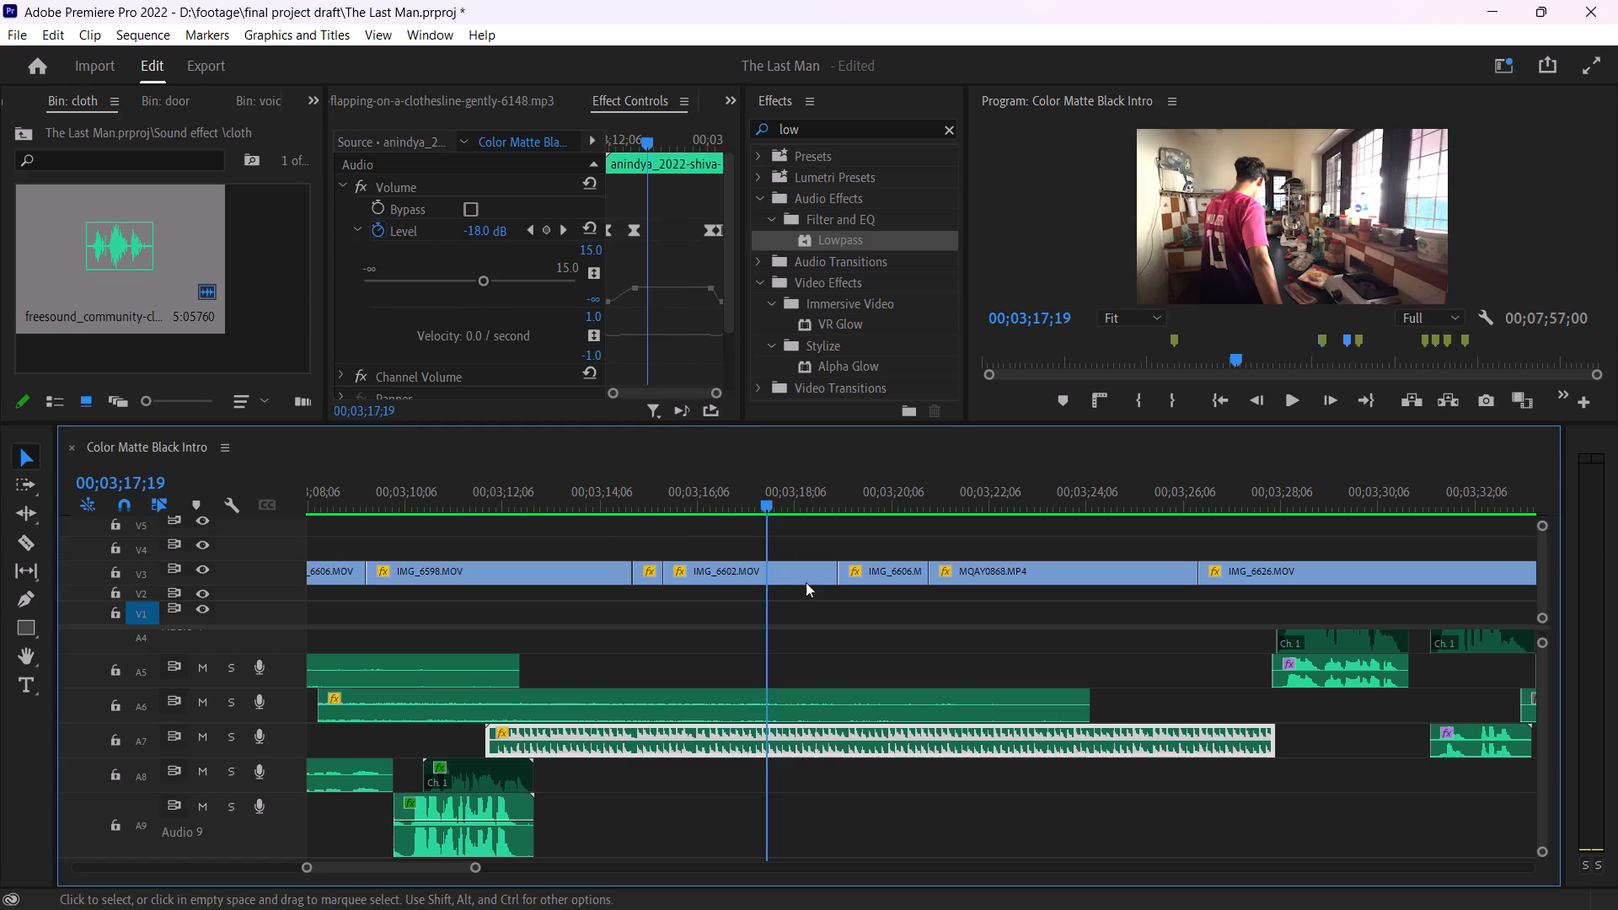
{"action": "left_click_drag", "start_coordinate": [765, 509], "coordinate": [745, 505]}
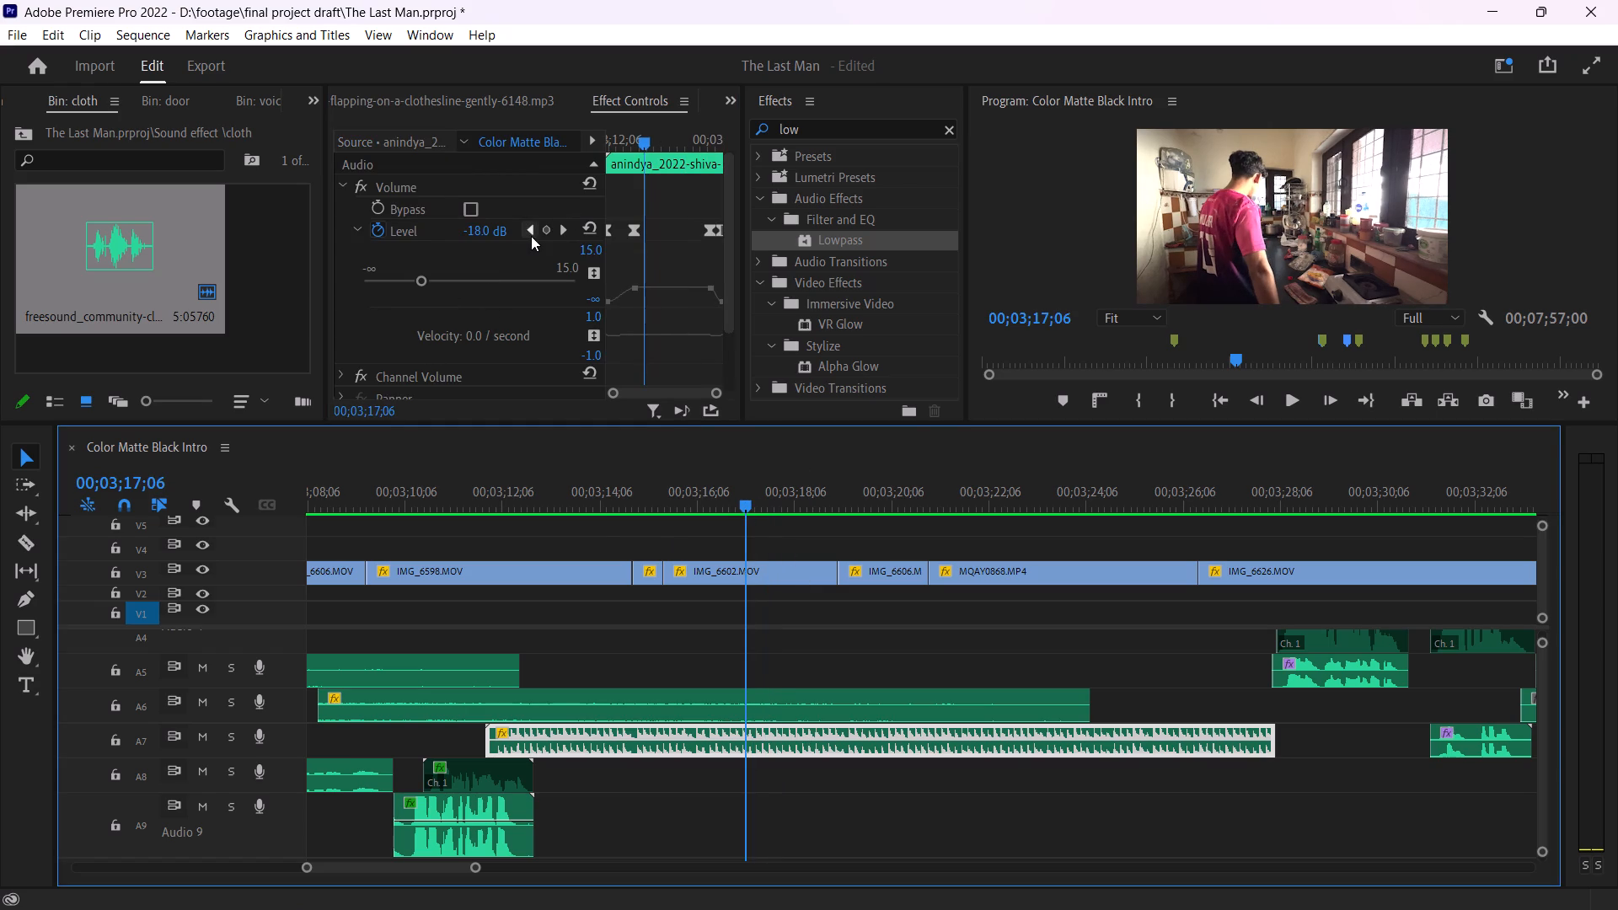
{"action": "left_click", "coordinate": [528, 235]}
{"action": "double_click", "coordinate": [410, 276]}
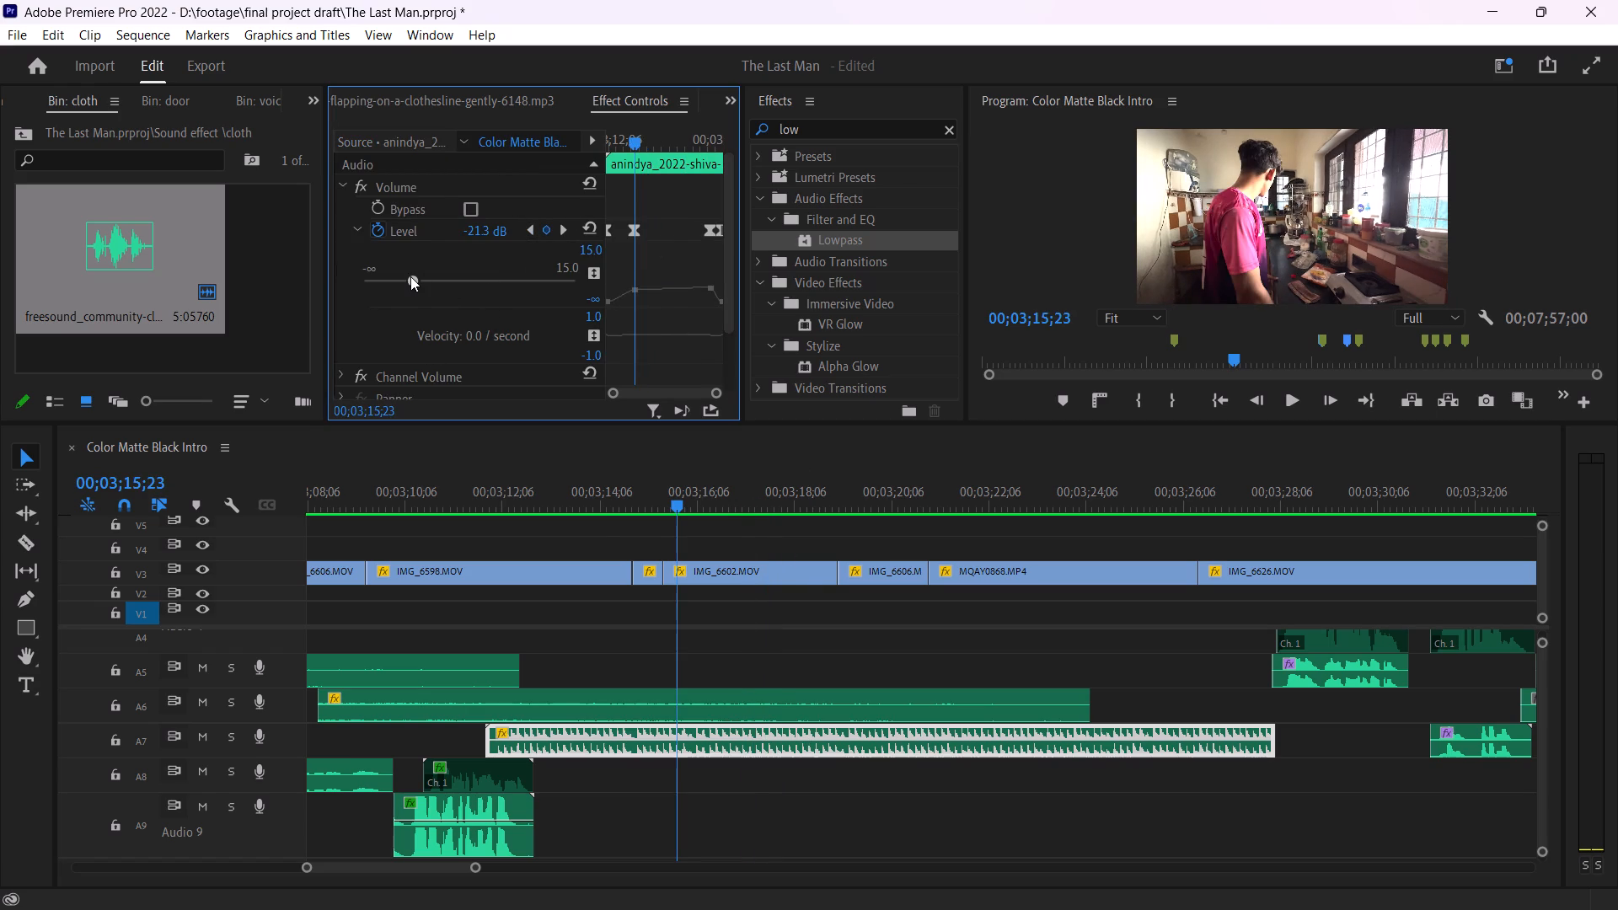
{"action": "left_click", "coordinate": [404, 278]}
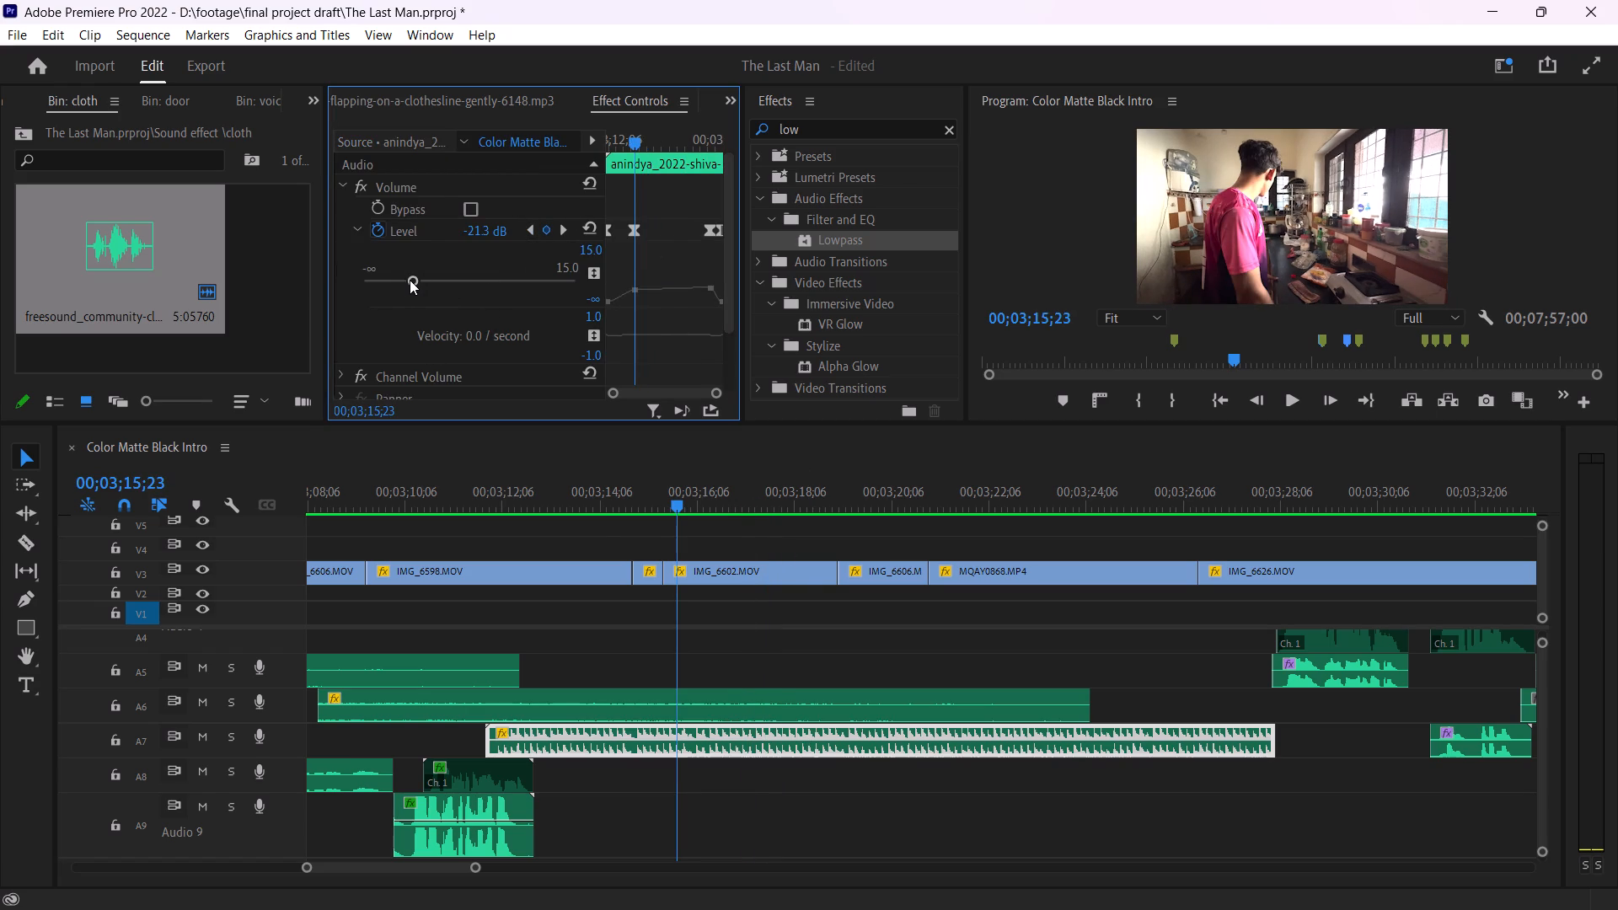
{"action": "left_click", "coordinate": [411, 280]}
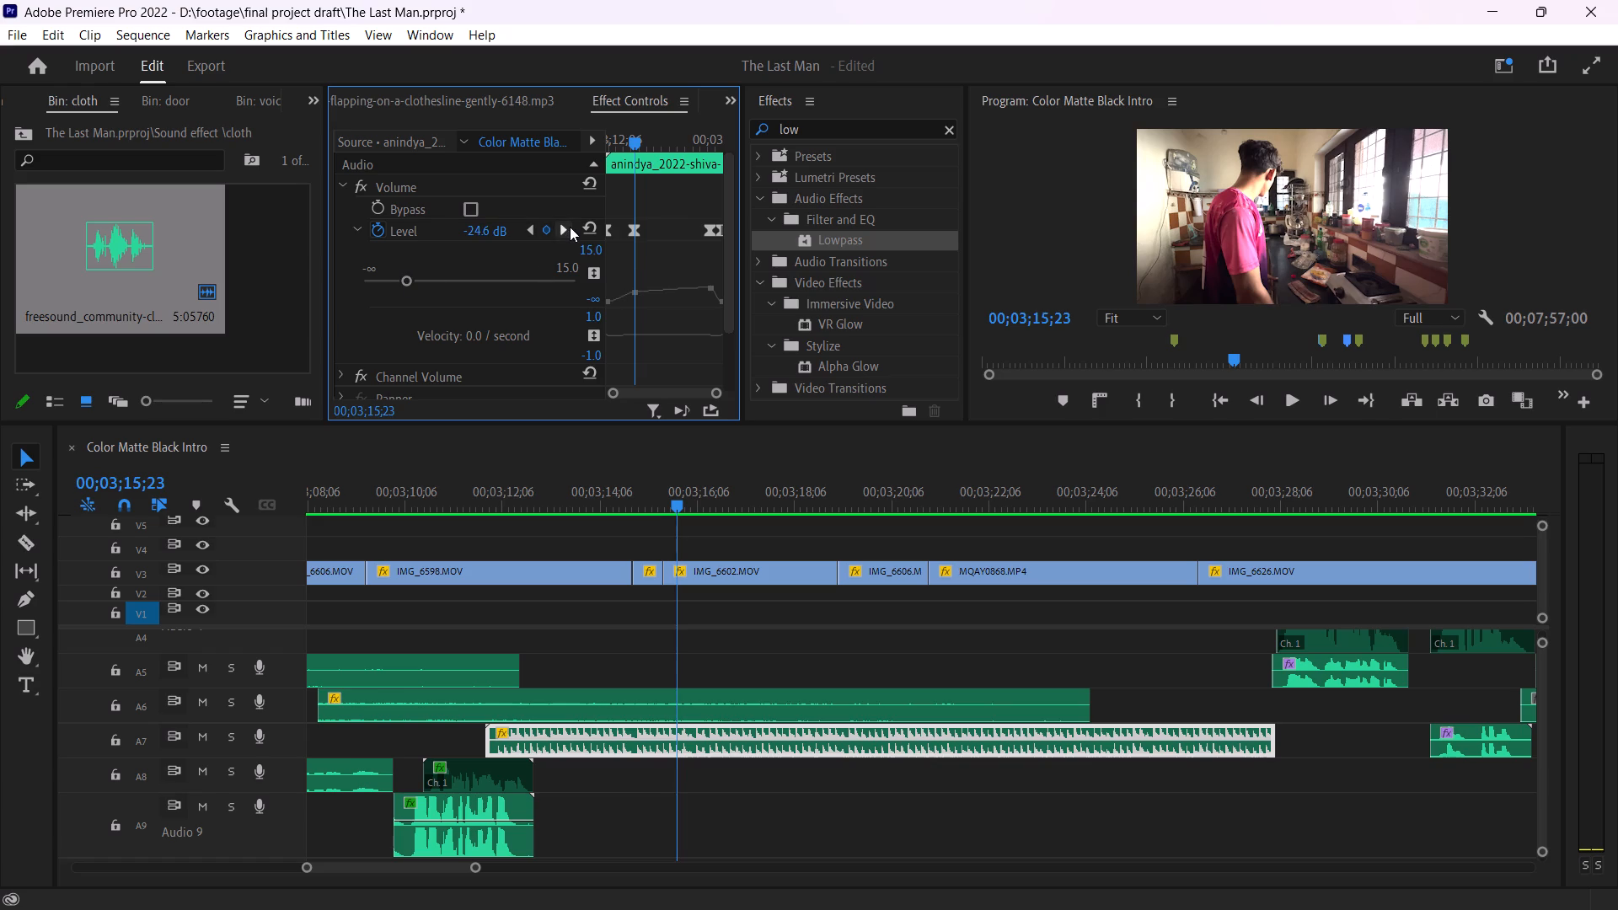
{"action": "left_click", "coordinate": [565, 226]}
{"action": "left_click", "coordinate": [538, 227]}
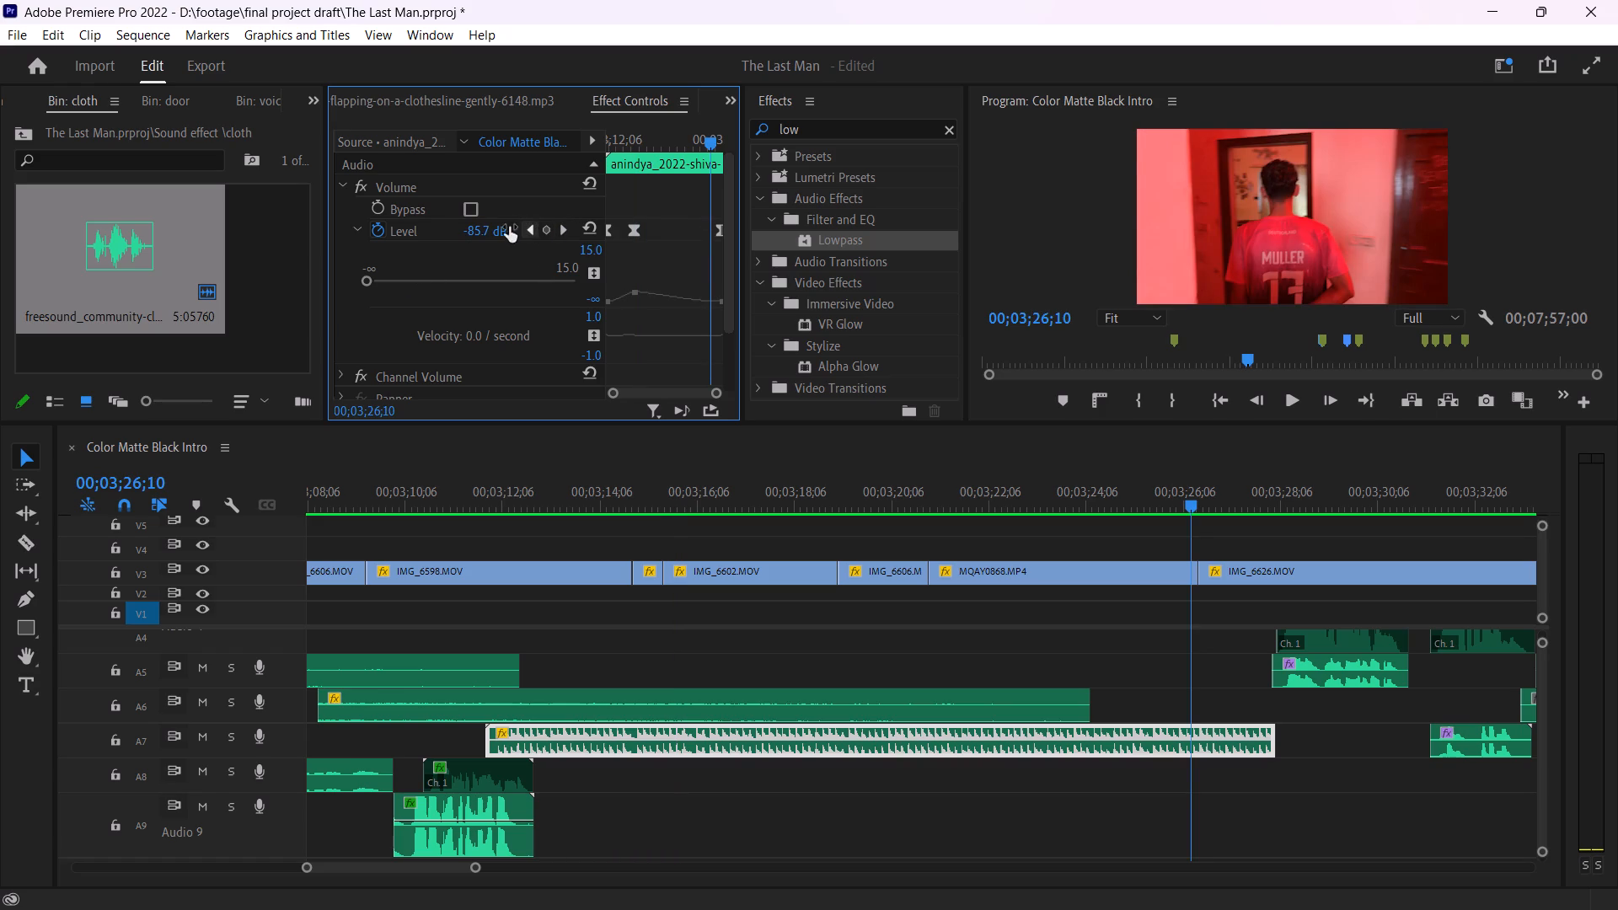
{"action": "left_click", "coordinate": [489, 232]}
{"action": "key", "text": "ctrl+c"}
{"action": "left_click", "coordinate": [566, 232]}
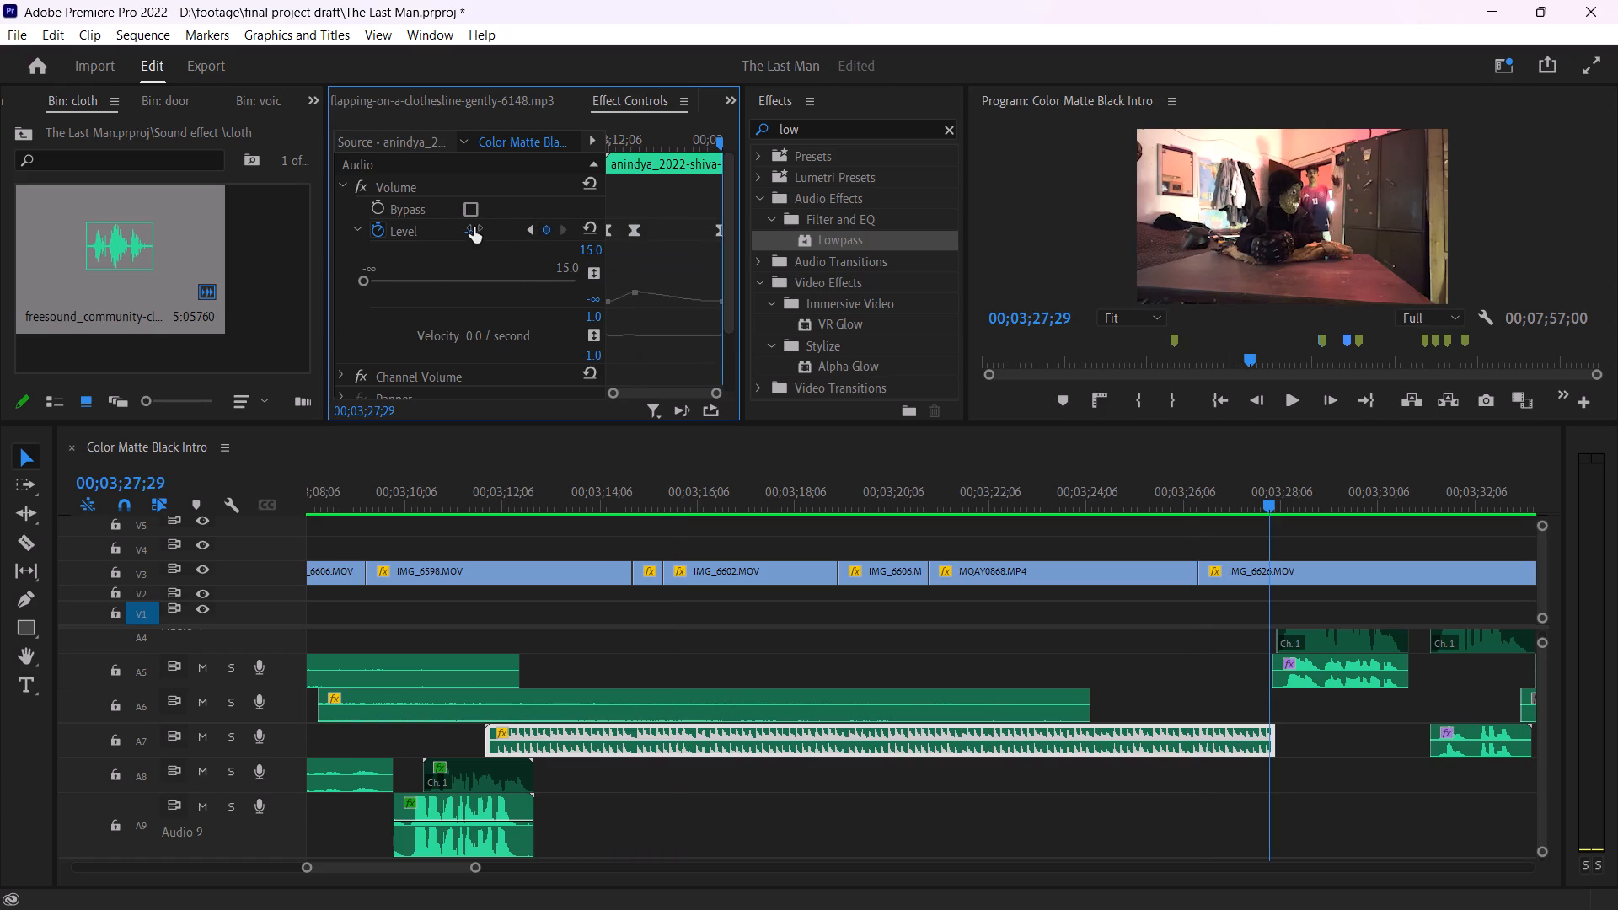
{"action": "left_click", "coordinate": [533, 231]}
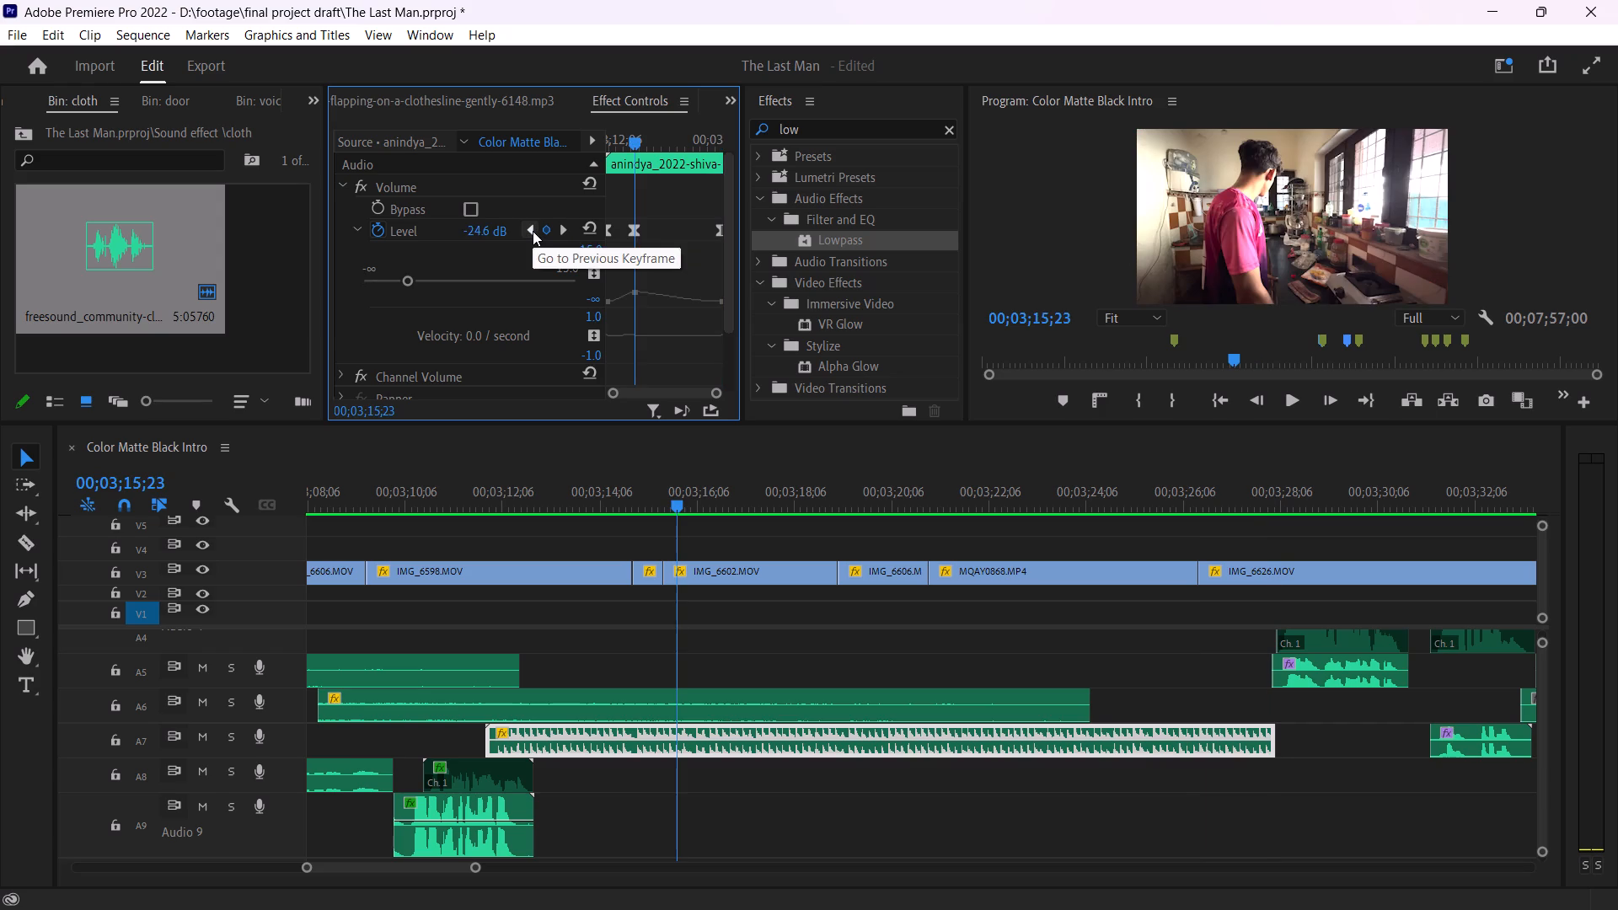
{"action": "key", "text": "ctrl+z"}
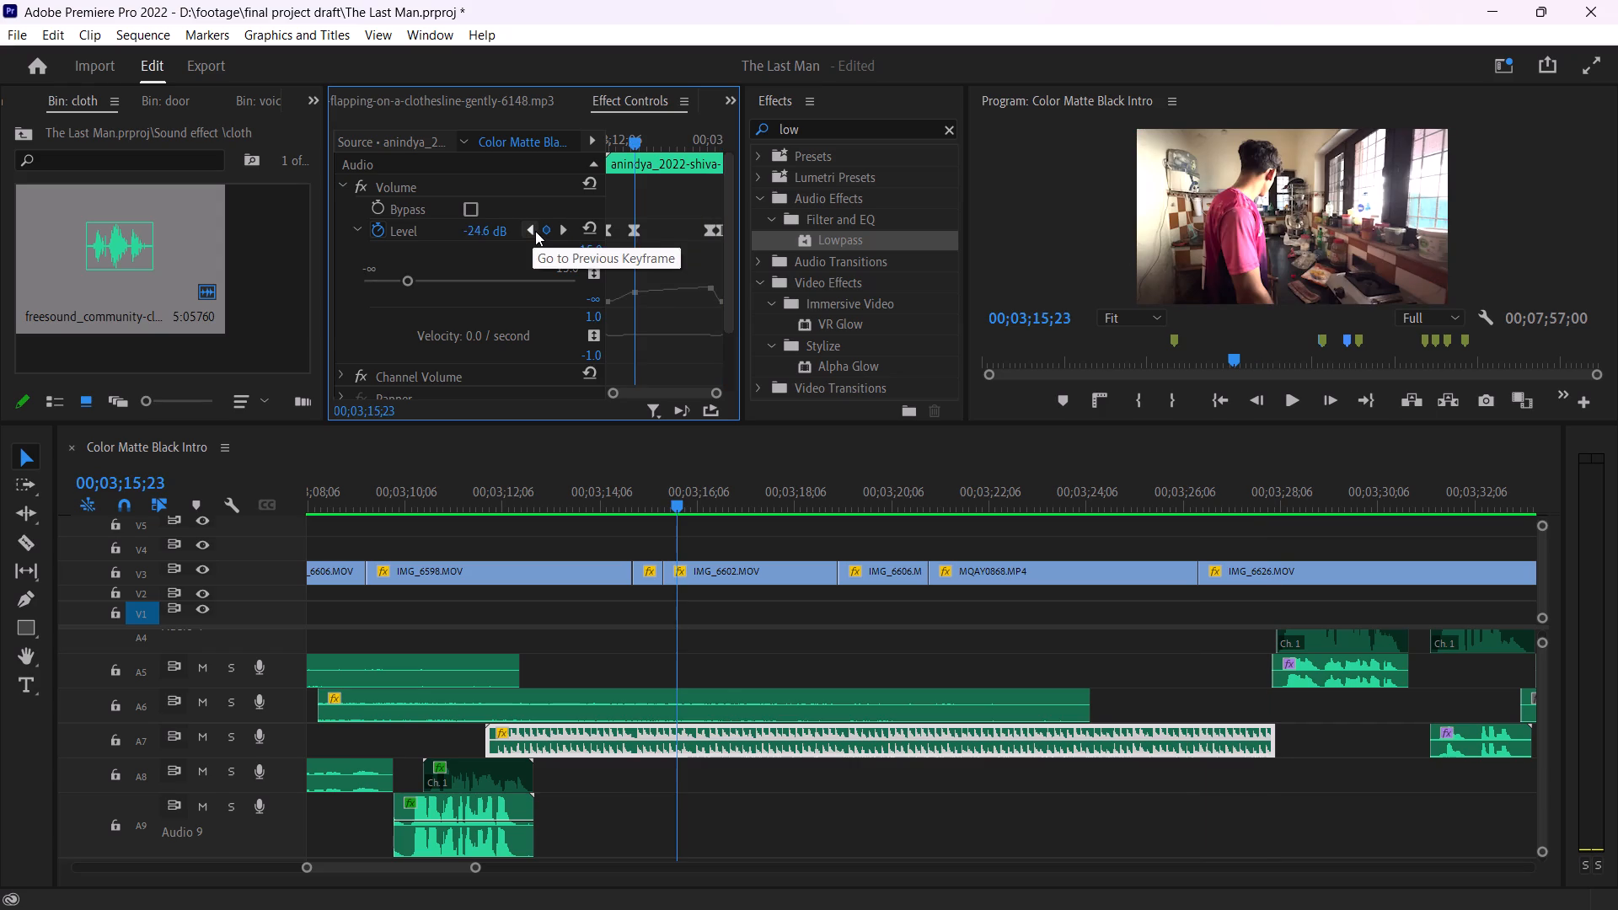
Copy the -24.6 dB Level value to the A7 clip's volume keyframe at 00;03;26;10.
{"action": "left_click", "coordinate": [472, 229]}
{"action": "key", "text": "ctrl+c"}
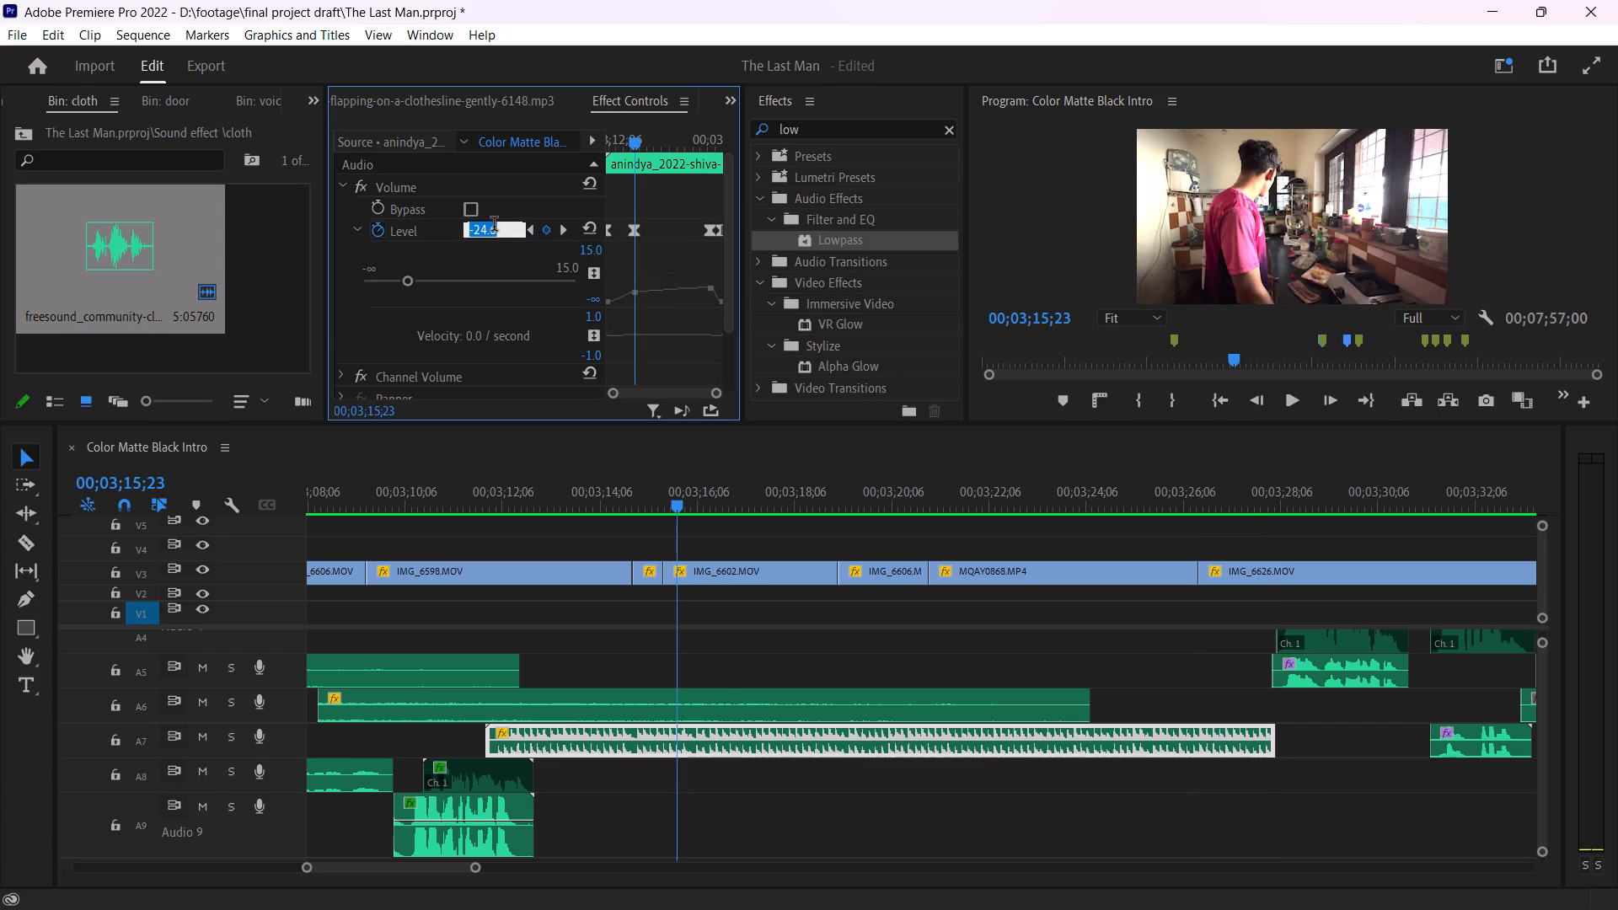
{"action": "left_click", "coordinate": [565, 224]}
{"action": "left_click", "coordinate": [494, 222]}
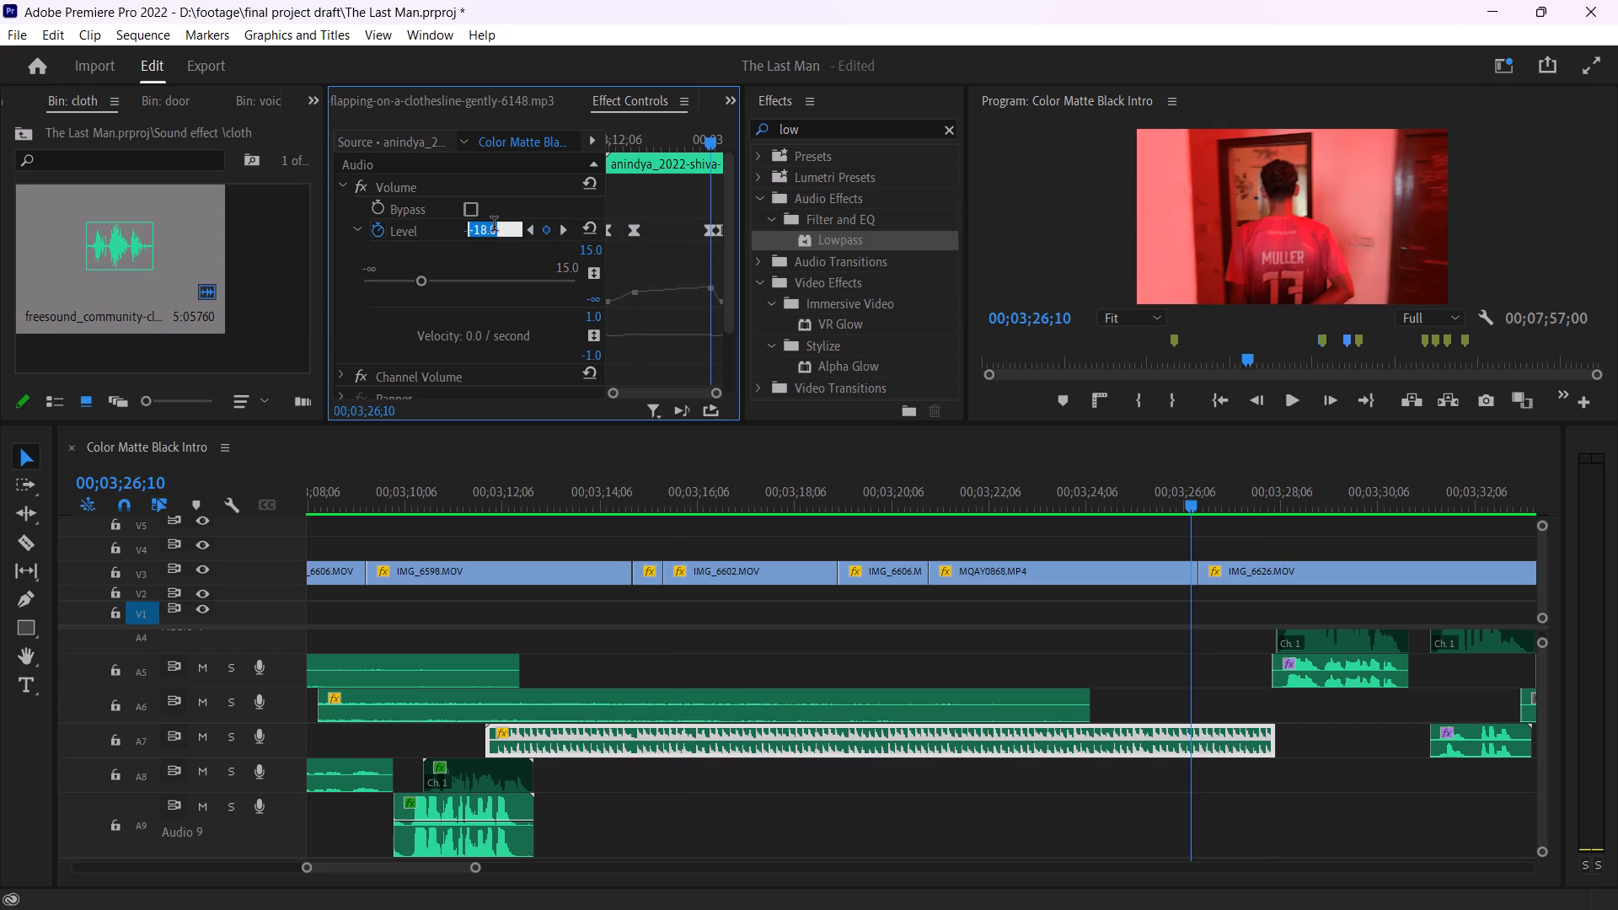
{"action": "key", "text": "ctrl+v"}
{"action": "left_click", "coordinate": [512, 257]}
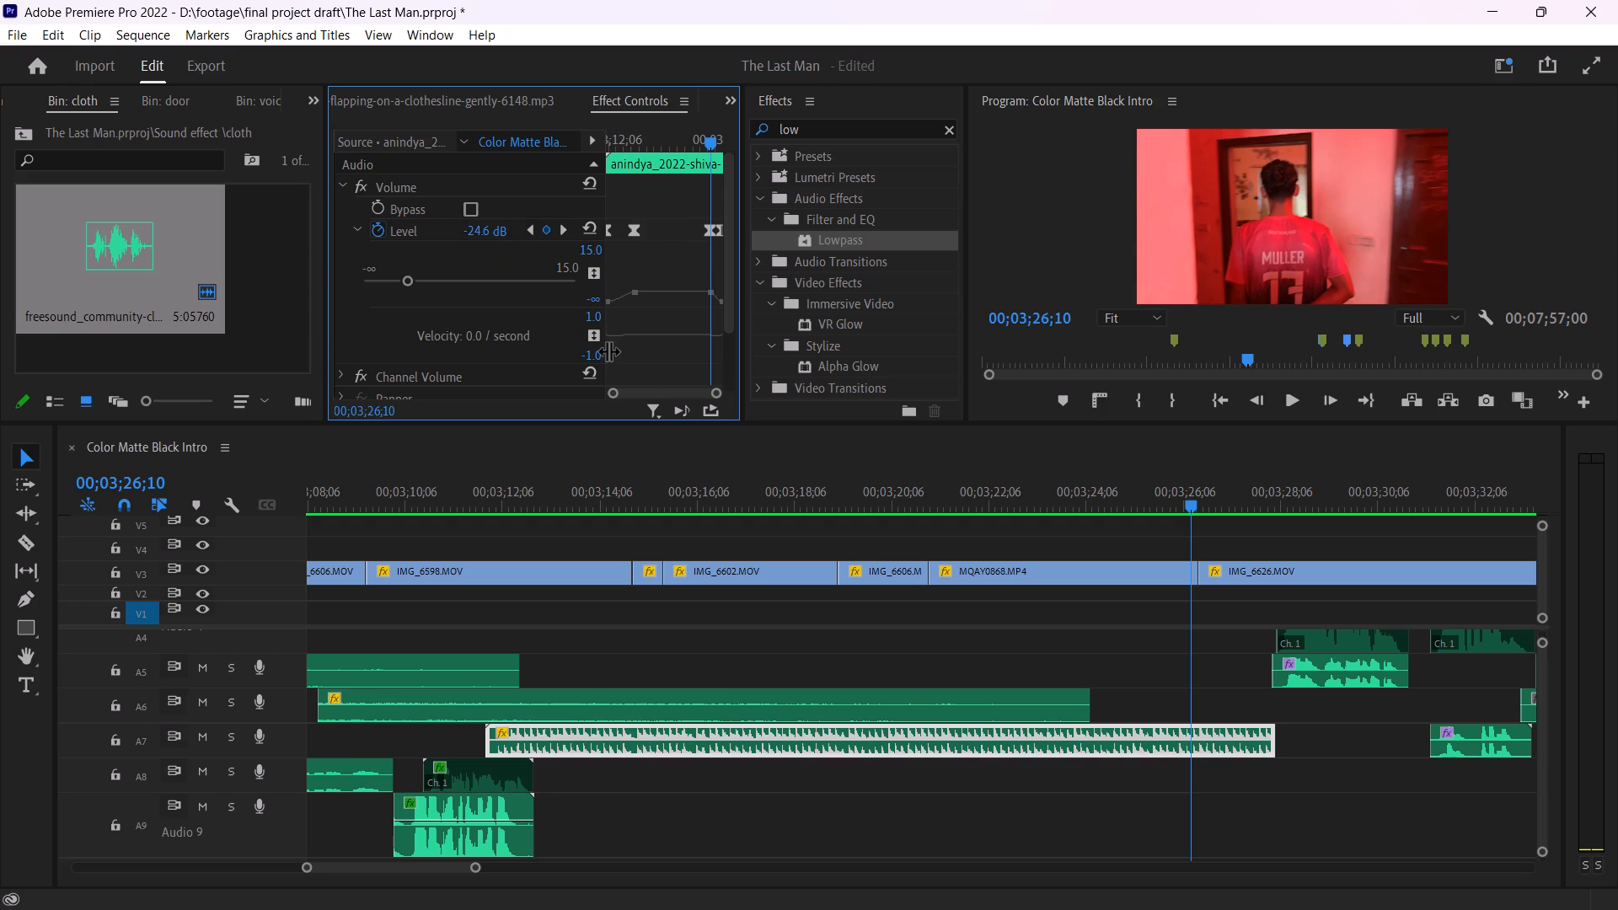
Play the sequence from about 00;03;12;20, and set the long A7 clip's volume Level keyframe at 00;03;15;23 to -37.6 dB.
{"action": "left_click_drag", "start_coordinate": [890, 501], "coordinate": [533, 514]}
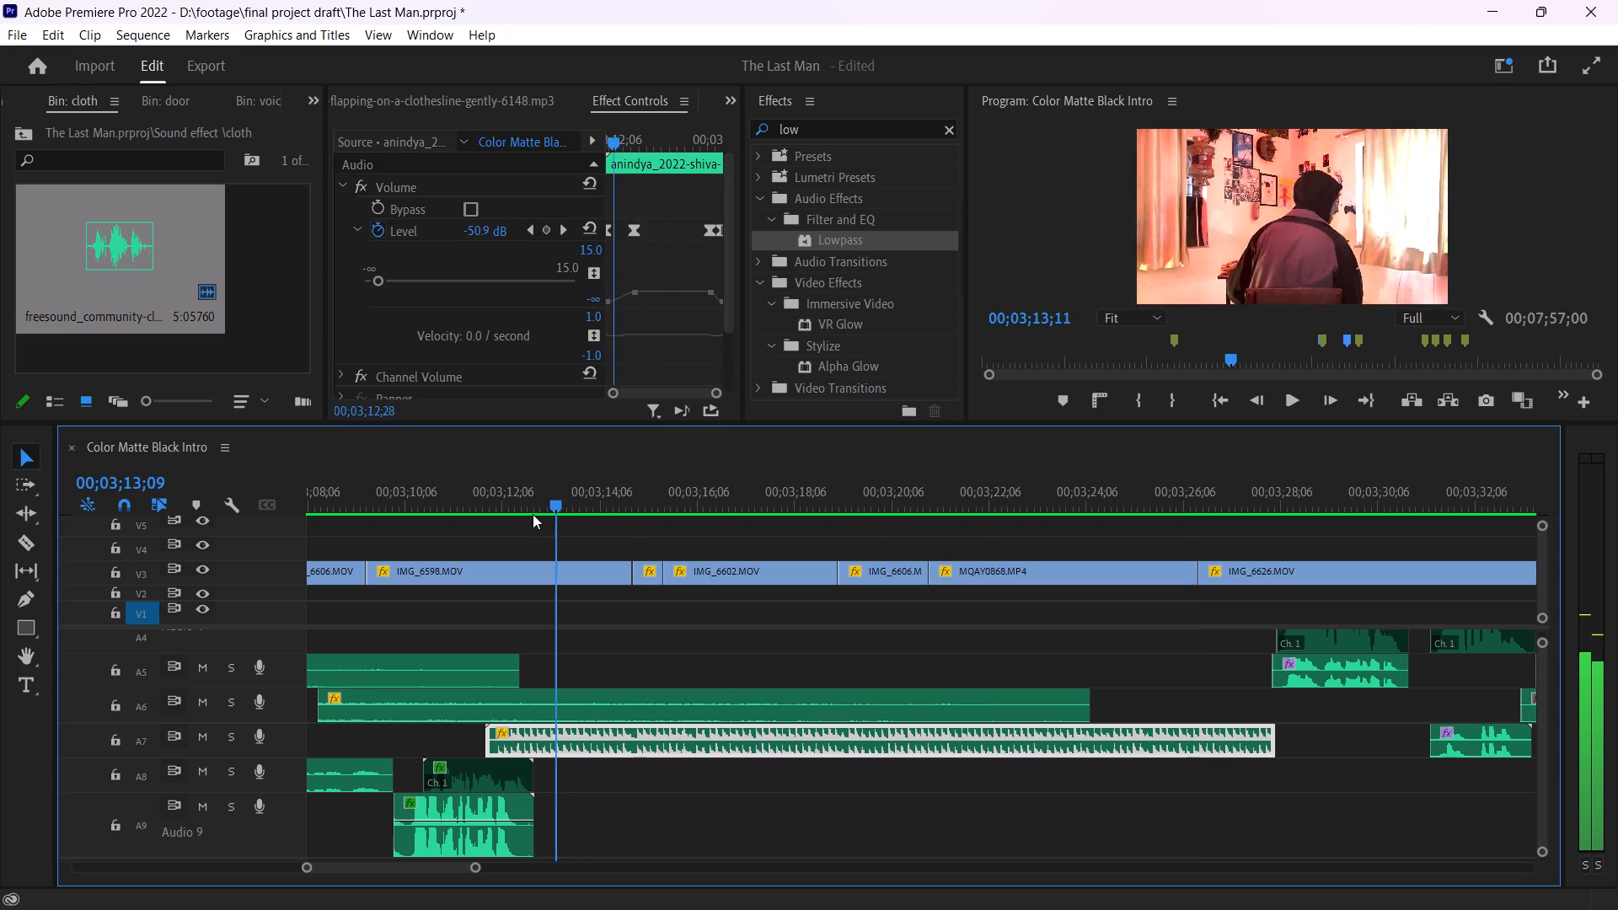
{"action": "left_click_drag", "start_coordinate": [533, 514], "coordinate": [522, 512]}
{"action": "key", "text": "space"}
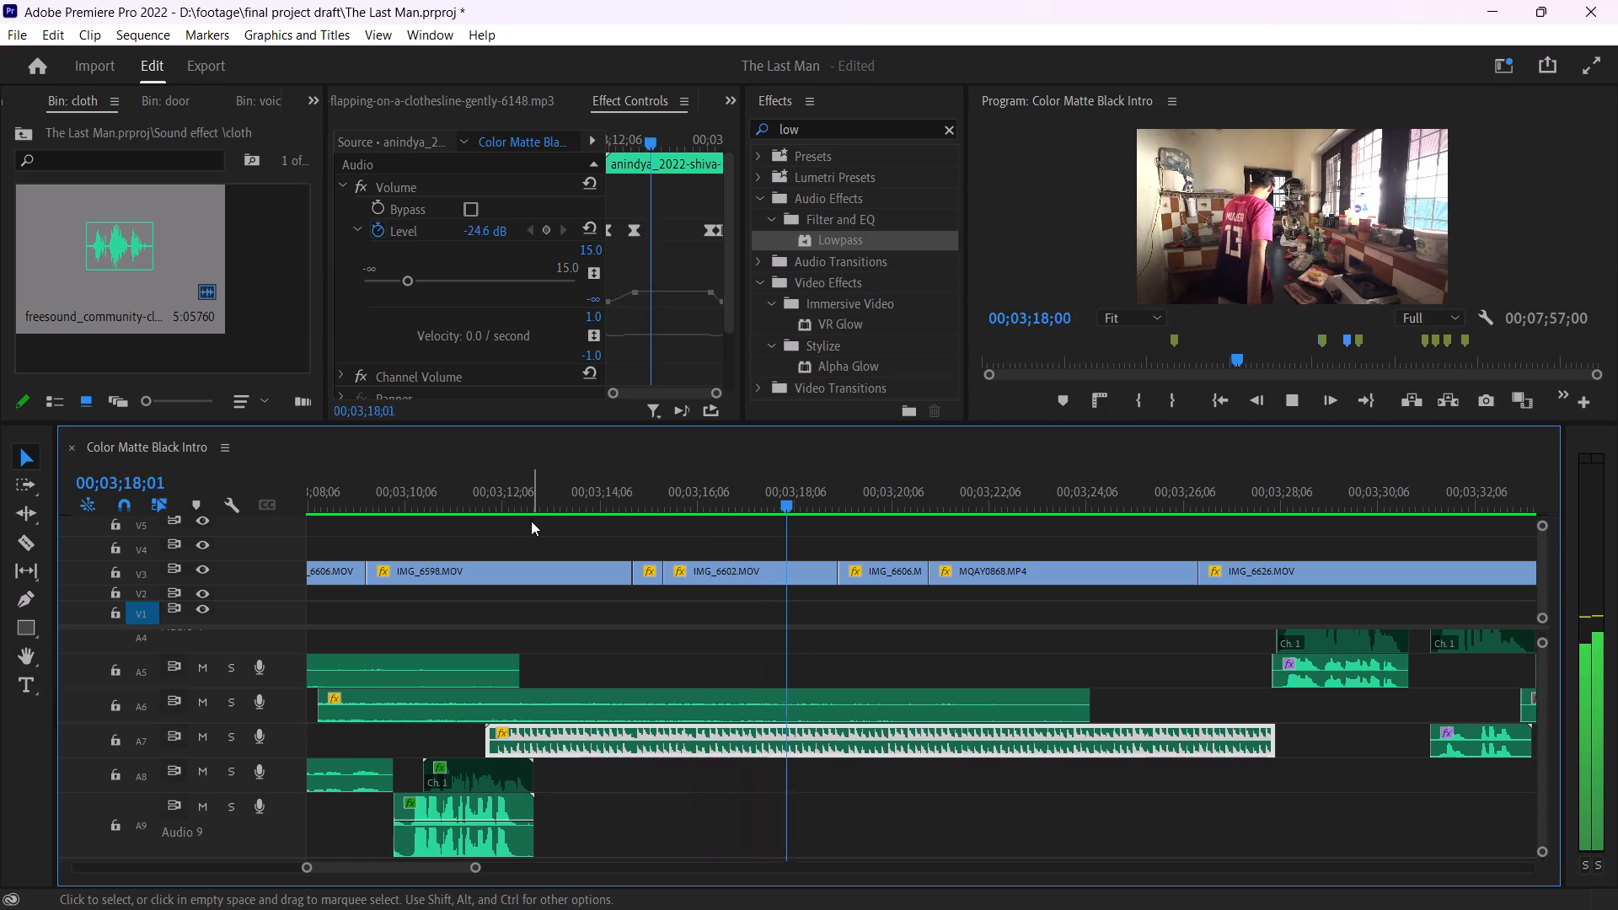
{"action": "key", "text": "space"}
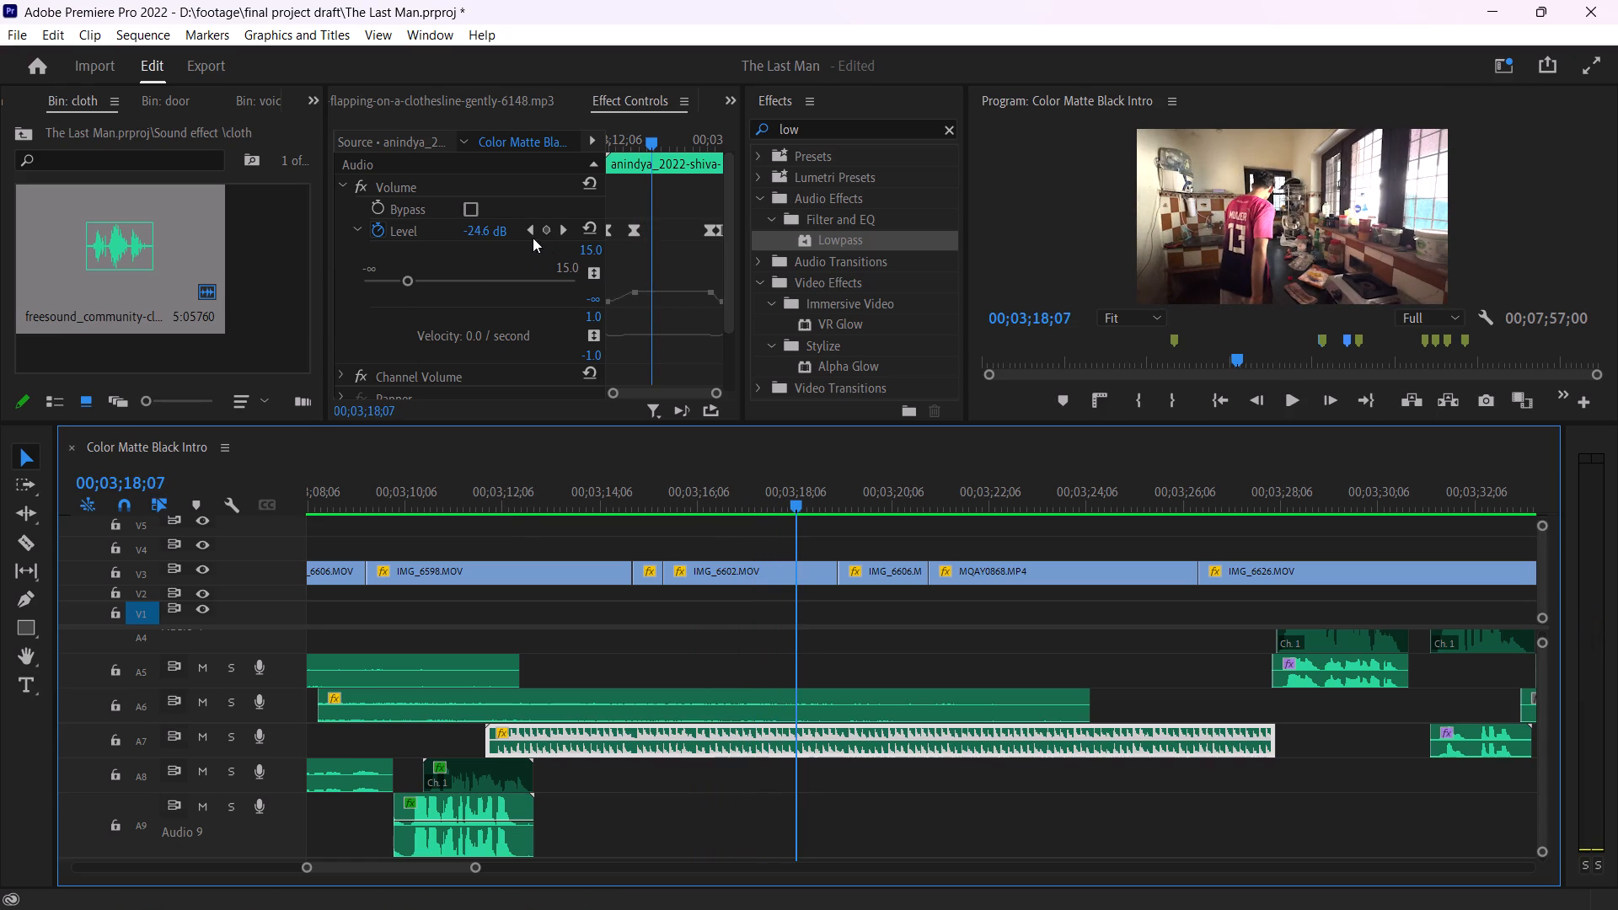
{"action": "left_click", "coordinate": [528, 231]}
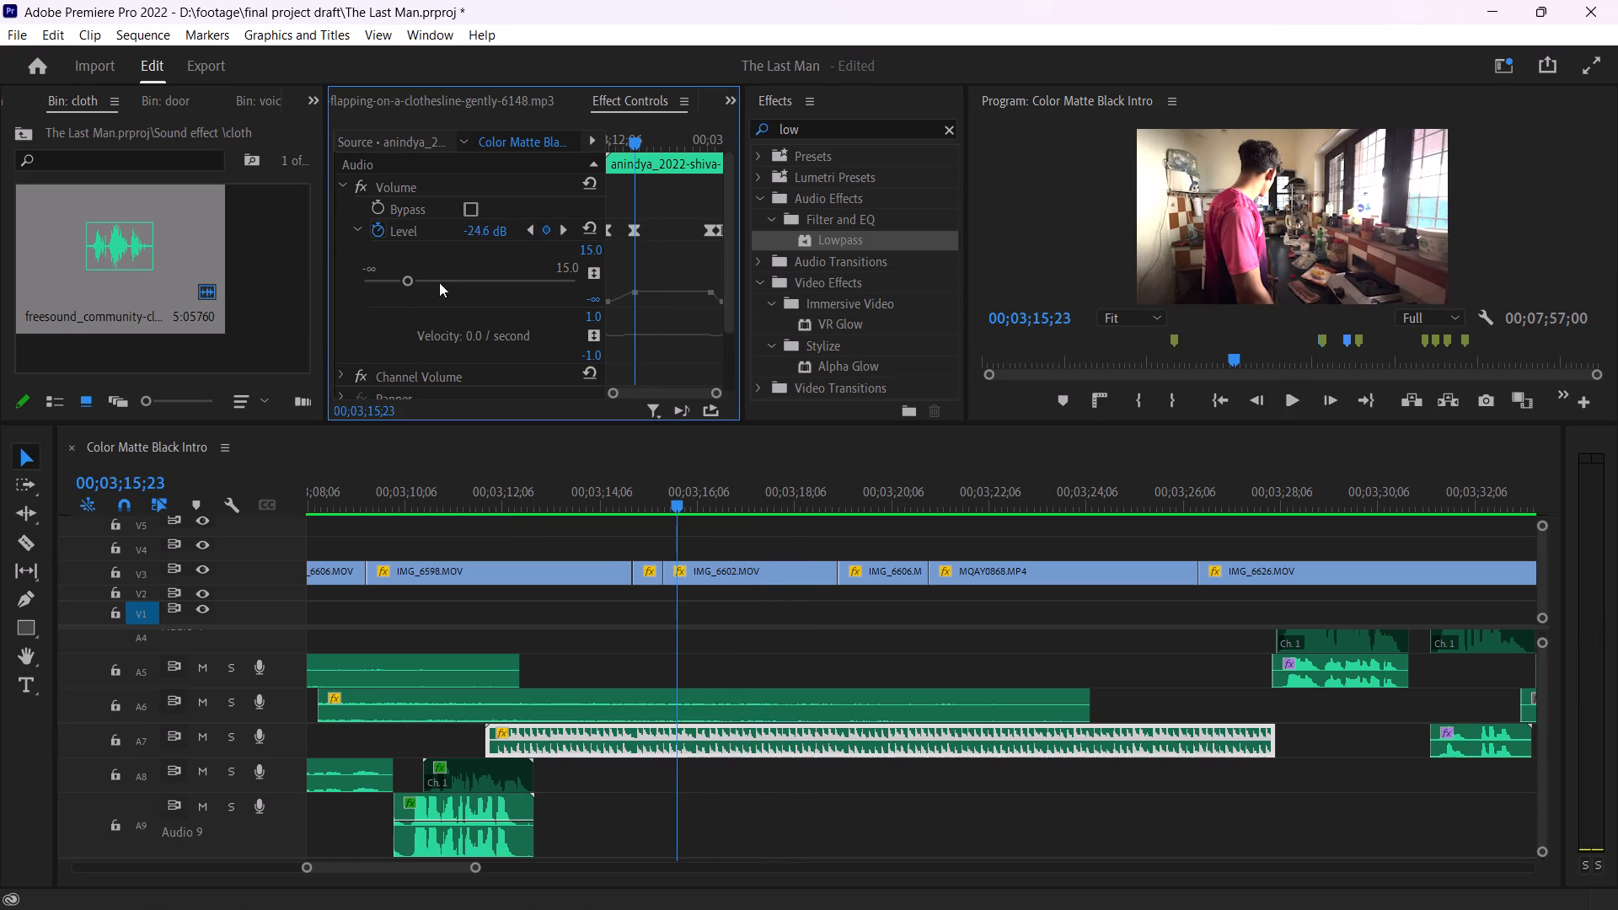
{"action": "left_click", "coordinate": [387, 280]}
Copy the -37.6 dB Level value to the long A7 clip's volume keyframe at 00;03;26;10.
{"action": "left_click", "coordinate": [475, 234]}
{"action": "key", "text": "ctrl+c"}
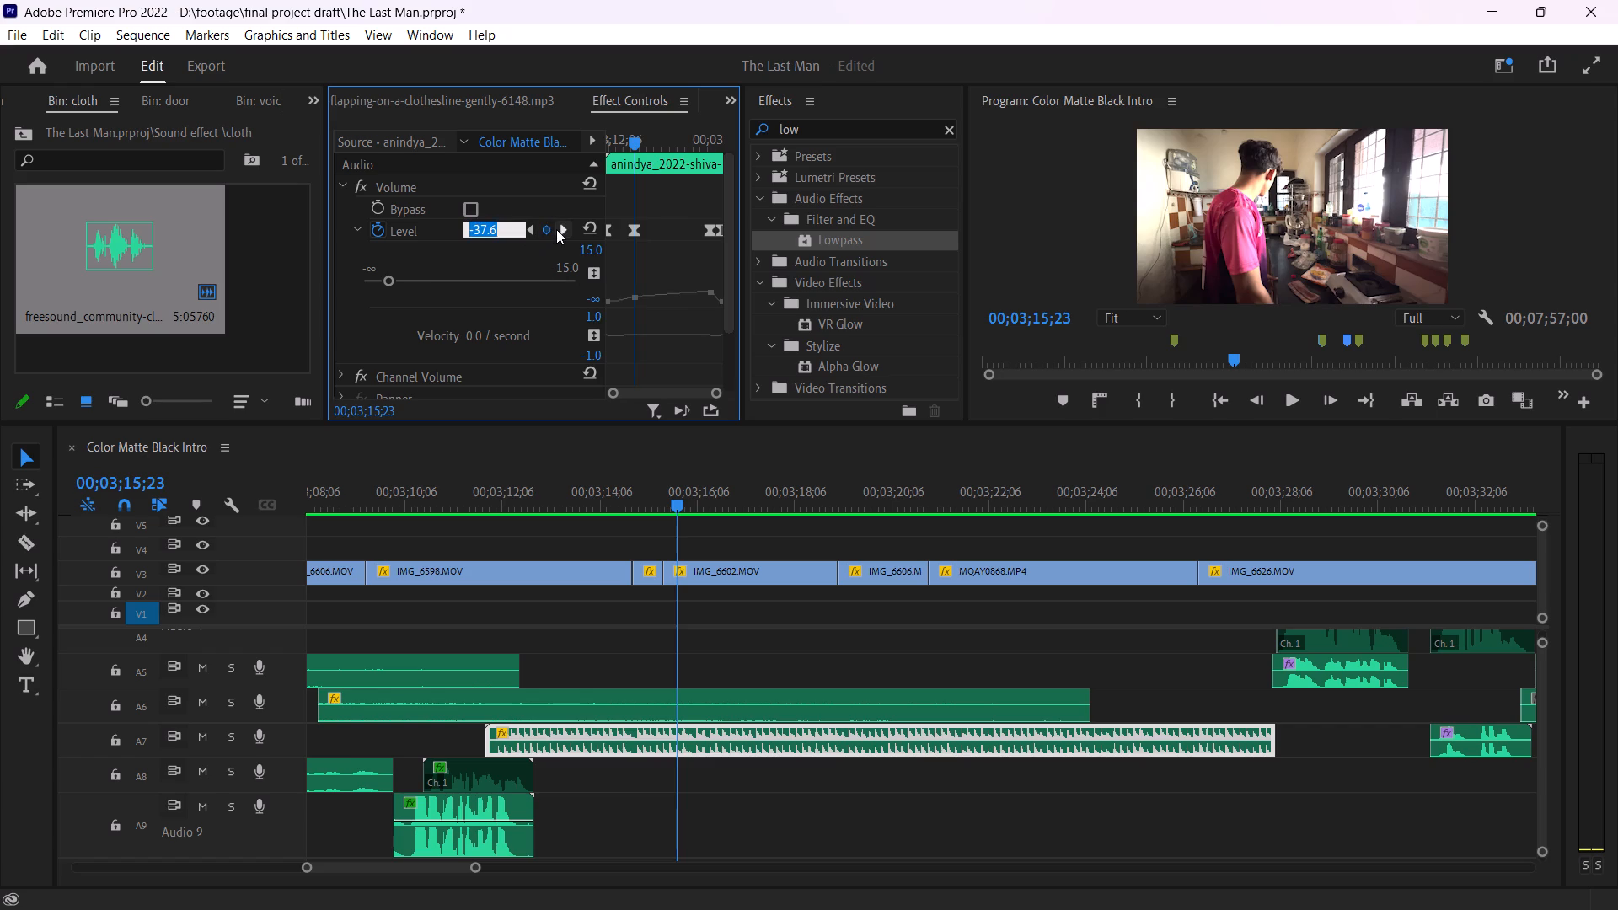
{"action": "left_click", "coordinate": [556, 229]}
{"action": "left_click", "coordinate": [492, 234]}
{"action": "key", "text": "v"}
{"action": "left_click", "coordinate": [503, 258]}
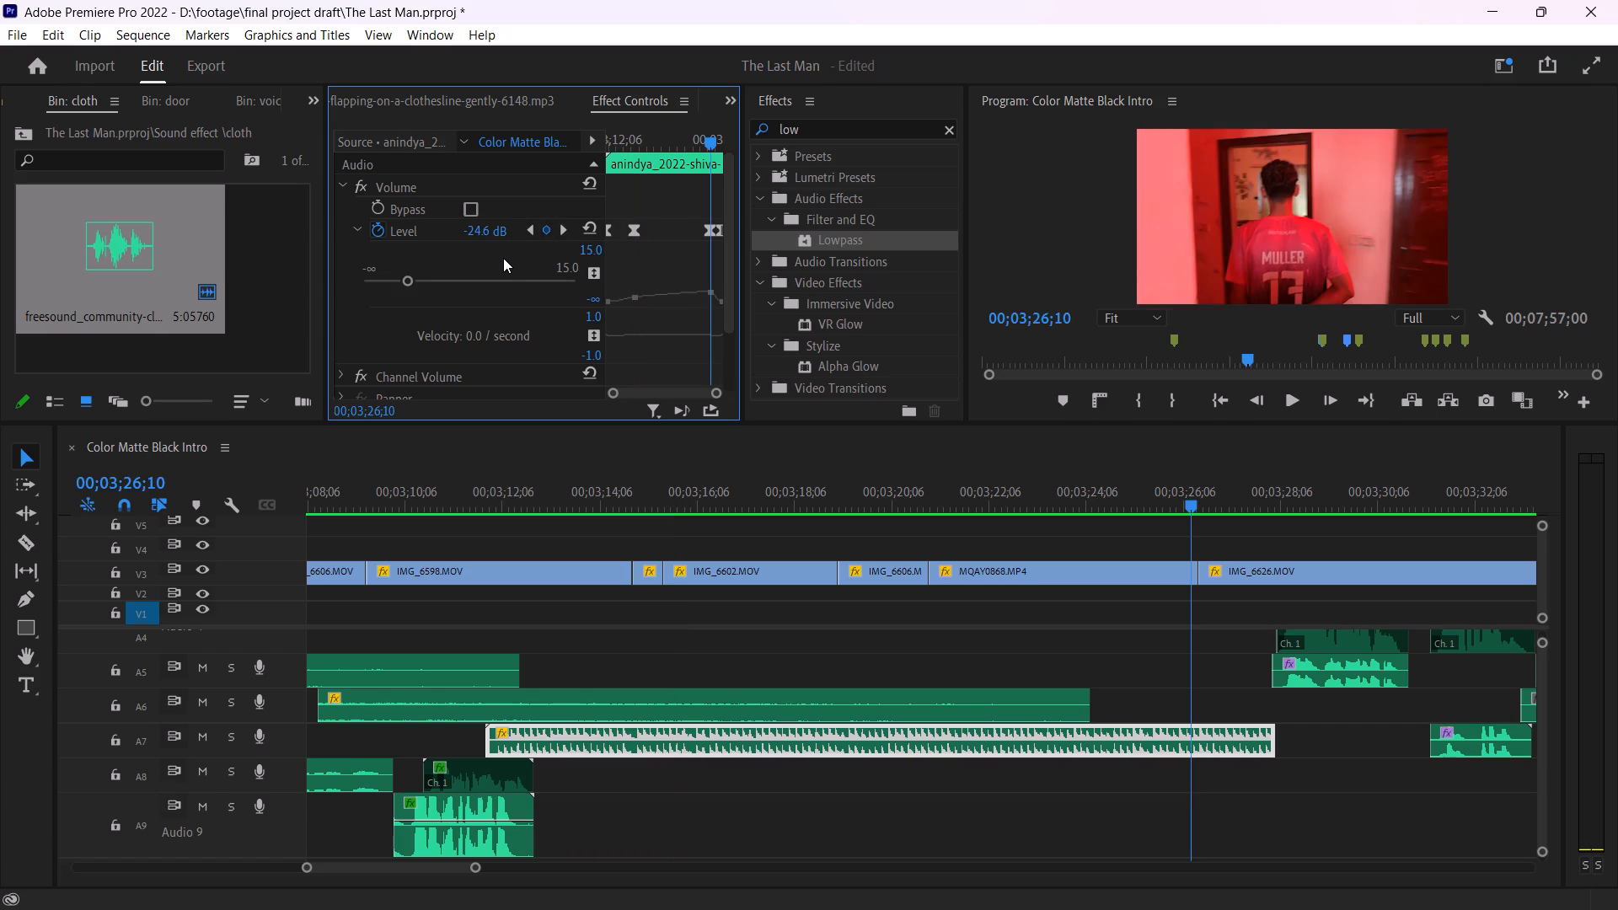
{"action": "left_click", "coordinate": [529, 234]}
{"action": "left_click", "coordinate": [486, 233]}
{"action": "key", "text": "ctrl+c"}
{"action": "left_click", "coordinate": [531, 261]}
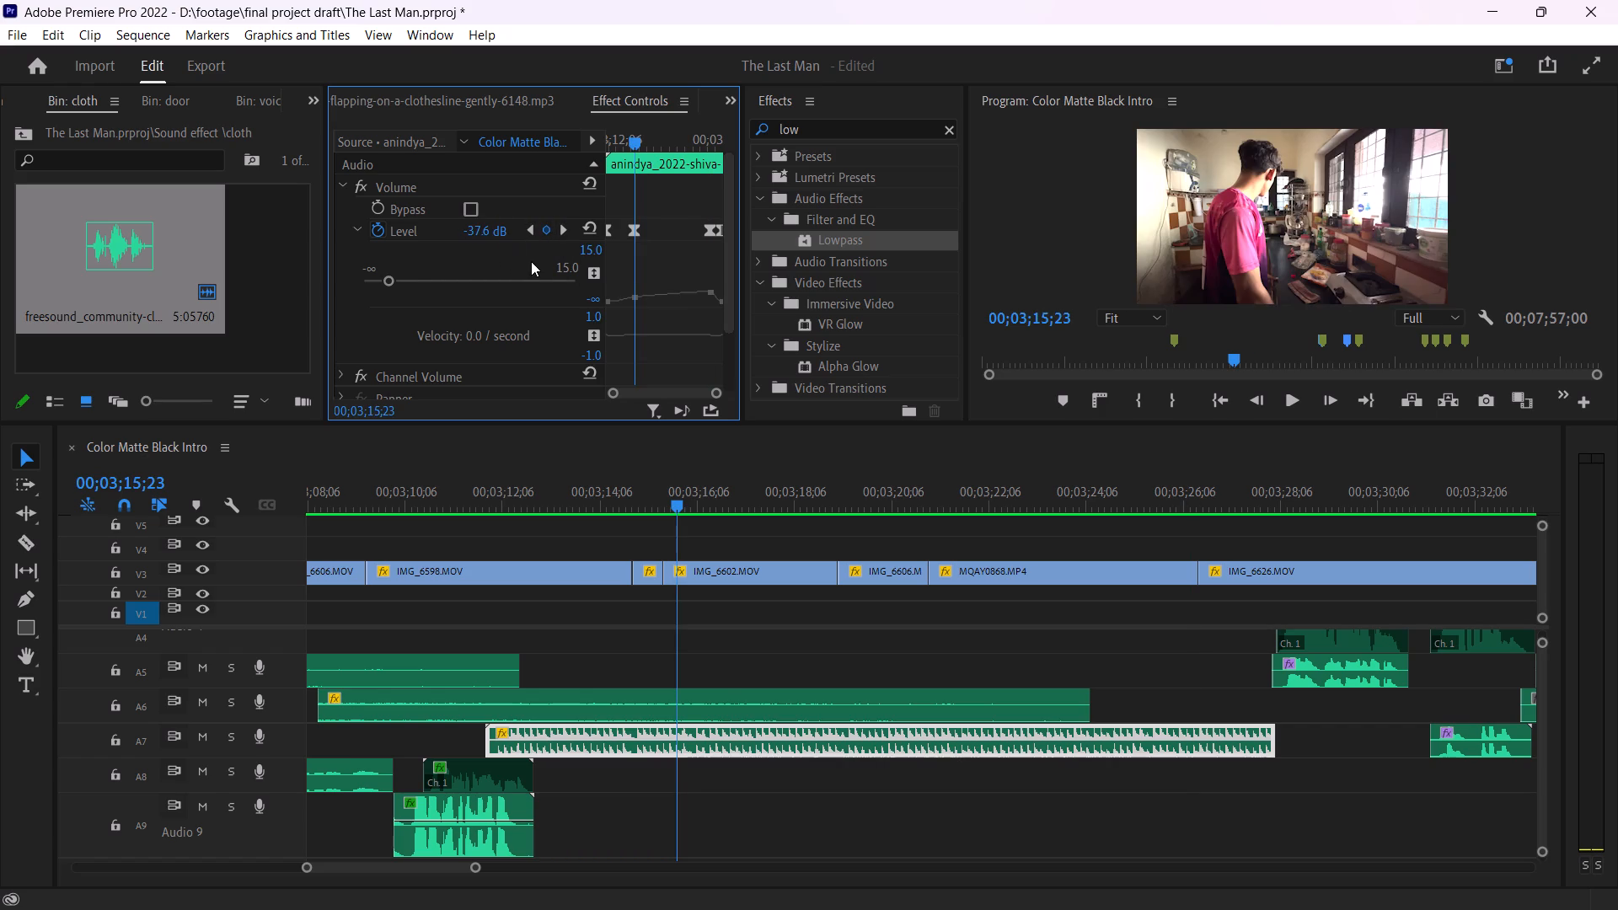
{"action": "left_click", "coordinate": [567, 229]}
{"action": "left_click", "coordinate": [499, 226]}
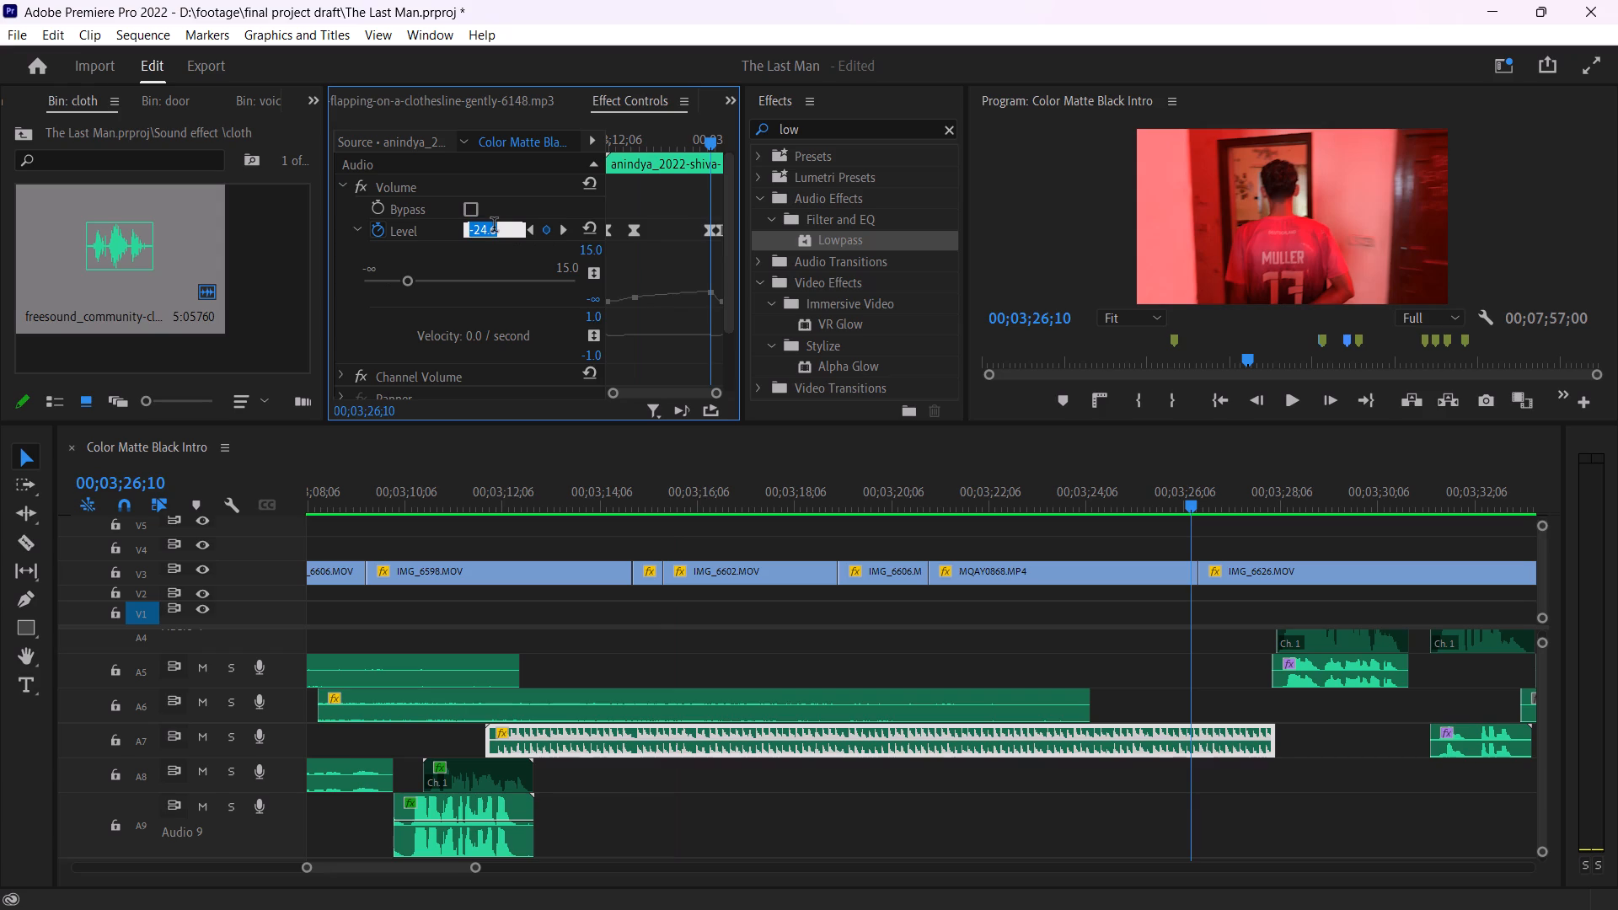
{"action": "key", "text": "ctrl+v"}
{"action": "left_click", "coordinate": [491, 249]}
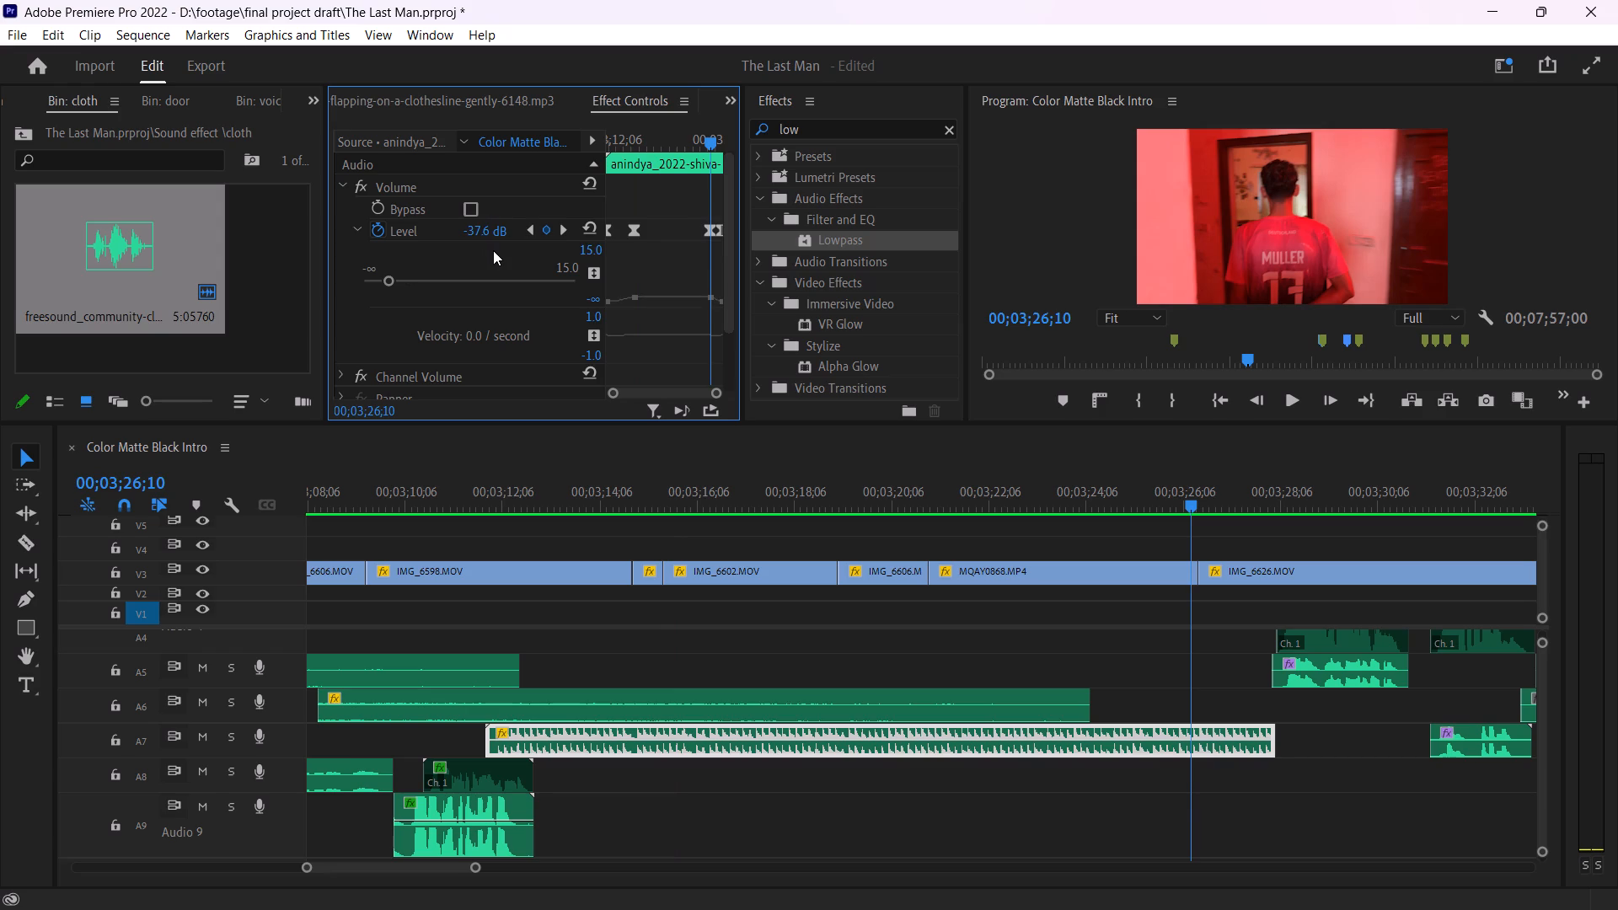
Play back the A7 clip's new volume level from about 00;03;13;03, and save the project.
{"action": "left_click", "coordinate": [550, 508]}
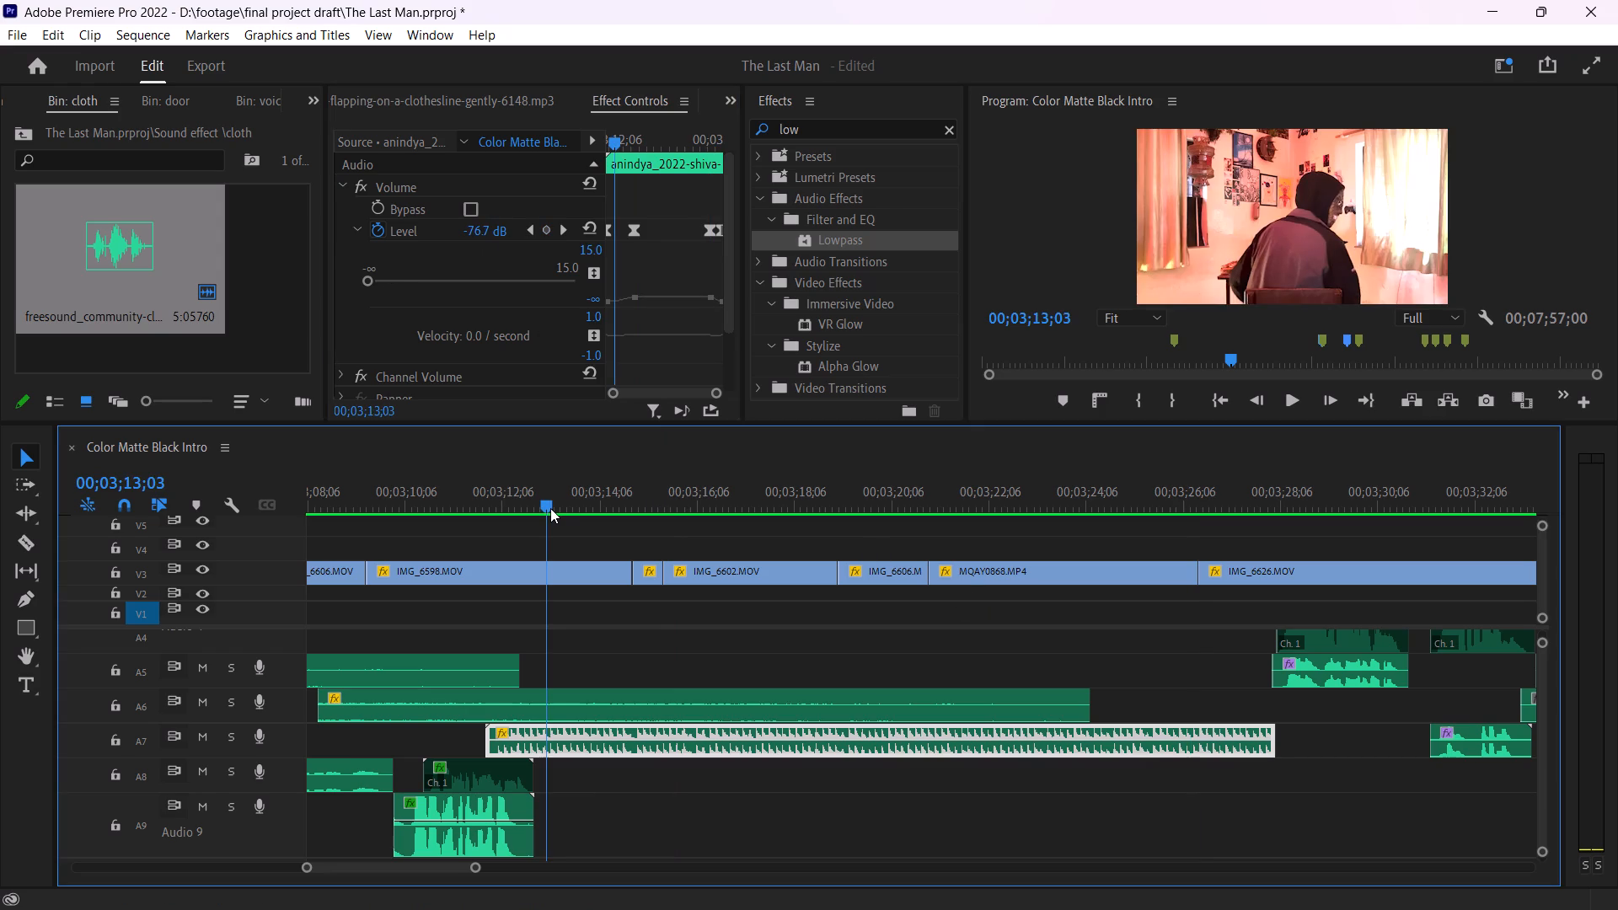
{"action": "left_click", "coordinate": [555, 511]}
{"action": "key", "text": "space"}
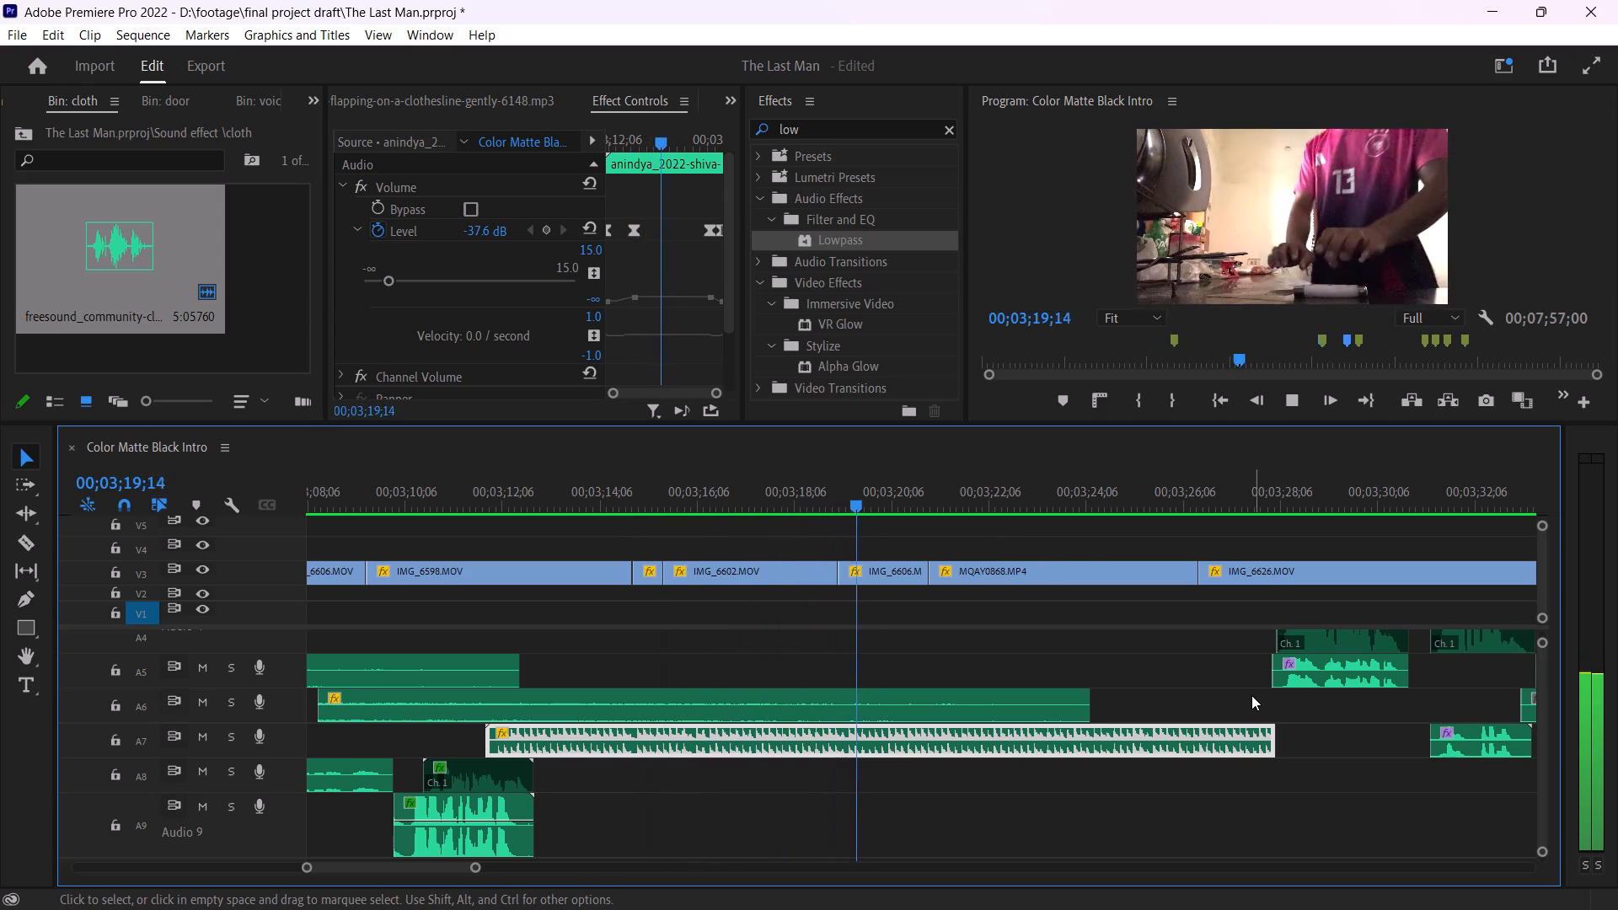
{"action": "key", "text": "space"}
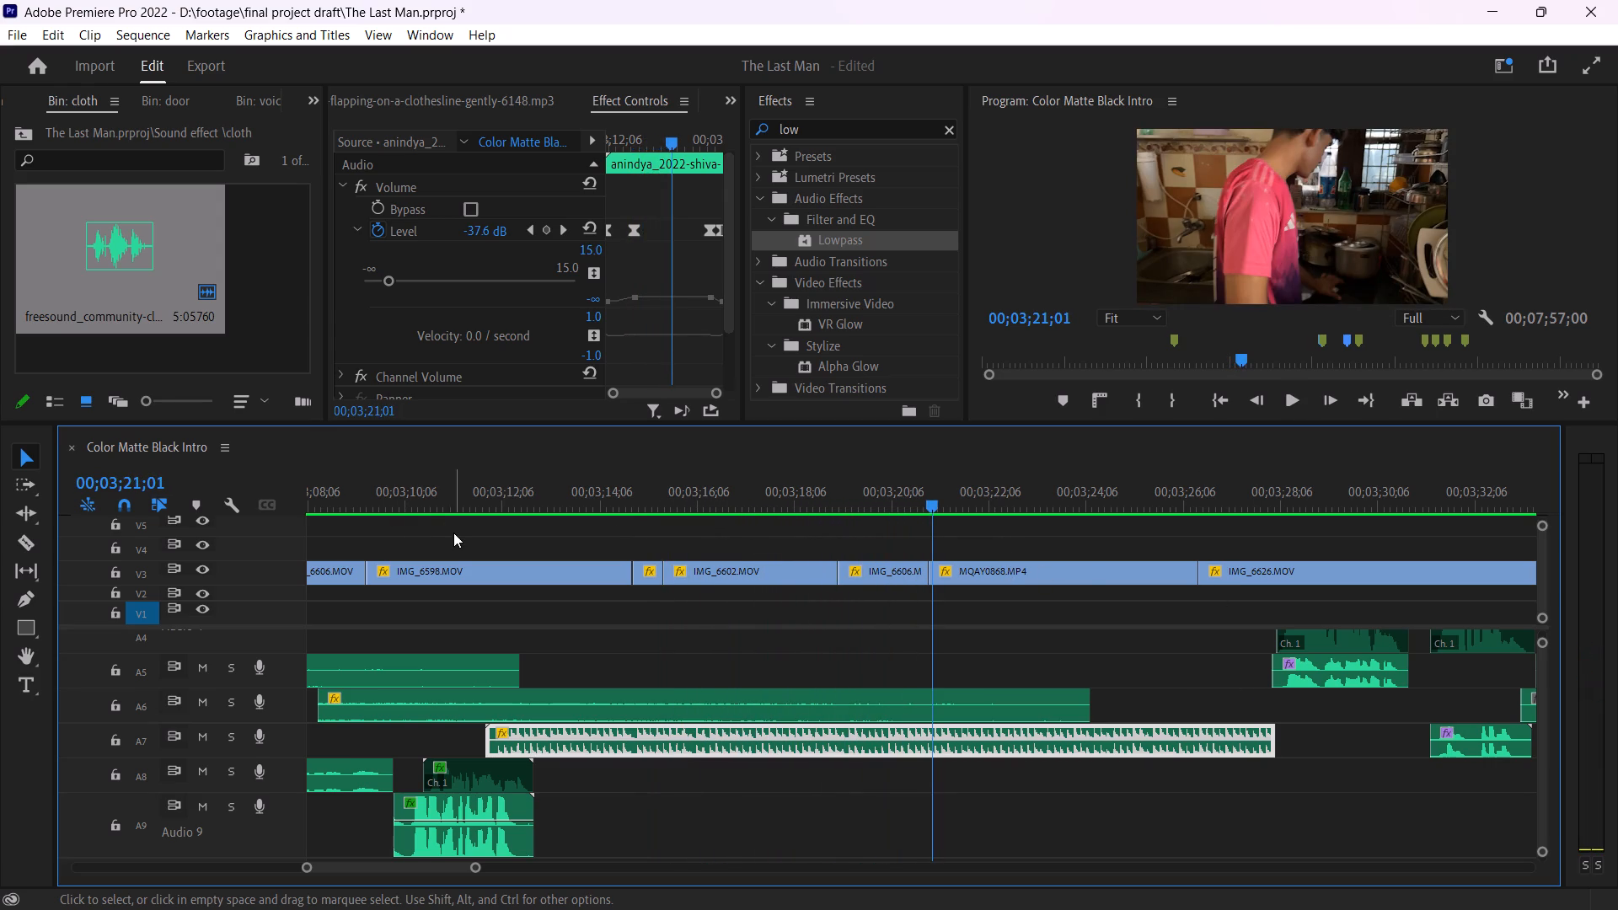
{"action": "key", "text": "ctrl+s"}
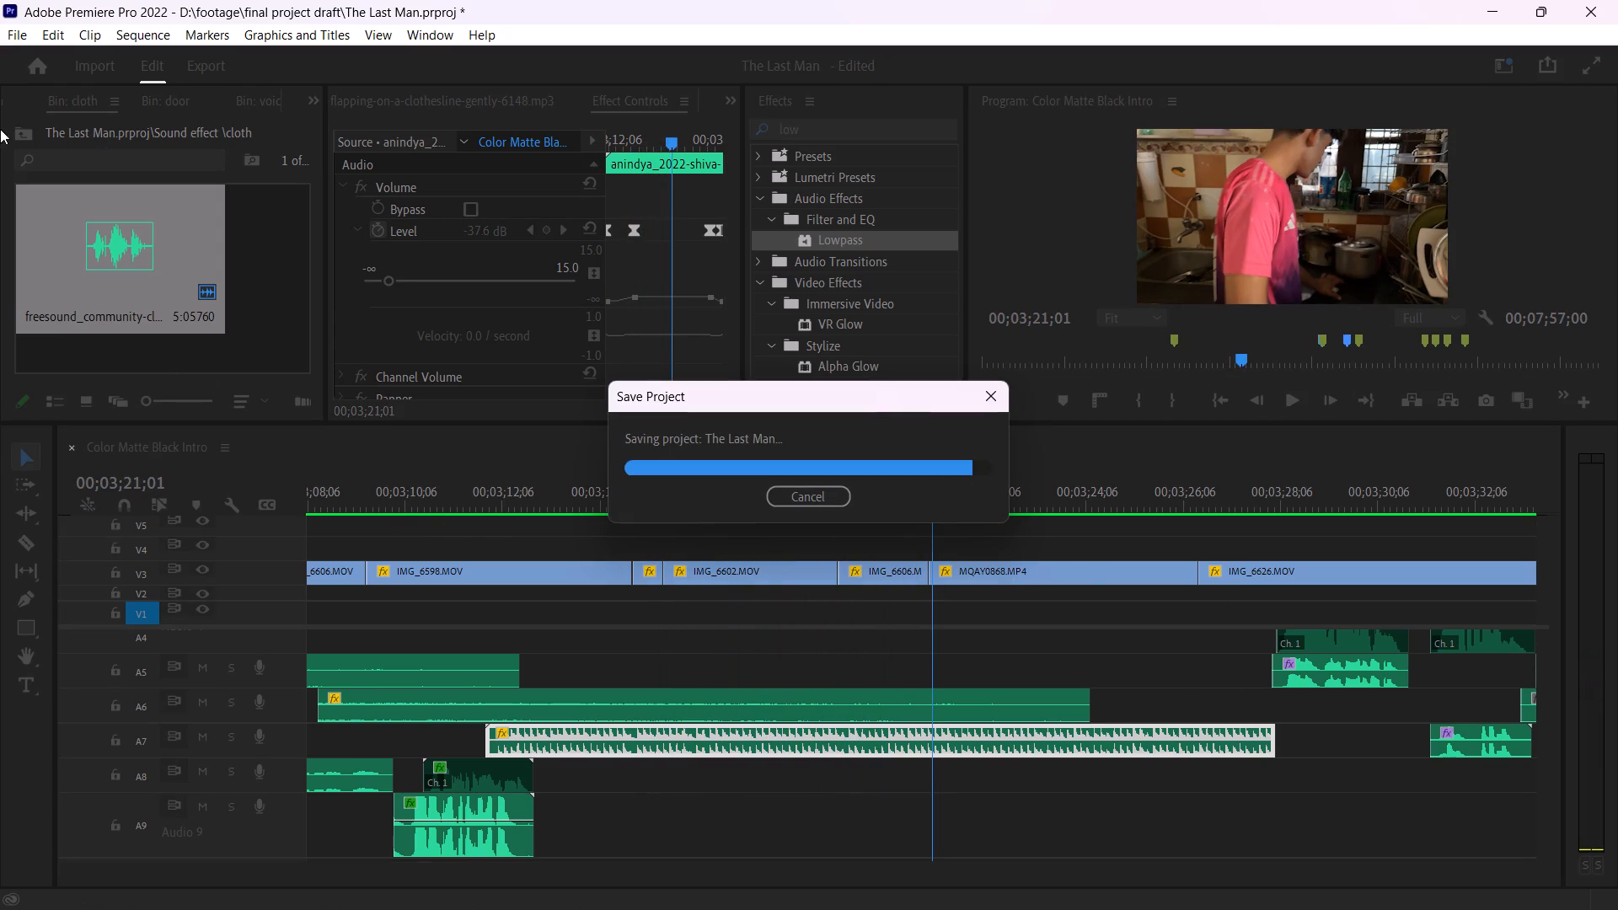
Place the freesound_community clip from the suspence bin on track A9, directly after the existing clip at 00;03;12;26.
{"action": "left_click", "coordinate": [19, 131]}
{"action": "double_click", "coordinate": [100, 302]}
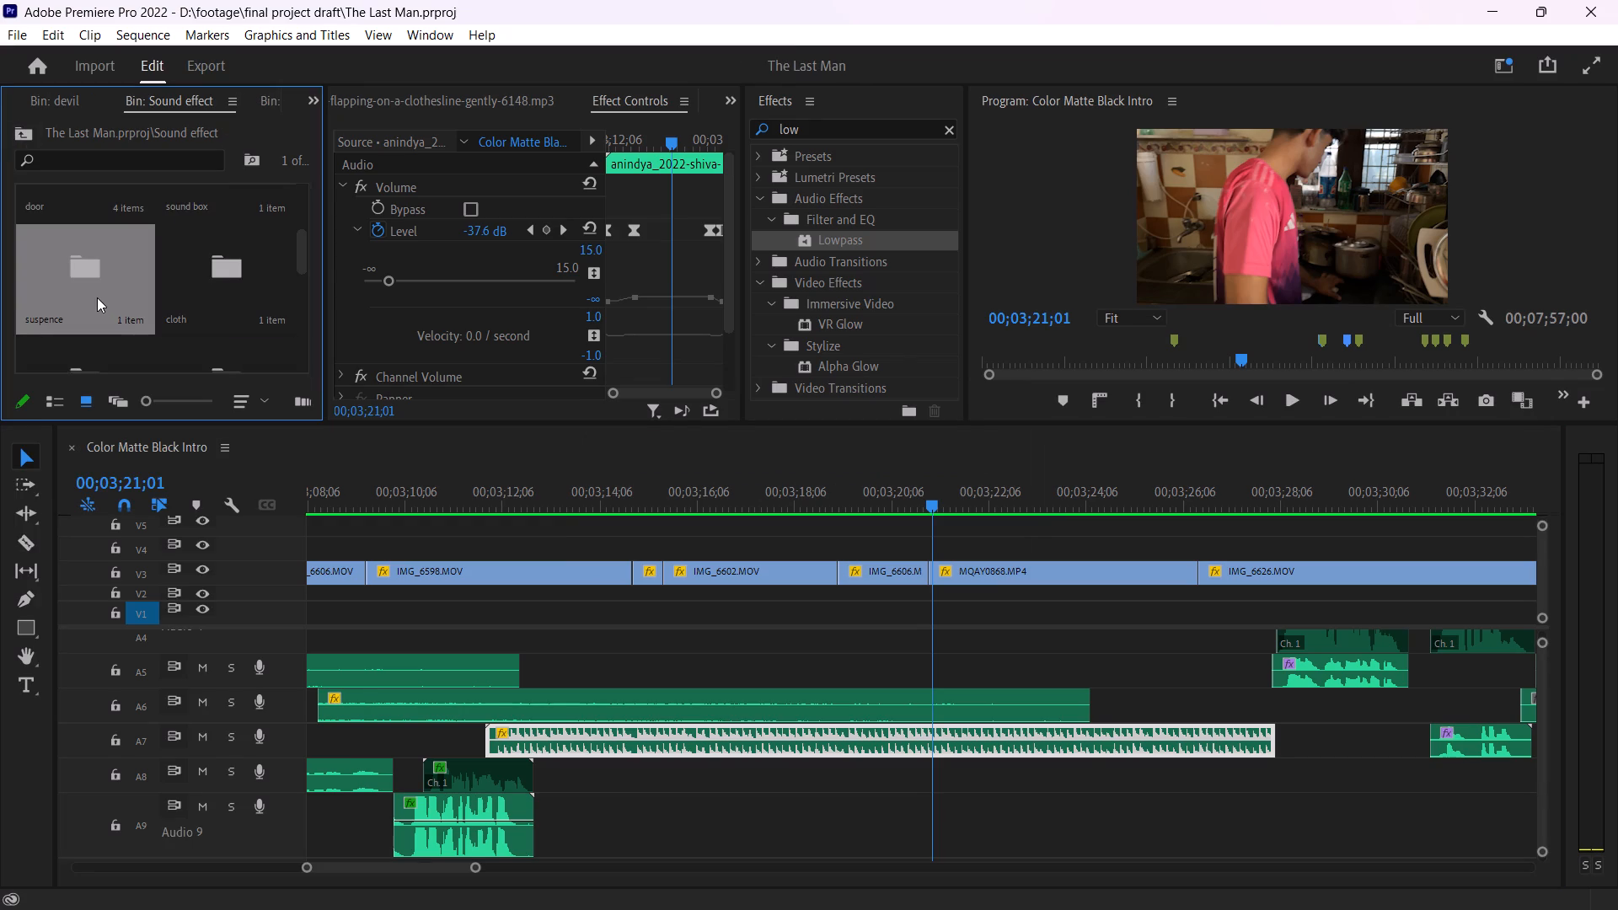
{"action": "double_click", "coordinate": [42, 287]}
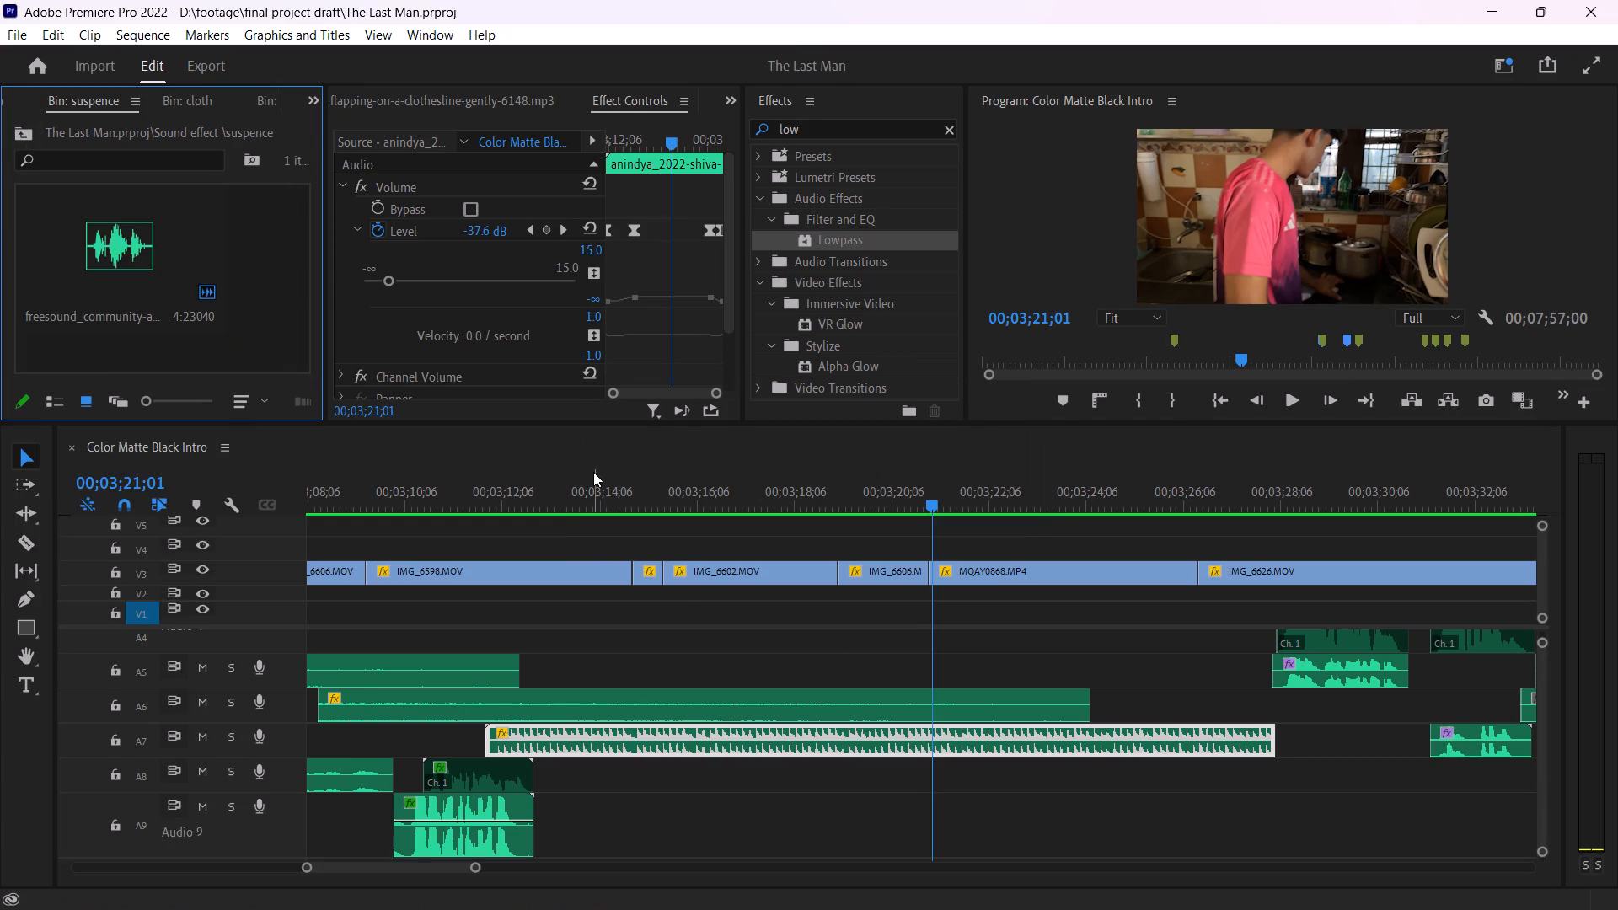
{"action": "left_click_drag", "start_coordinate": [604, 500], "coordinate": [529, 503]}
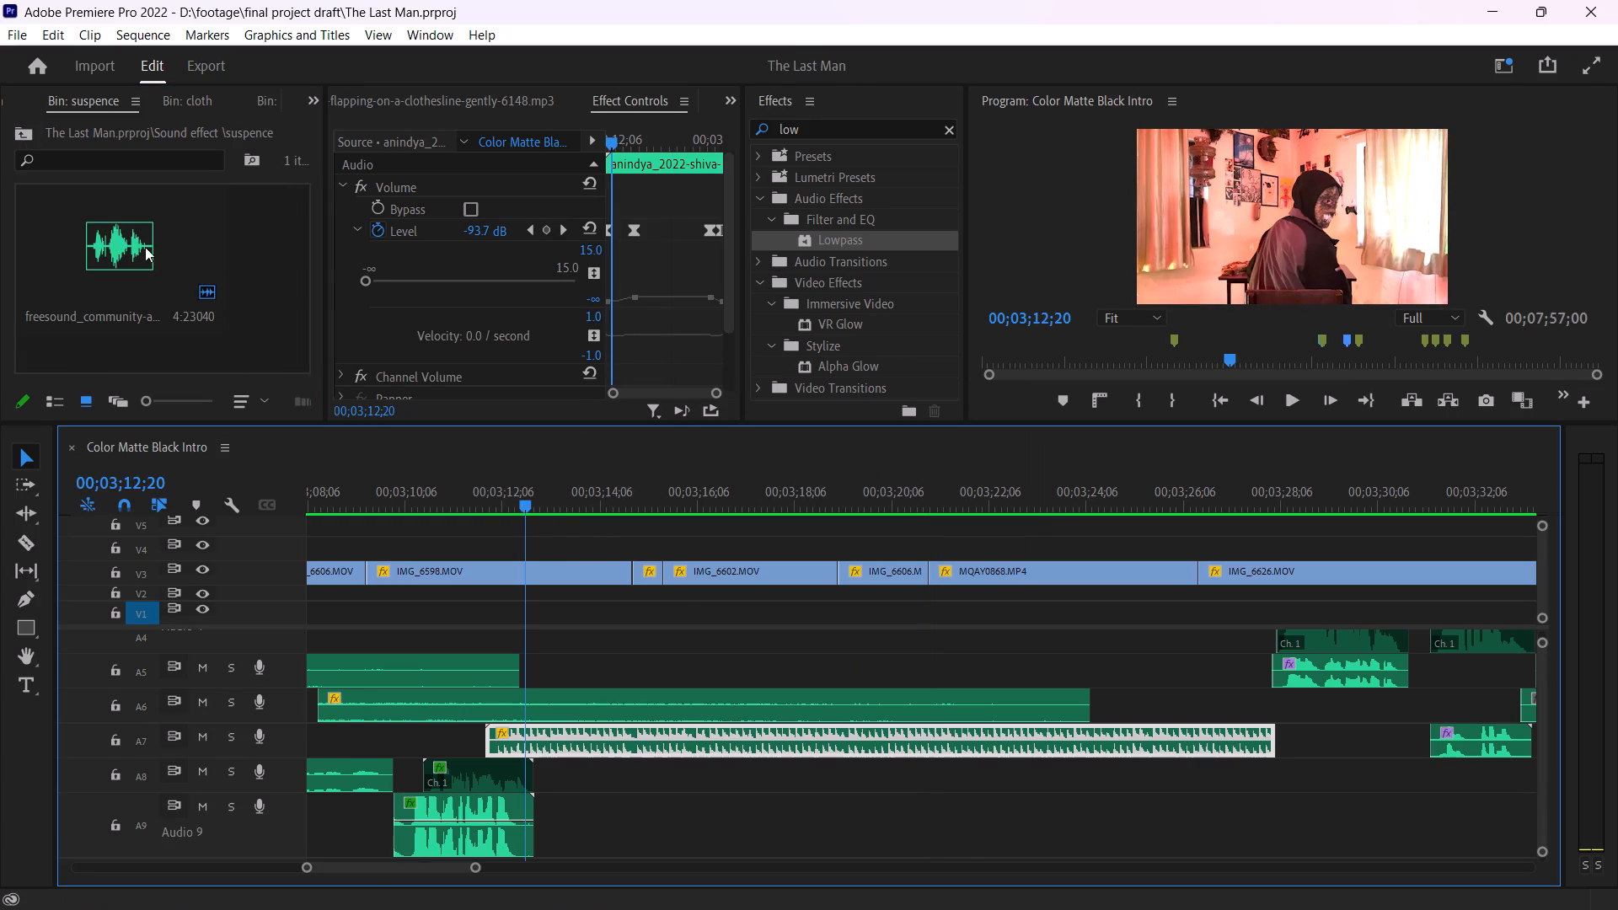
{"action": "left_click_drag", "start_coordinate": [145, 247], "coordinate": [551, 797]}
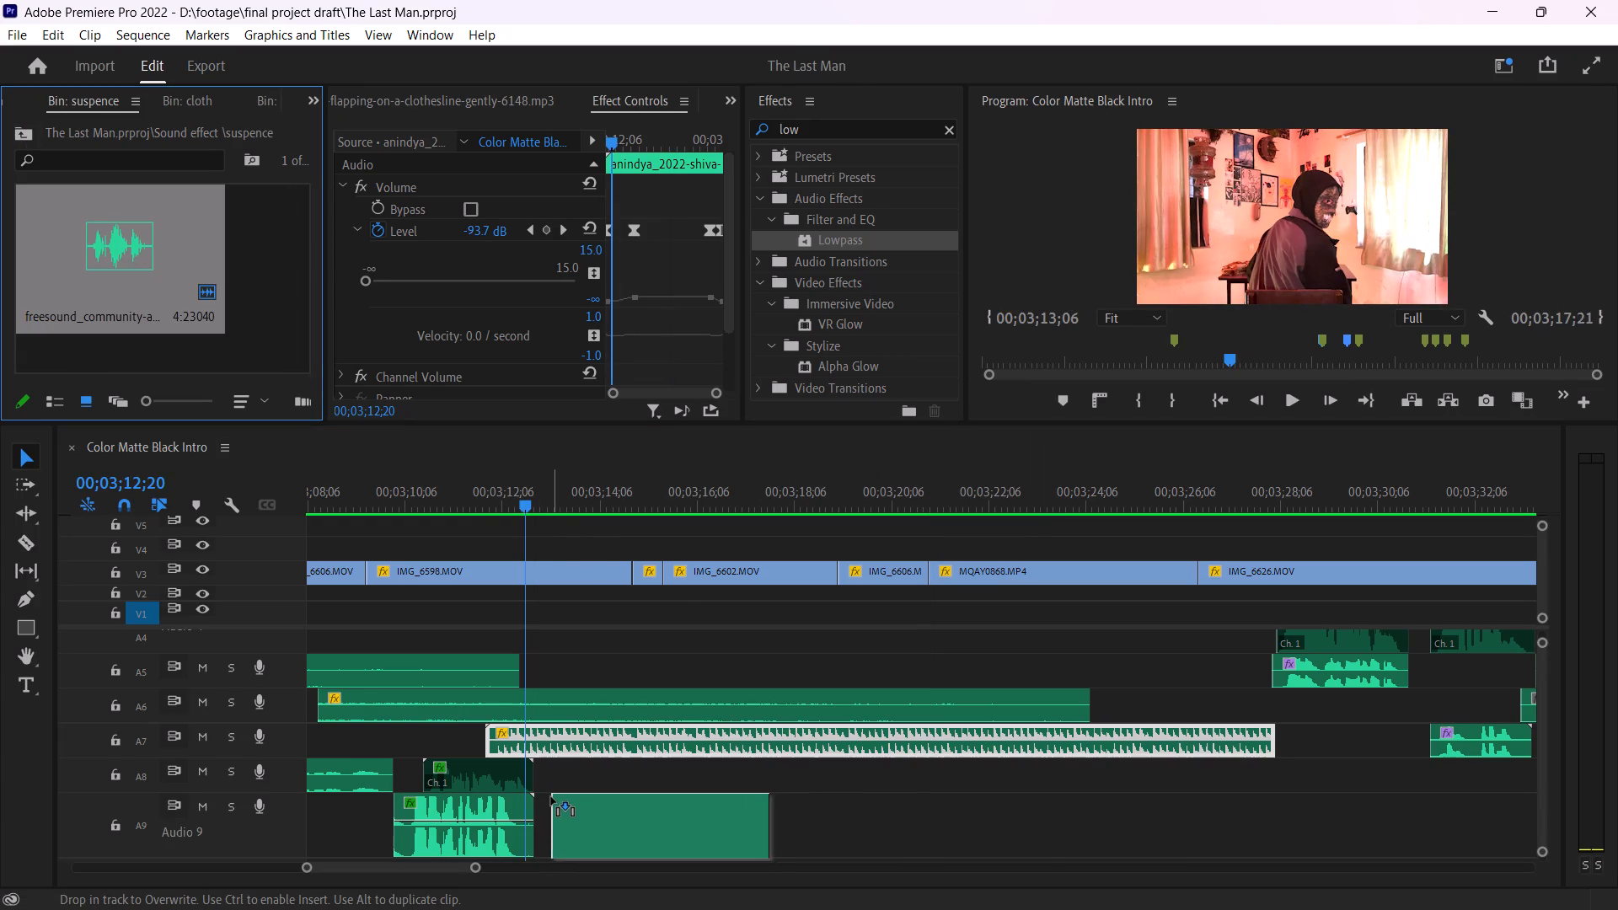
{"action": "left_click_drag", "start_coordinate": [551, 797], "coordinate": [544, 797]}
Lengthen the new A9 suspence clip's duration to 00;00;05;29 at 75.41% speed, and play it back.
{"action": "left_click", "coordinate": [602, 812]}
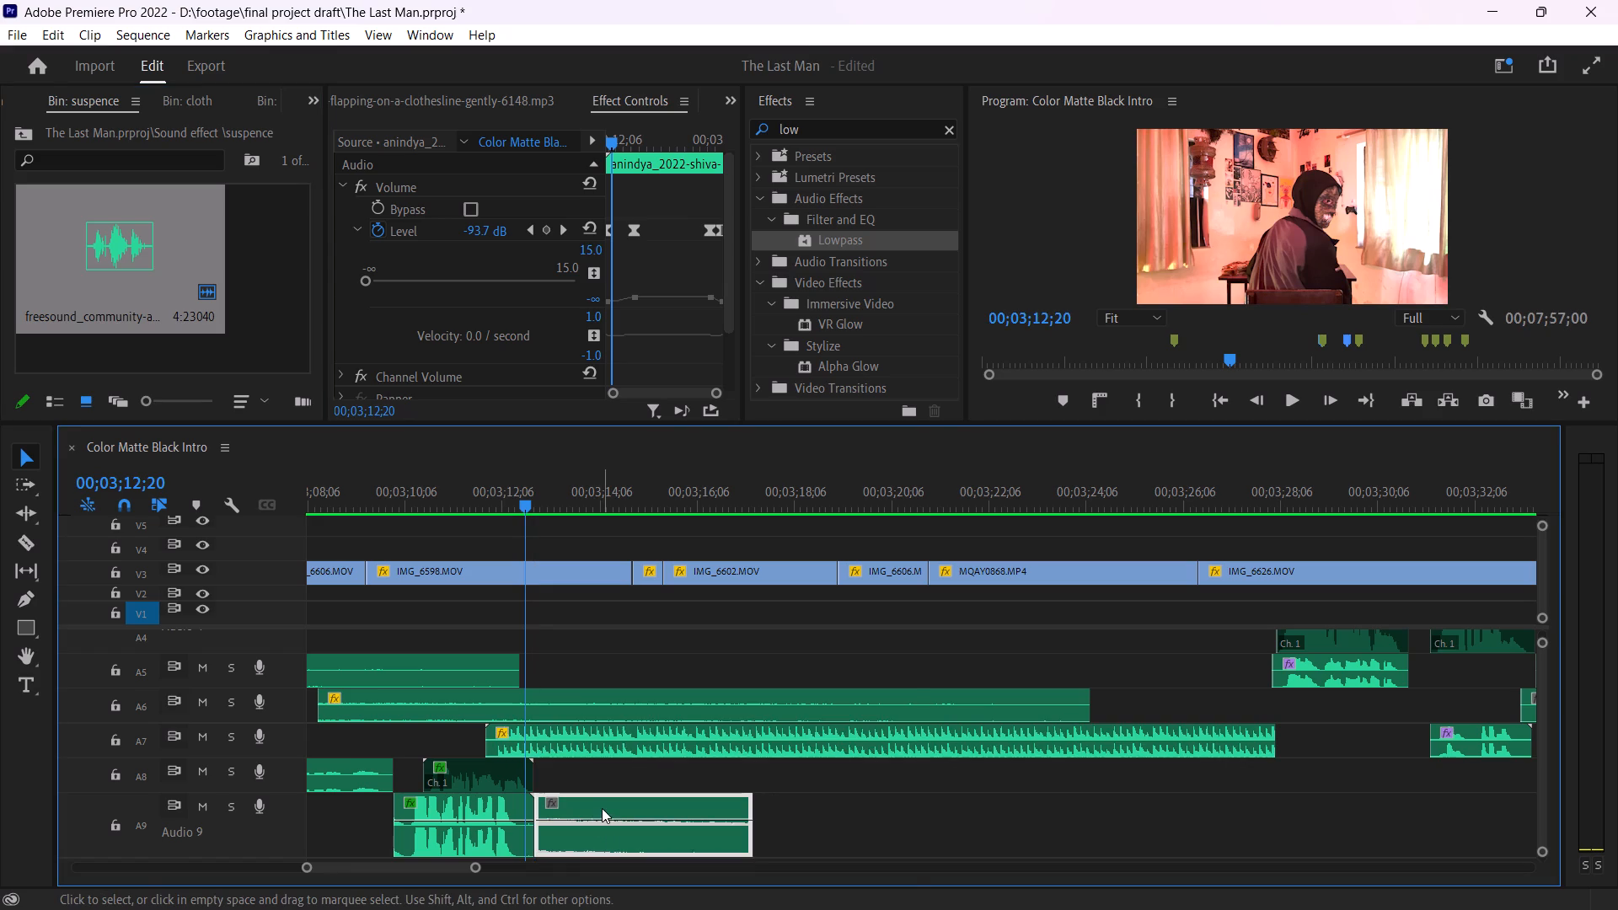
{"action": "right_click", "coordinate": [602, 808]}
{"action": "left_click", "coordinate": [721, 648]}
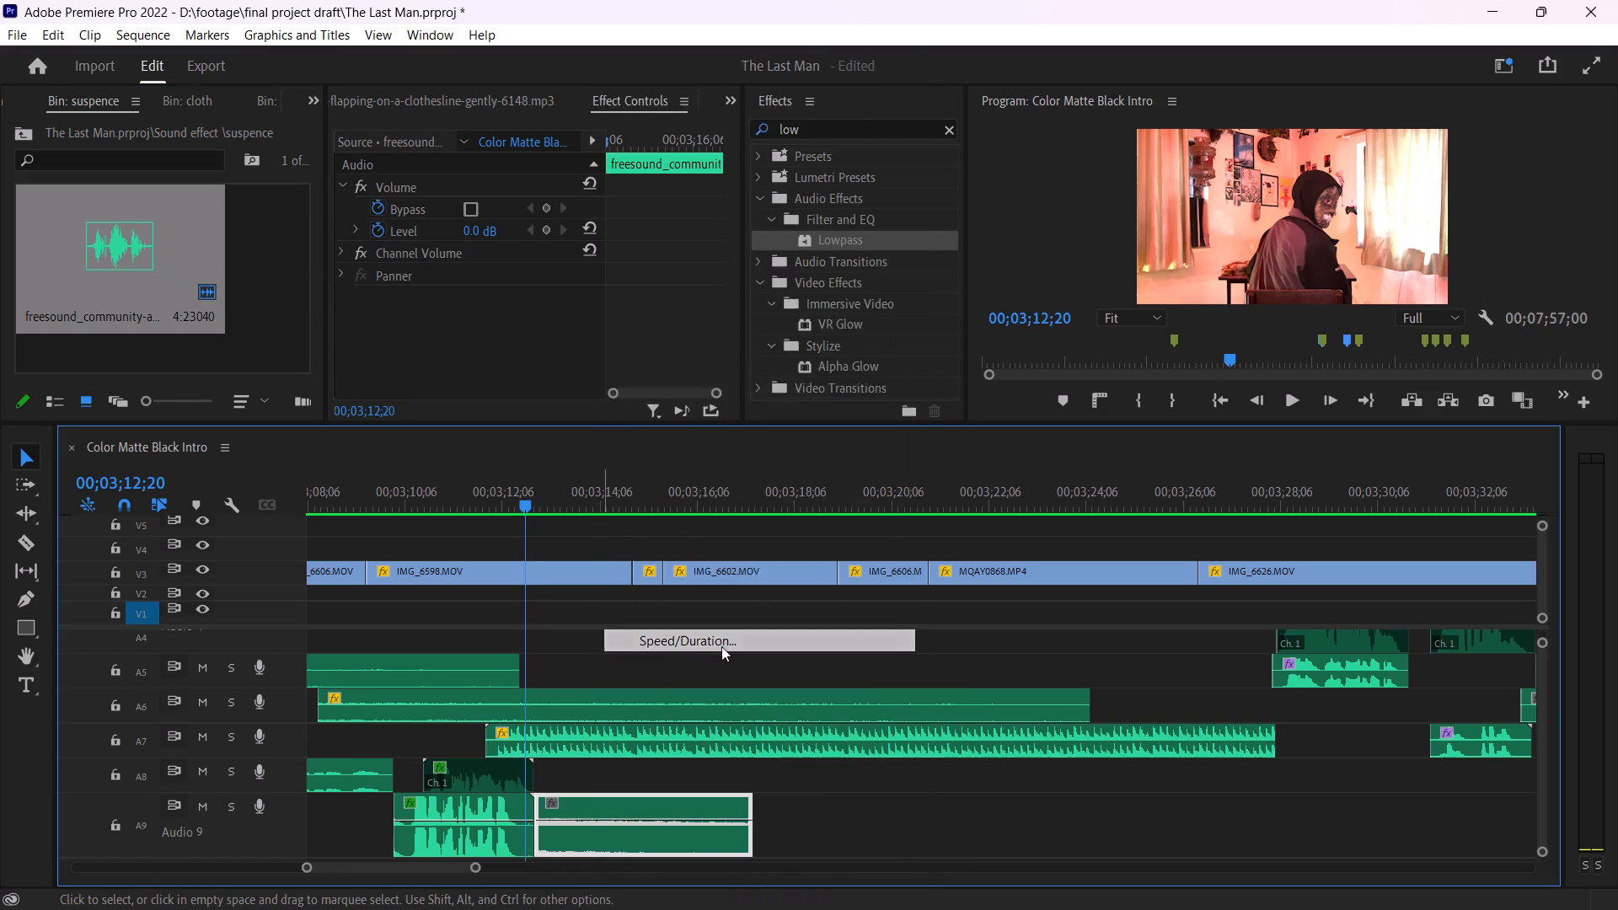
{"action": "left_click", "coordinate": [856, 465]}
{"action": "left_click_drag", "start_coordinate": [836, 420], "coordinate": [844, 423]}
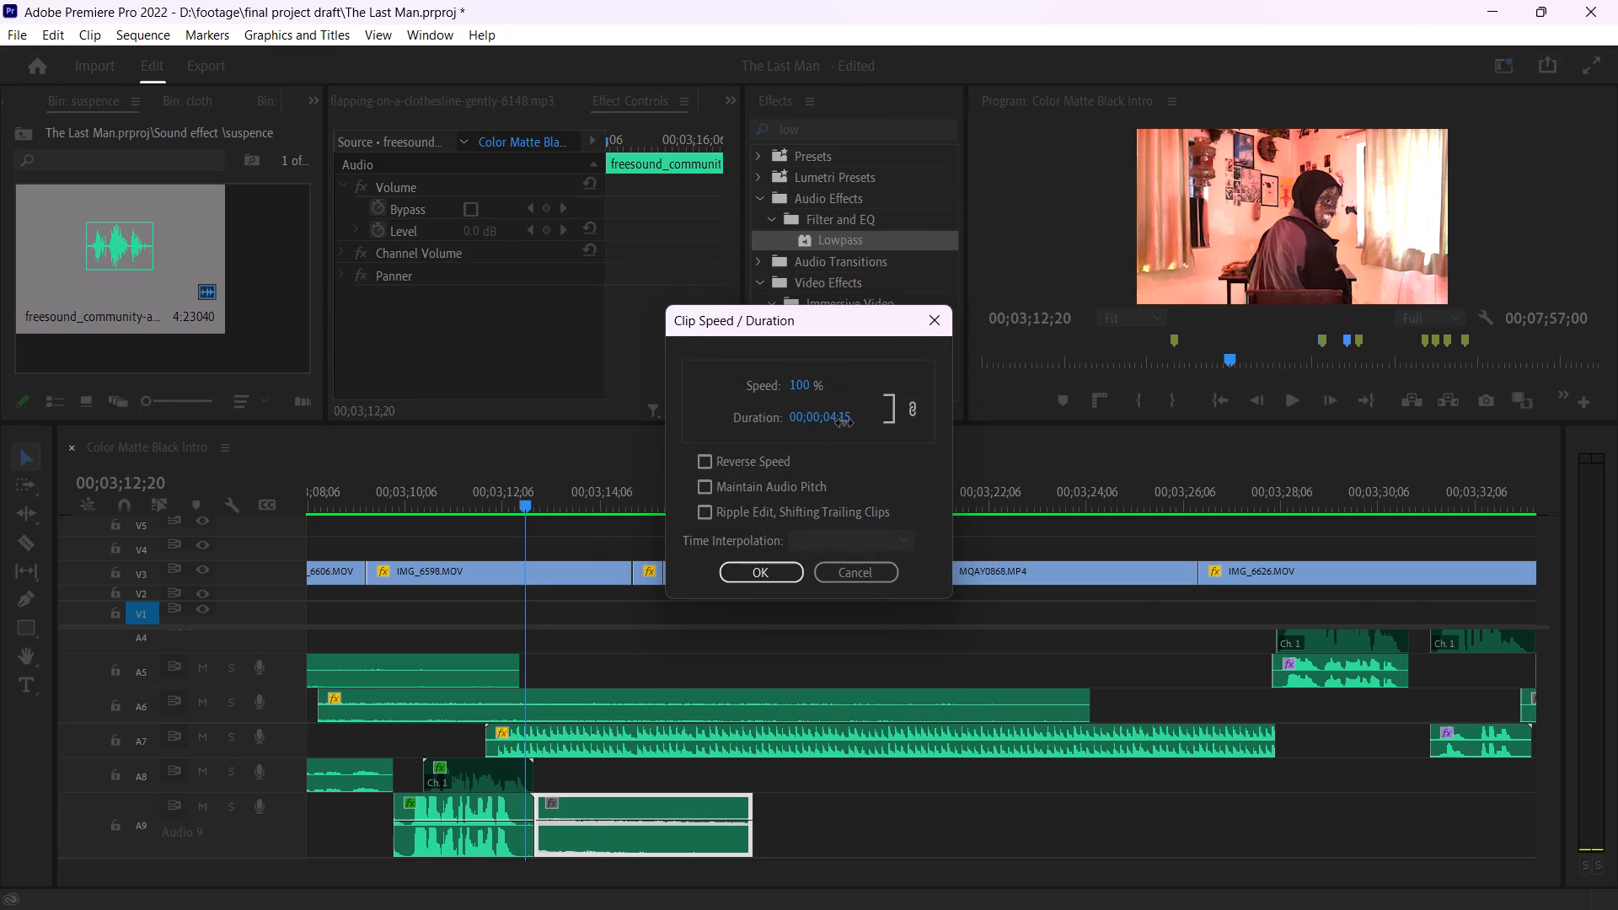
{"action": "left_click_drag", "start_coordinate": [844, 423], "coordinate": [894, 427]}
{"action": "left_click", "coordinate": [754, 565]}
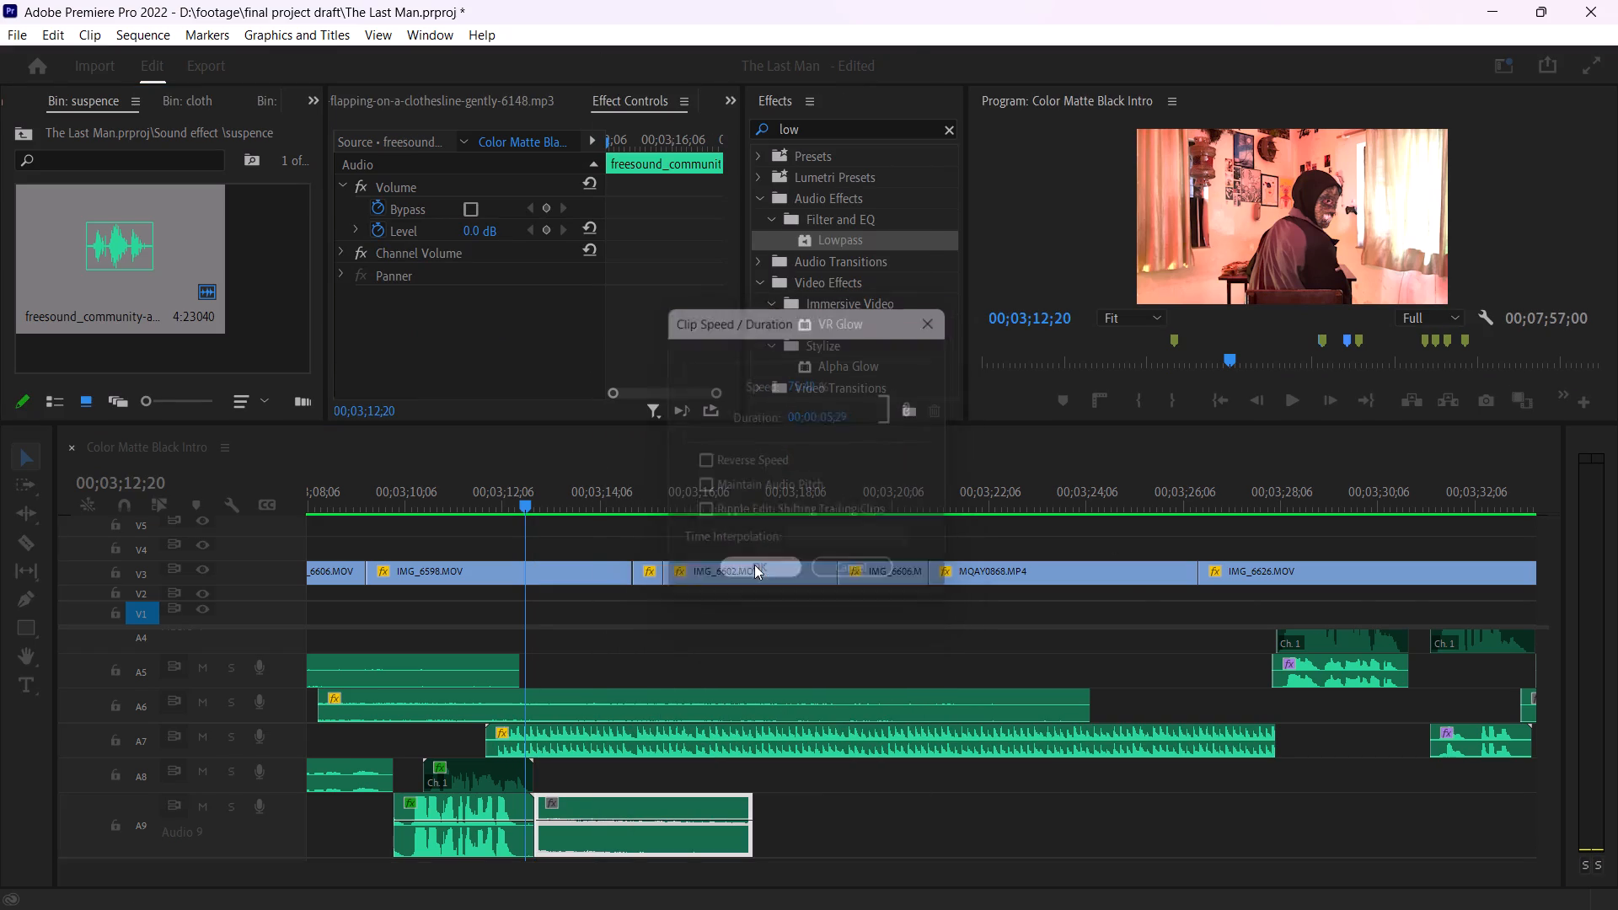
{"action": "key", "text": "space"}
{"action": "key", "text": "space"}
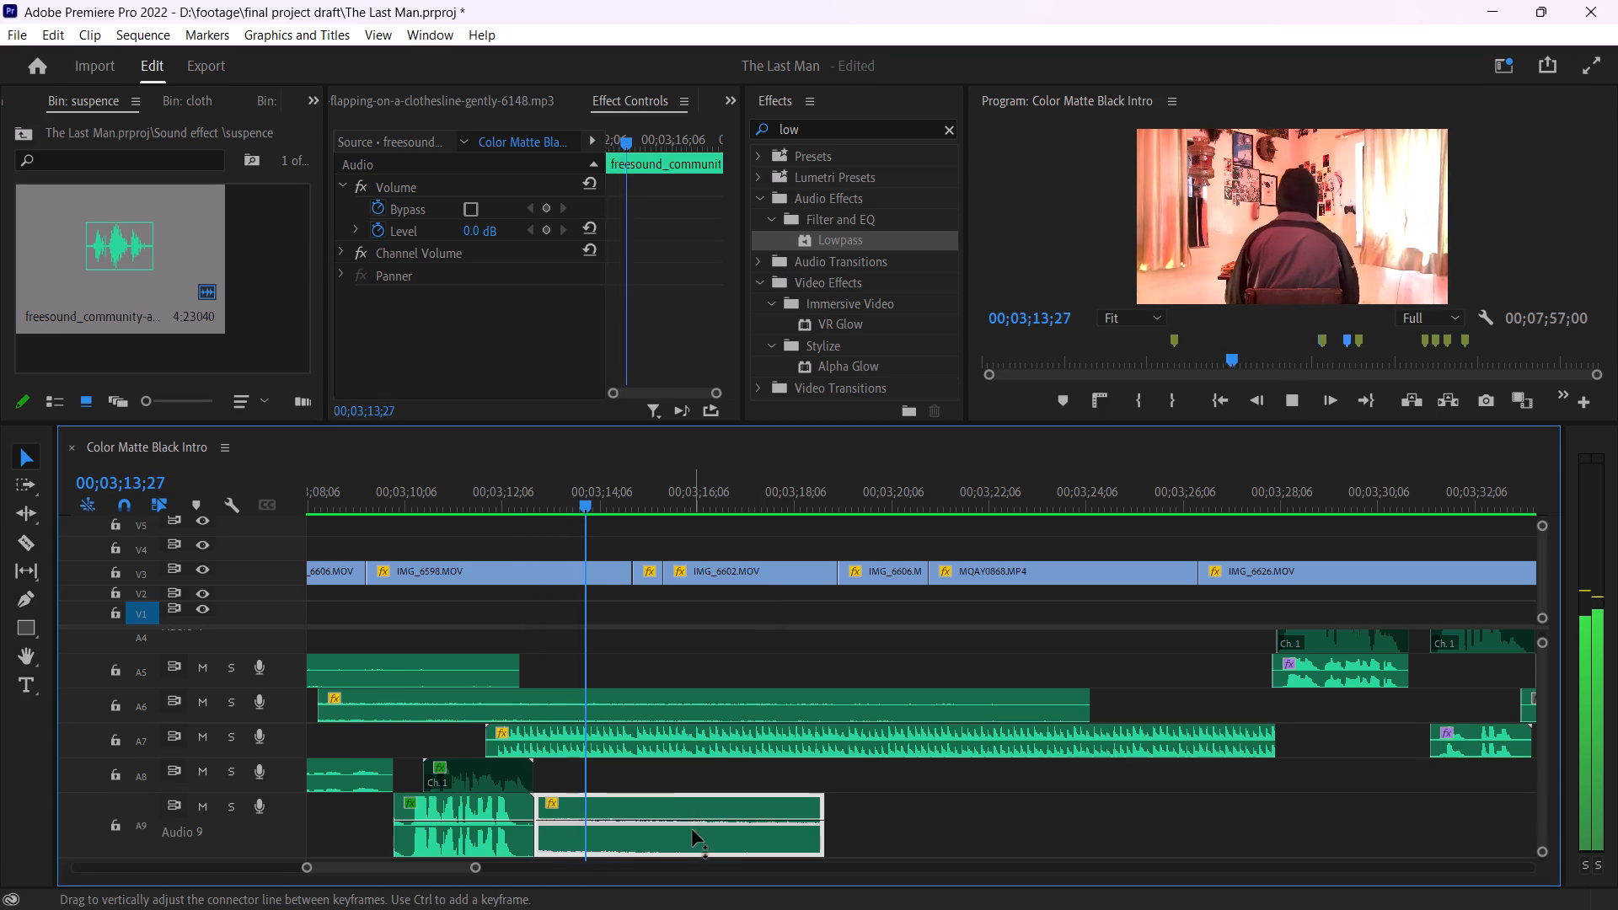
Reverse the playback speed of the suspence clip on track A9.
{"action": "scroll", "coordinate": [694, 815], "scroll_direction": "down", "scroll_amount": 1}
{"action": "scroll", "coordinate": [705, 788], "scroll_direction": "down", "scroll_amount": 4, "text": "ctrl"}
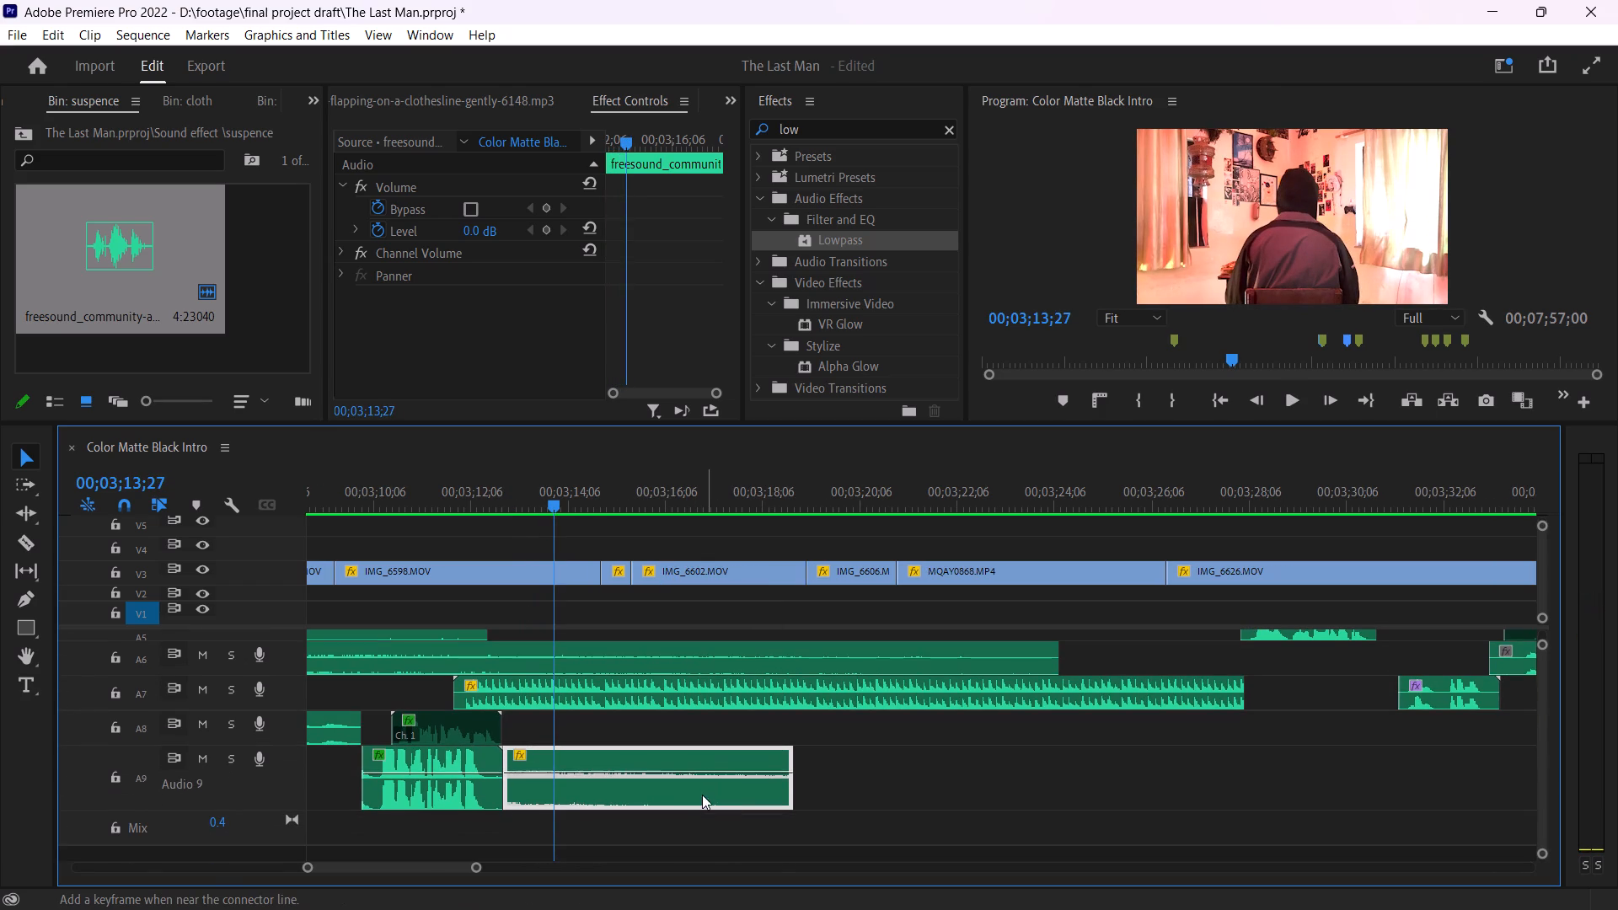
{"action": "left_click_drag", "start_coordinate": [688, 793], "coordinate": [693, 816]}
{"action": "left_click", "coordinate": [697, 797]}
{"action": "right_click", "coordinate": [698, 796]}
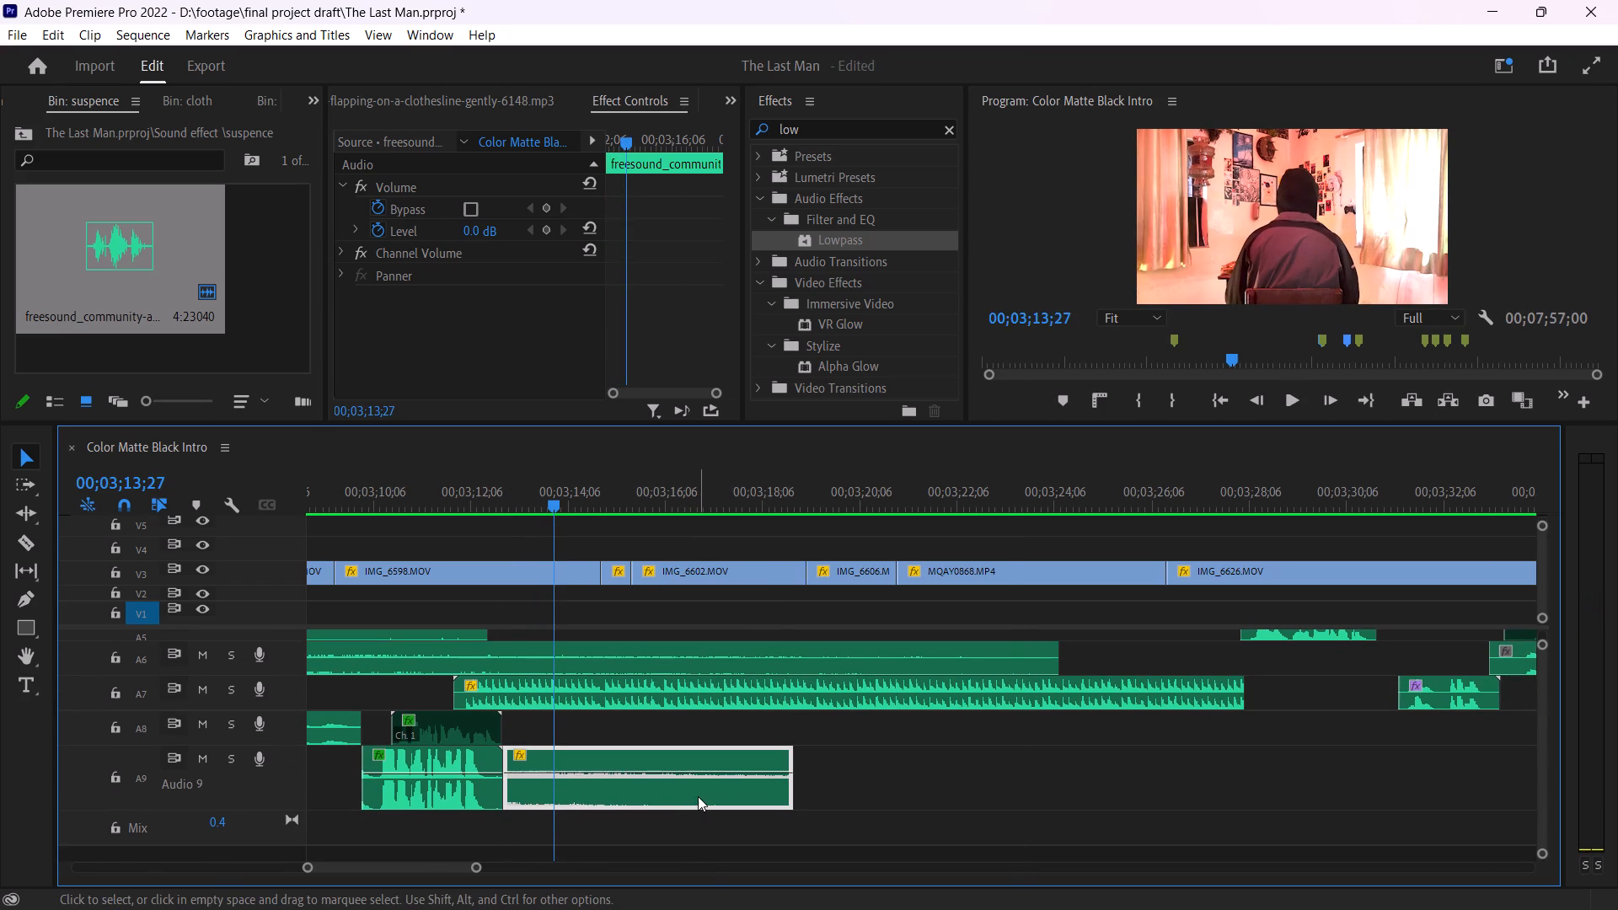
{"action": "left_click", "coordinate": [842, 631]}
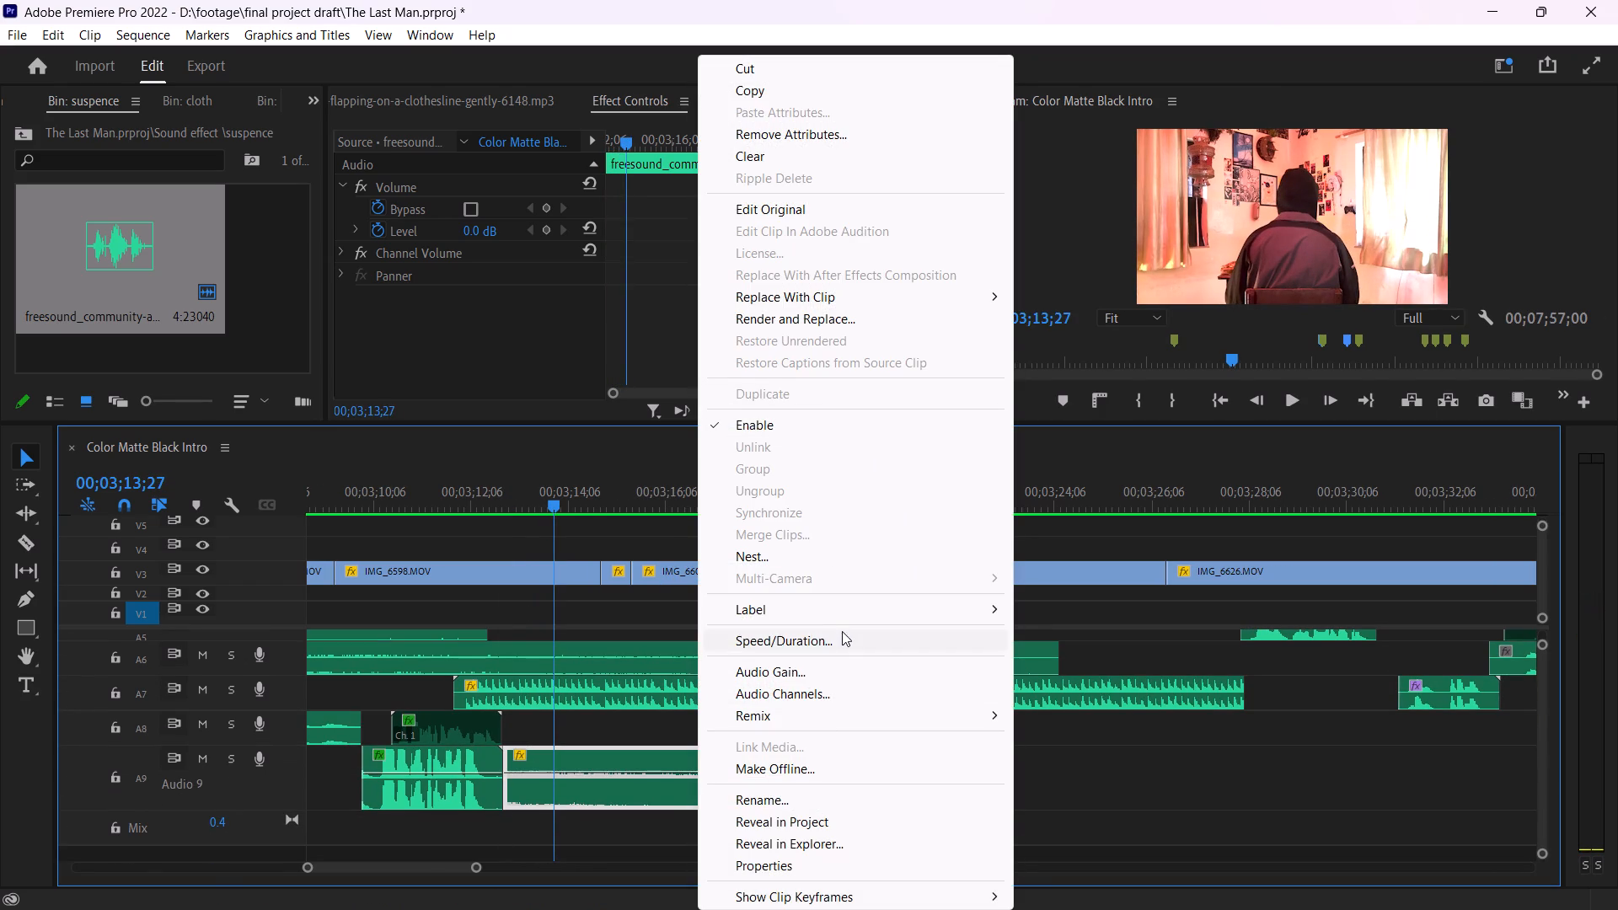
{"action": "left_click", "coordinate": [707, 457]}
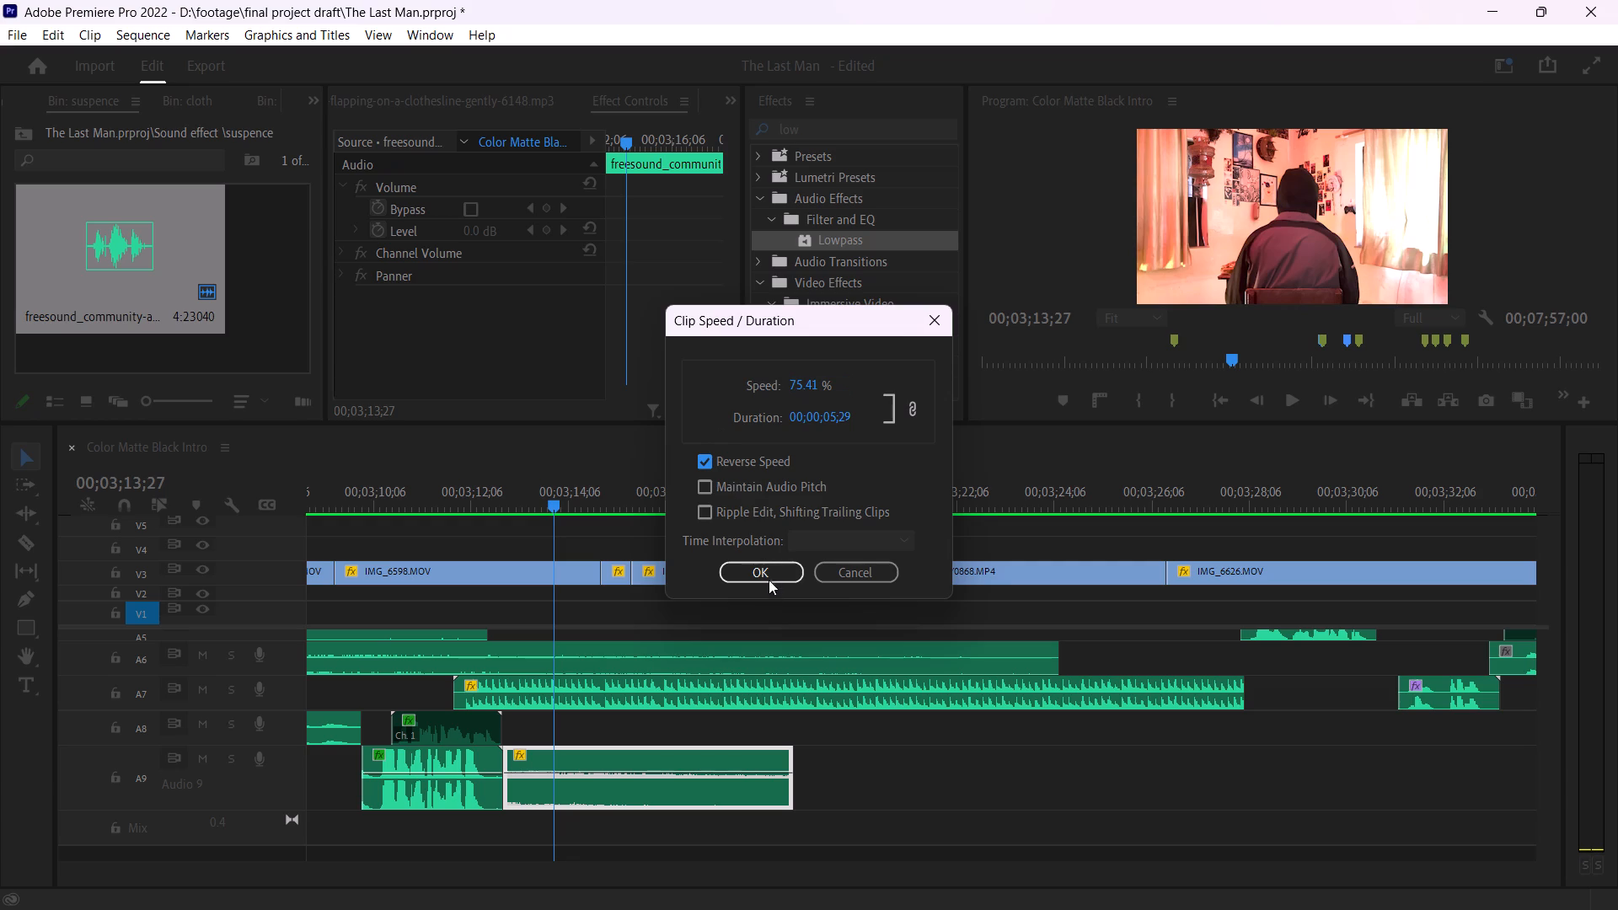
{"action": "left_click", "coordinate": [769, 574]}
Move the reversed suspence clip from track A9 up to track A4, starting at about 00;03;11;16.
{"action": "left_click", "coordinate": [855, 798]}
{"action": "left_click_drag", "start_coordinate": [701, 788], "coordinate": [705, 822]}
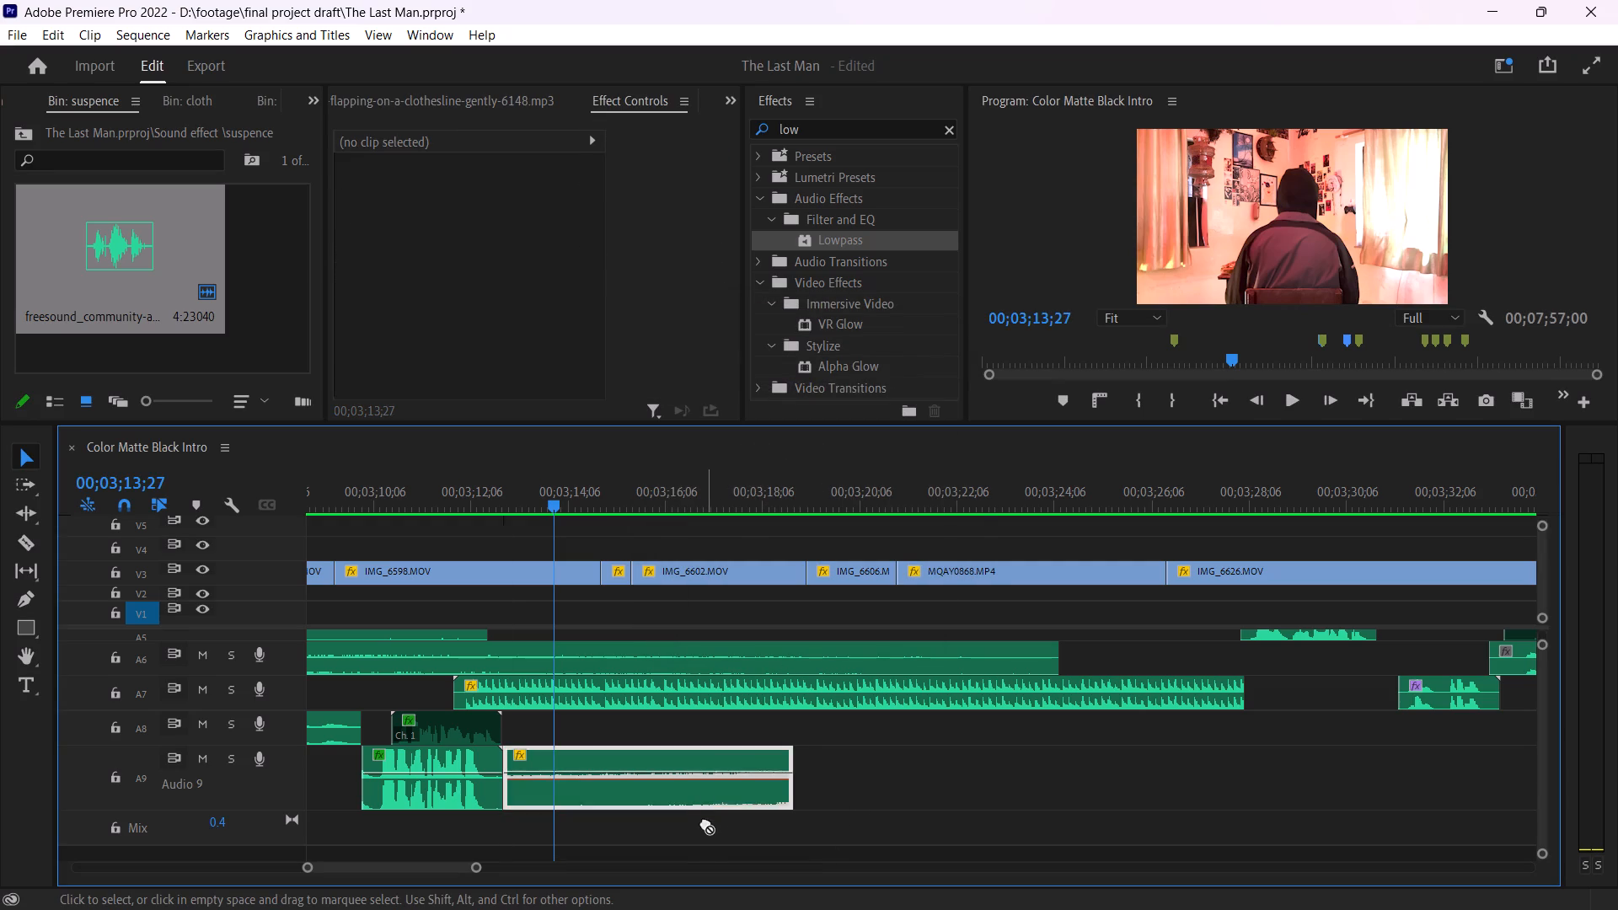
{"action": "left_click_drag", "start_coordinate": [705, 822], "coordinate": [694, 838]}
{"action": "left_click_drag", "start_coordinate": [661, 789], "coordinate": [666, 833]}
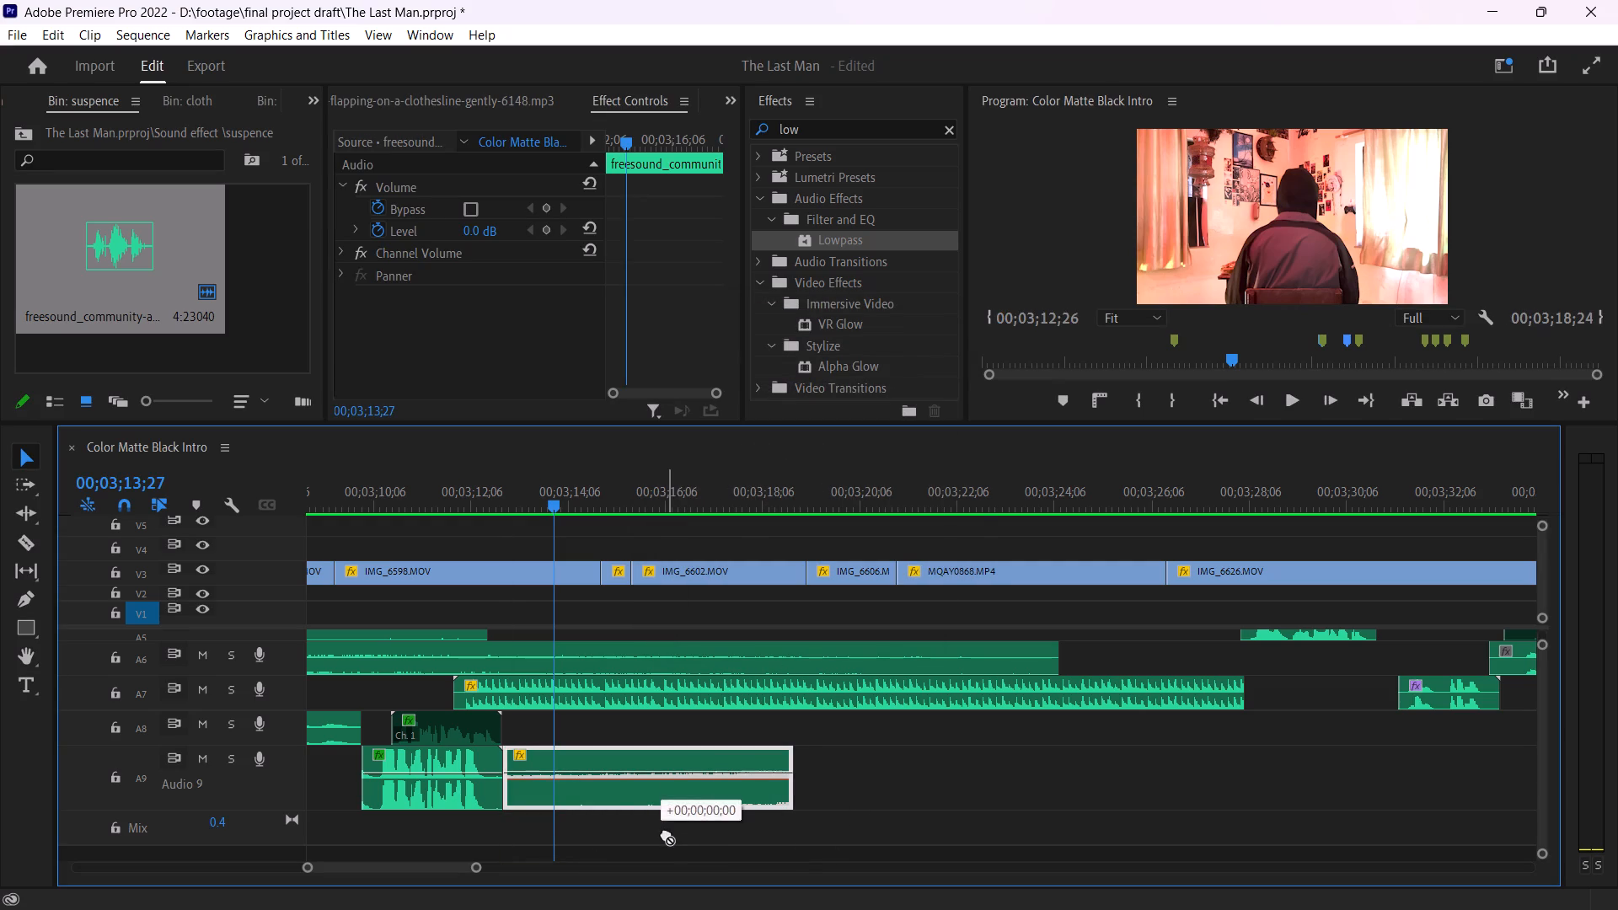
{"action": "left_click_drag", "start_coordinate": [666, 833], "coordinate": [663, 828]}
{"action": "left_click_drag", "start_coordinate": [639, 792], "coordinate": [651, 628], "text": "ctrl"}
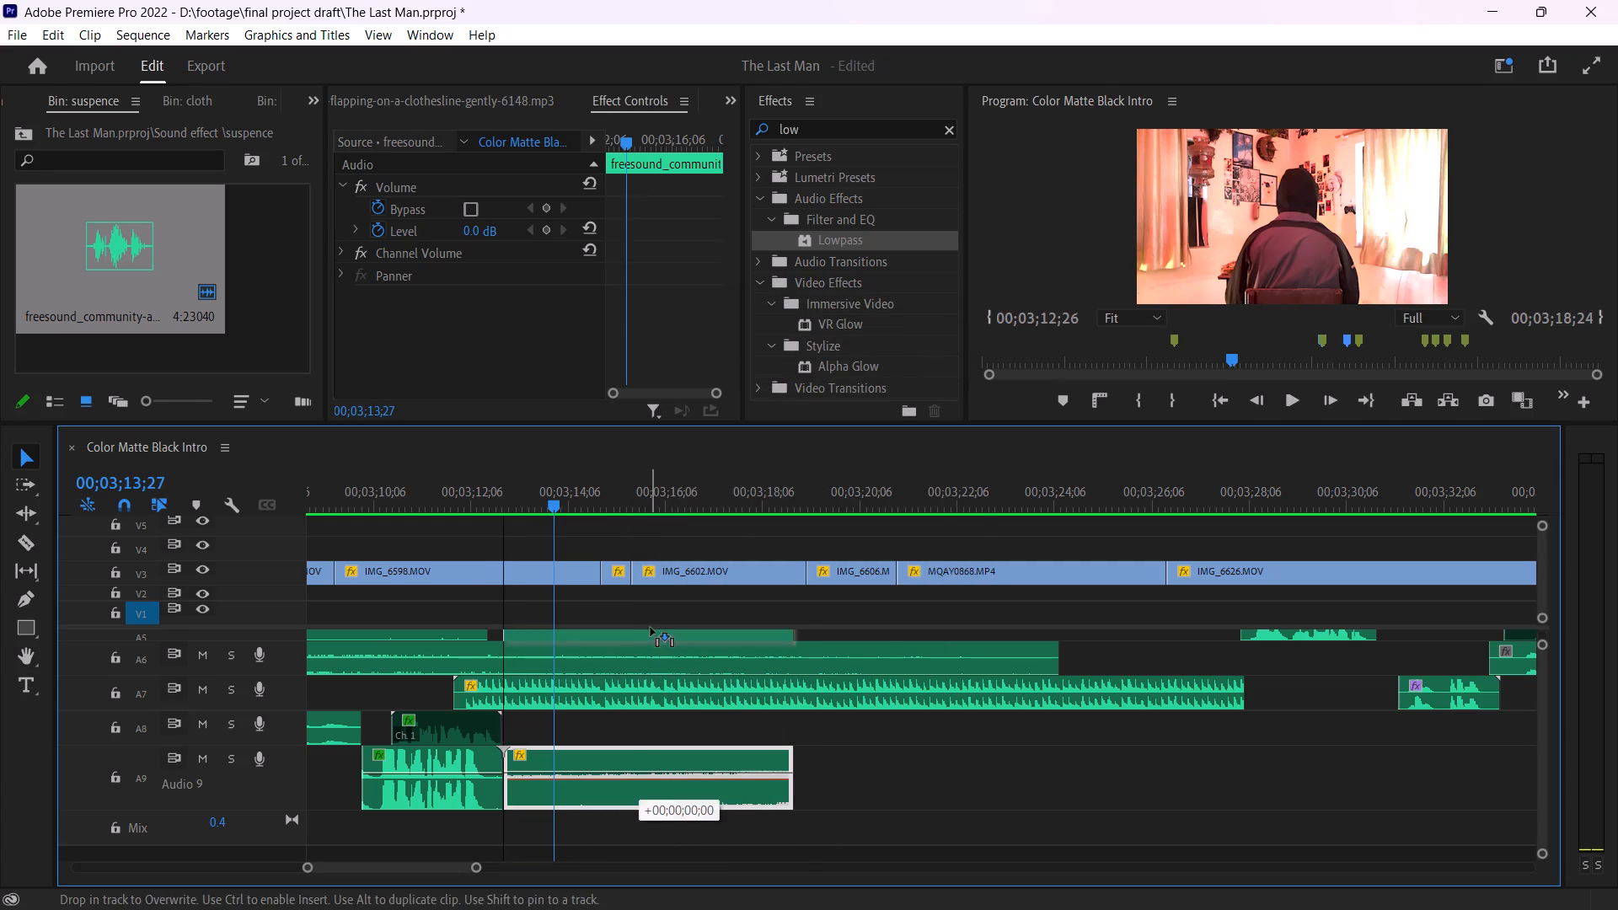
{"action": "left_click_drag", "start_coordinate": [651, 628], "coordinate": [657, 634], "text": "ctrl"}
{"action": "scroll", "coordinate": [663, 699], "scroll_direction": "up", "scroll_amount": 4, "text": "ctrl"}
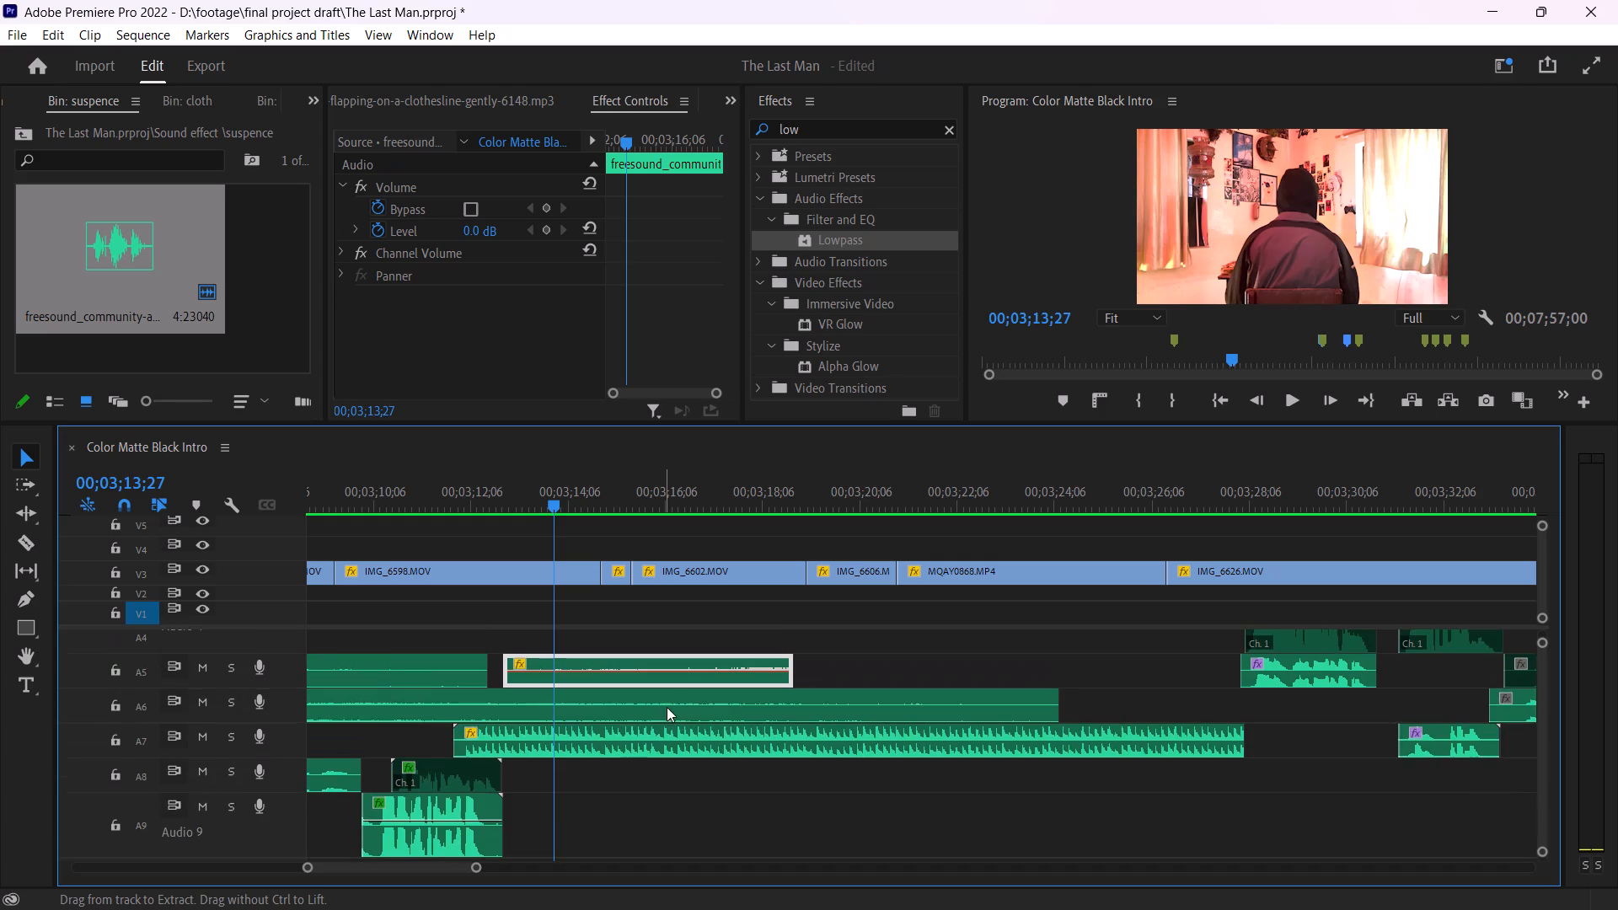
{"action": "scroll", "coordinate": [667, 707], "scroll_direction": "up", "scroll_amount": 5, "text": "ctrl"}
{"action": "left_click_drag", "start_coordinate": [680, 771], "coordinate": [680, 762]}
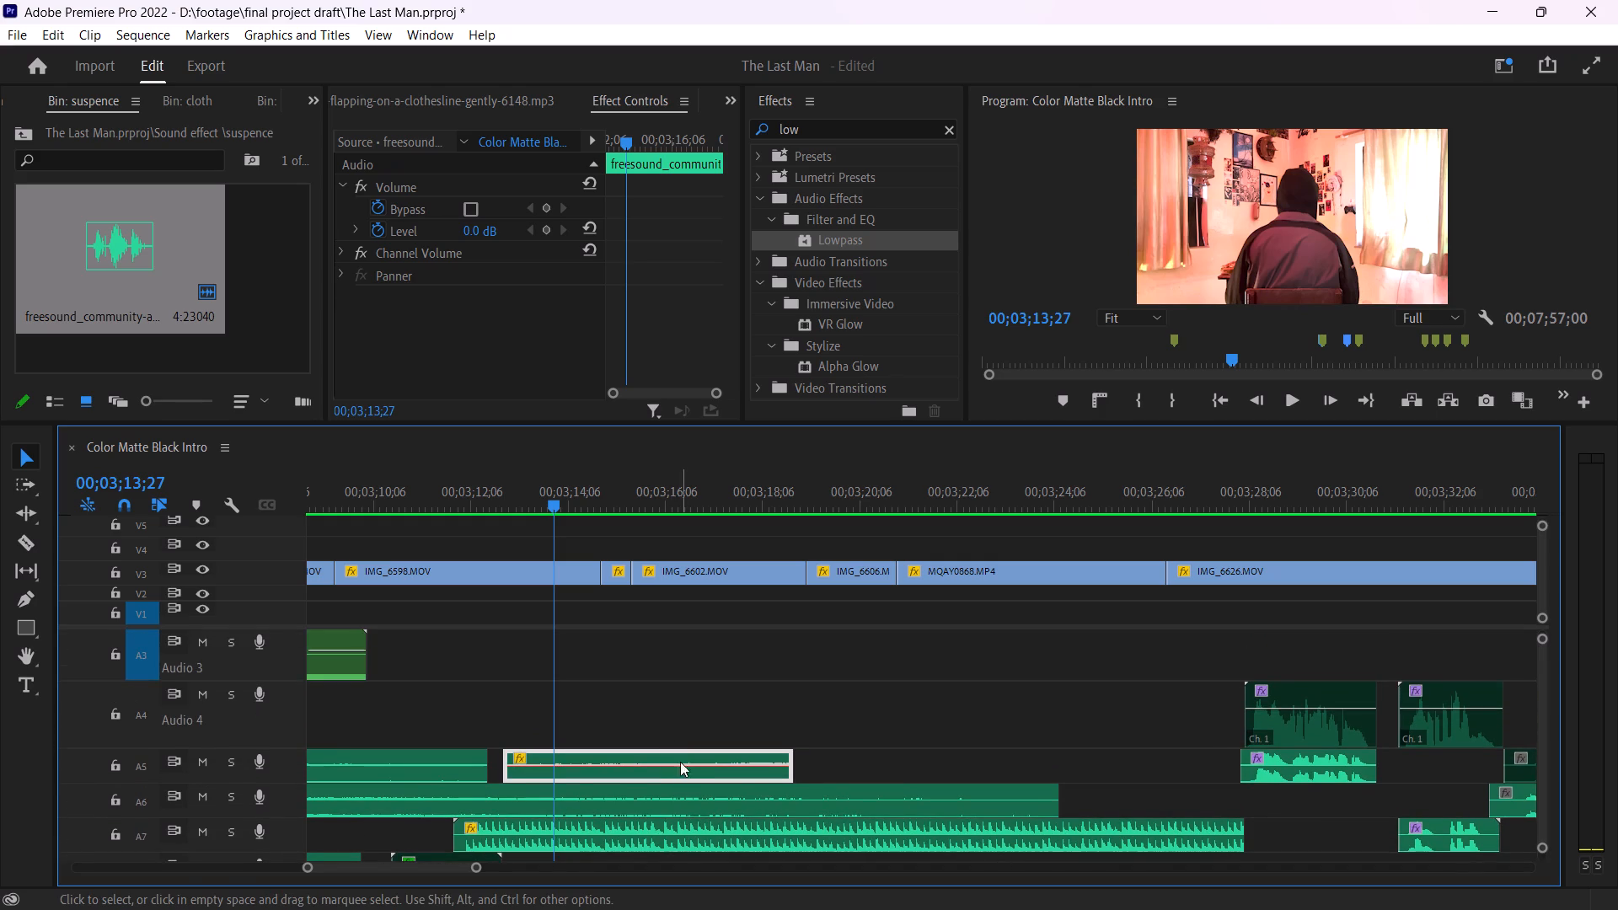
{"action": "left_click_drag", "start_coordinate": [680, 762], "coordinate": [615, 725]}
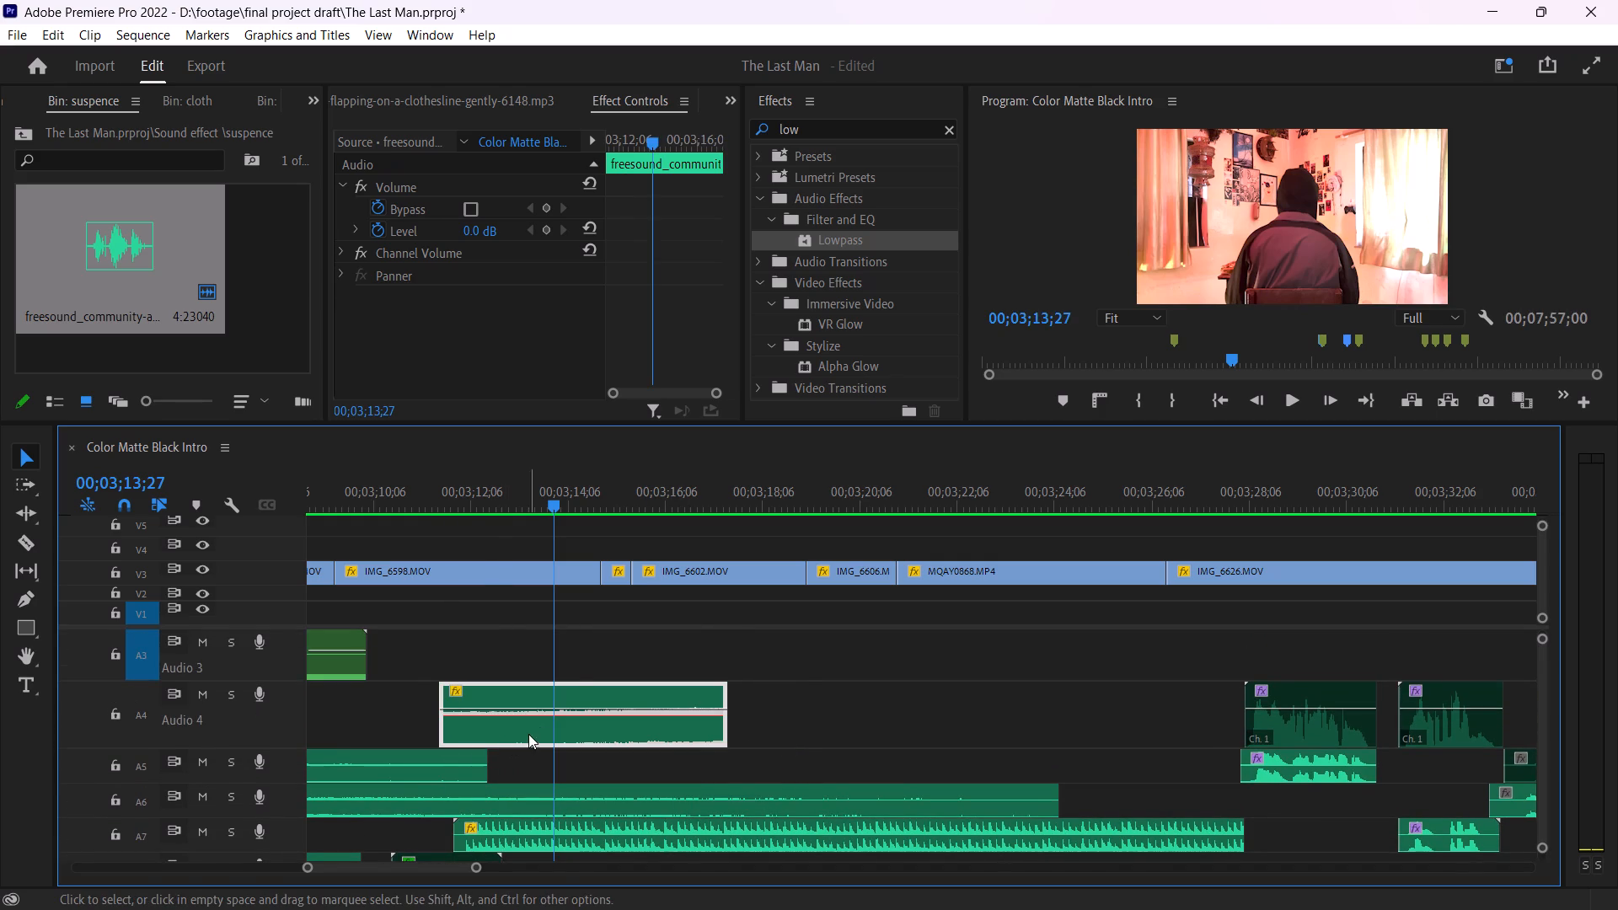
Lower the volume level of the reversed suspence clip on track A4 to -20.8 dB and play it back.
{"action": "left_click", "coordinate": [379, 228]}
{"action": "left_click", "coordinate": [362, 224]}
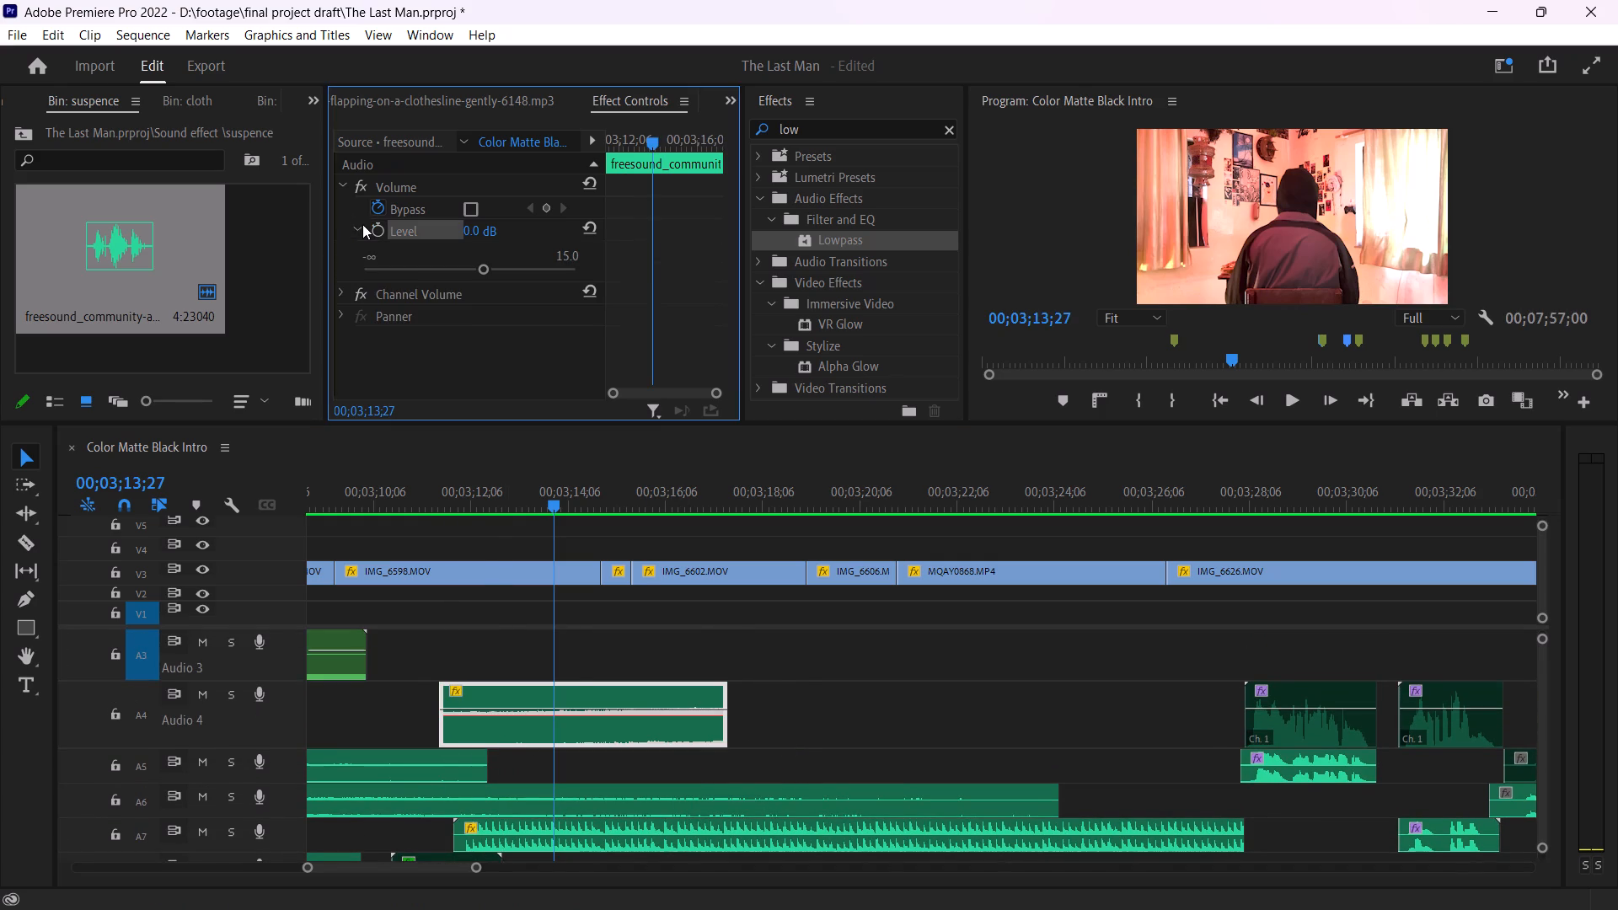
{"action": "left_click", "coordinate": [412, 266]}
{"action": "left_click_drag", "start_coordinate": [412, 266], "coordinate": [392, 261]}
{"action": "left_click", "coordinate": [390, 260]}
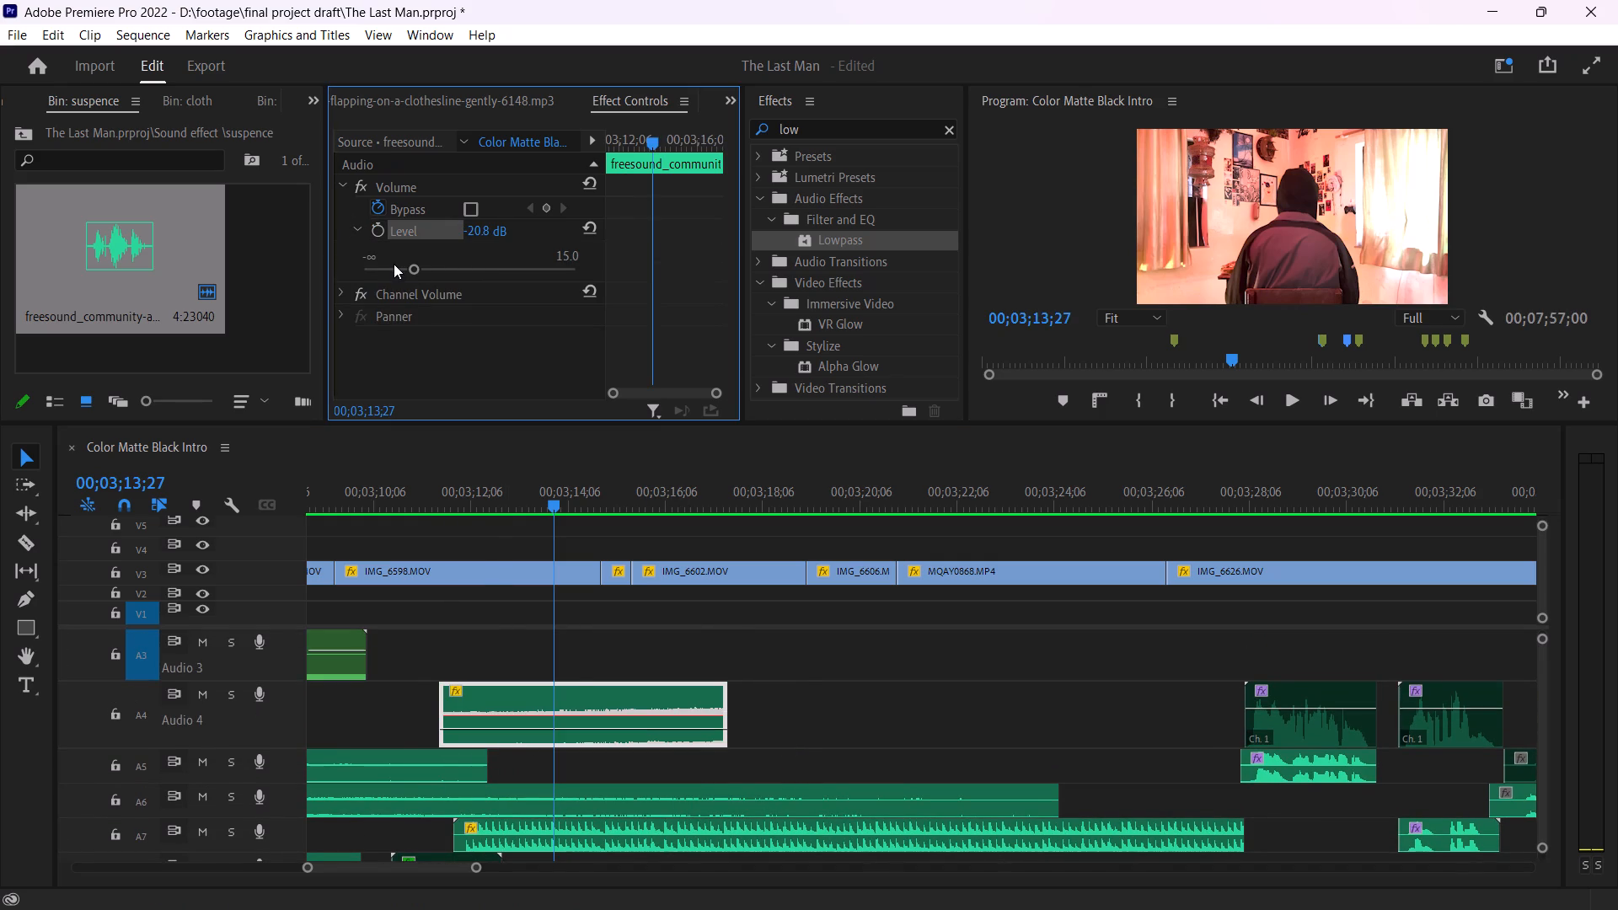
{"action": "left_click_drag", "start_coordinate": [463, 503], "coordinate": [404, 498]}
{"action": "key", "text": "space"}
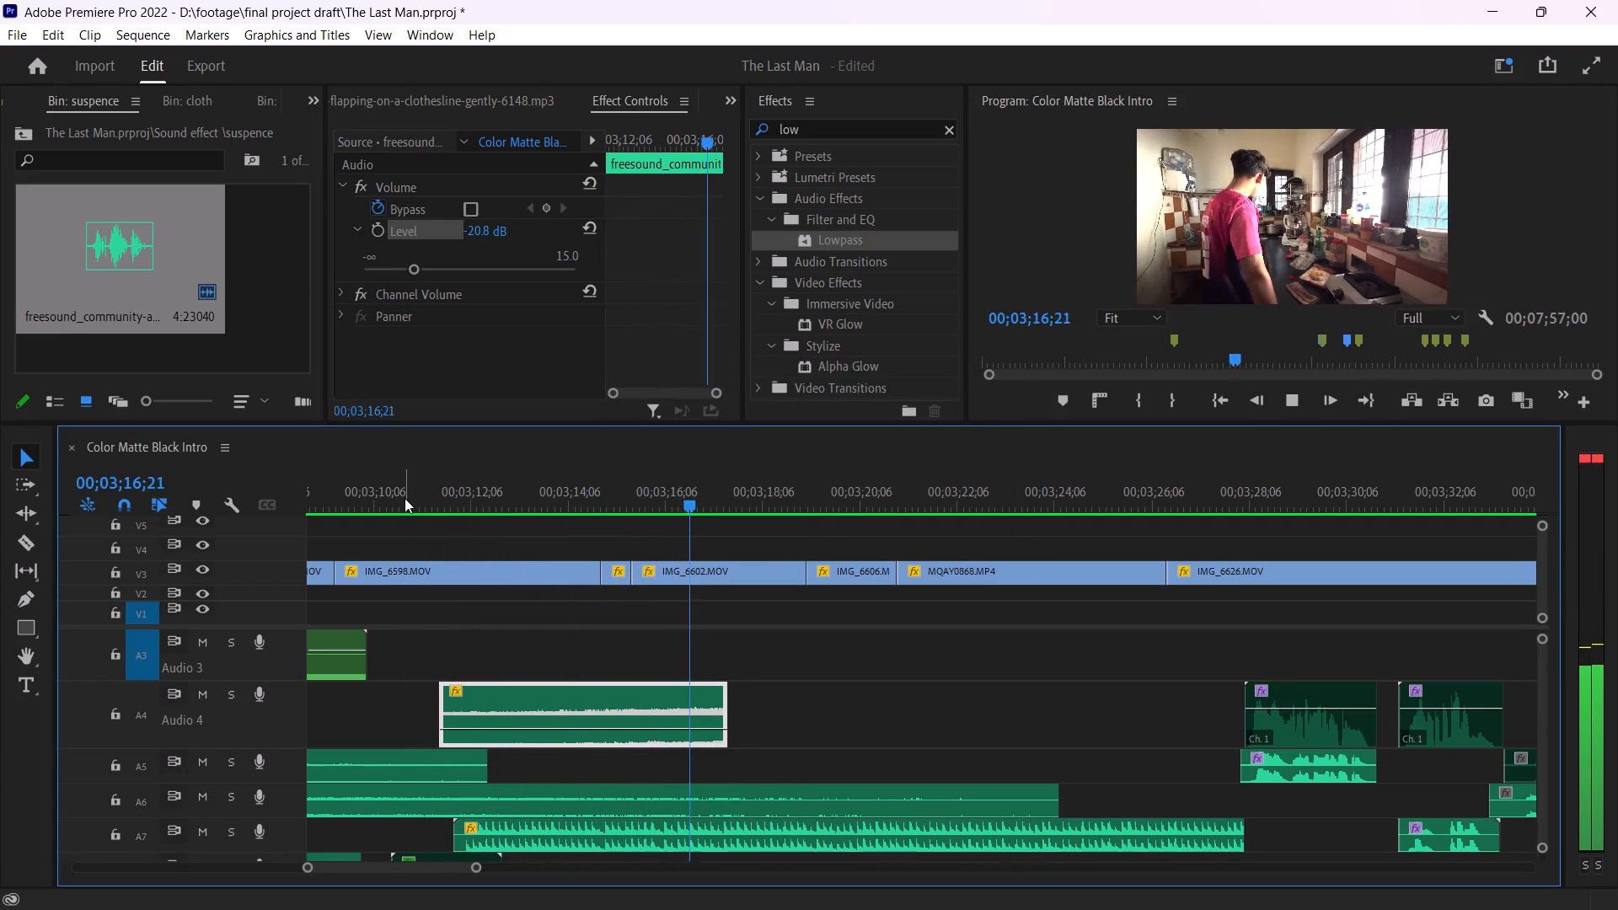
{"action": "key", "text": "space"}
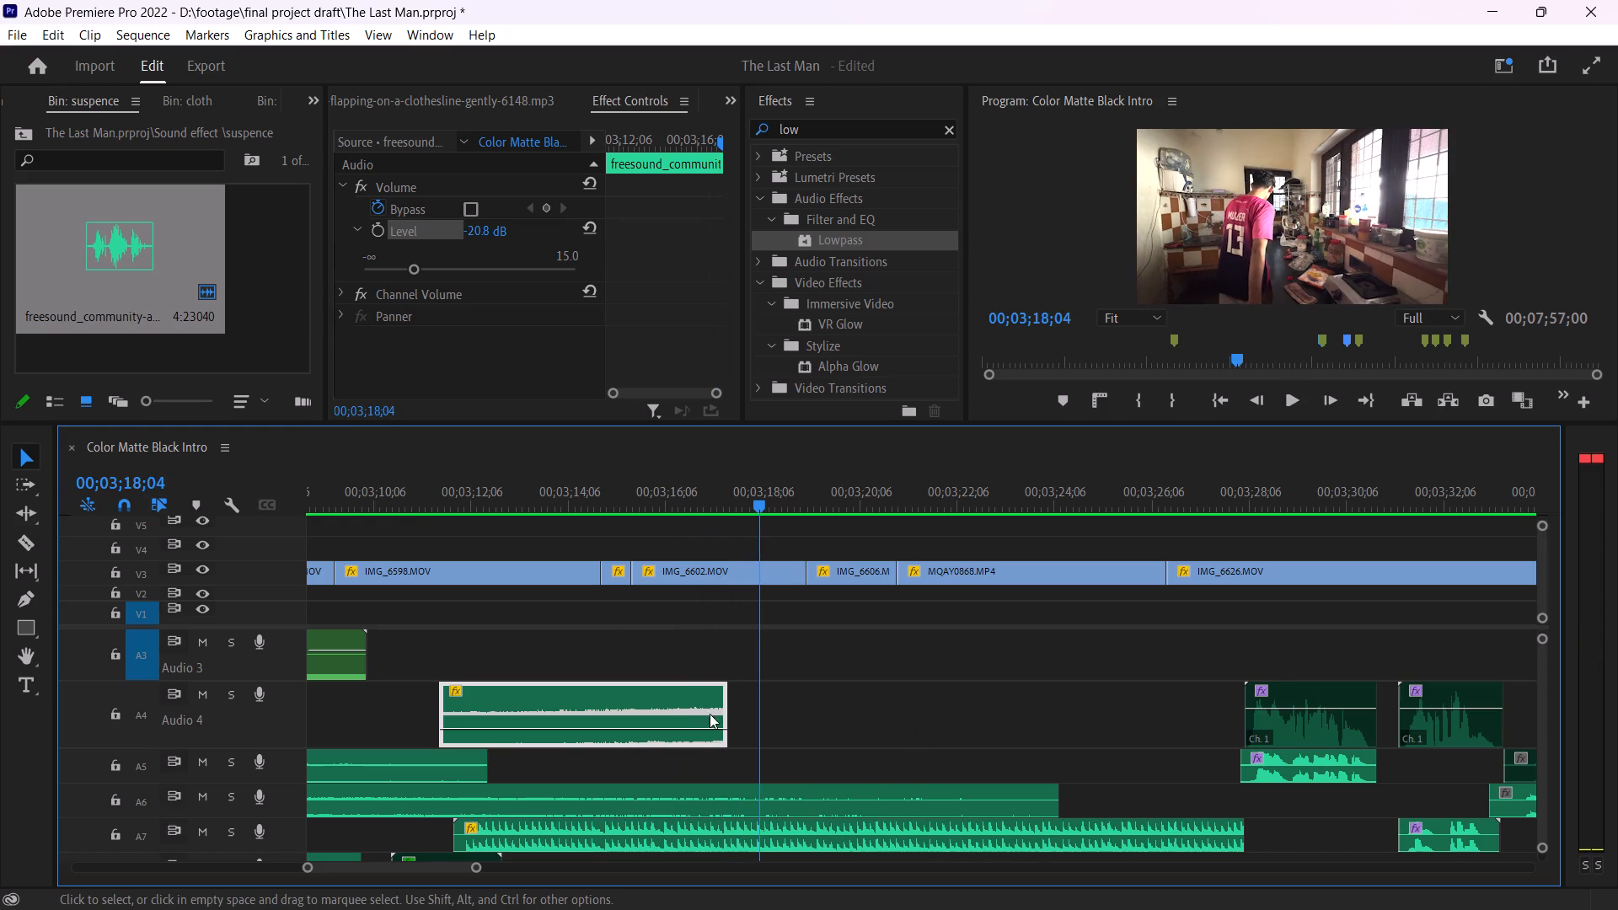
Paste a copy of the reversed suspence clip on track A4 at 00;03;18;04.
{"action": "left_click", "coordinate": [688, 692]}
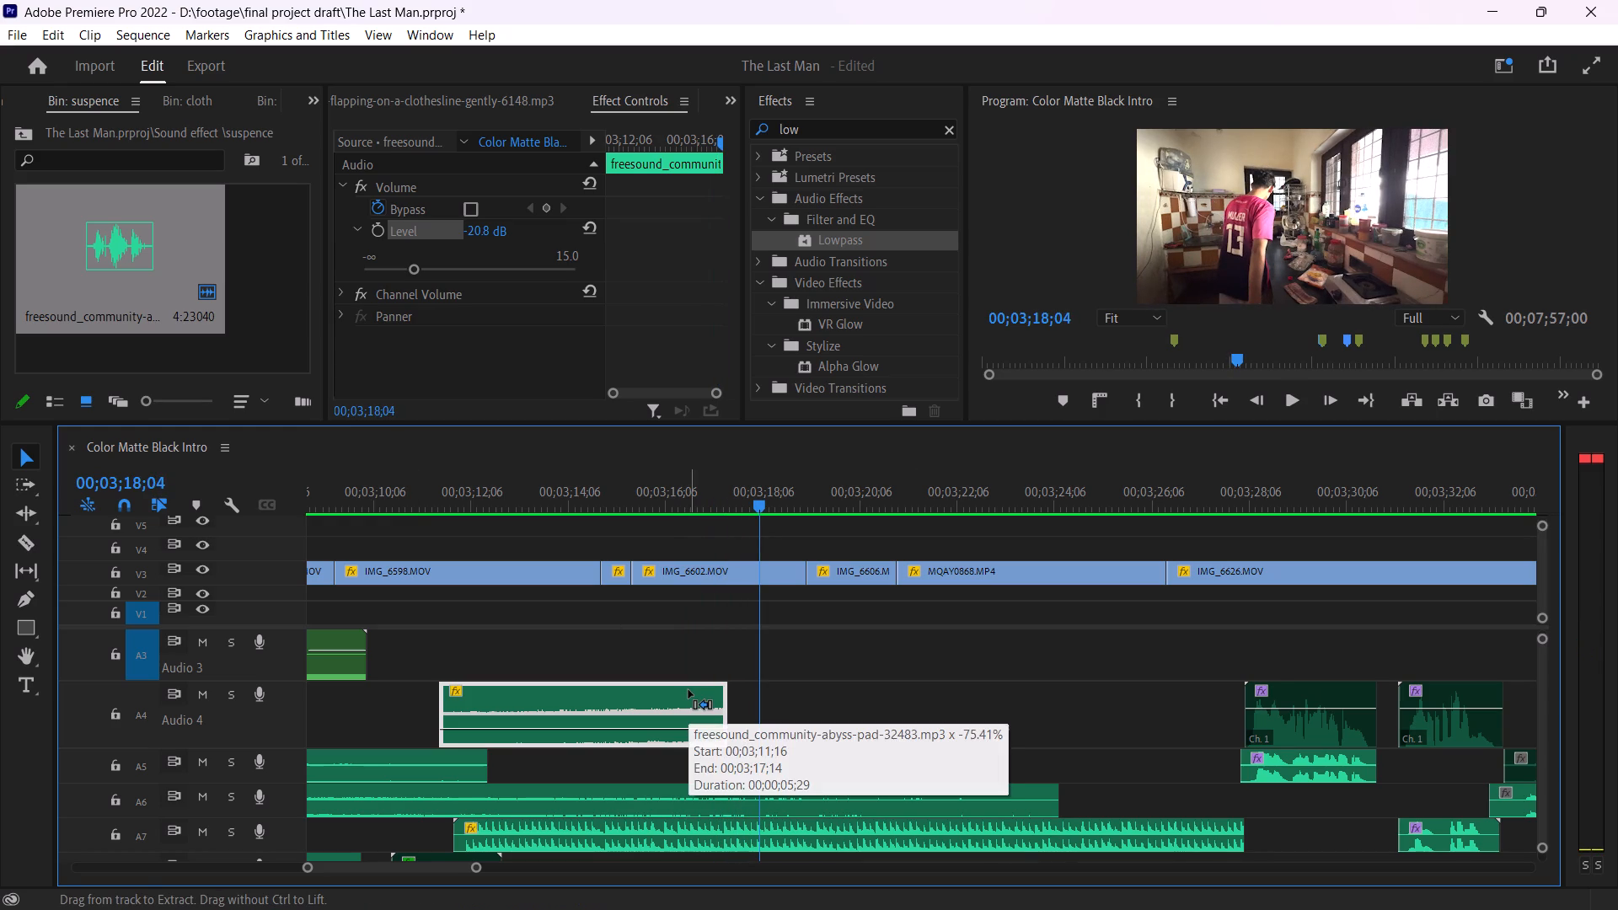
{"action": "key", "text": "ctrl+c"}
{"action": "key", "text": "ctrl+v"}
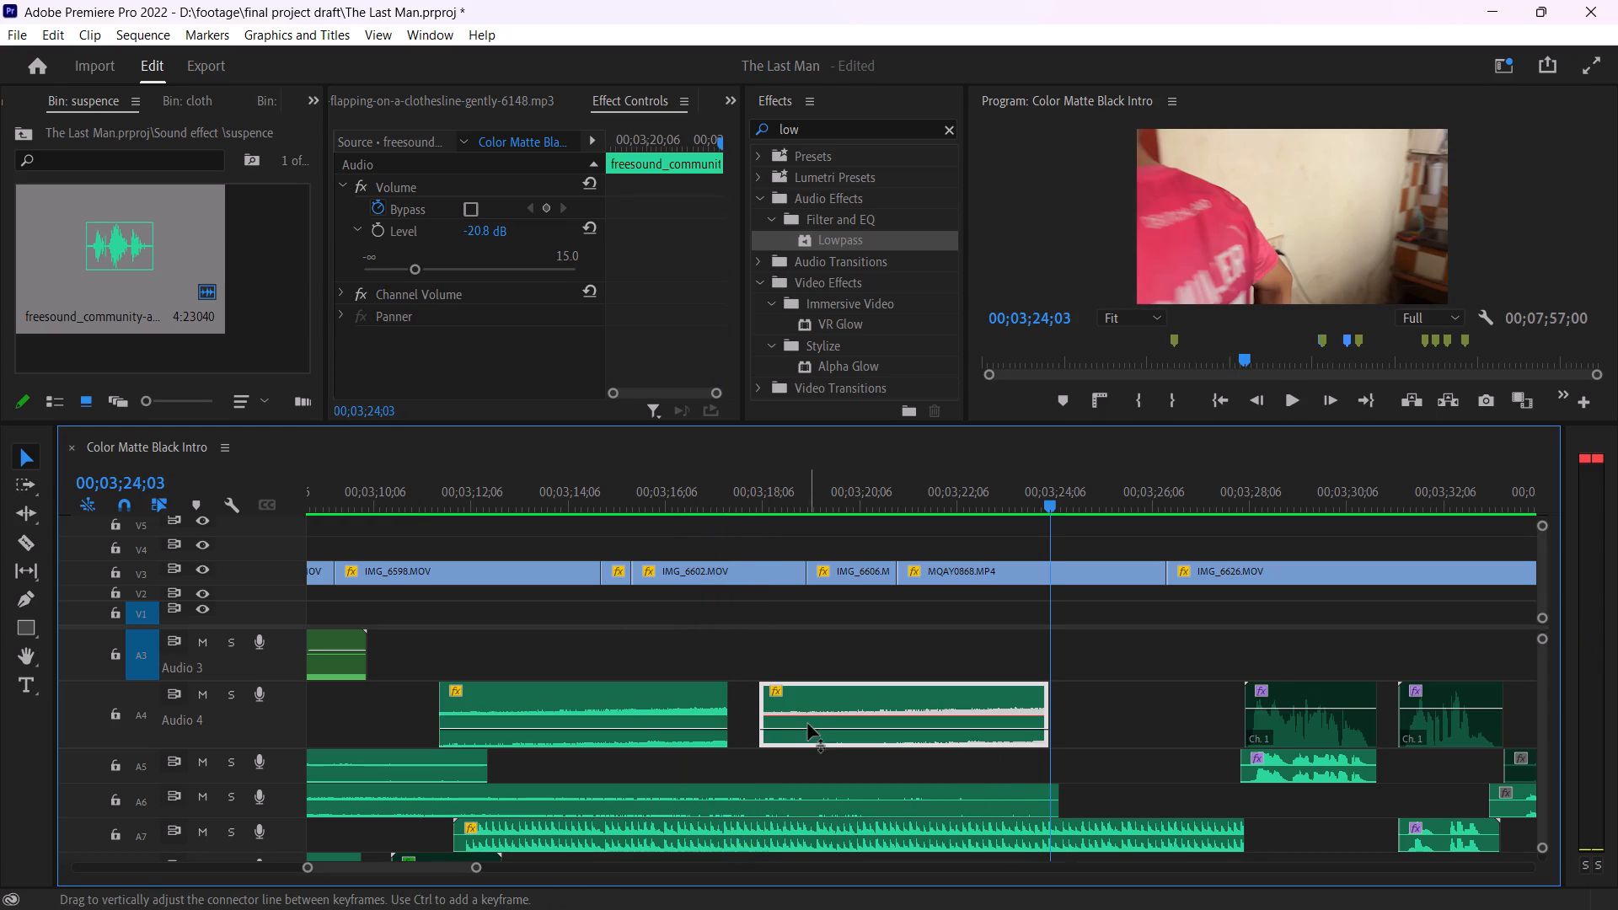
Turn off Reverse Speed for the copied suspence clip on track A4.
{"action": "left_click", "coordinate": [837, 693]}
{"action": "right_click", "coordinate": [837, 690]}
{"action": "left_click", "coordinate": [868, 643]}
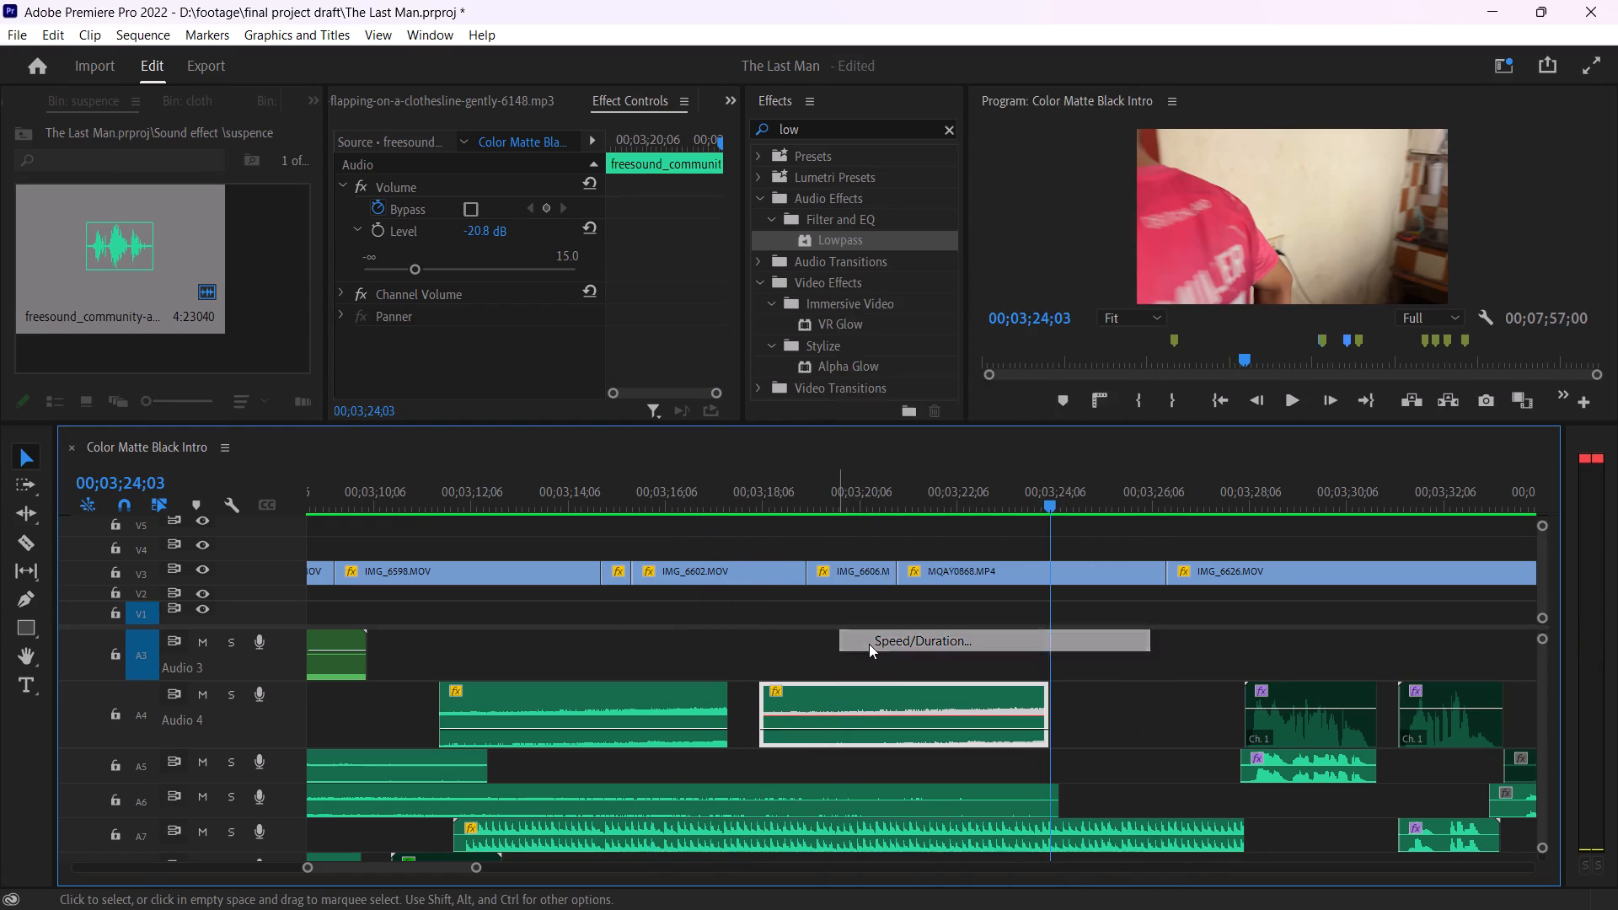
{"action": "left_click", "coordinate": [712, 455]}
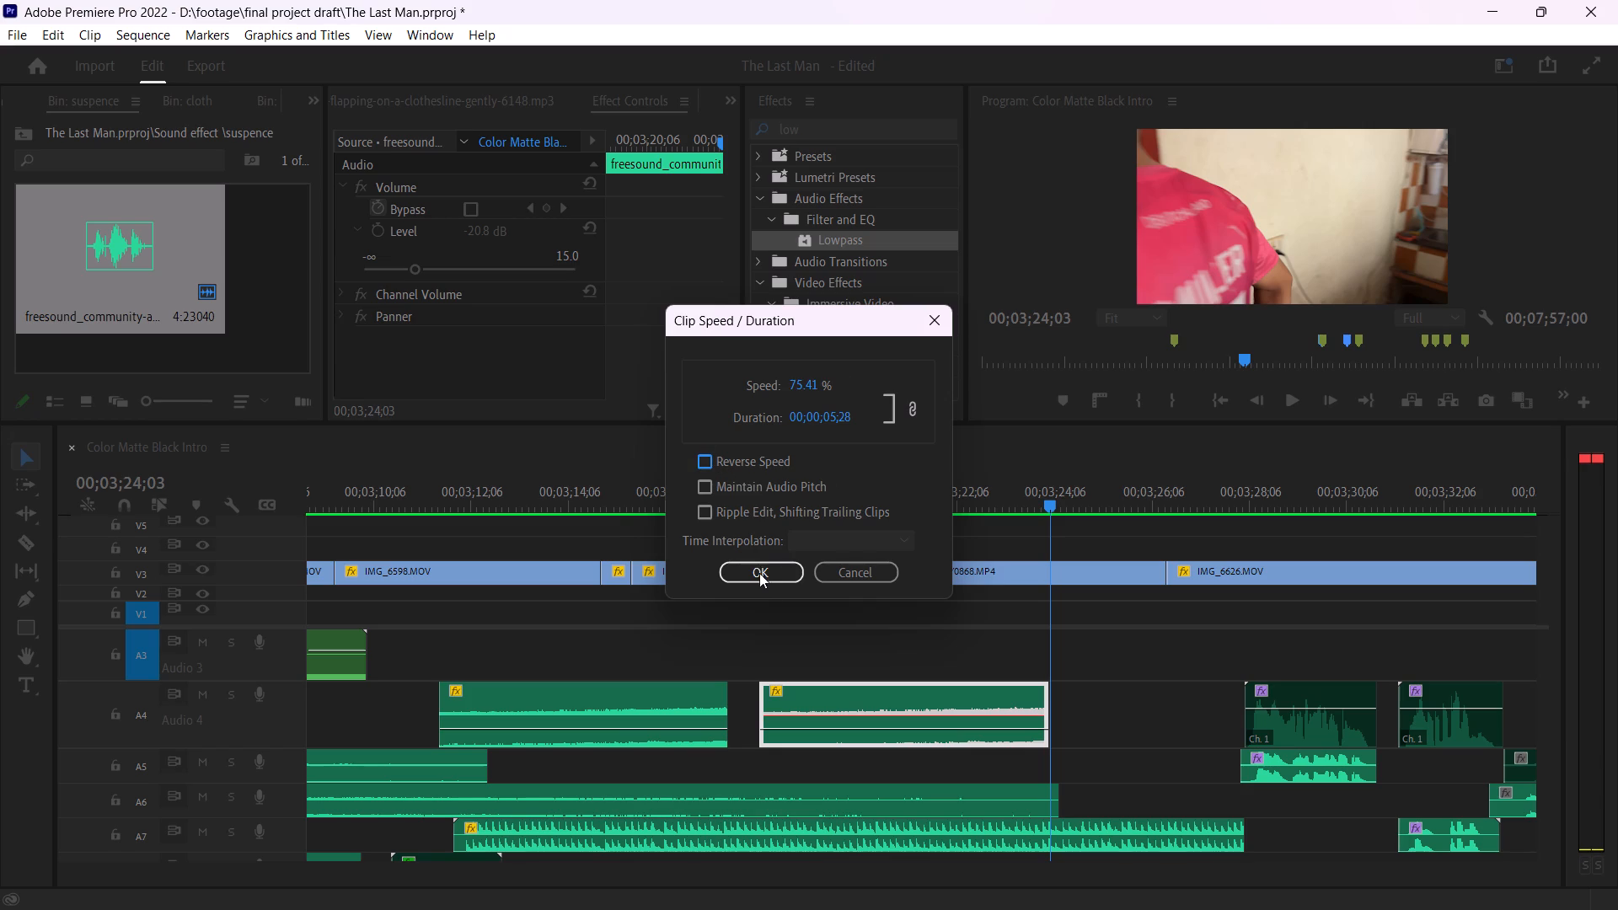
{"action": "left_click", "coordinate": [777, 567]}
Move the forward-playing copy directly after the reversed suspence clip on track A4 and play the pair back.
{"action": "left_click_drag", "start_coordinate": [907, 694], "coordinate": [871, 685]}
{"action": "left_click", "coordinate": [705, 491]}
{"action": "key", "text": "space"}
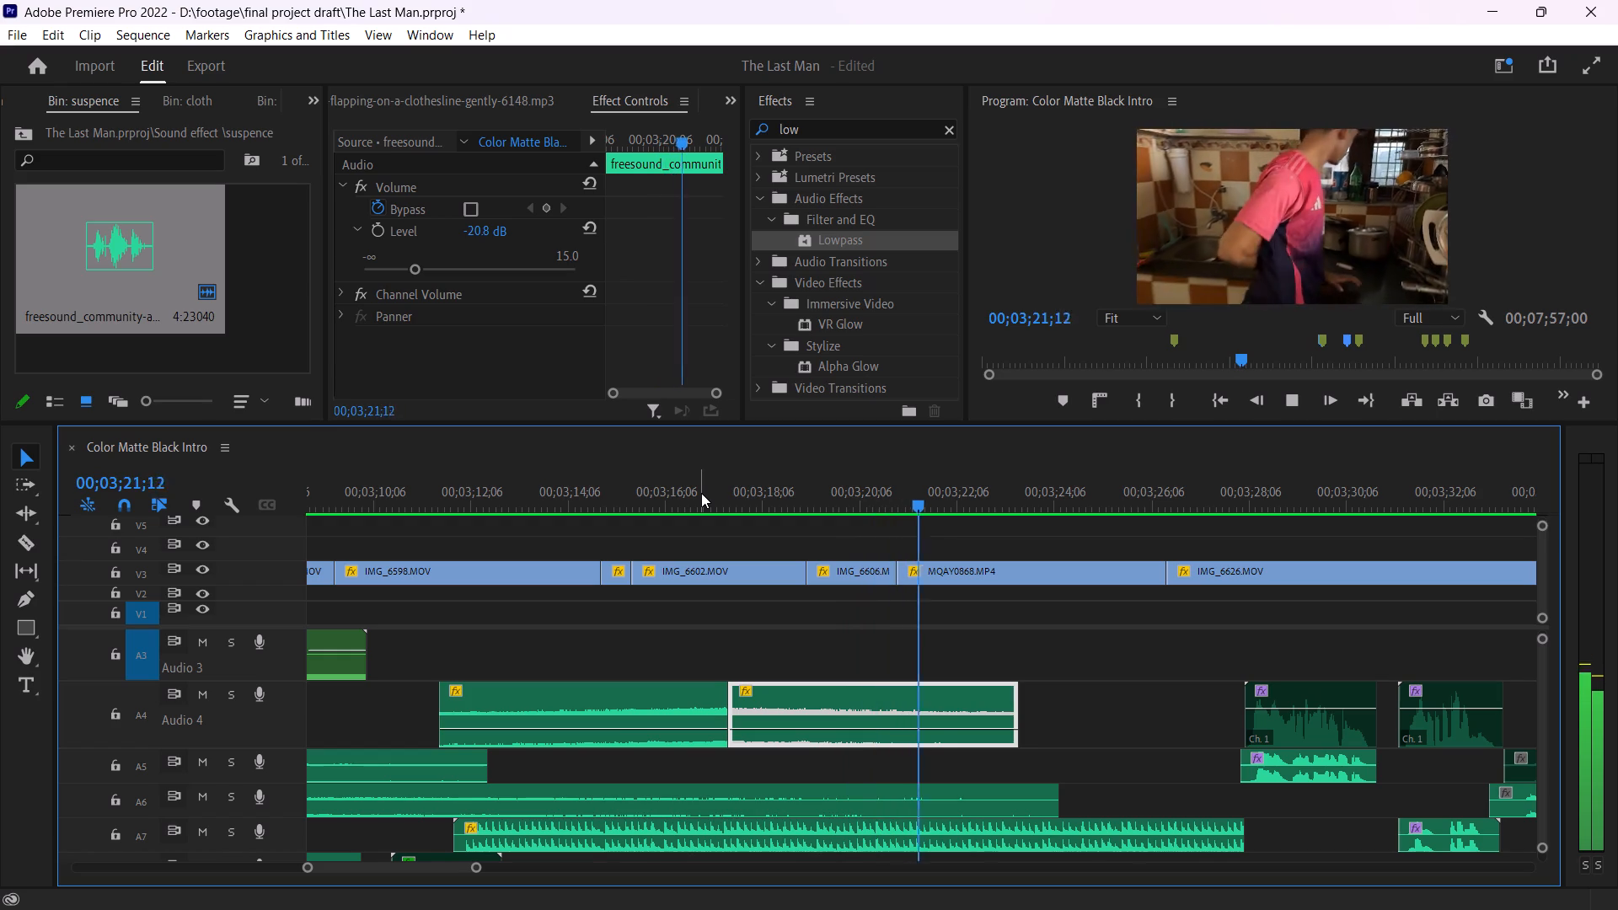
{"action": "key", "text": "space"}
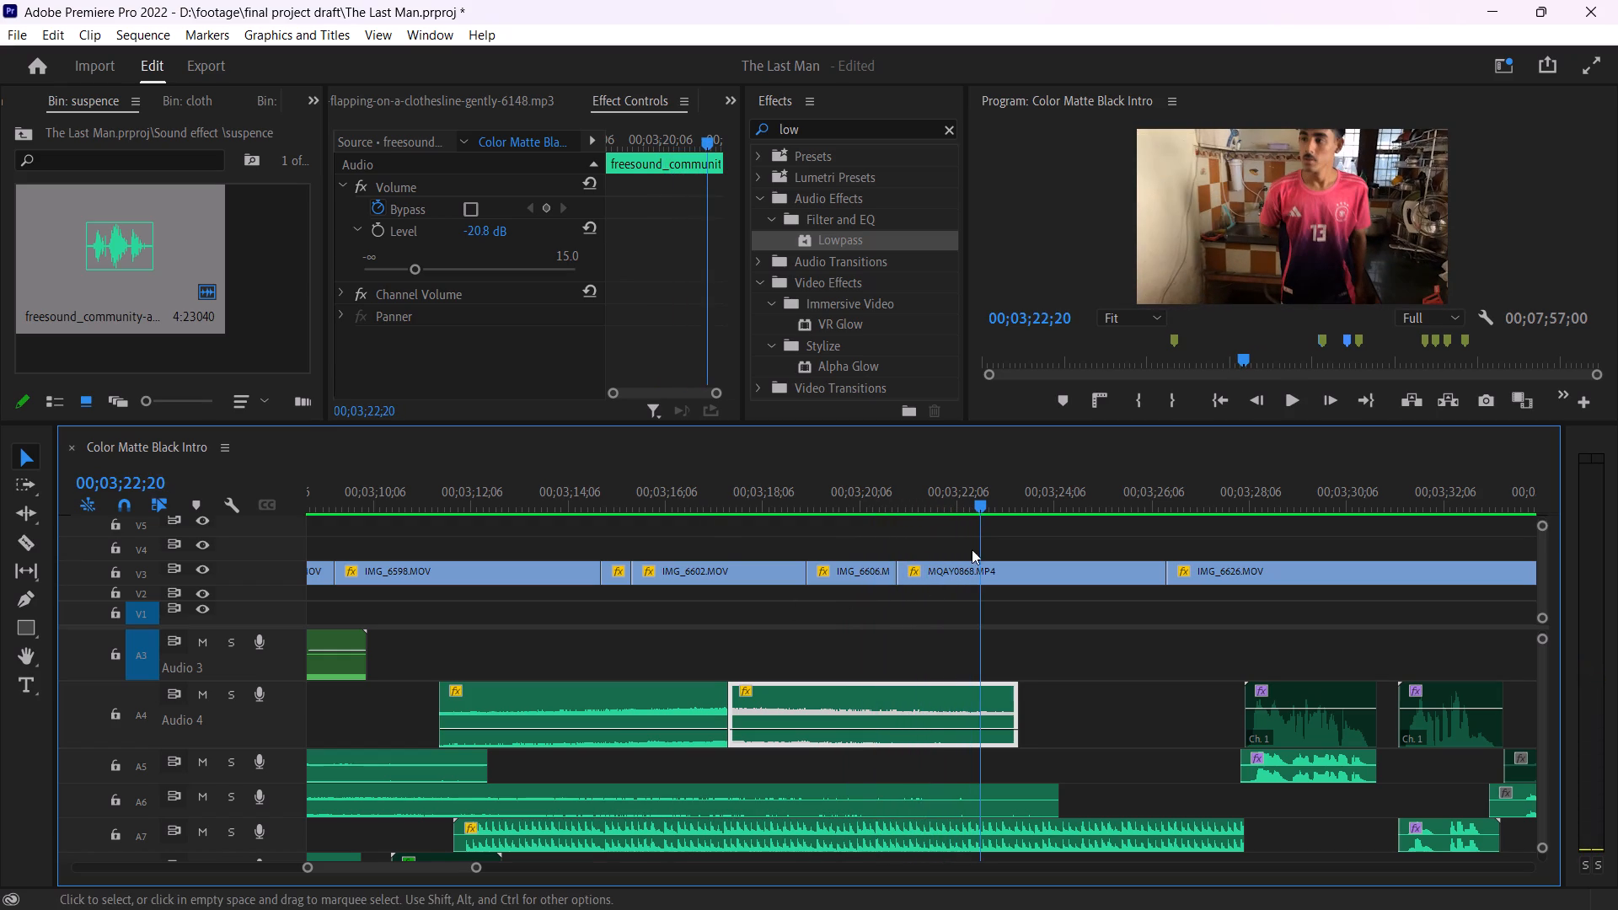
Move the forward suspence clip up to track A3, paste another reversed copy at 00;03;20;12, and place it directly after that clip on A3.
{"action": "left_click", "coordinate": [1051, 495]}
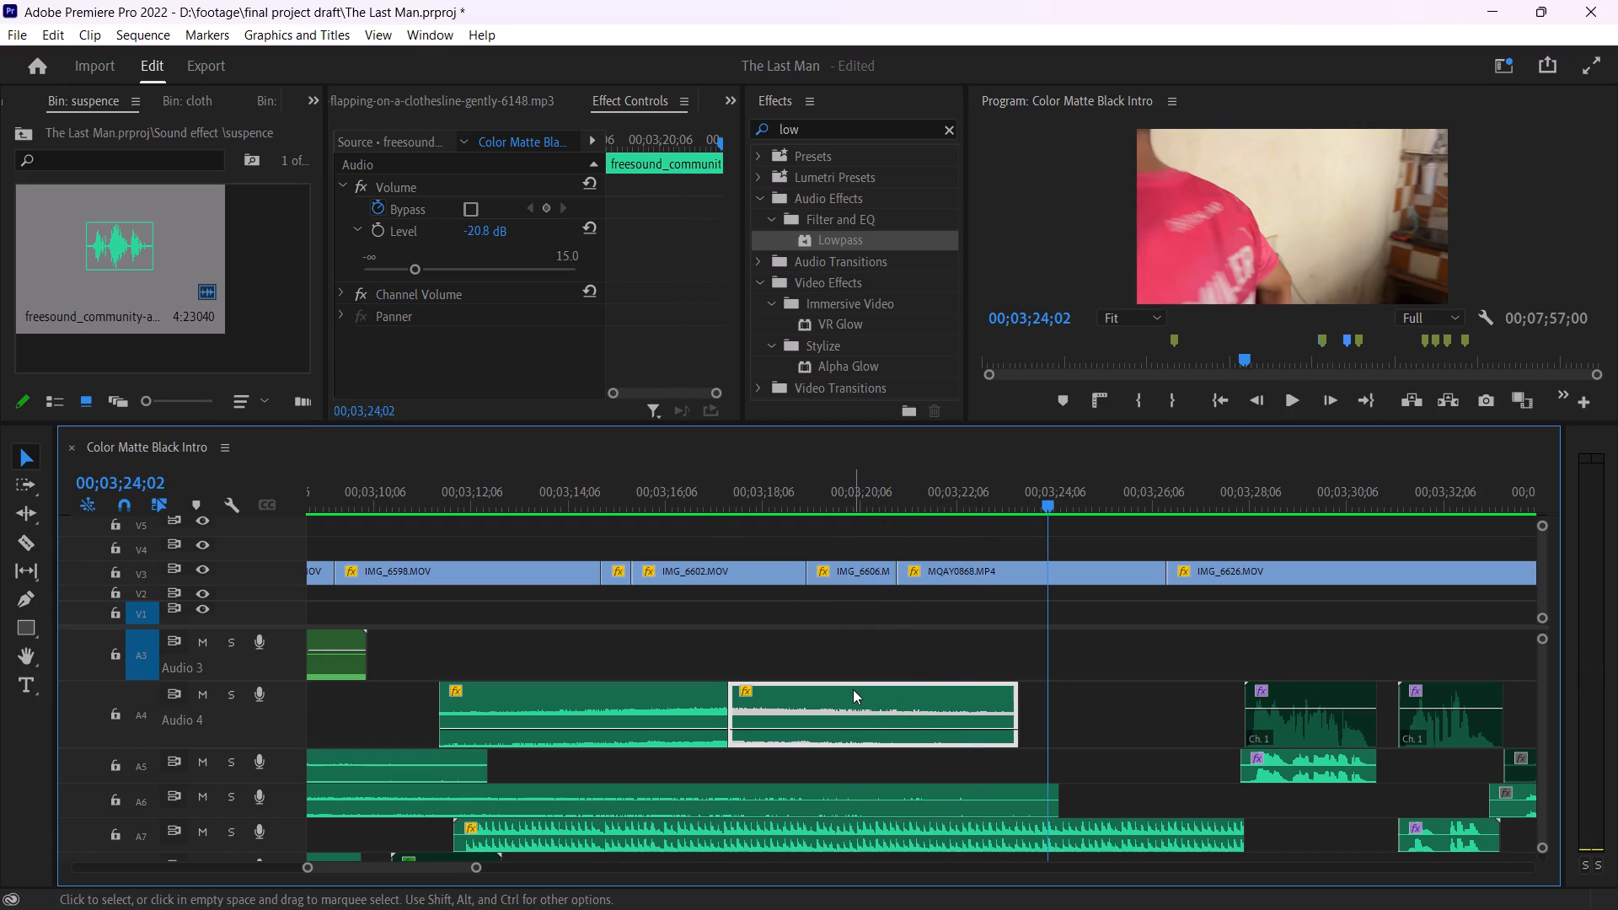
{"action": "left_click_drag", "start_coordinate": [853, 689], "coordinate": [854, 672]}
{"action": "left_click", "coordinate": [873, 495]}
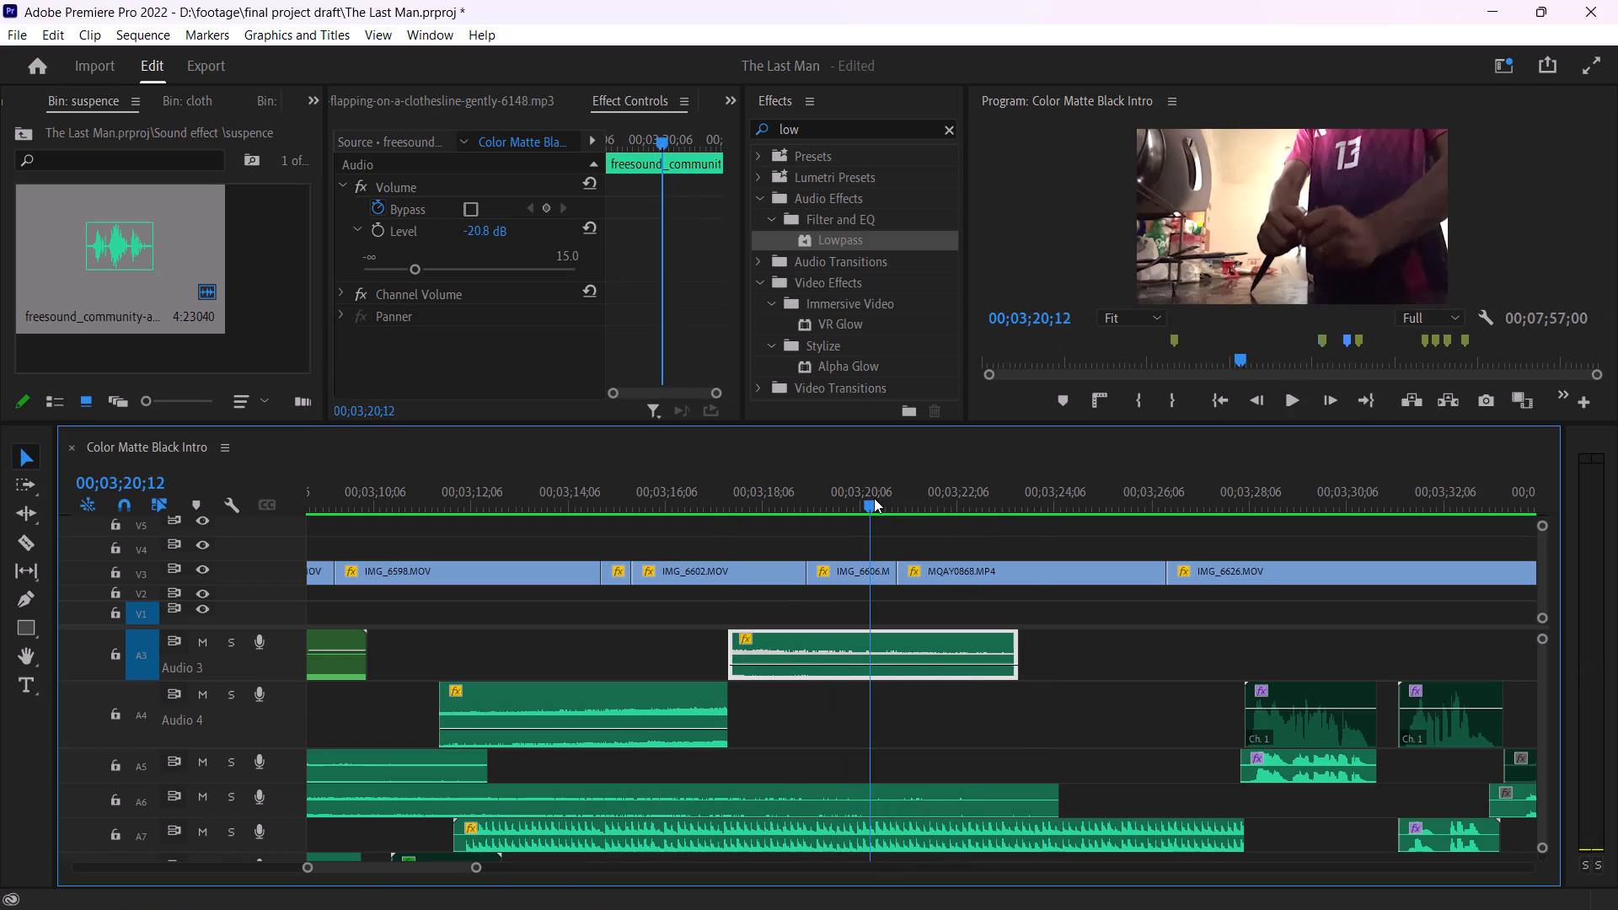
{"action": "key", "text": "ctrl+v"}
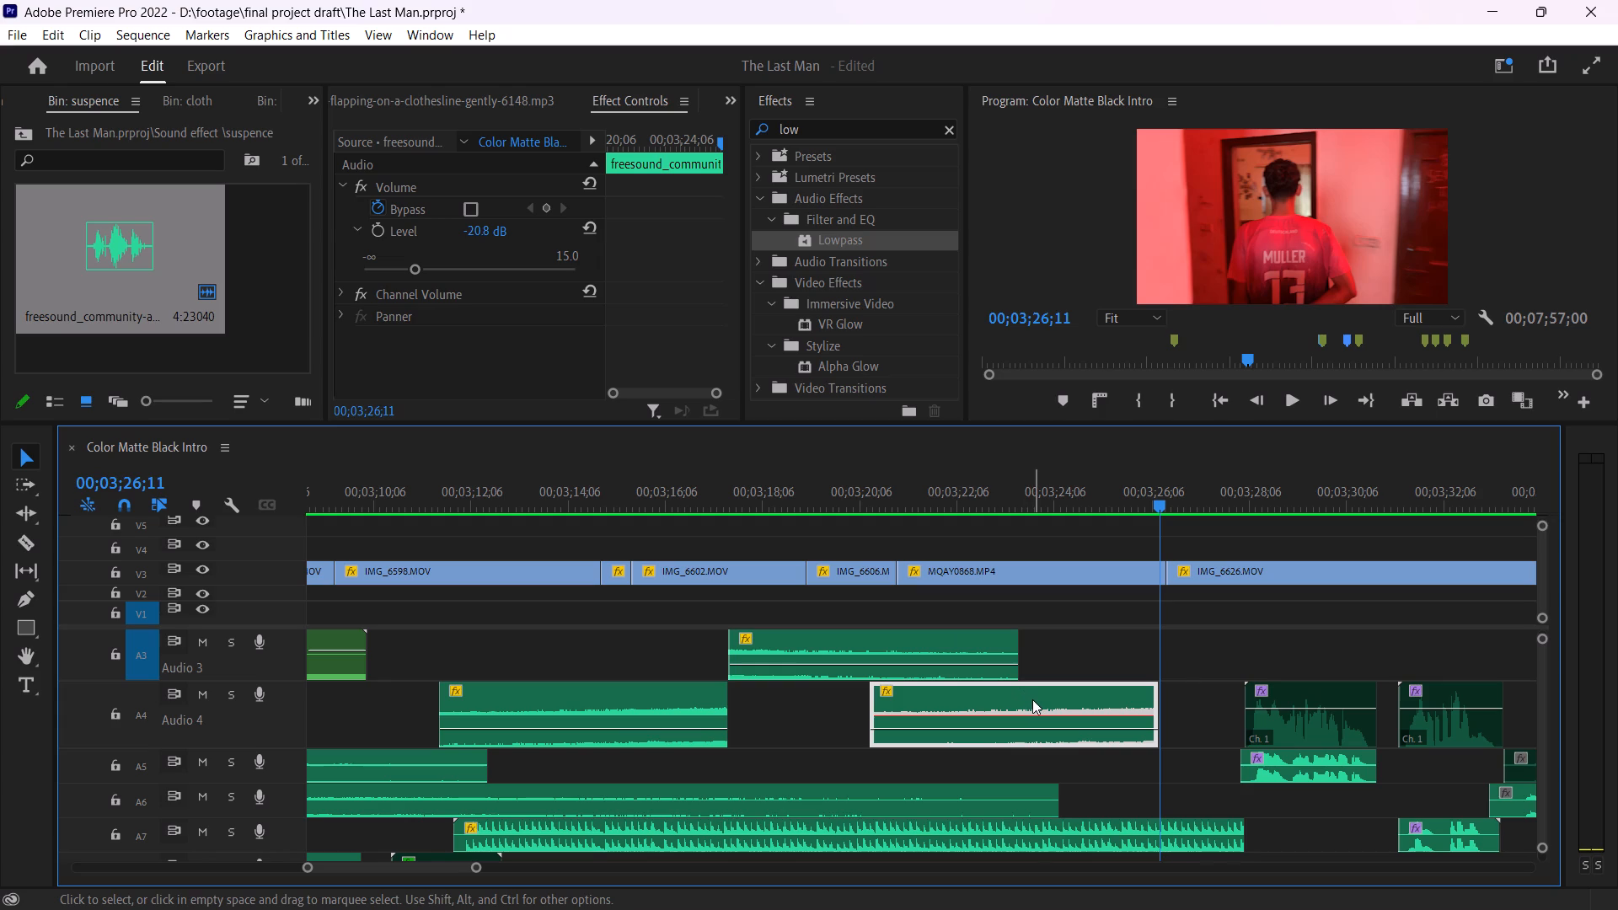
{"action": "left_click_drag", "start_coordinate": [1035, 699], "coordinate": [1246, 670]}
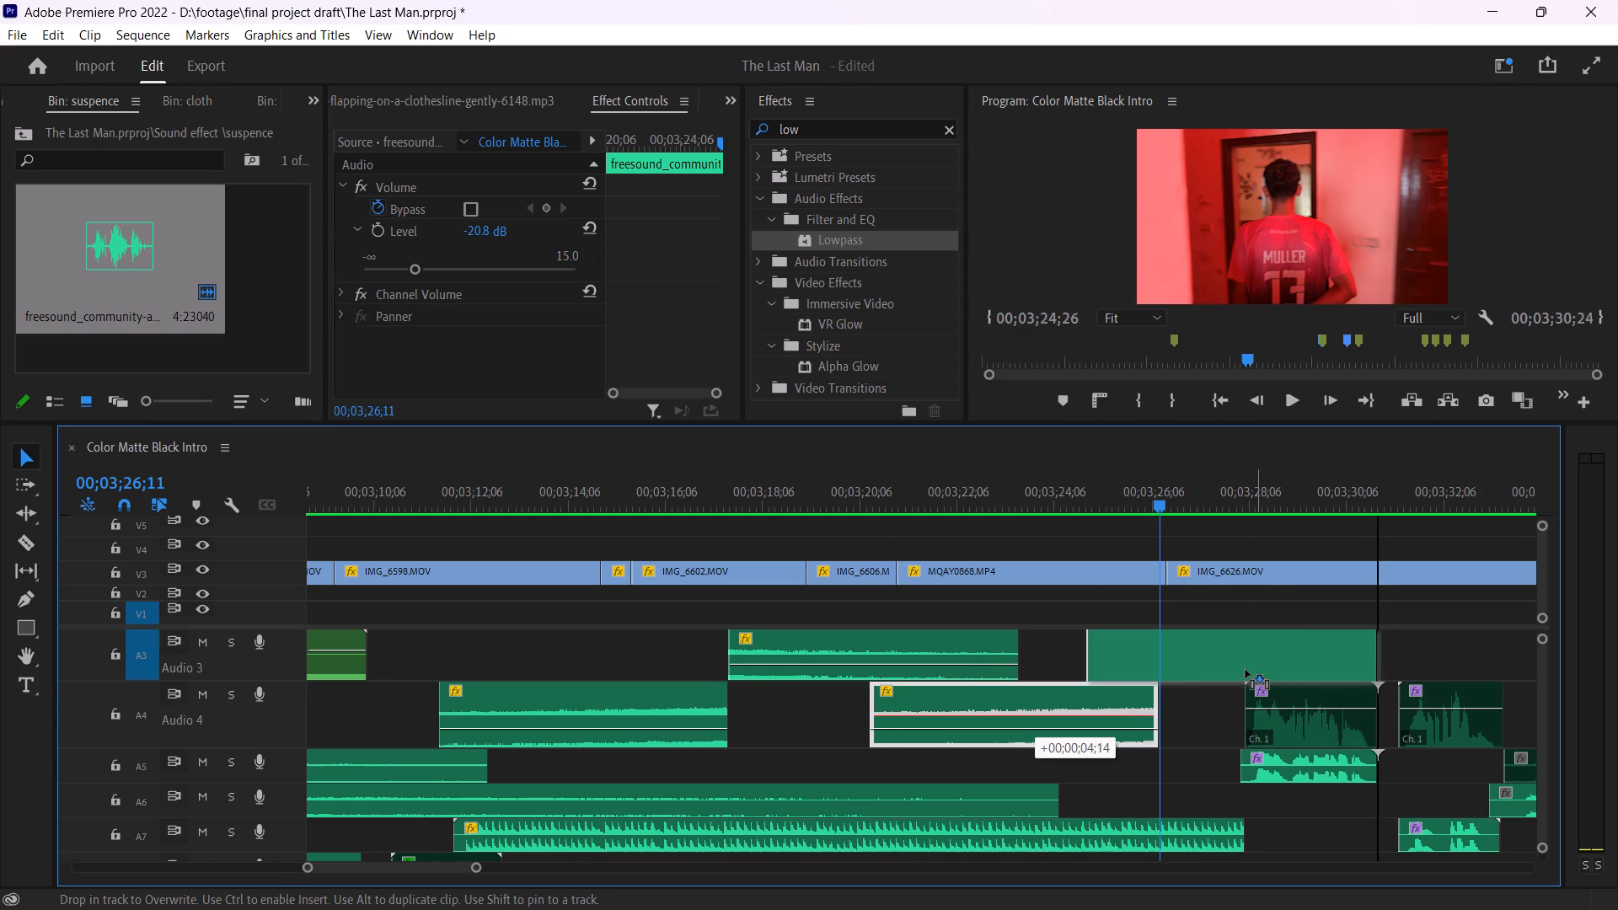
{"action": "left_click_drag", "start_coordinate": [1246, 670], "coordinate": [1179, 663]}
Return the forward suspence clip to track A4, directly after the first reversed clip, and play back the sequence.
{"action": "left_click_drag", "start_coordinate": [900, 640], "coordinate": [902, 686]}
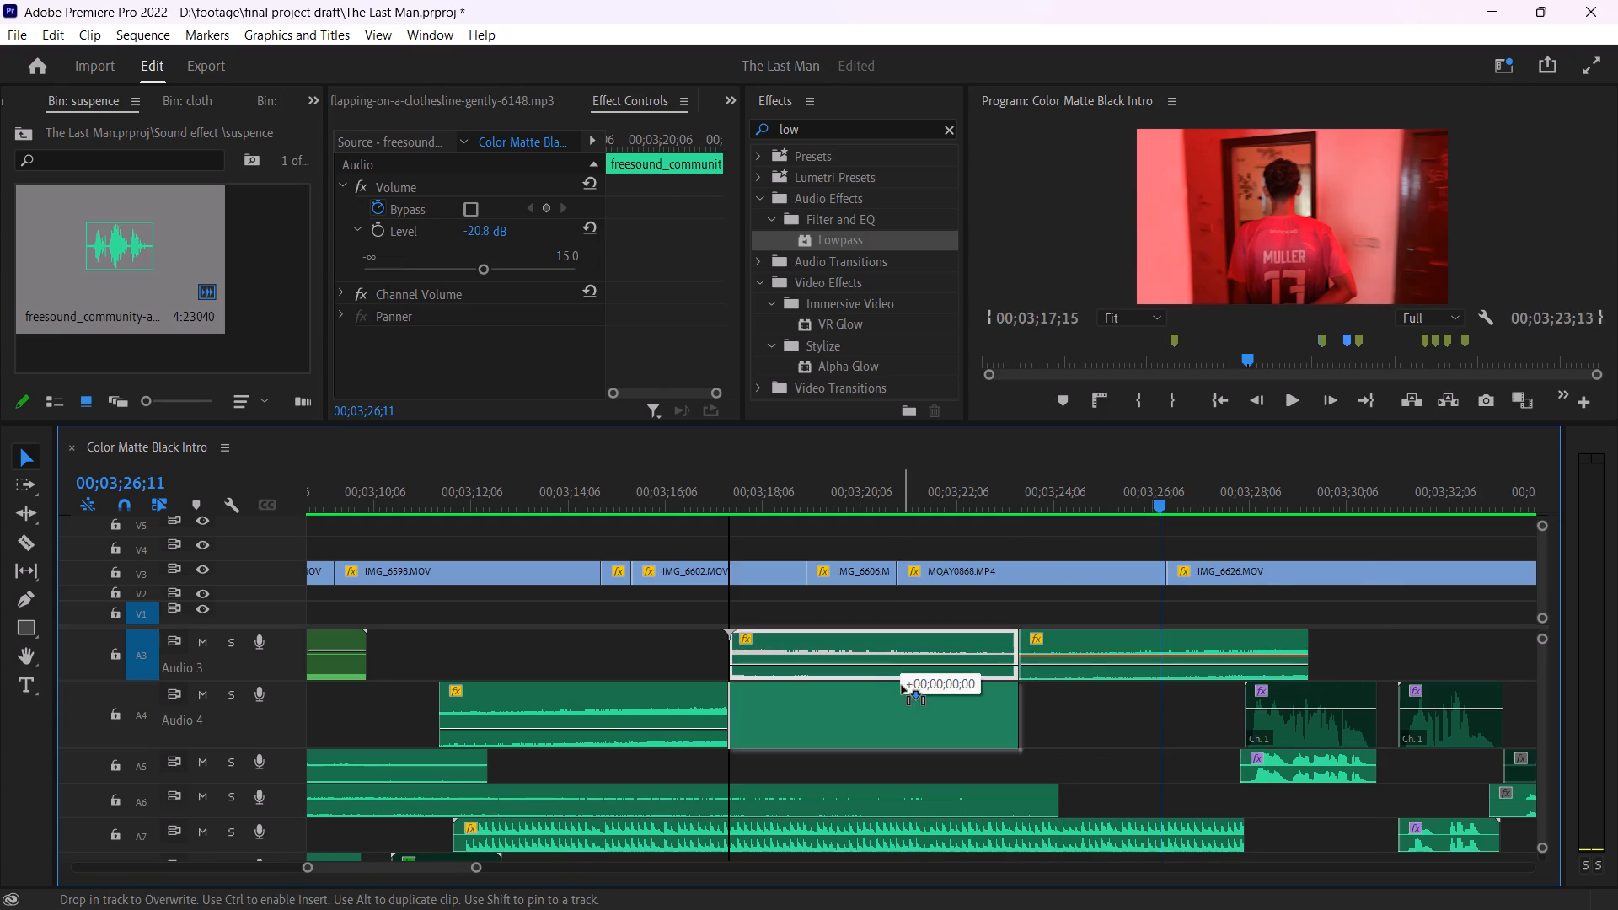
{"action": "left_click_drag", "start_coordinate": [902, 686], "coordinate": [902, 688]}
{"action": "left_click_drag", "start_coordinate": [938, 501], "coordinate": [873, 494]}
{"action": "key", "text": "space"}
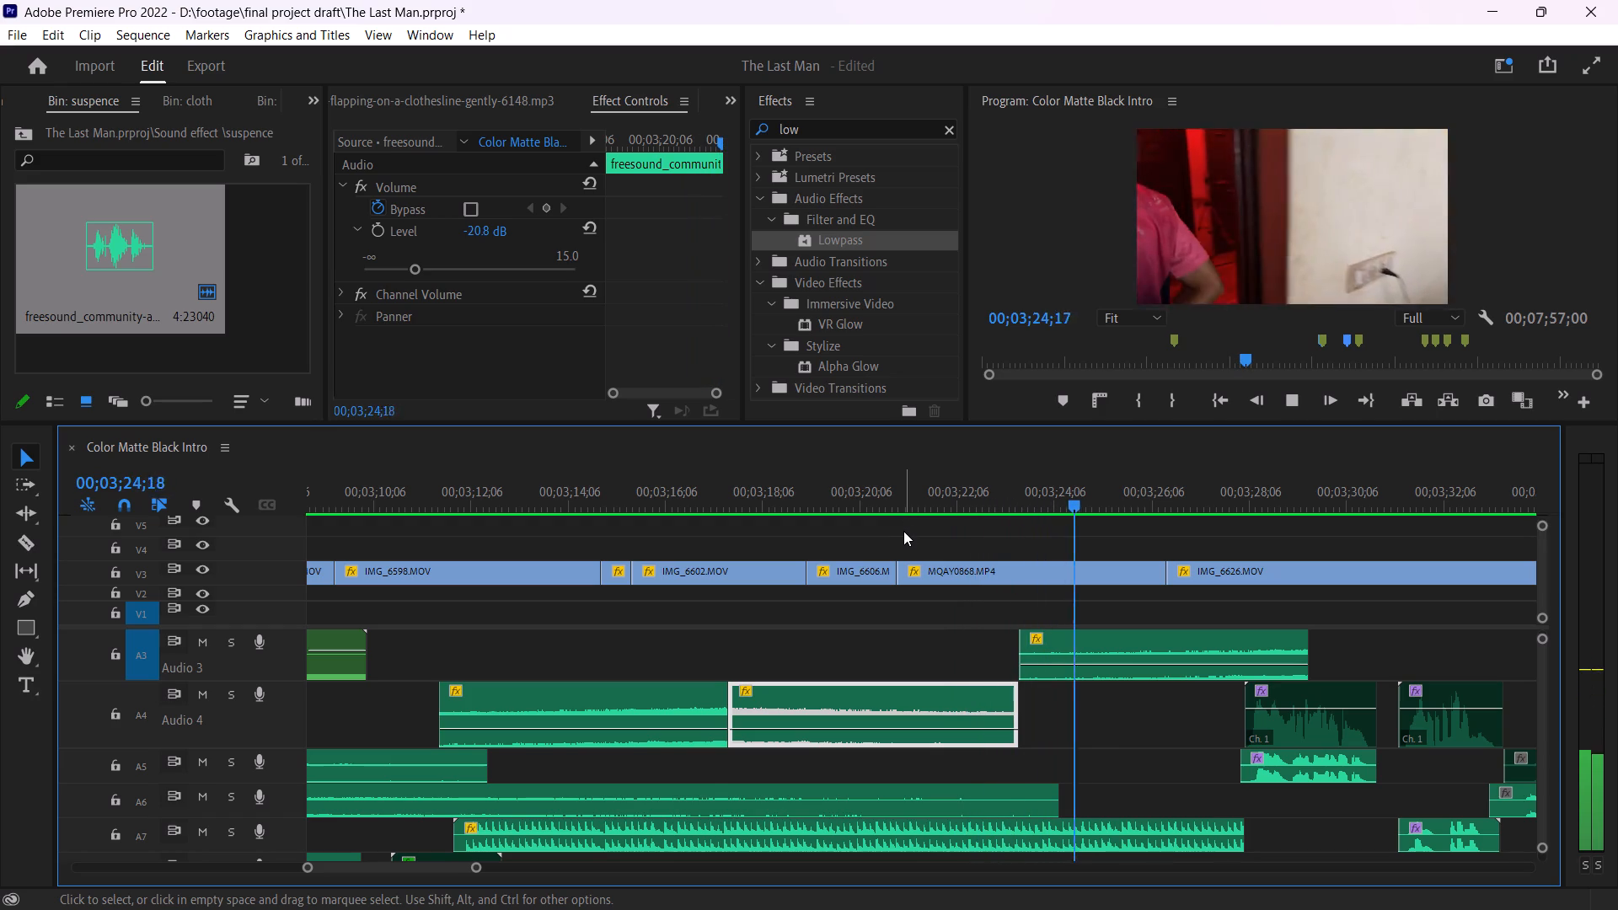
{"action": "key", "text": "space"}
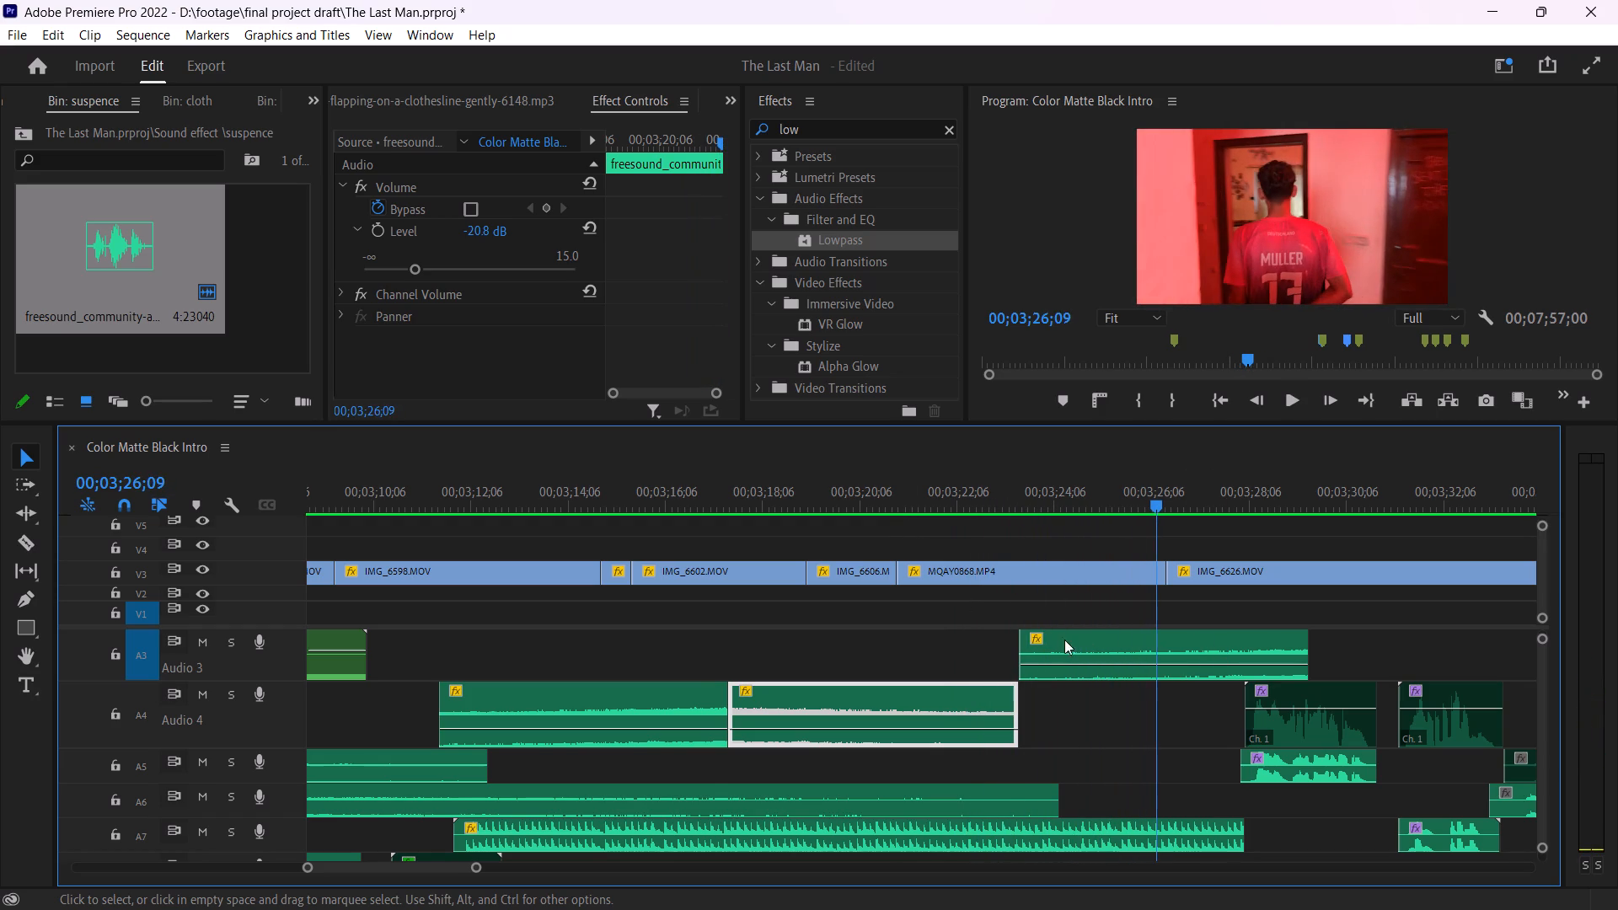
Shift the reversed suspence clip on track A3 earlier so it ends with the A7 clip, starting at about 00;03;22;04, and save the project.
{"action": "left_click_drag", "start_coordinate": [1090, 641], "coordinate": [1027, 637]}
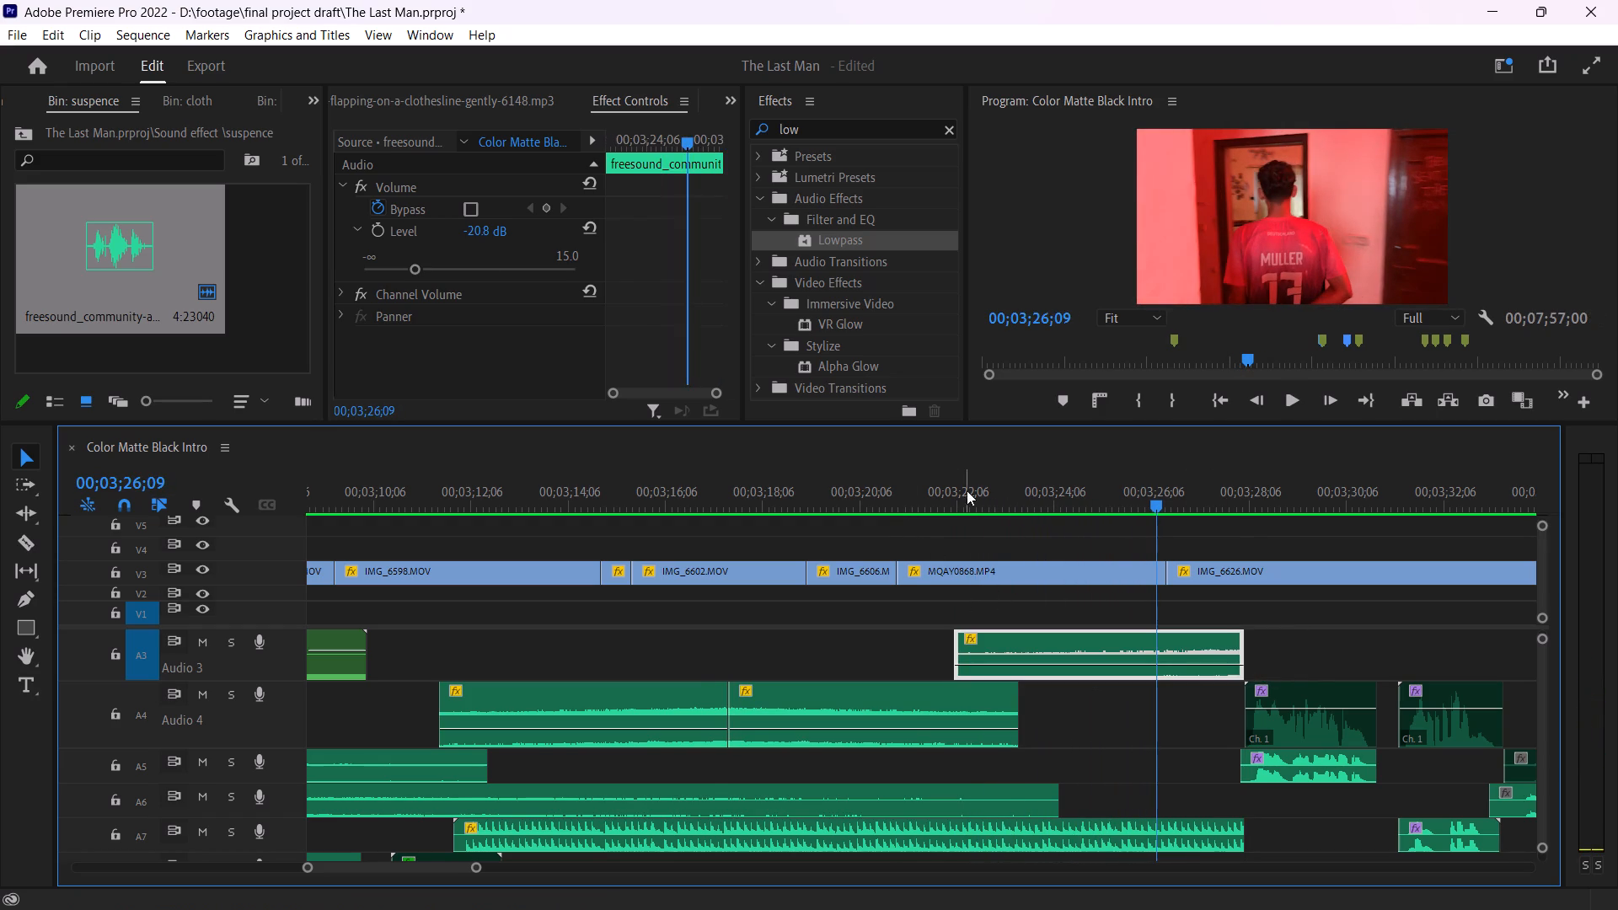
{"action": "left_click_drag", "start_coordinate": [967, 490], "coordinate": [909, 494]}
{"action": "key", "text": "space"}
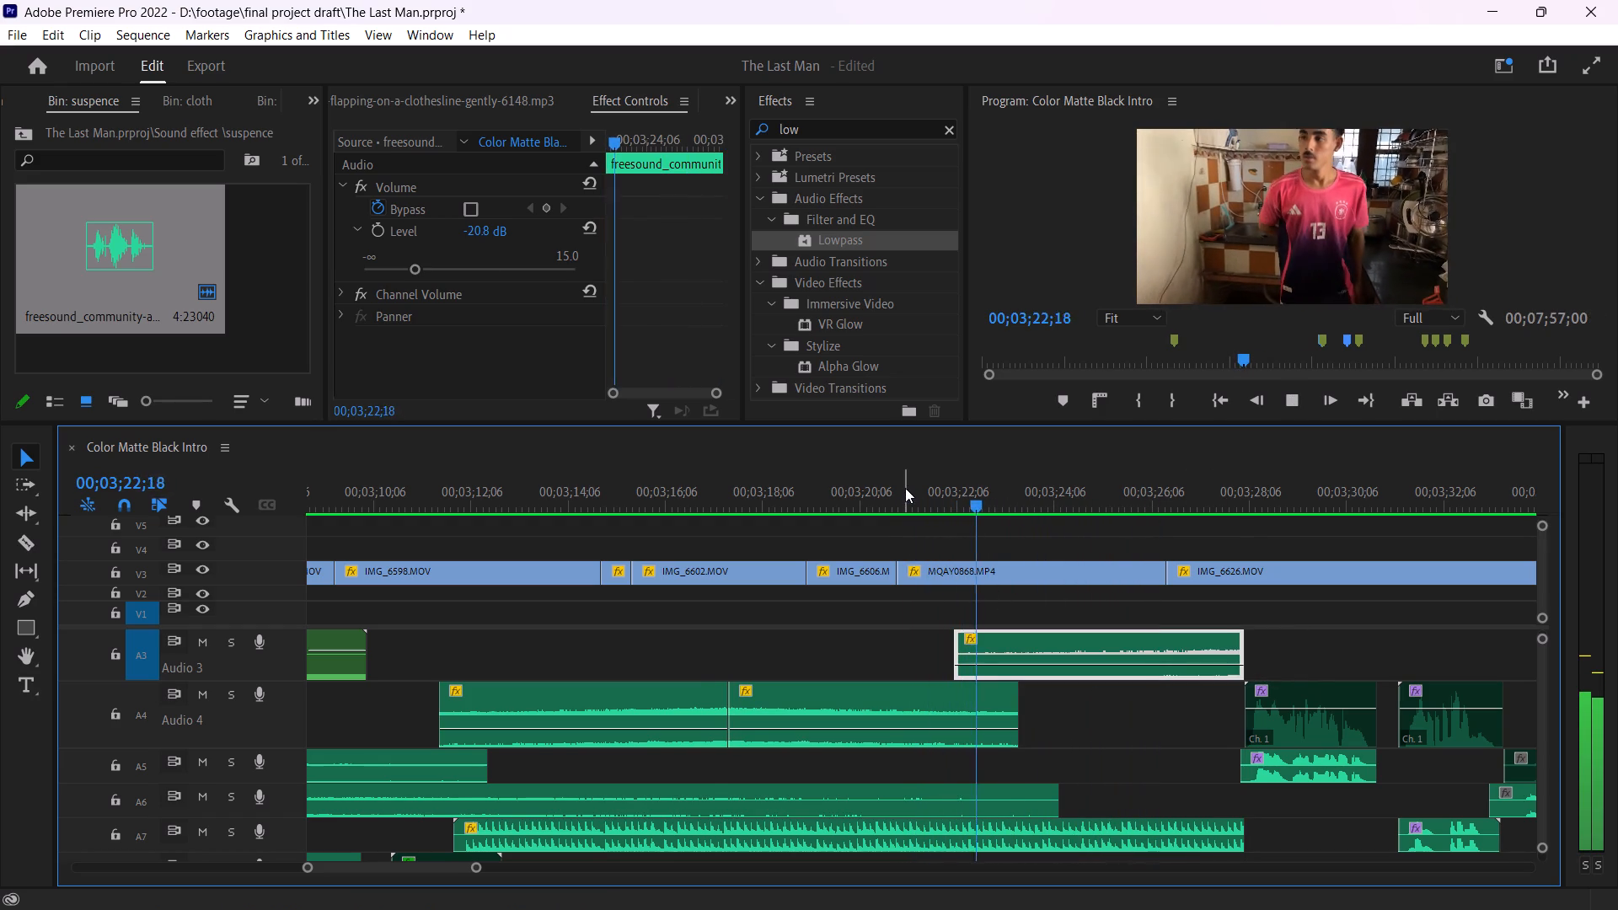
{"action": "key", "text": "ctrl+s"}
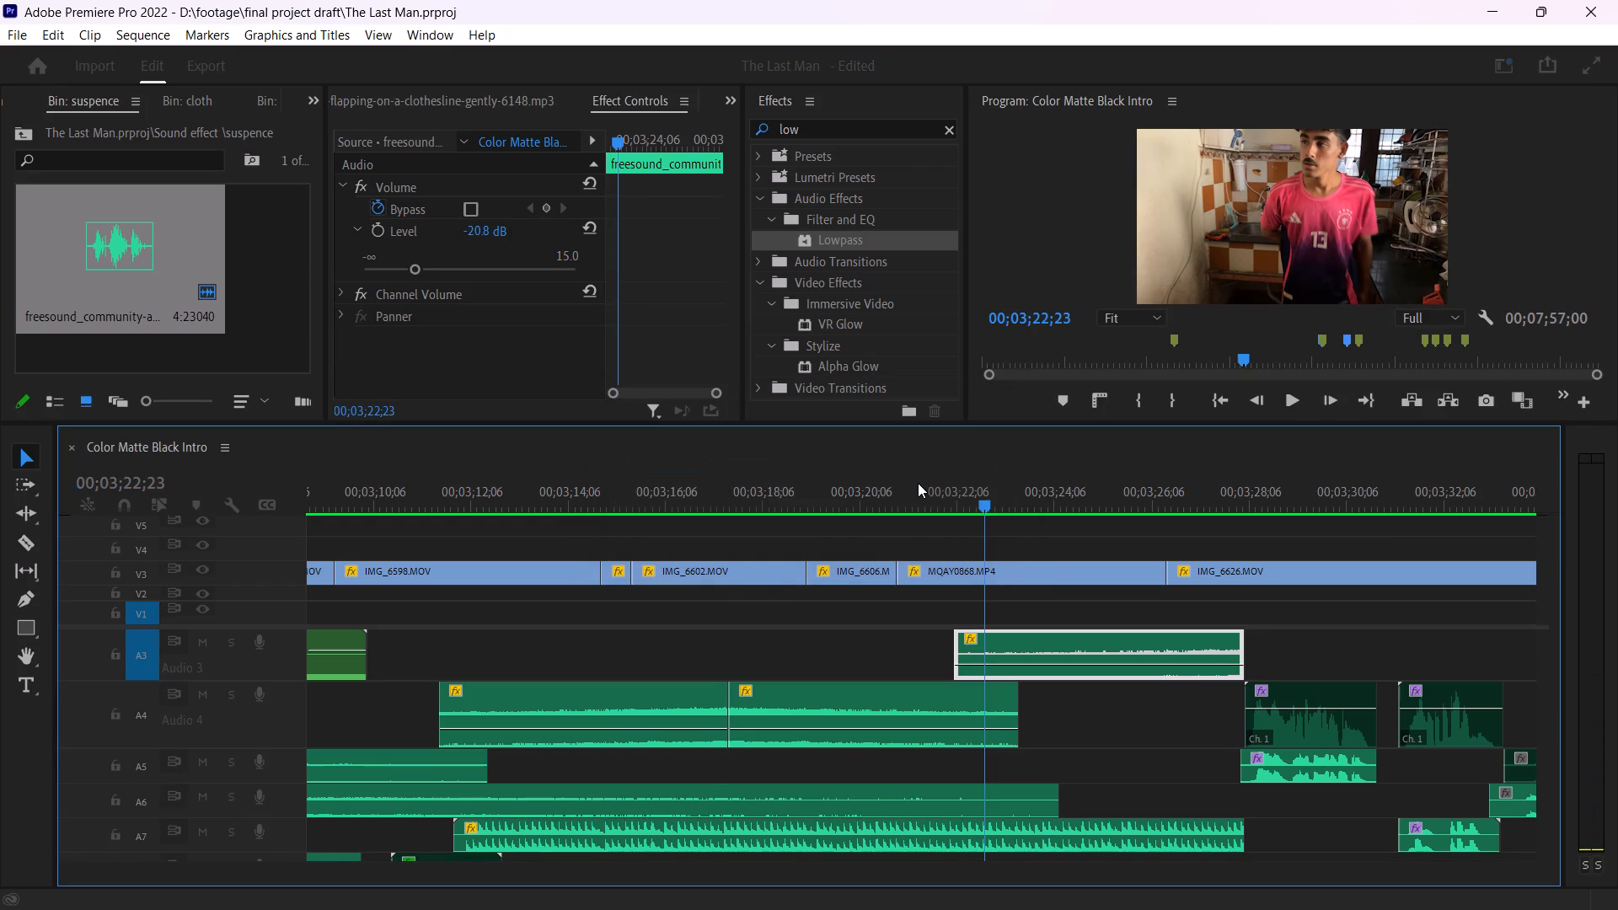
Play back the soundtrack from 00;03;22;23 to about 00;03;34;06, checking the suspence clips and the sounds that follow.
{"action": "key", "text": "space"}
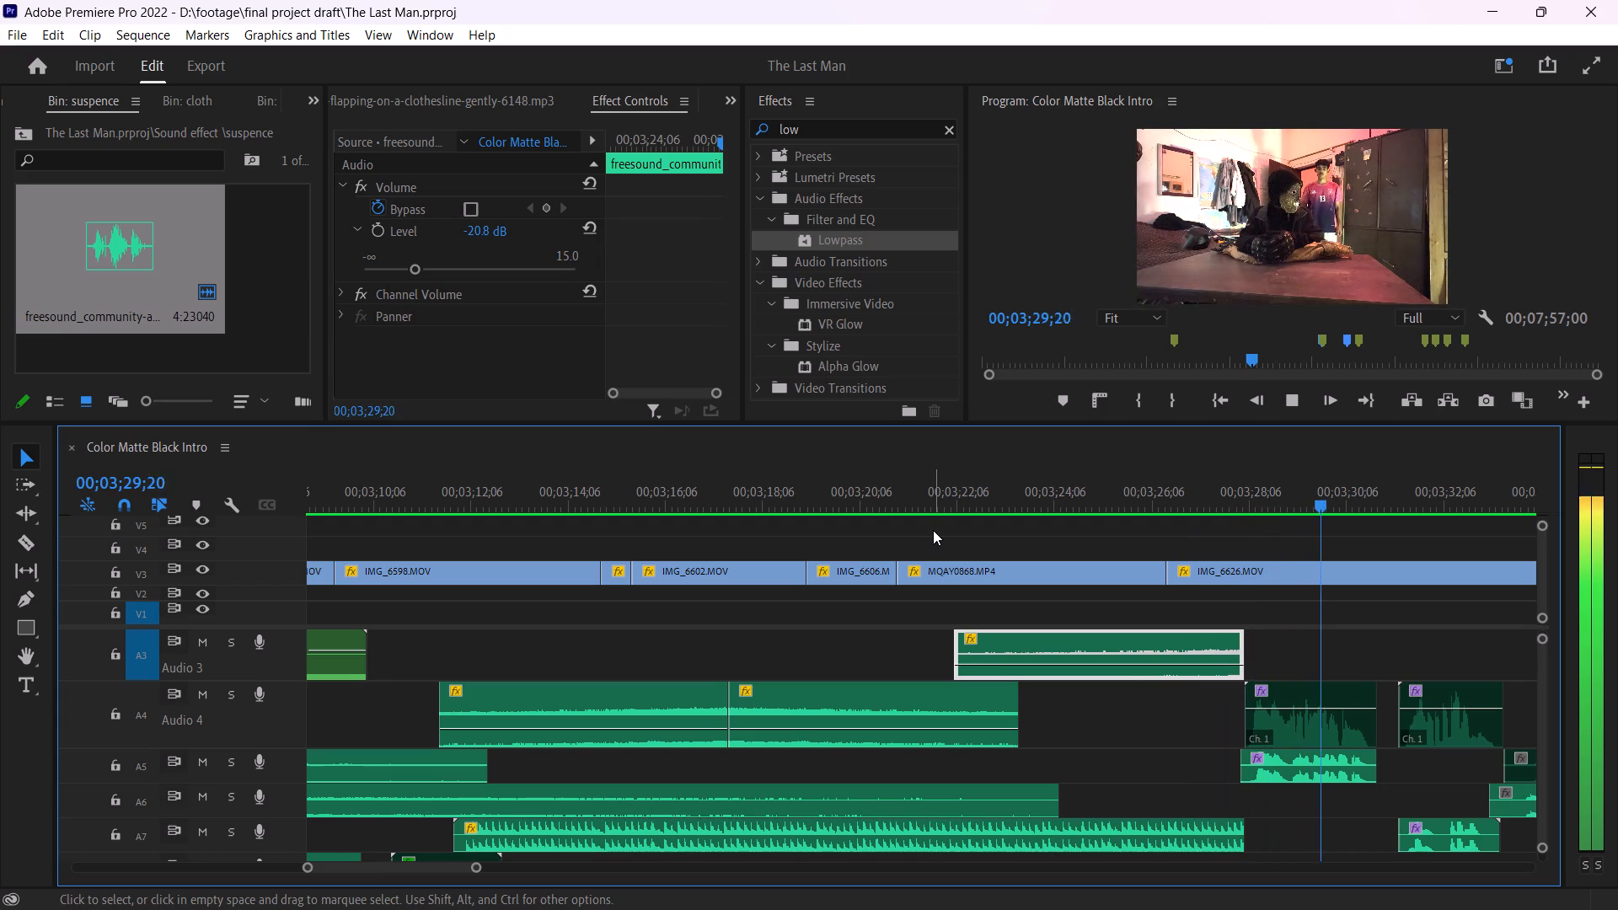
{"action": "key", "text": "space"}
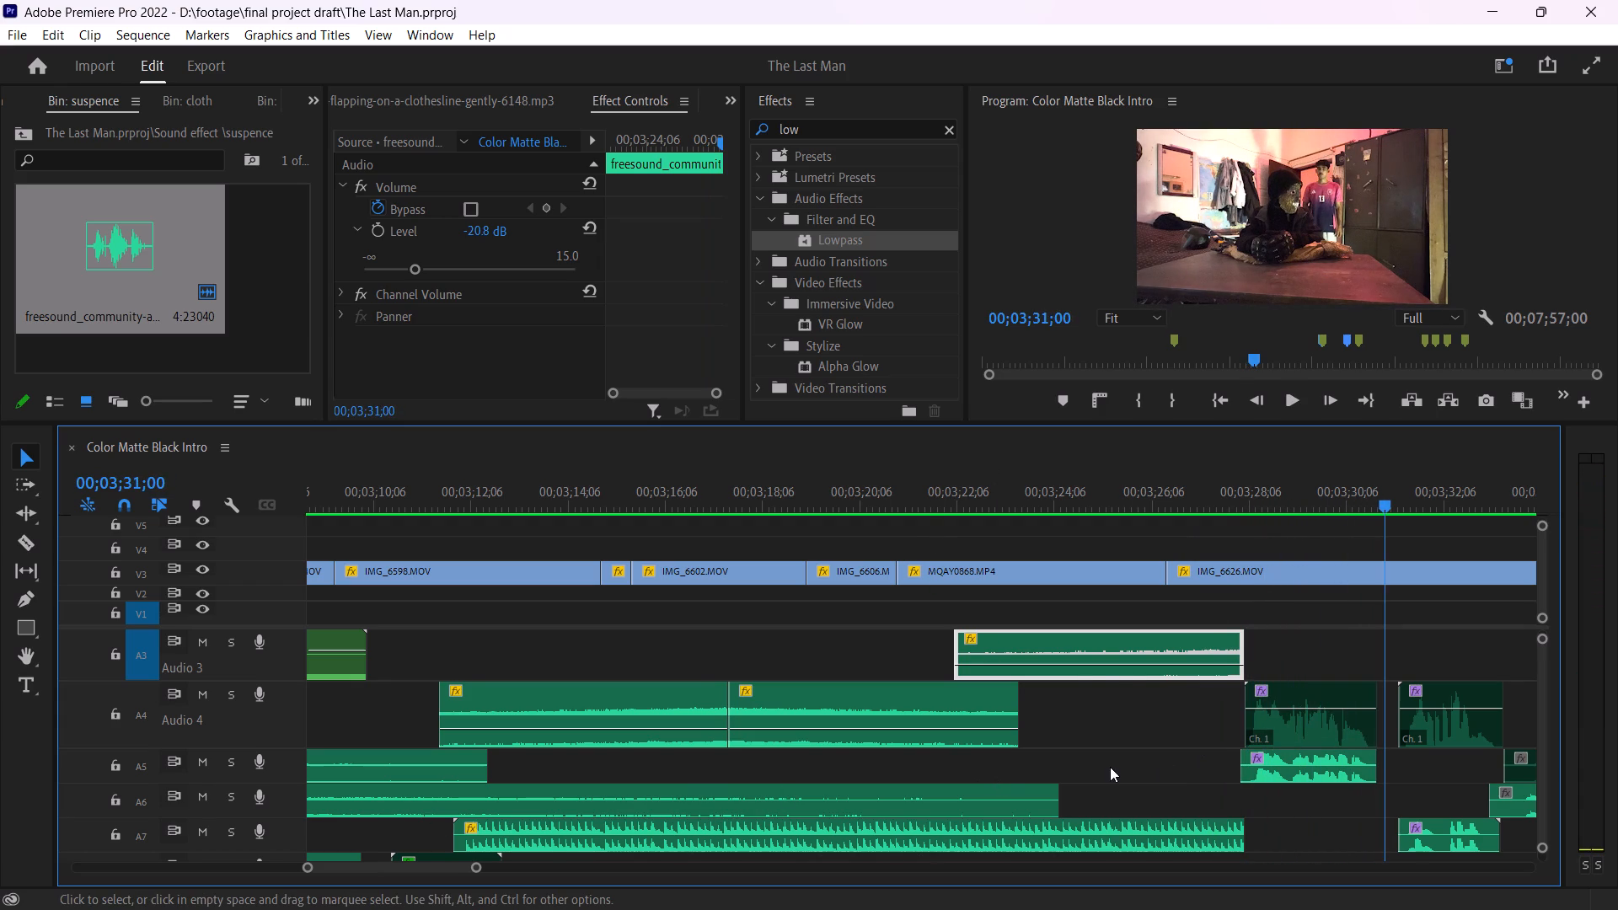
{"action": "scroll", "coordinate": [1110, 767], "scroll_direction": "down", "scroll_amount": 2}
{"action": "key", "text": "space"}
{"action": "key", "text": "space"}
{"action": "key", "text": "space"}
{"action": "key", "text": "space"}
{"action": "key", "text": "space"}
{"action": "key", "text": "space"}
{"action": "key", "text": "space"}
{"action": "key", "text": "space"}
{"action": "key", "text": "space"}
{"action": "key", "text": "space"}
{"action": "key", "text": "space"}
{"action": "key", "text": "space"}
{"action": "key", "text": "space"}
{"action": "key", "text": "space"}
{"action": "scroll", "coordinate": [1106, 759], "scroll_direction": "up", "scroll_amount": 1}
{"action": "scroll", "coordinate": [1105, 756], "scroll_direction": "down", "scroll_amount": 5}
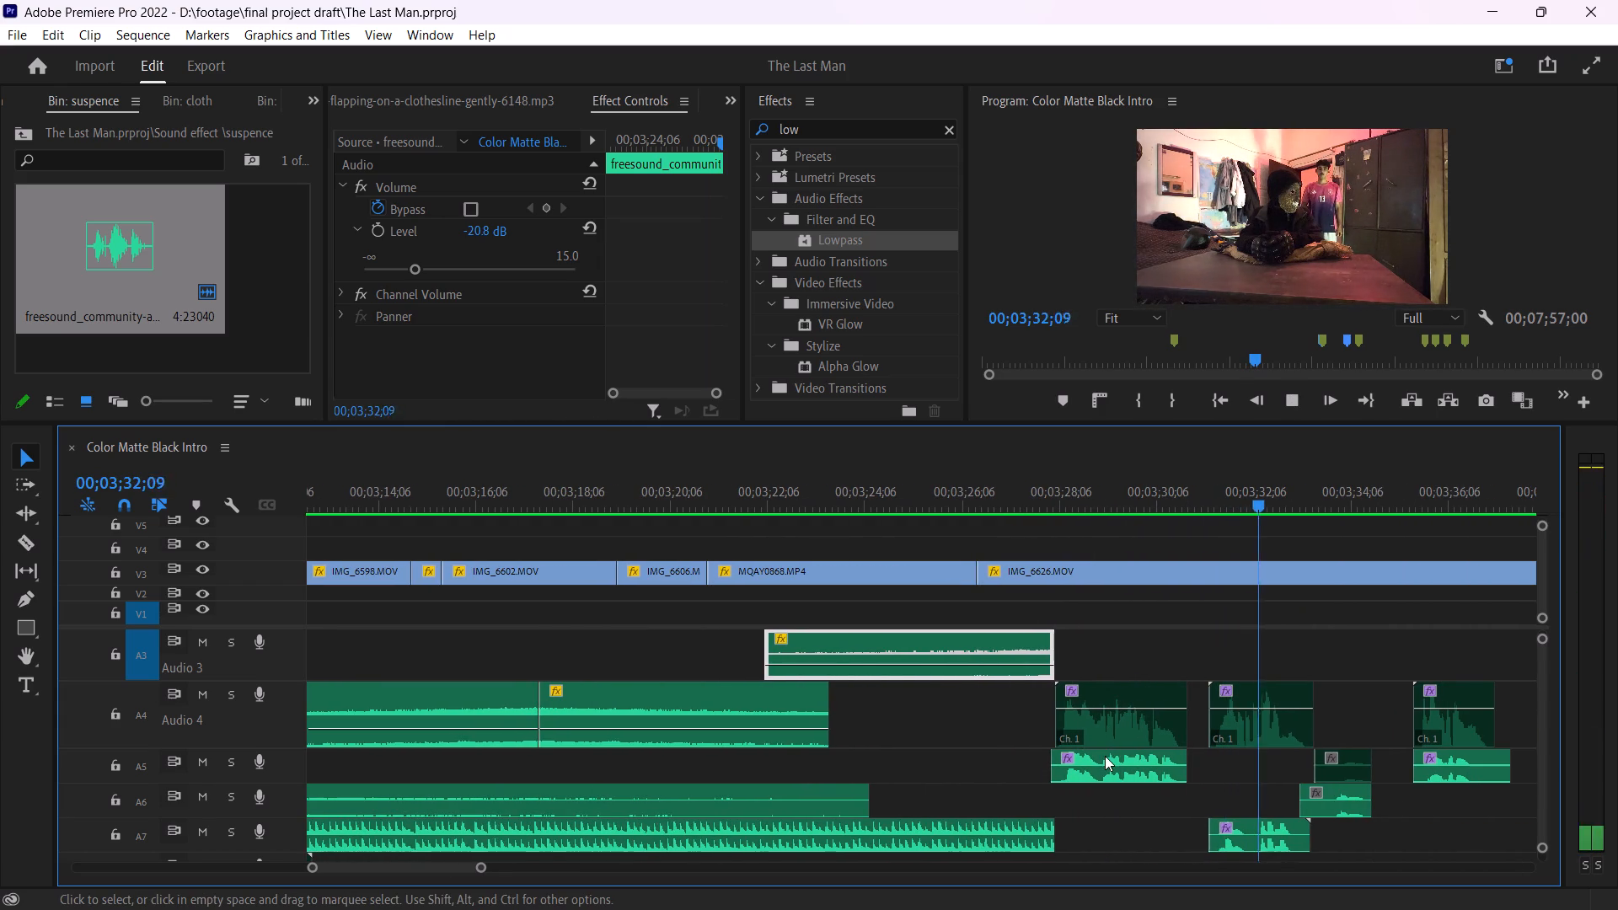
{"action": "key", "text": "space"}
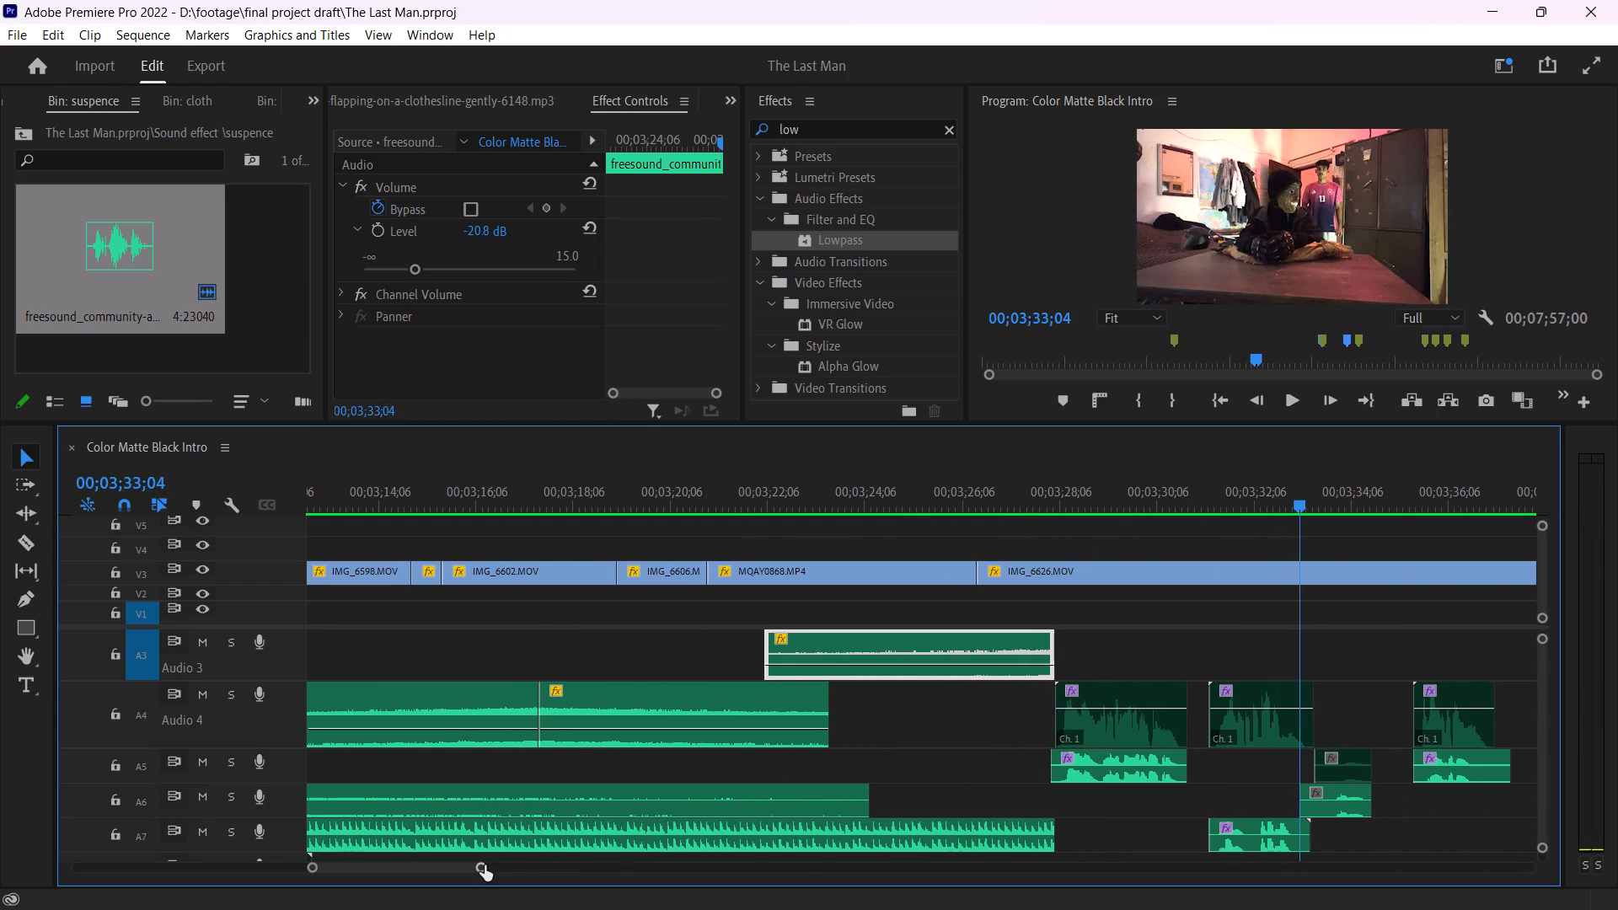
{"action": "left_click_drag", "start_coordinate": [485, 865], "coordinate": [580, 843]}
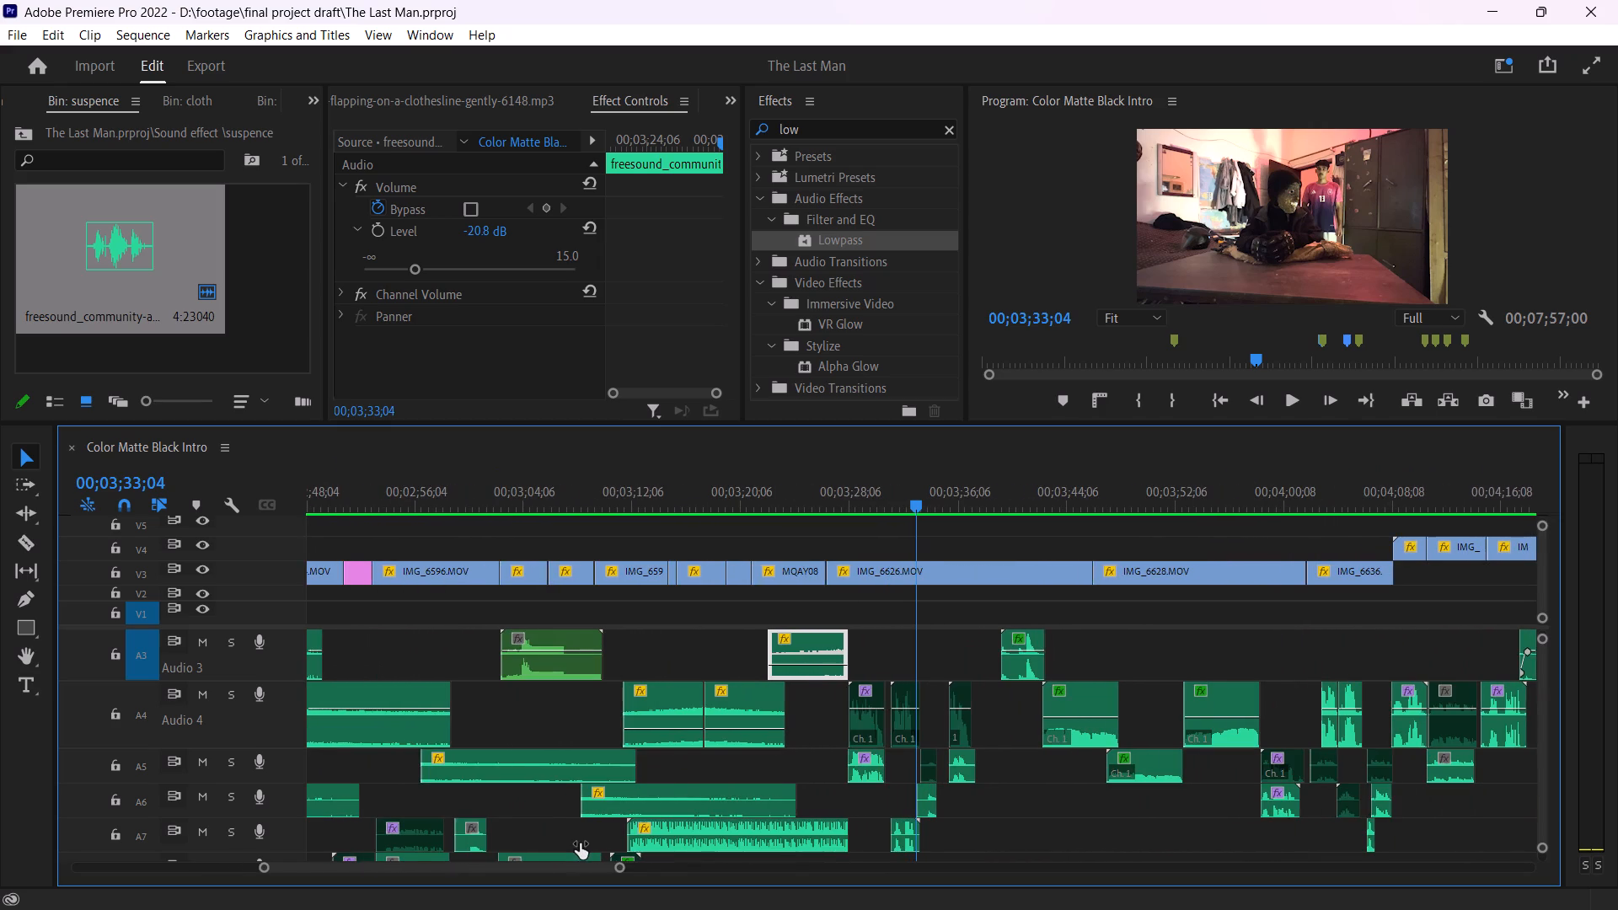
{"action": "left_click_drag", "start_coordinate": [580, 843], "coordinate": [607, 843]}
{"action": "key", "text": "space"}
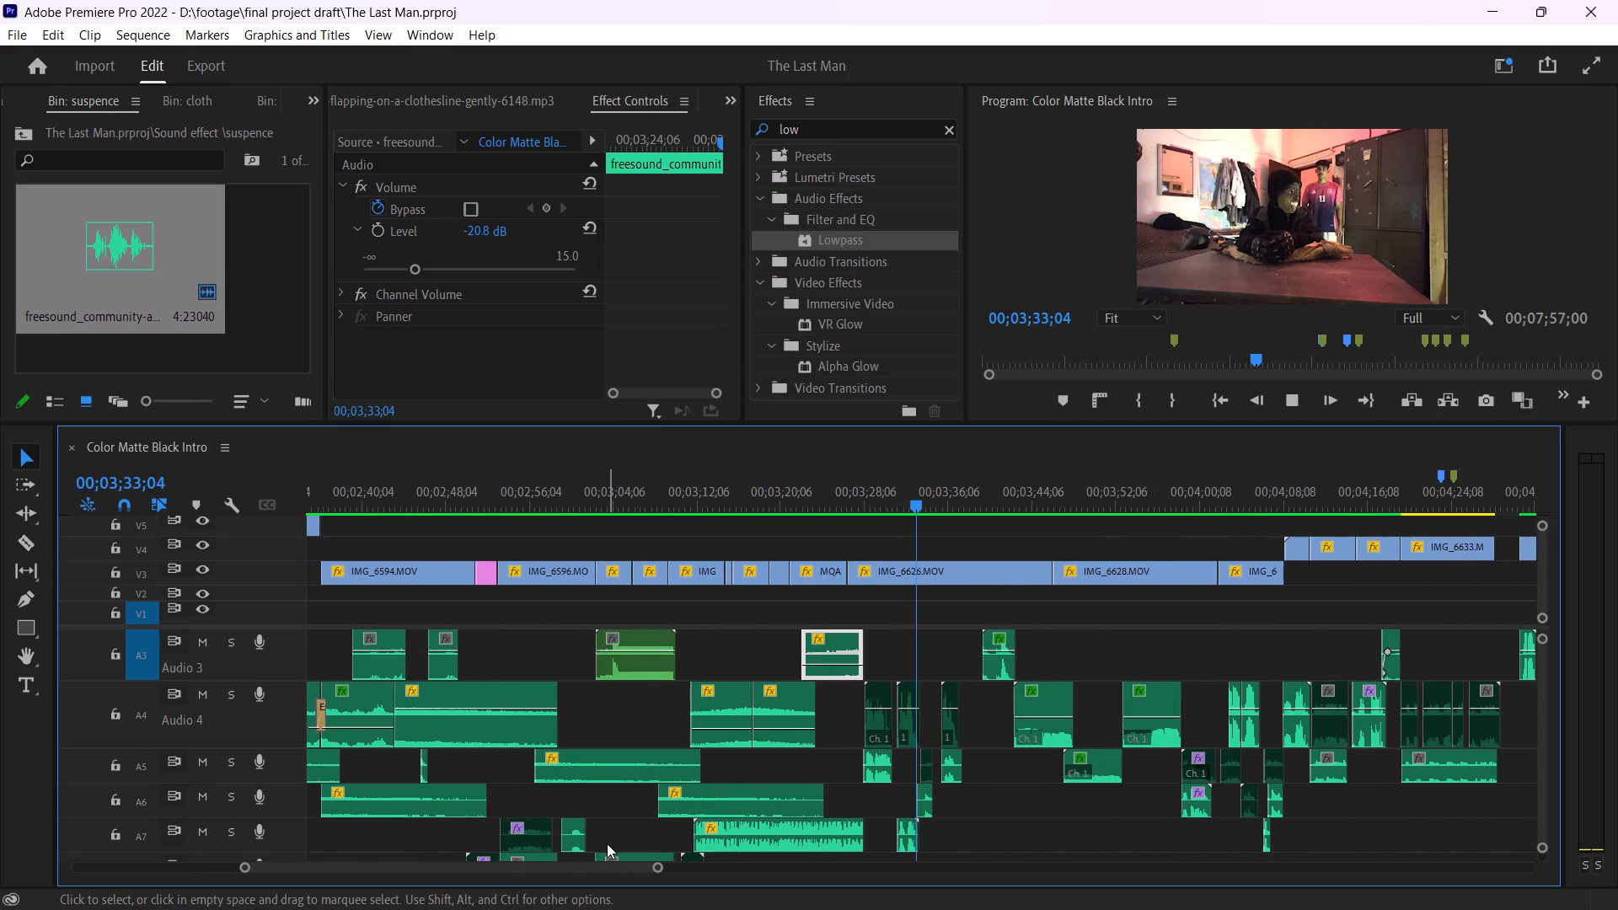
{"action": "key", "text": "space"}
{"action": "key", "text": "space"}
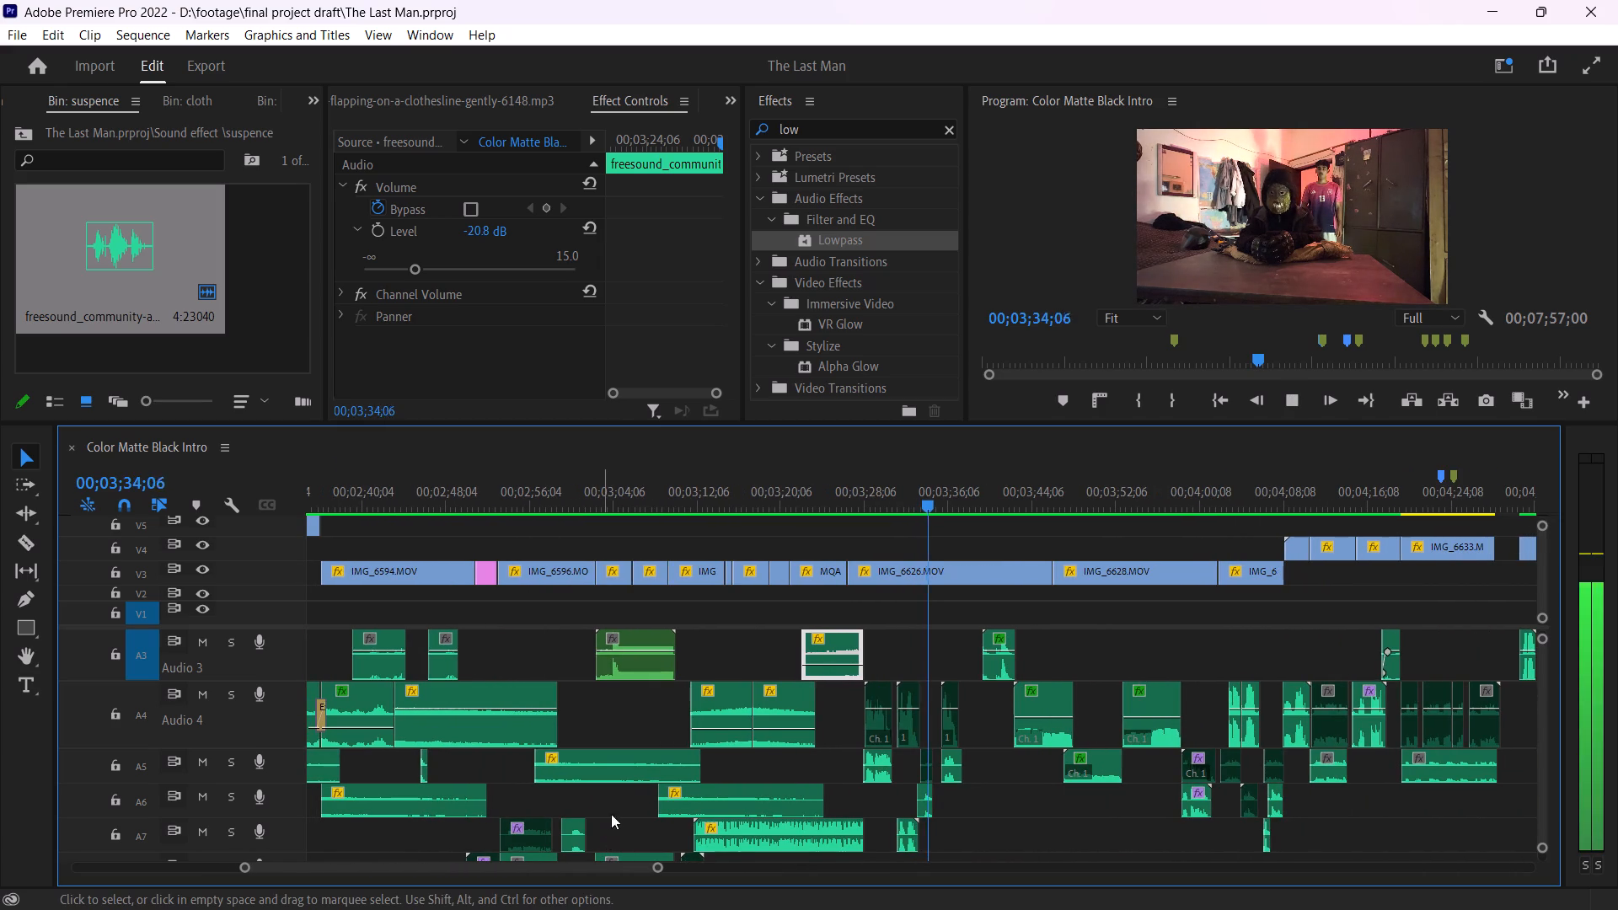
{"action": "key", "text": "space"}
Replay the IMG_6626.MOV section from about 00;03;31;08 to 00;03;33;00 and check its sound.
{"action": "left_click_drag", "start_coordinate": [919, 500], "coordinate": [892, 504]}
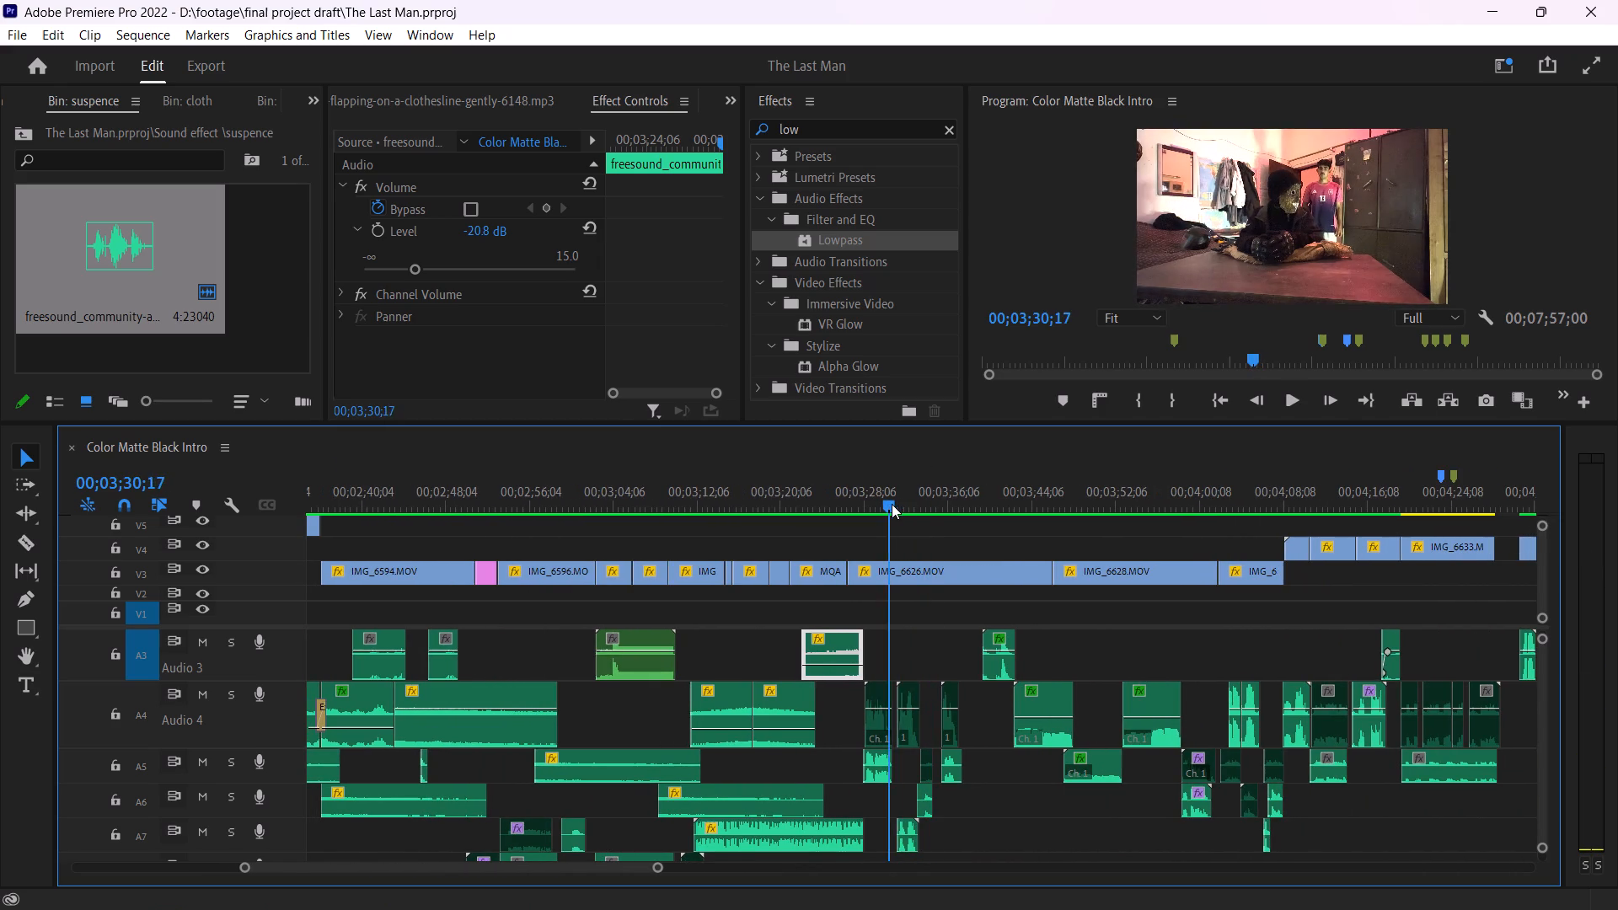
{"action": "left_click_drag", "start_coordinate": [892, 504], "coordinate": [899, 506]}
{"action": "key", "text": "space"}
{"action": "key", "text": "space"}
{"action": "key", "text": "space"}
{"action": "key", "text": "space"}
{"action": "key", "text": "space"}
{"action": "key", "text": "space"}
{"action": "key", "text": "space"}
{"action": "key", "text": "space"}
{"action": "key", "text": "space"}
{"action": "key", "text": "space"}
{"action": "key", "text": "space"}
{"action": "key", "text": "space"}
{"action": "key", "text": "space"}
{"action": "key", "text": "space"}
{"action": "key", "text": "space"}
{"action": "key", "text": "space"}
{"action": "key", "text": "space"}
{"action": "key", "text": "space"}
{"action": "key", "text": "space"}
{"action": "key", "text": "space"}
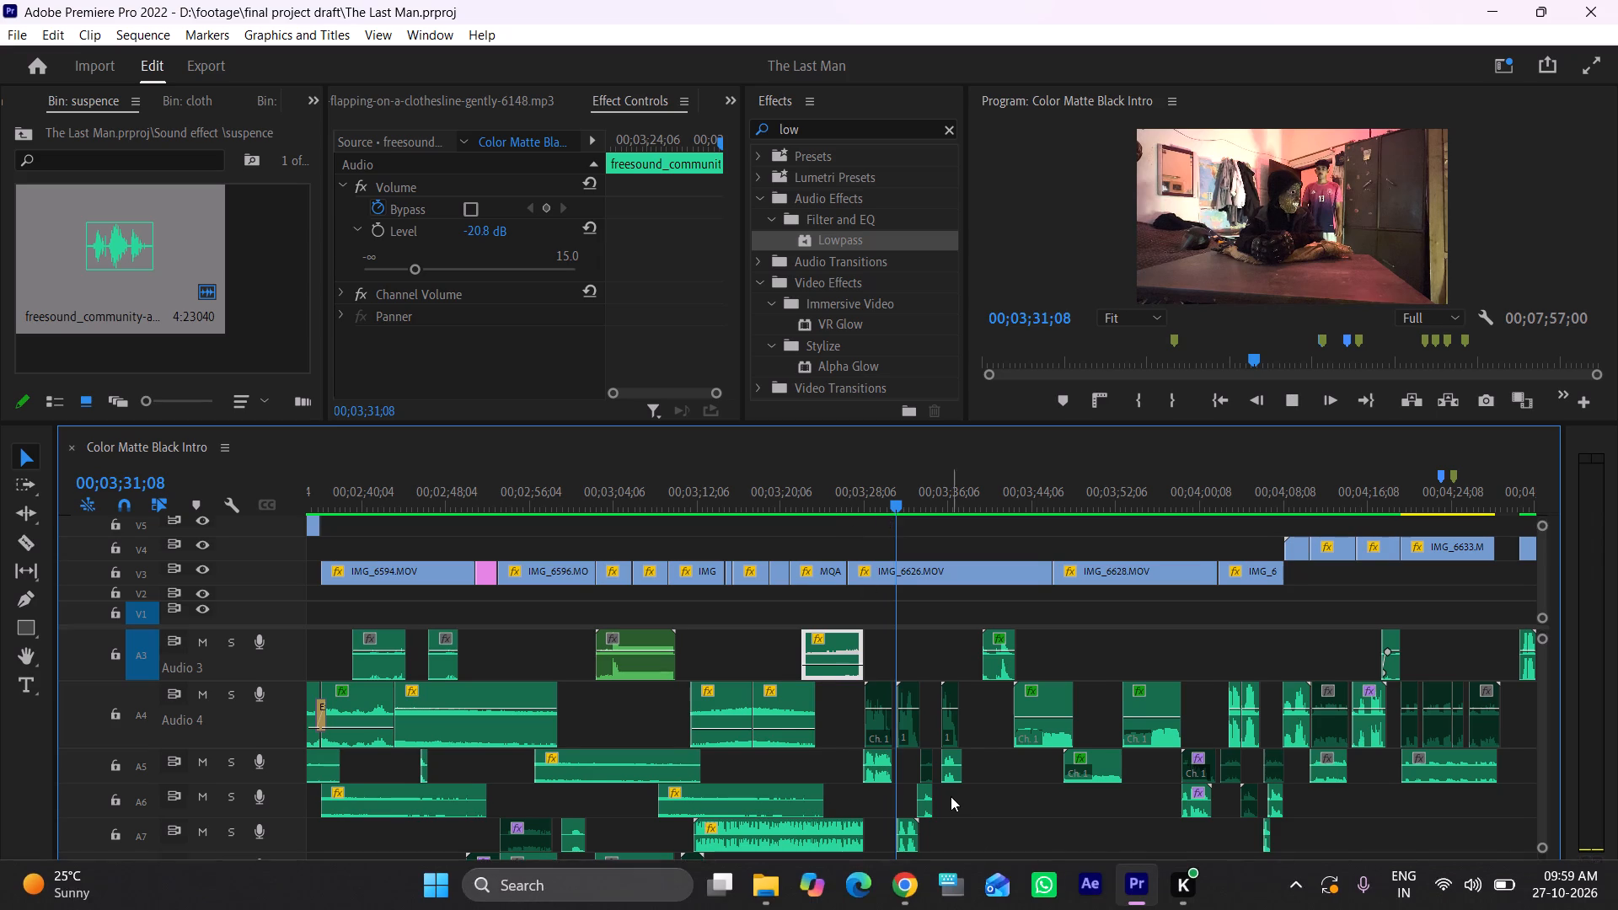
{"action": "scroll", "coordinate": [951, 795], "scroll_direction": "down", "scroll_amount": 3}
{"action": "scroll", "coordinate": [950, 794], "scroll_direction": "up", "scroll_amount": 5}
{"action": "key", "text": "space"}
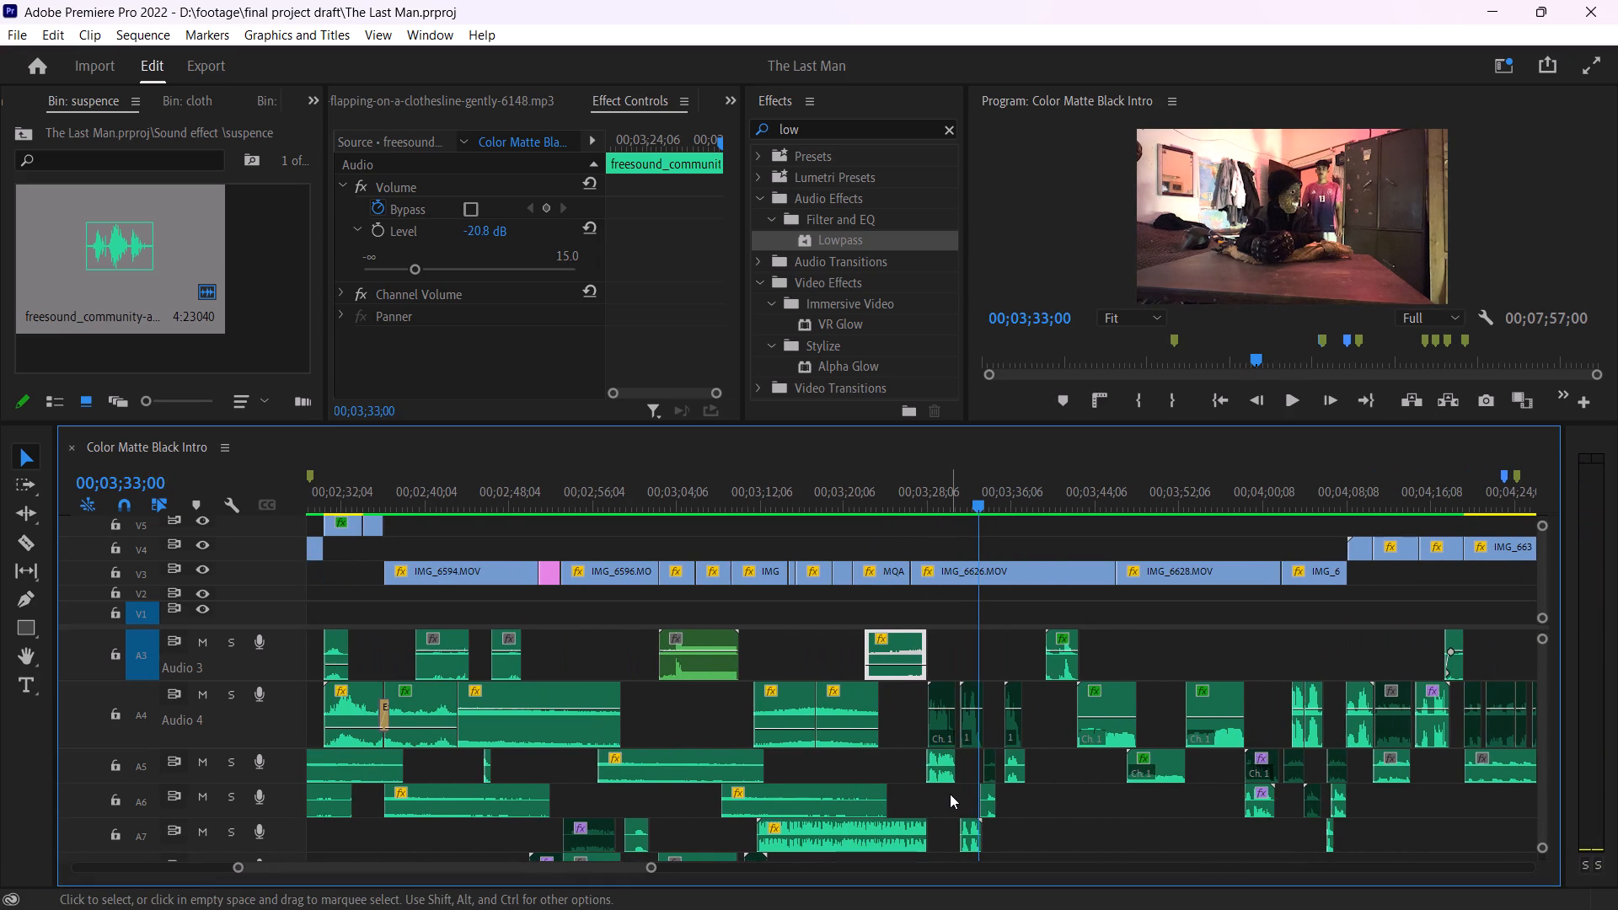
Play back the soundtrack from about 00;01;50 in the QZXM7301.MP4 section to listen to its background ambience.
{"action": "scroll", "coordinate": [950, 794], "scroll_direction": "down", "scroll_amount": 3, "text": "ctrl"}
{"action": "scroll", "coordinate": [950, 794], "scroll_direction": "up", "scroll_amount": 1, "text": "ctrl"}
{"action": "scroll", "coordinate": [949, 793], "scroll_direction": "down", "scroll_amount": 2, "text": "ctrl"}
{"action": "scroll", "coordinate": [949, 793], "scroll_direction": "up", "scroll_amount": 1, "text": "ctrl"}
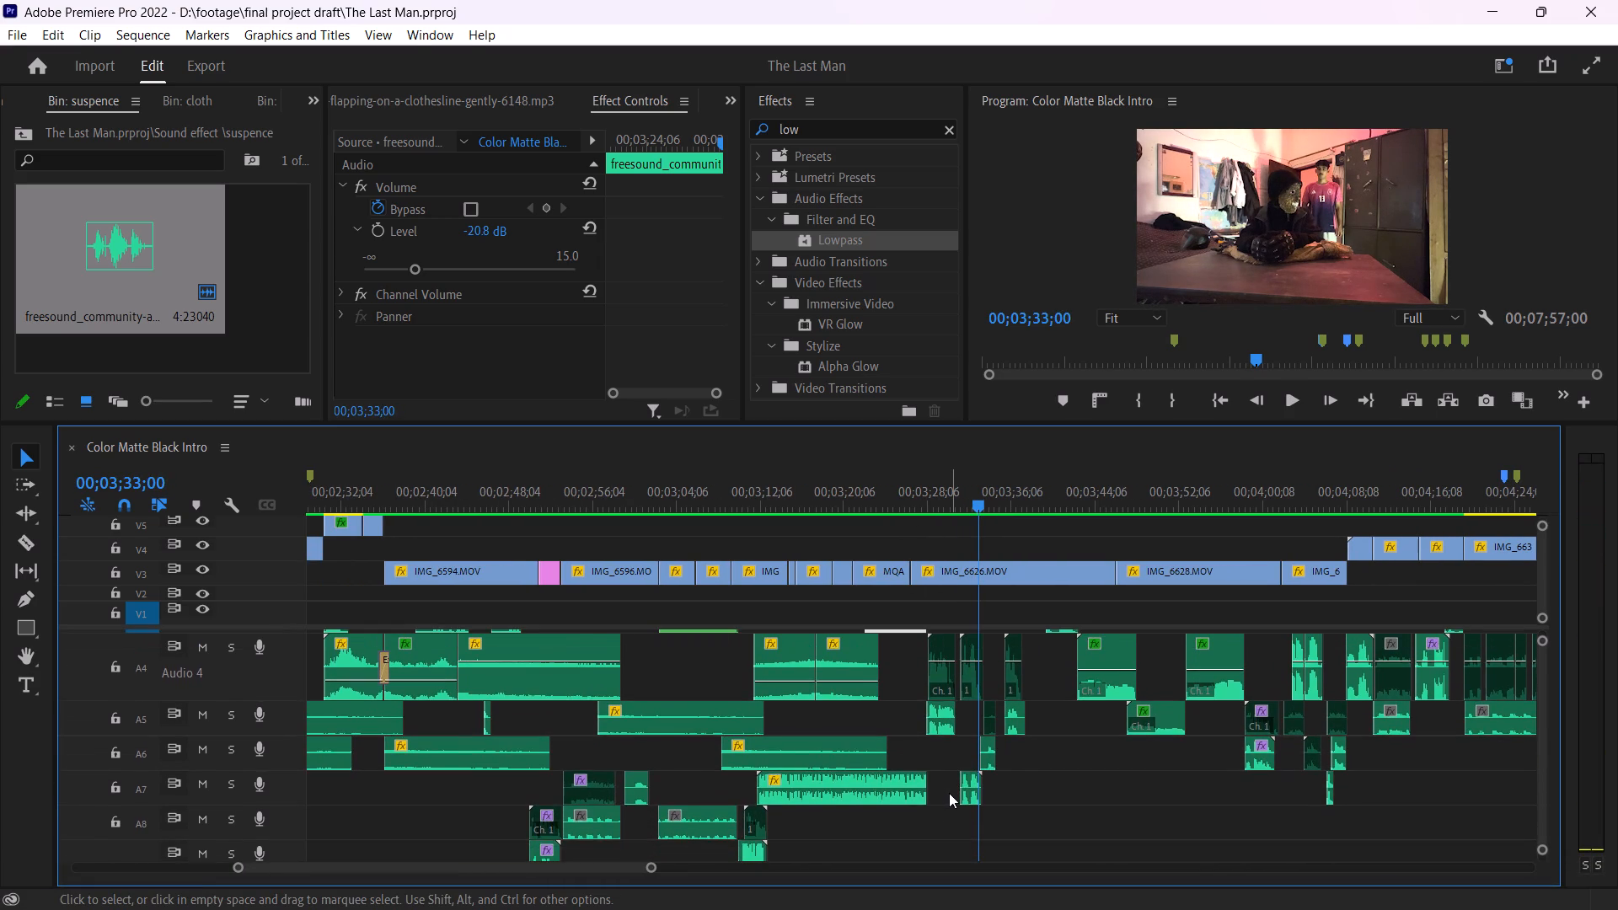
{"action": "scroll", "coordinate": [949, 793], "scroll_direction": "up", "scroll_amount": 12, "text": "alt"}
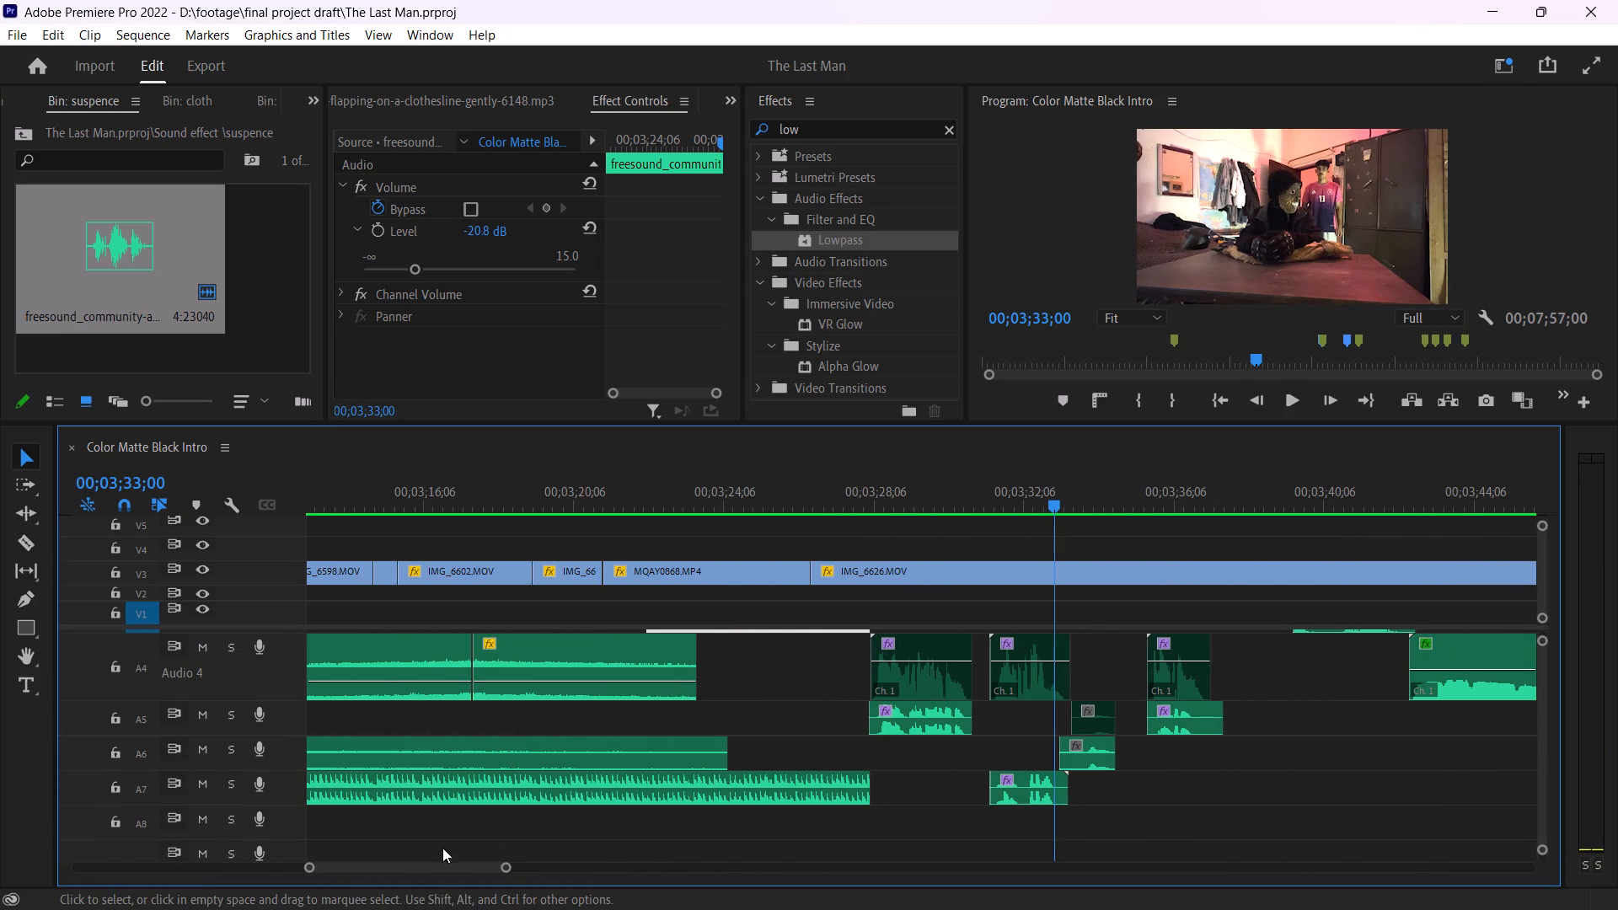
{"action": "left_click_drag", "start_coordinate": [357, 864], "coordinate": [257, 875]}
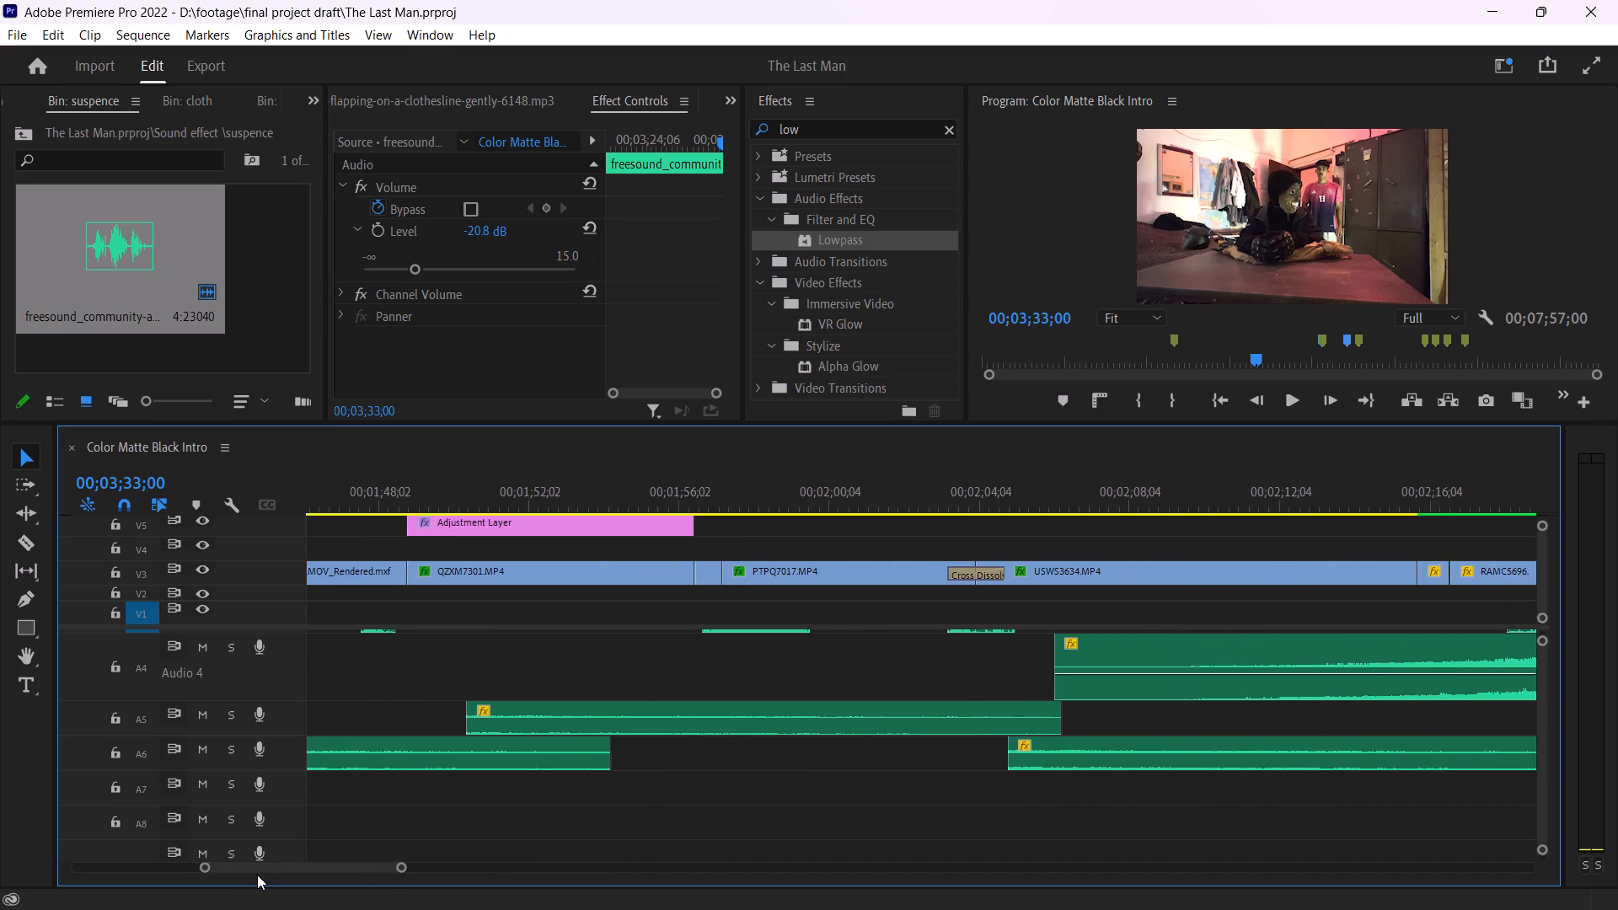
{"action": "left_click_drag", "start_coordinate": [257, 875], "coordinate": [246, 874]}
{"action": "scroll", "coordinate": [505, 748], "scroll_direction": "down", "scroll_amount": 3, "text": "ctrl"}
{"action": "scroll", "coordinate": [512, 754], "scroll_direction": "up", "scroll_amount": 17, "text": "ctrl"}
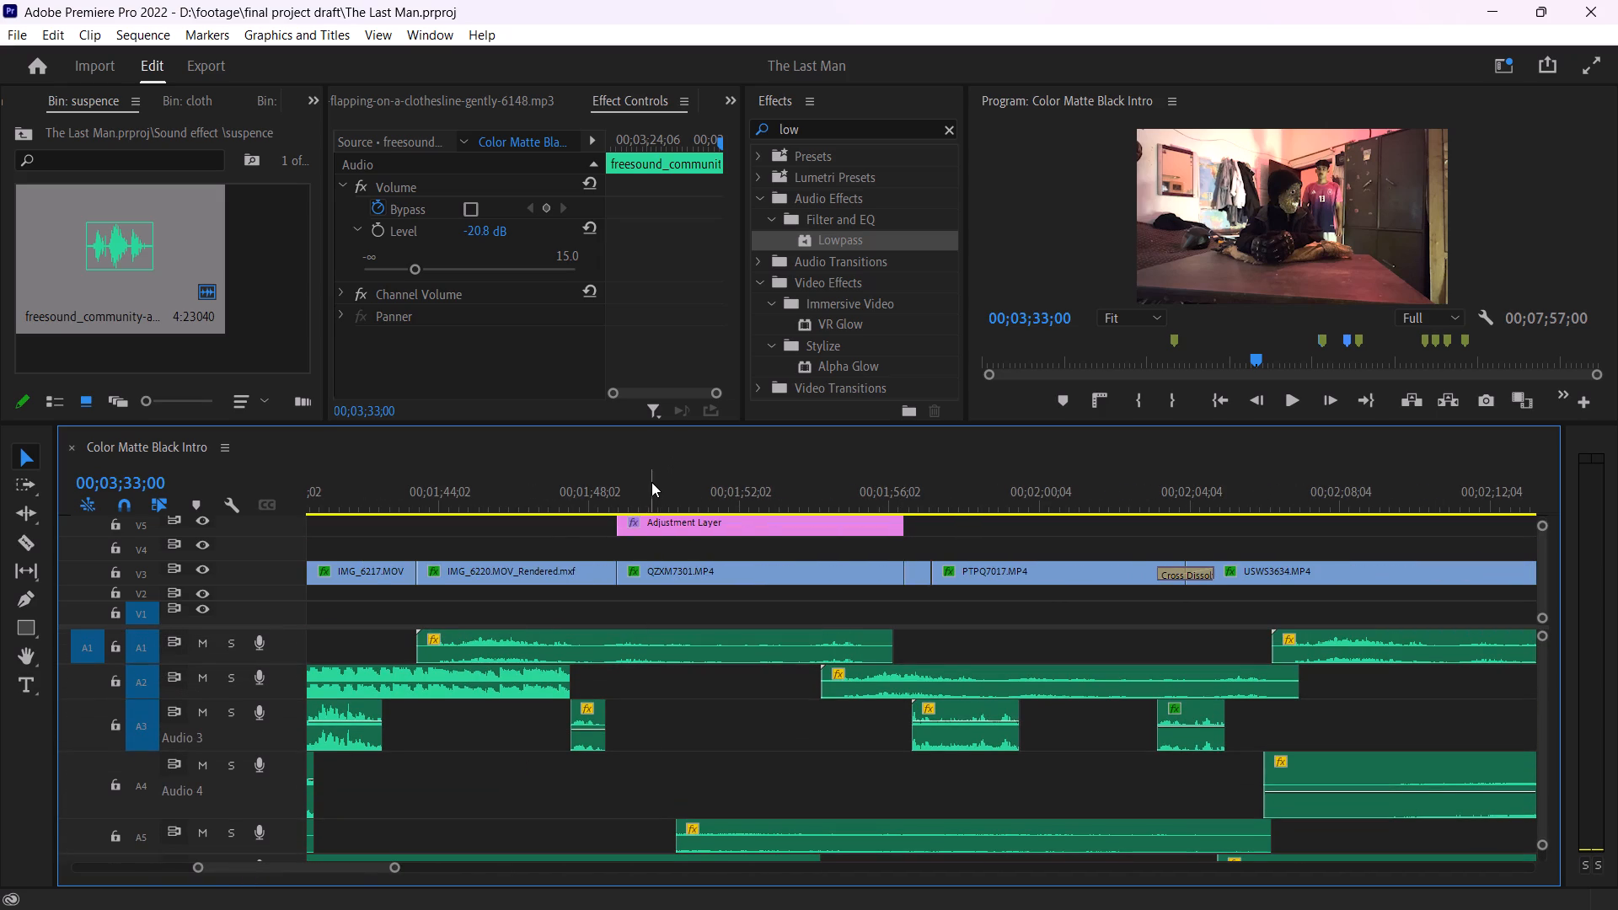
{"action": "left_click", "coordinate": [651, 482]}
{"action": "key", "text": "space"}
{"action": "key", "text": "space"}
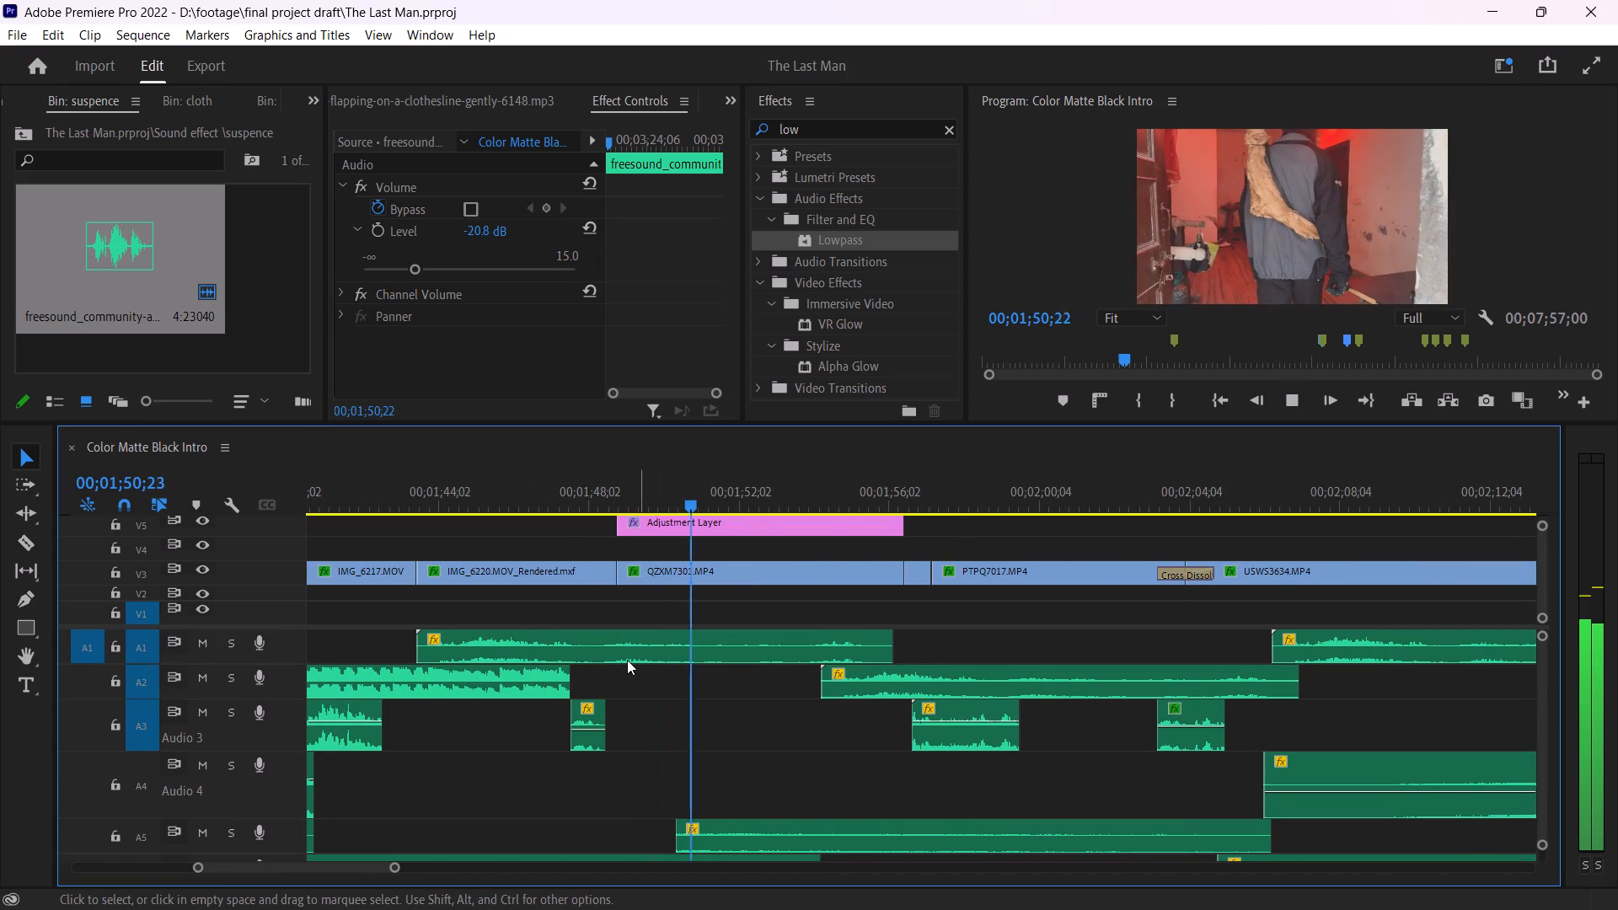
{"action": "key", "text": "space"}
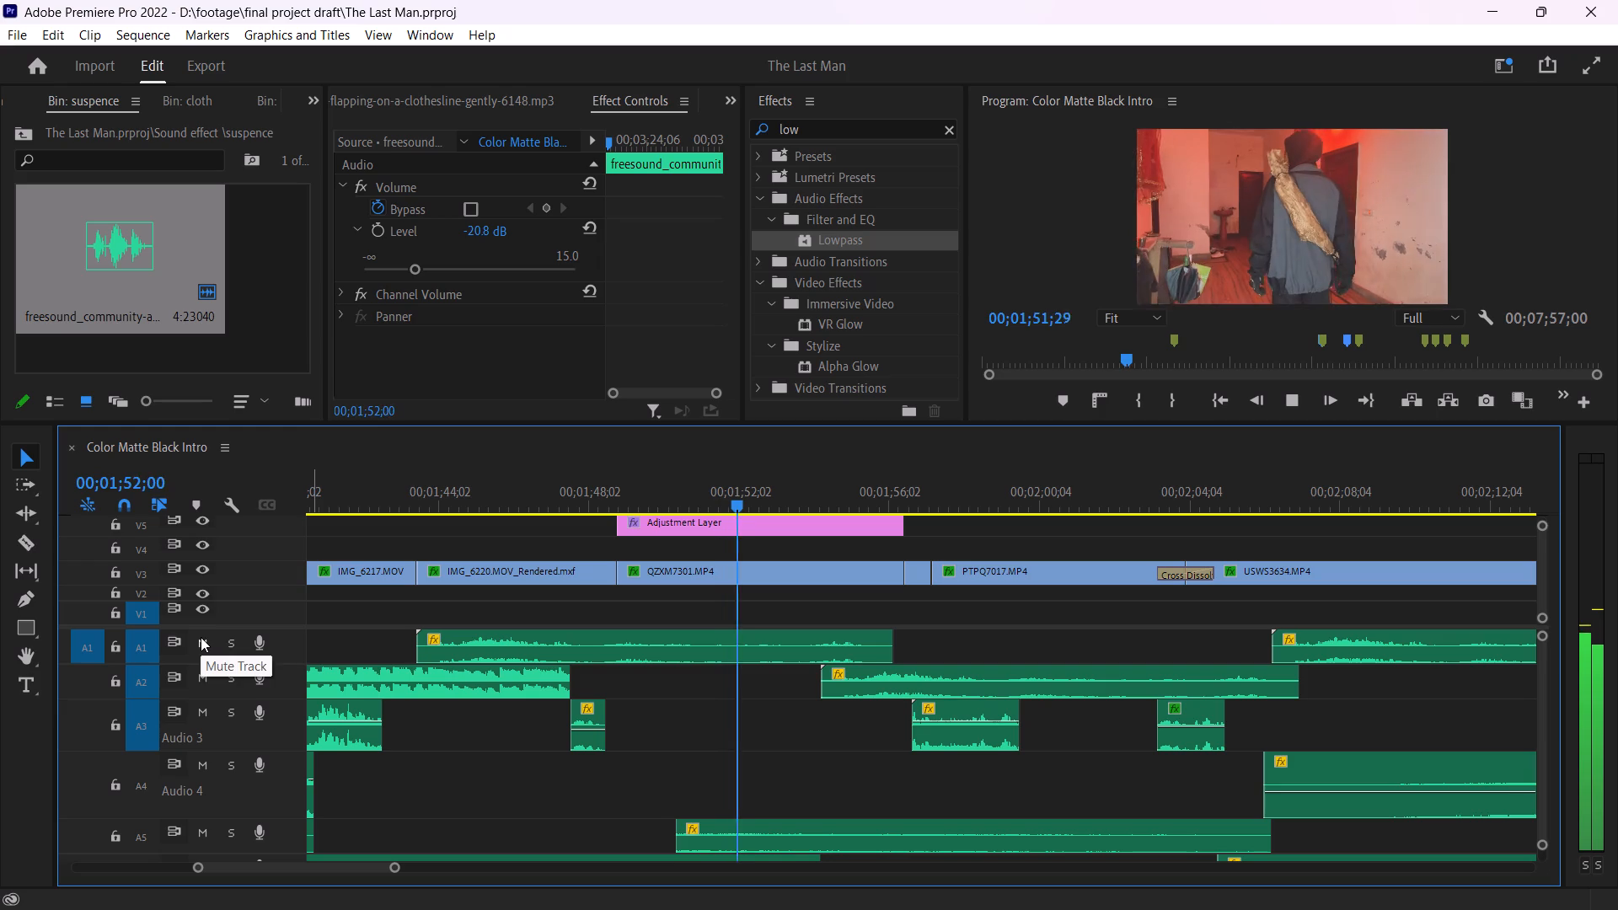
Briefly mute and unmute tracks A1, A5 and A2 during playback to 00;02;08;26, comparing what each contributes.
{"action": "left_click", "coordinate": [201, 637]}
{"action": "left_click", "coordinate": [202, 638]}
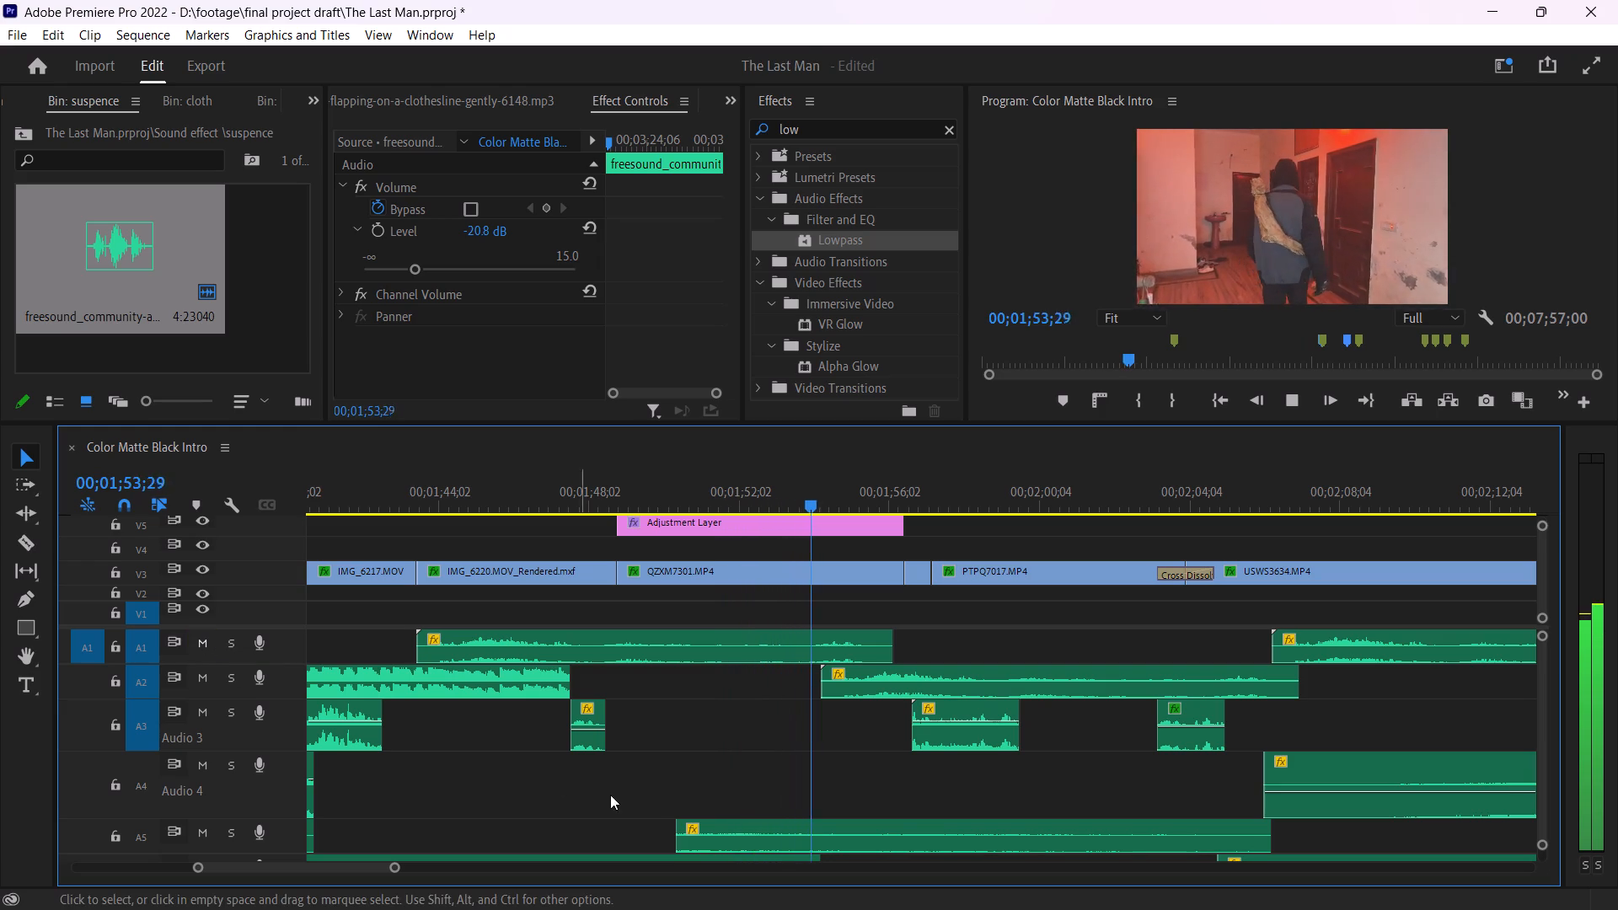
{"action": "left_click", "coordinate": [204, 832]}
{"action": "left_click", "coordinate": [204, 832]}
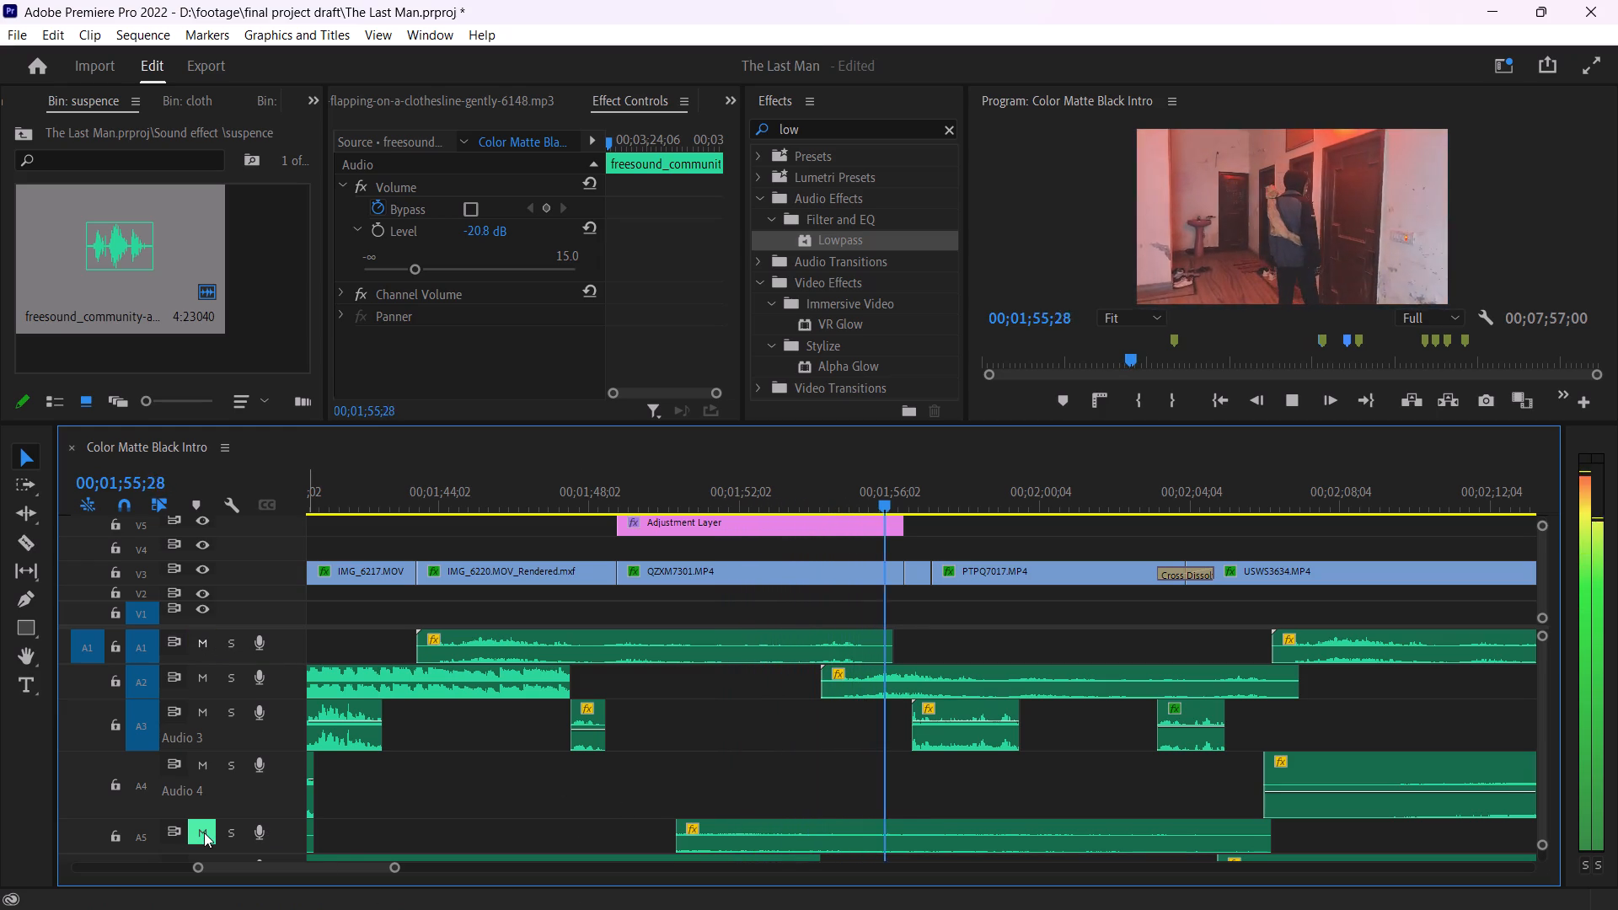
{"action": "left_click", "coordinate": [1146, 666]}
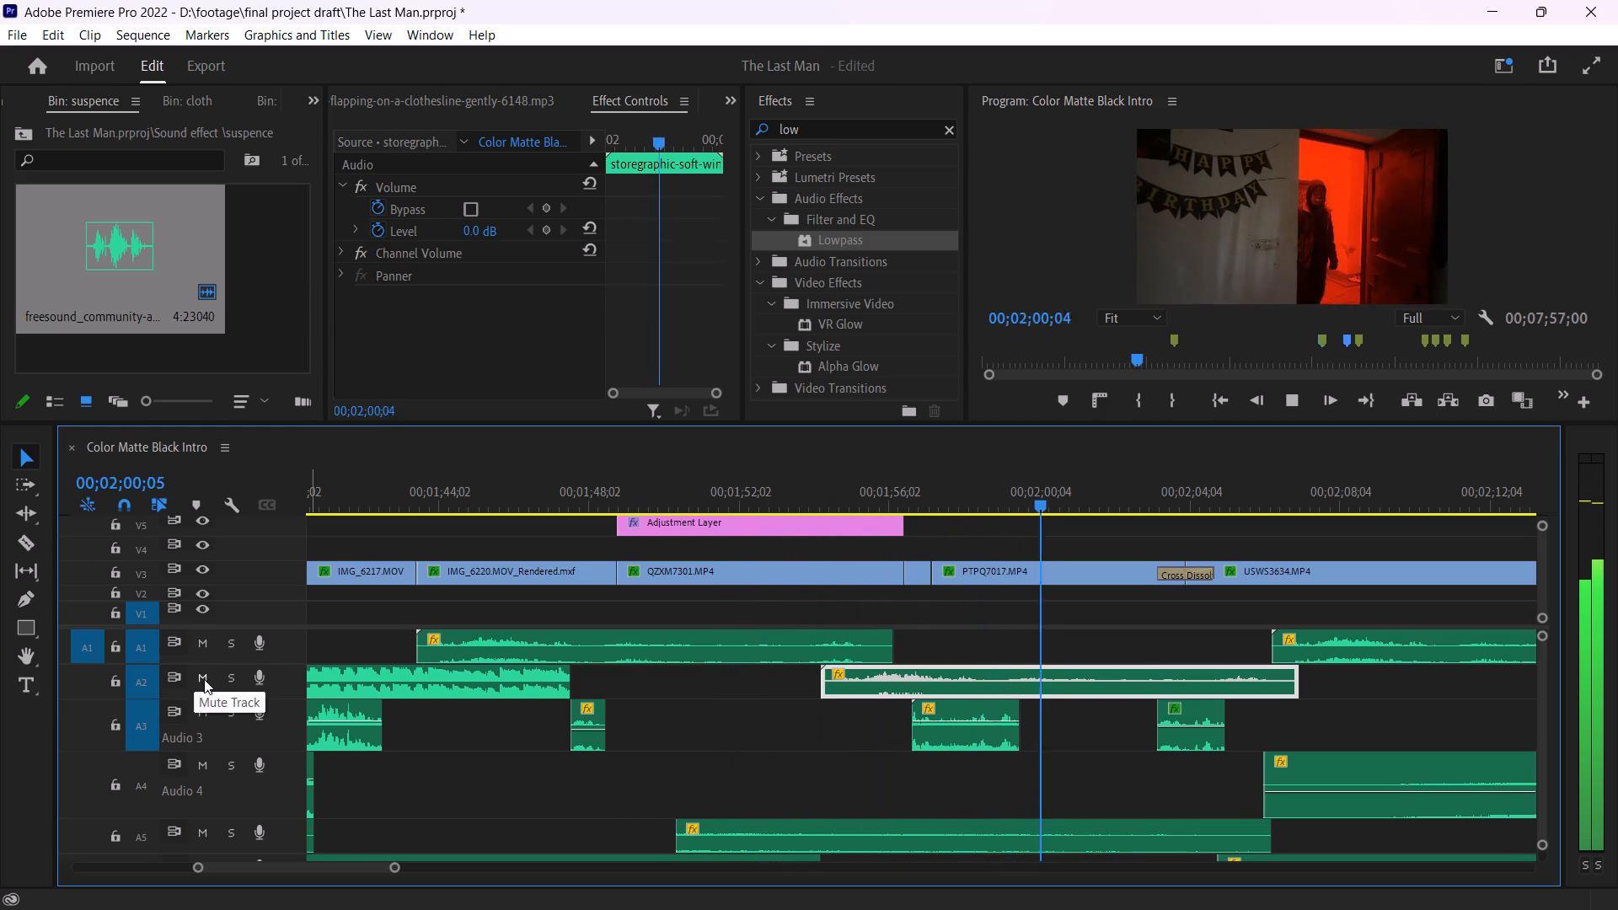
{"action": "left_click", "coordinate": [205, 679]}
{"action": "left_click", "coordinate": [205, 679]}
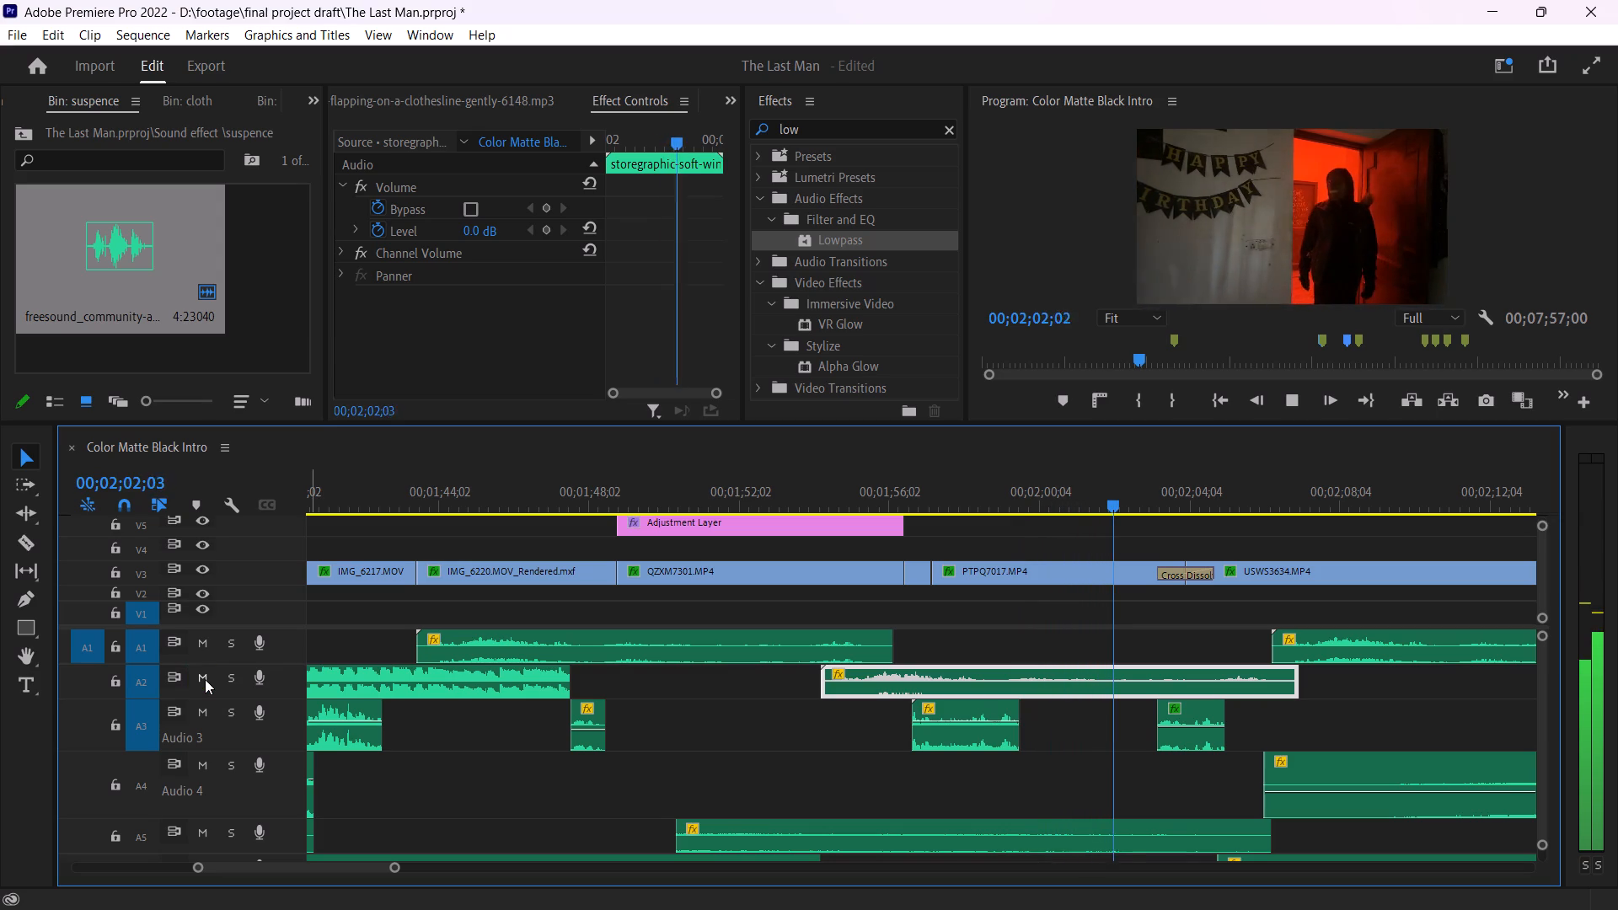
{"action": "left_click", "coordinate": [205, 679]}
{"action": "left_click", "coordinate": [205, 679]}
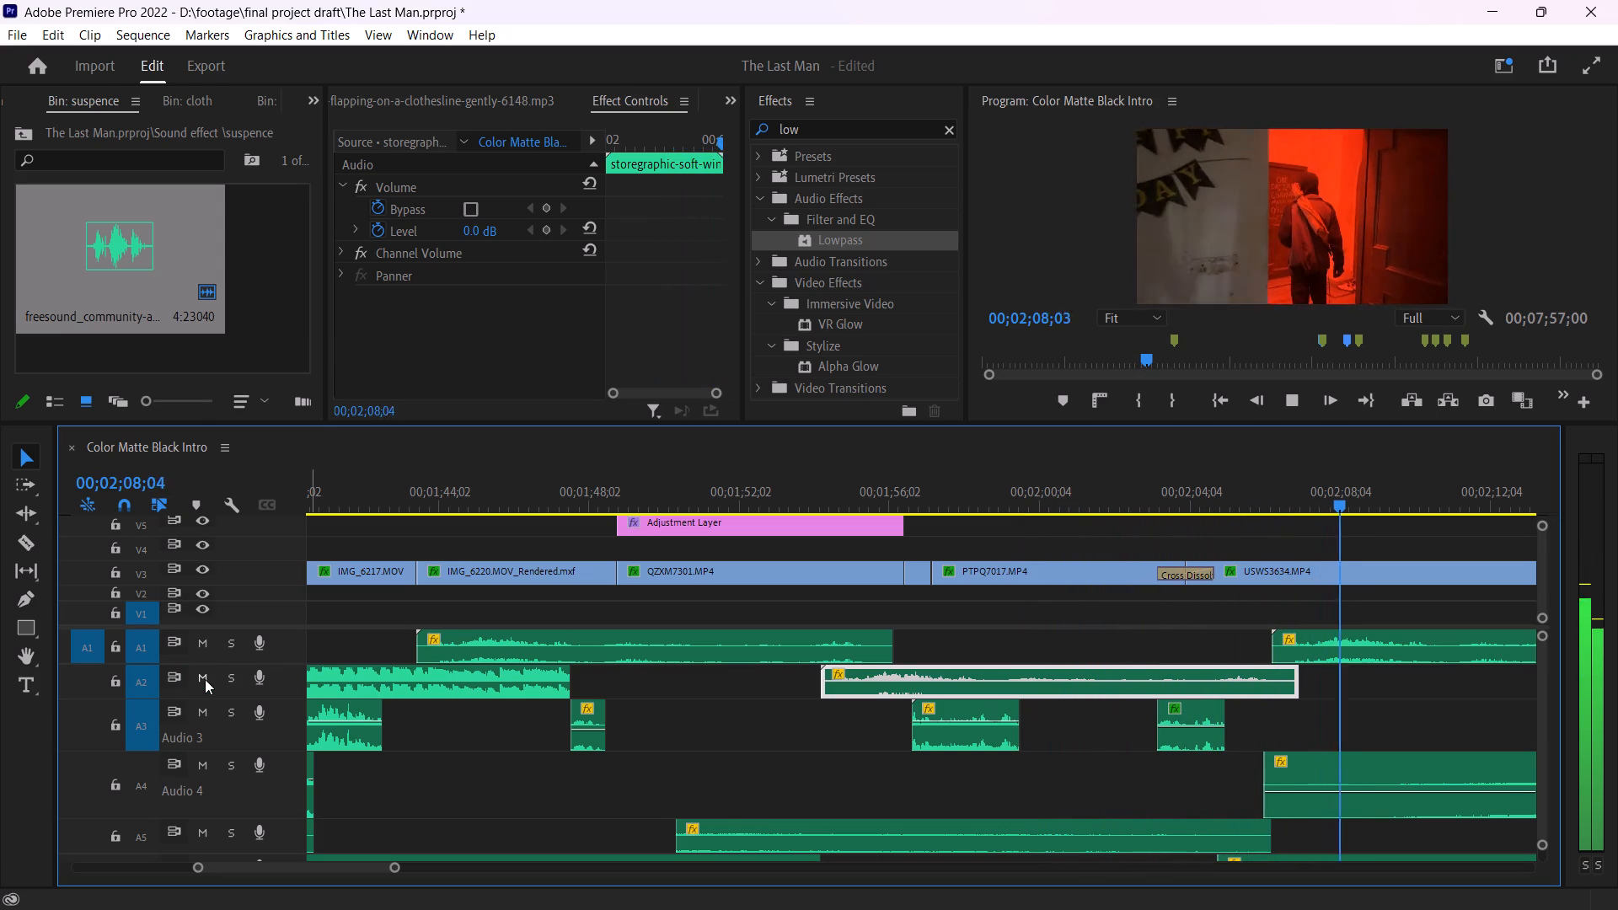
{"action": "key", "text": "space"}
Copy the storegraphic-soft-wind clip at 00;02;08;26 on track A1 and paste it on A1 at 00;03;19;25.
{"action": "left_click", "coordinate": [1405, 647]}
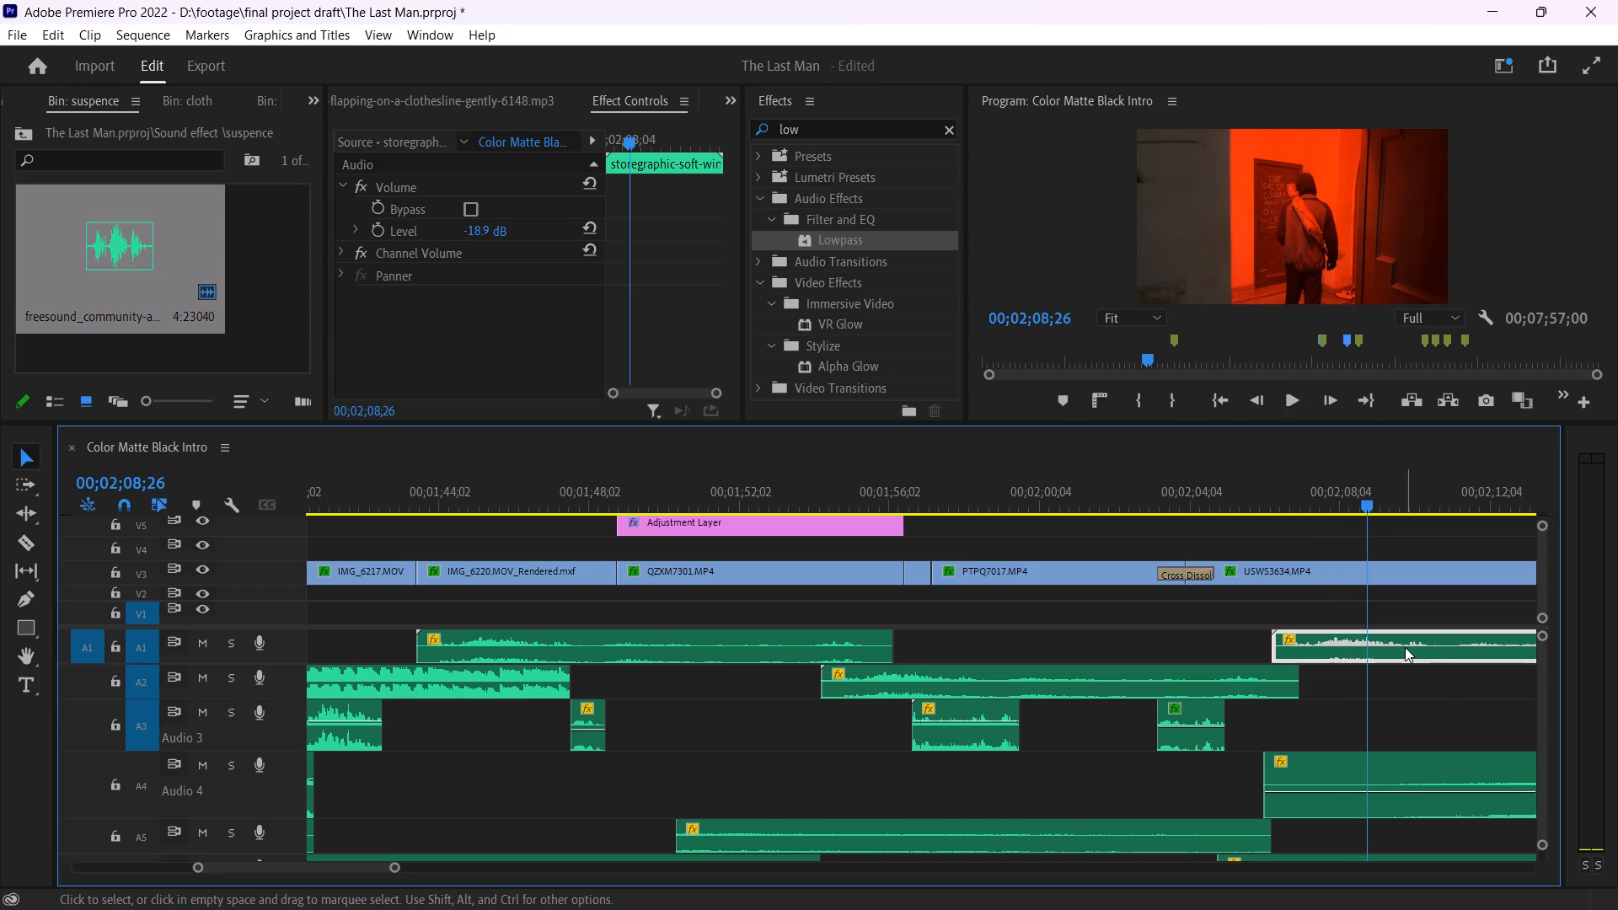
{"action": "key", "text": "ctrl+c"}
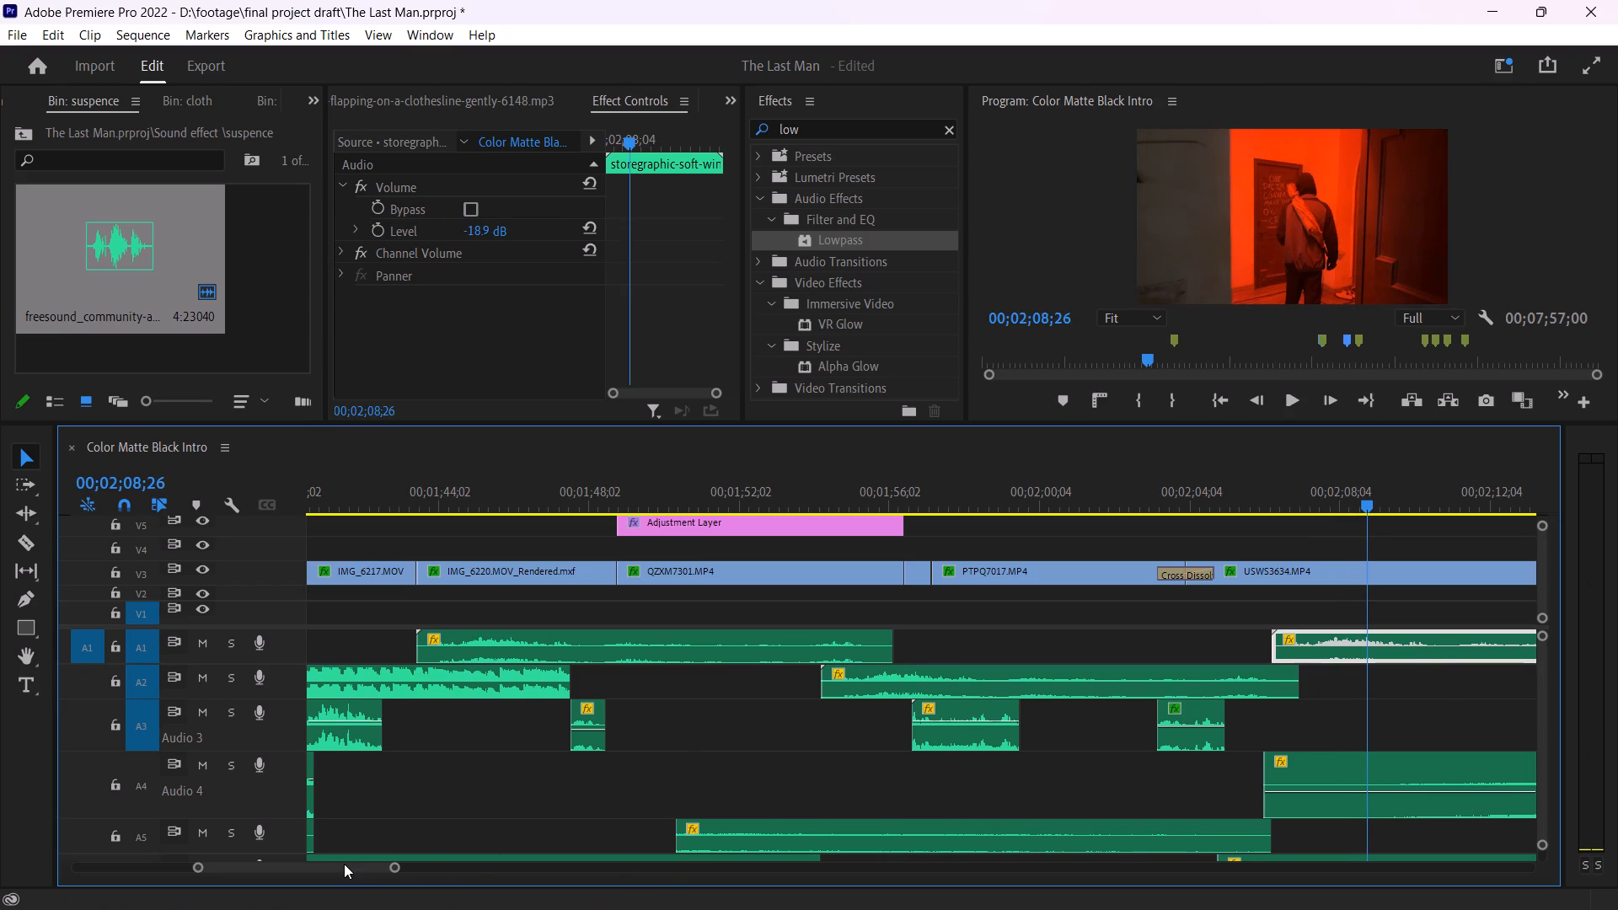
{"action": "left_click_drag", "start_coordinate": [344, 864], "coordinate": [447, 863]}
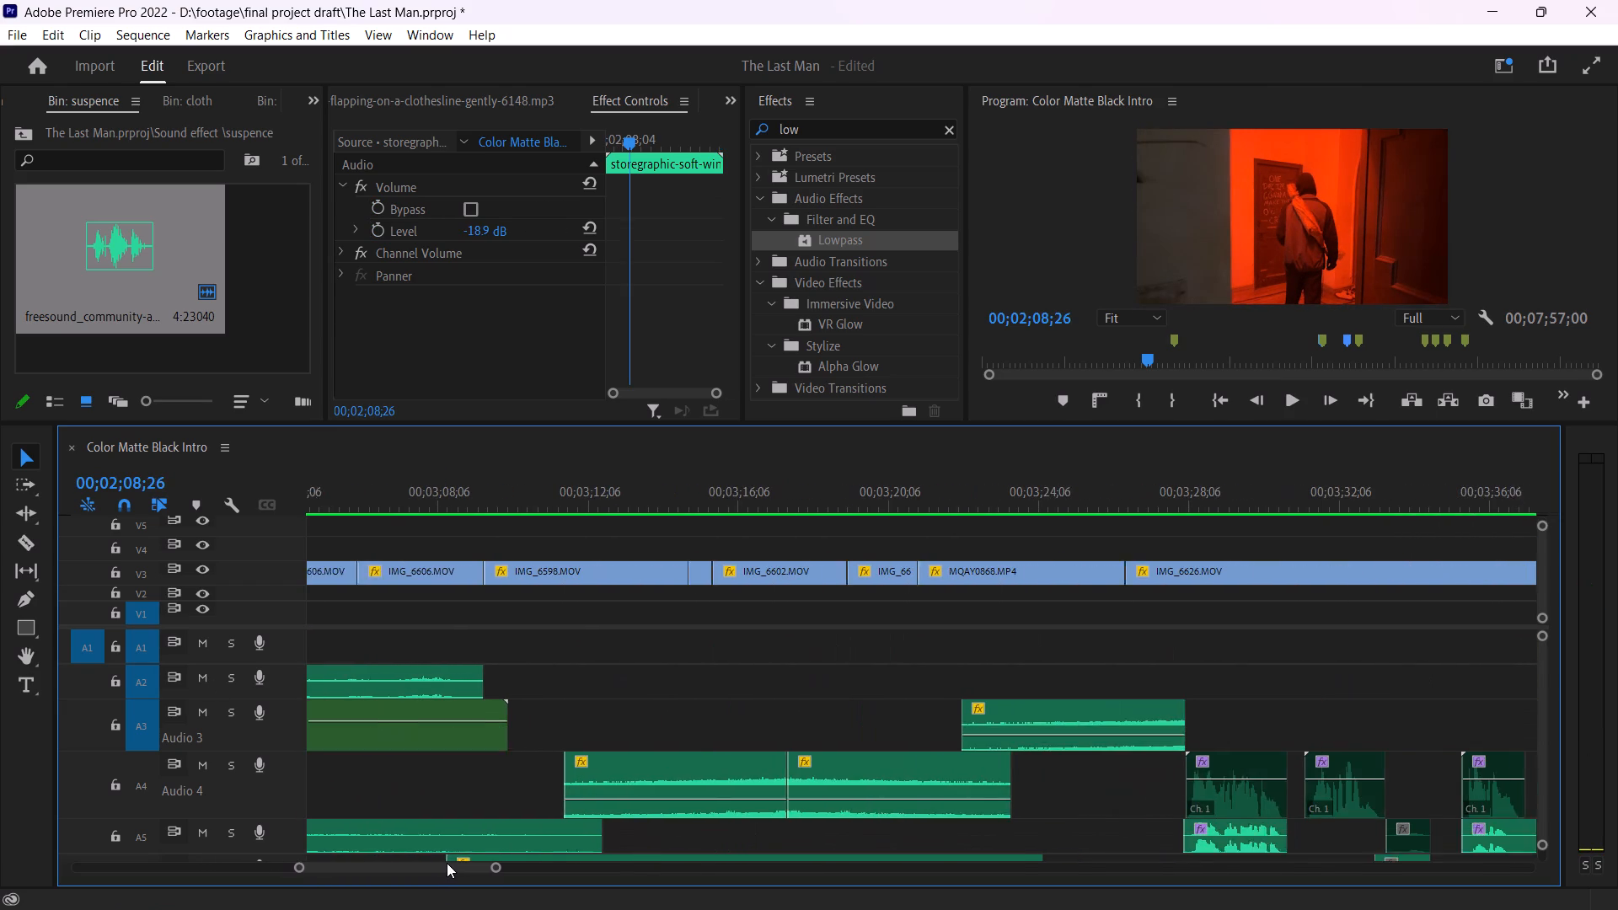
{"action": "left_click_drag", "start_coordinate": [447, 863], "coordinate": [449, 863]}
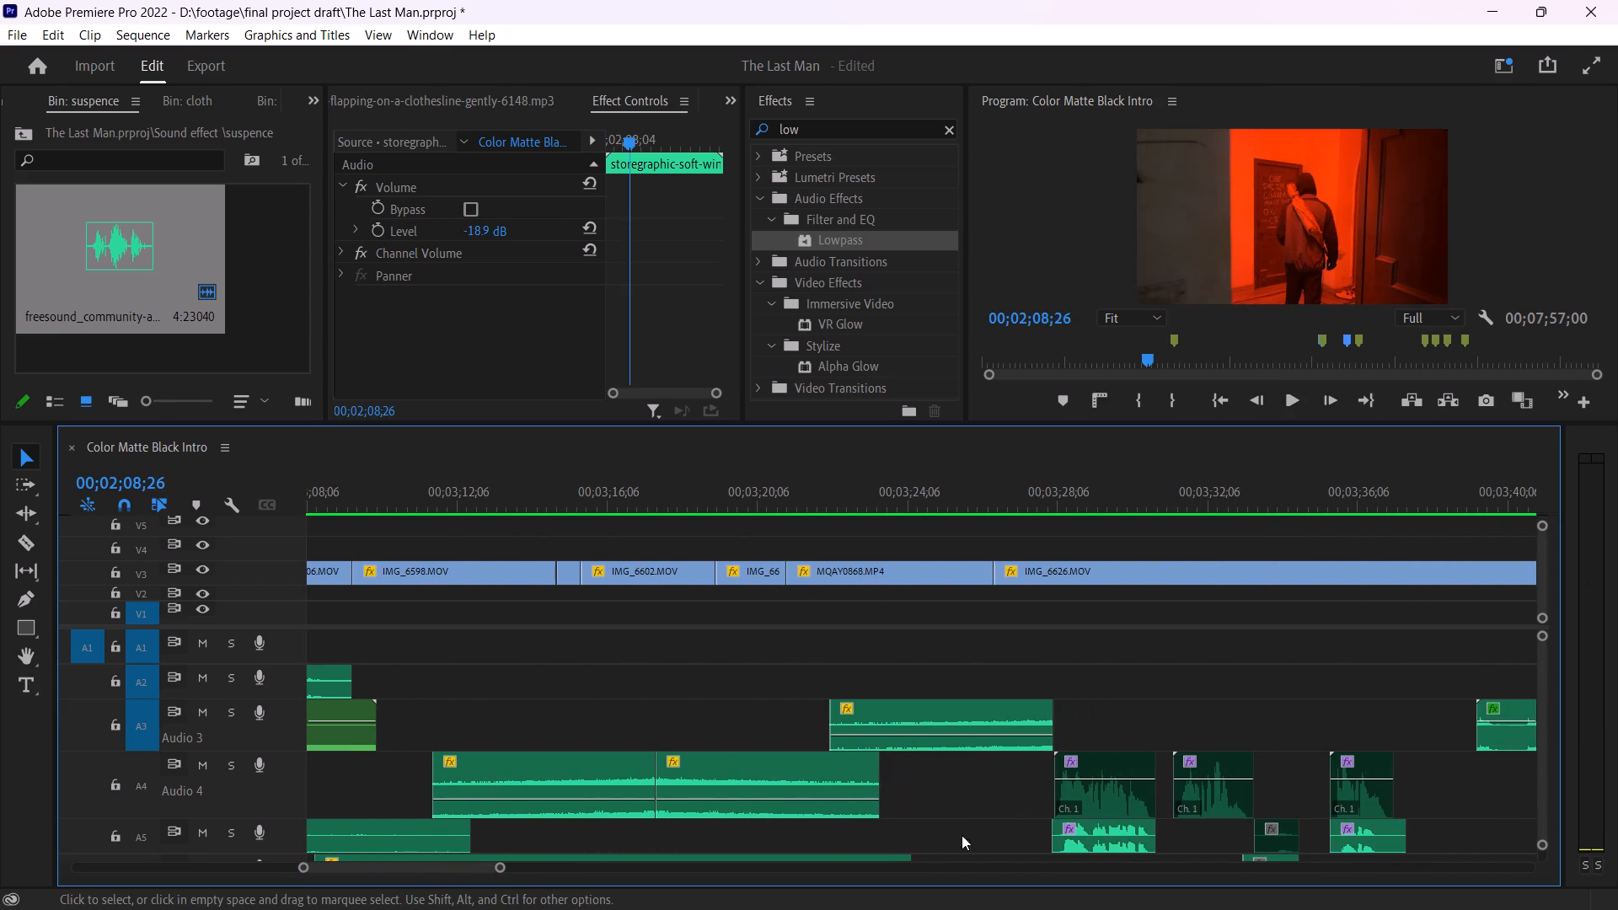
{"action": "left_click_drag", "start_coordinate": [499, 872], "coordinate": [510, 872]}
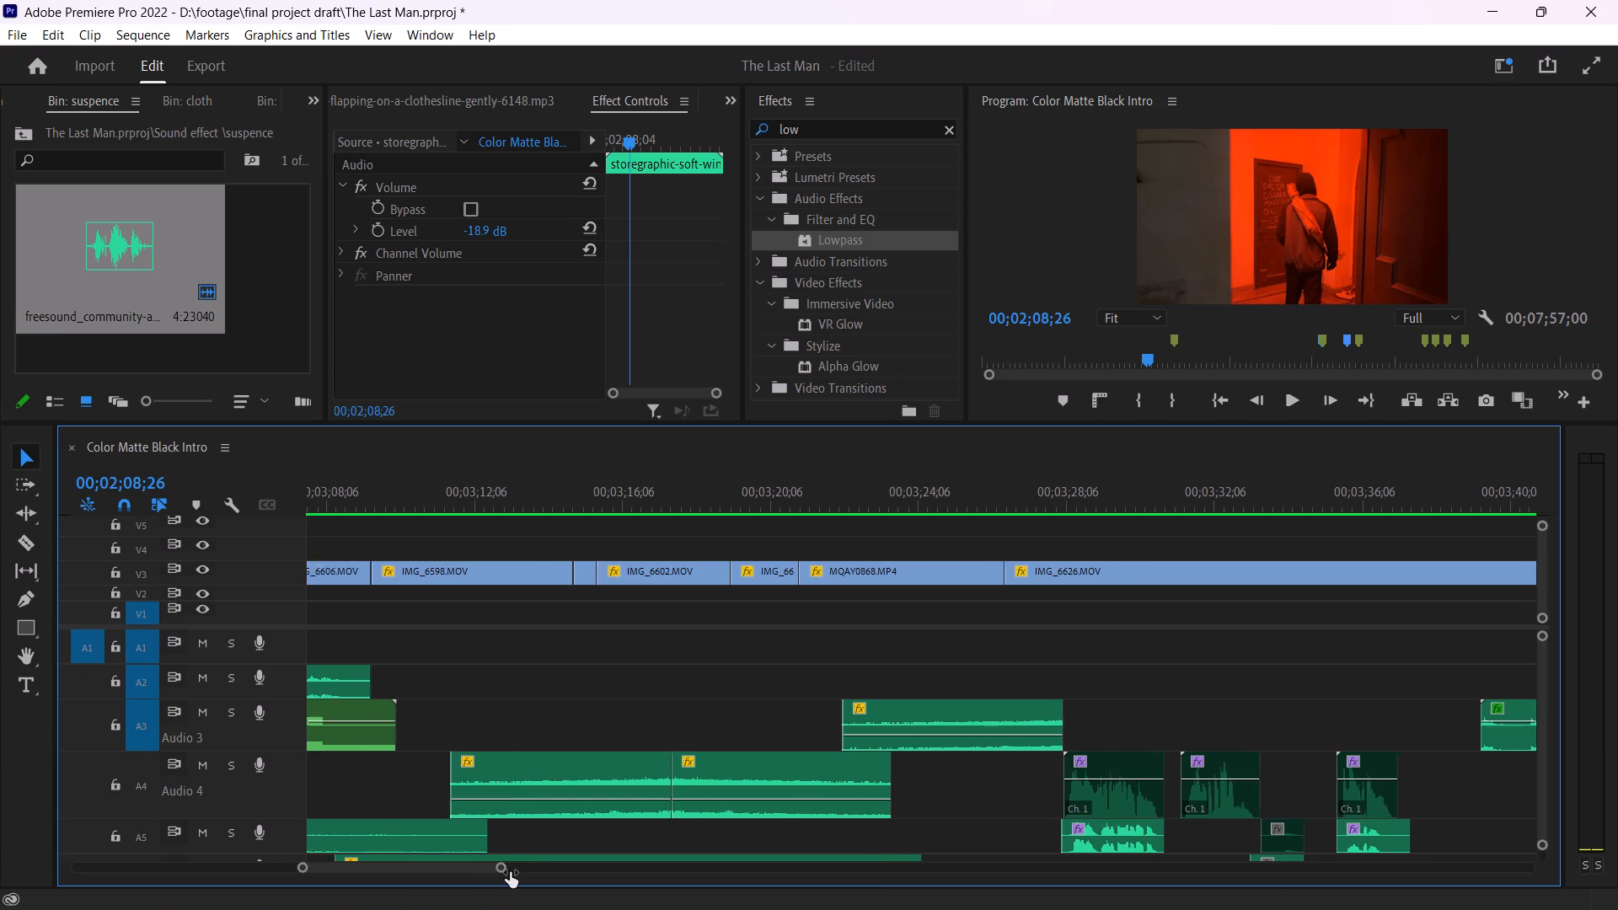
{"action": "left_click_drag", "start_coordinate": [510, 872], "coordinate": [812, 864]}
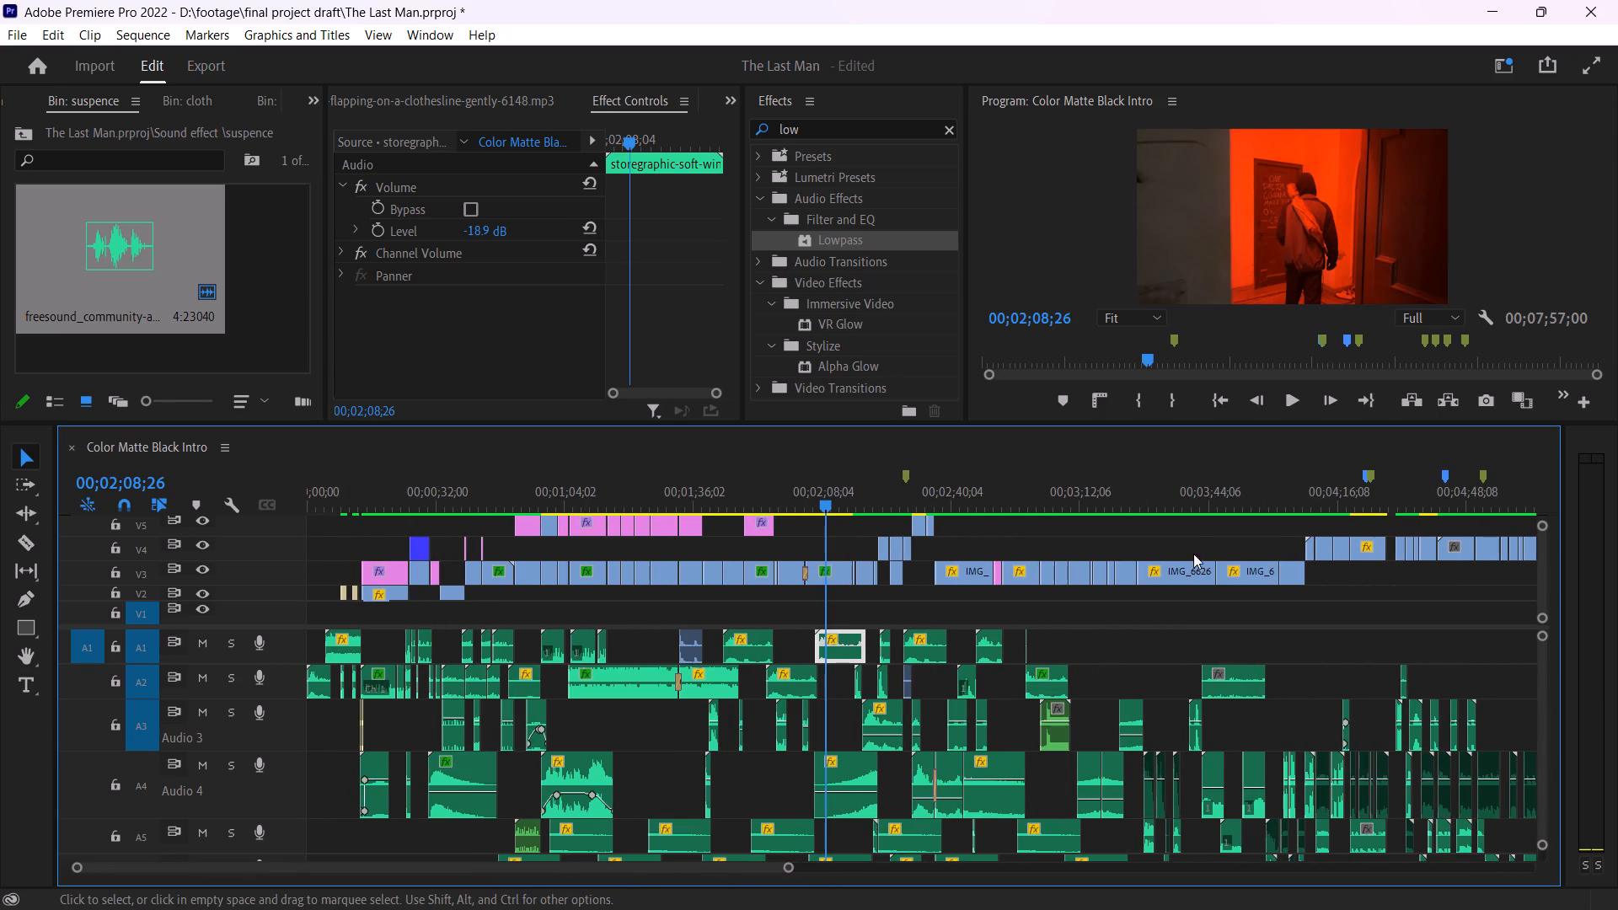
{"action": "left_click", "coordinate": [1114, 498]}
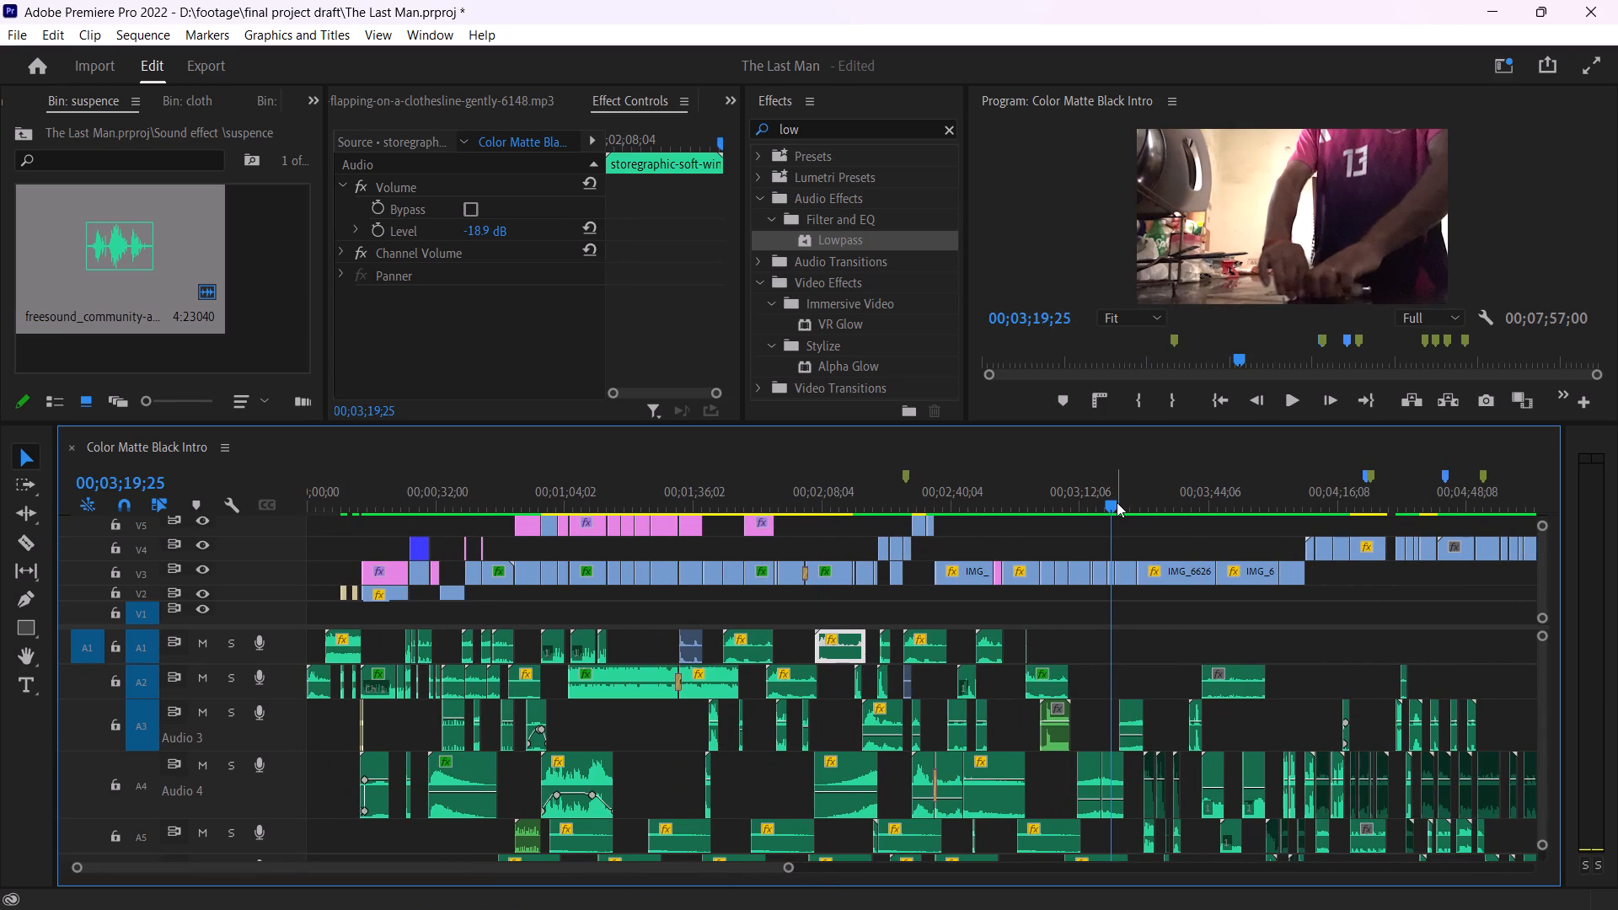
{"action": "key", "text": "ctrl+v"}
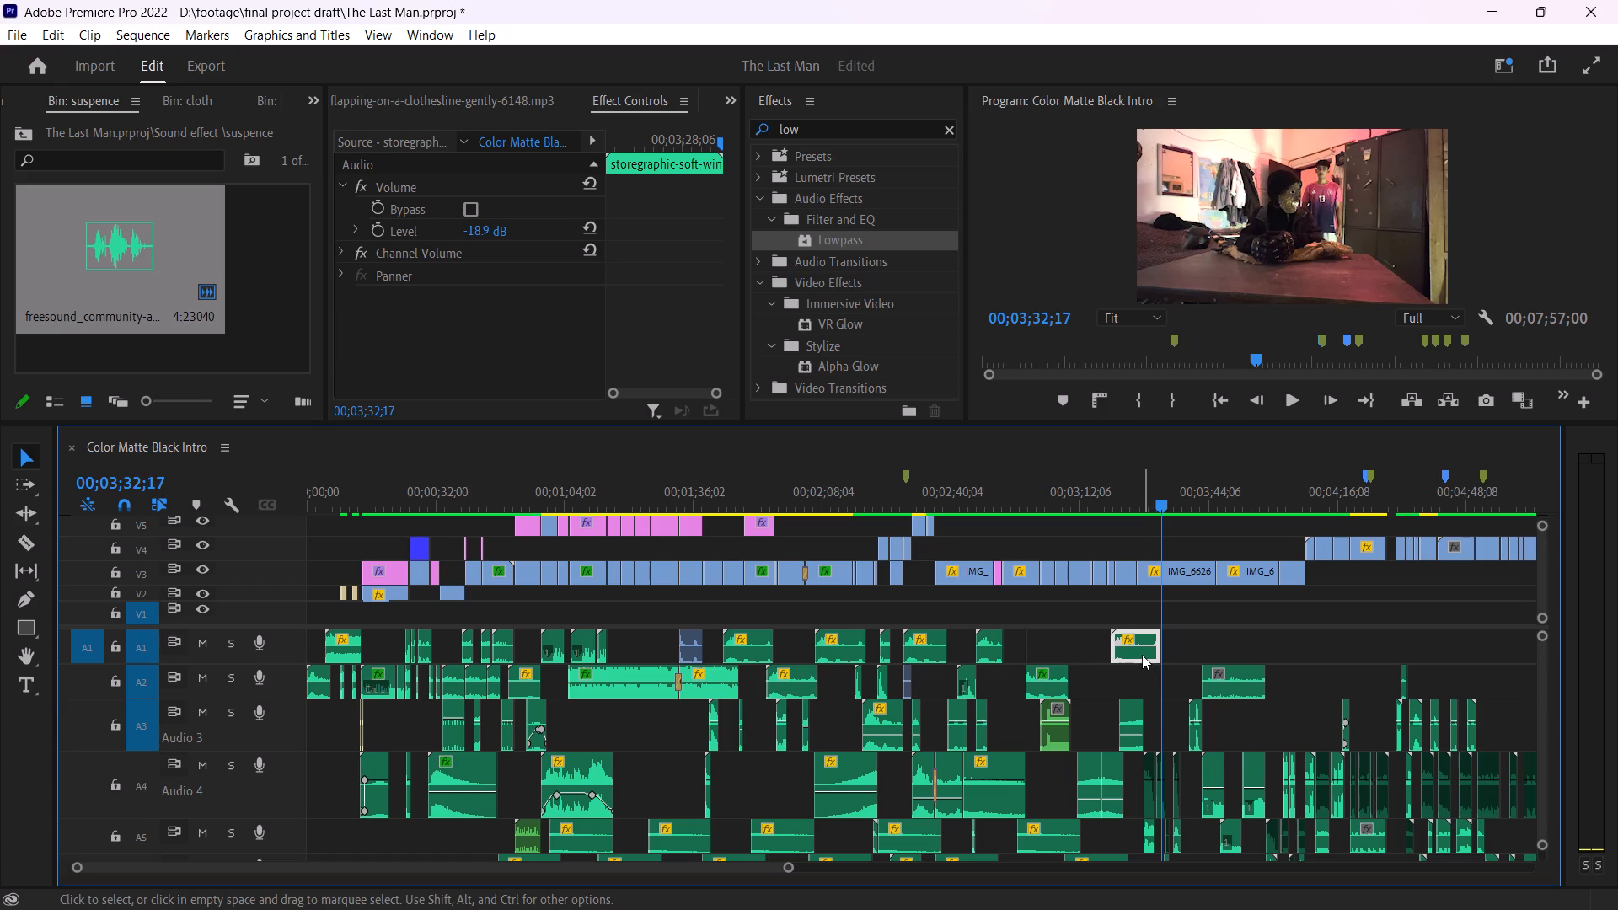
Shift the pasted soft-wind clip on track A1 earlier, so it starts at 00;03;04;23.
{"action": "left_click_drag", "start_coordinate": [1137, 653], "coordinate": [1122, 652]}
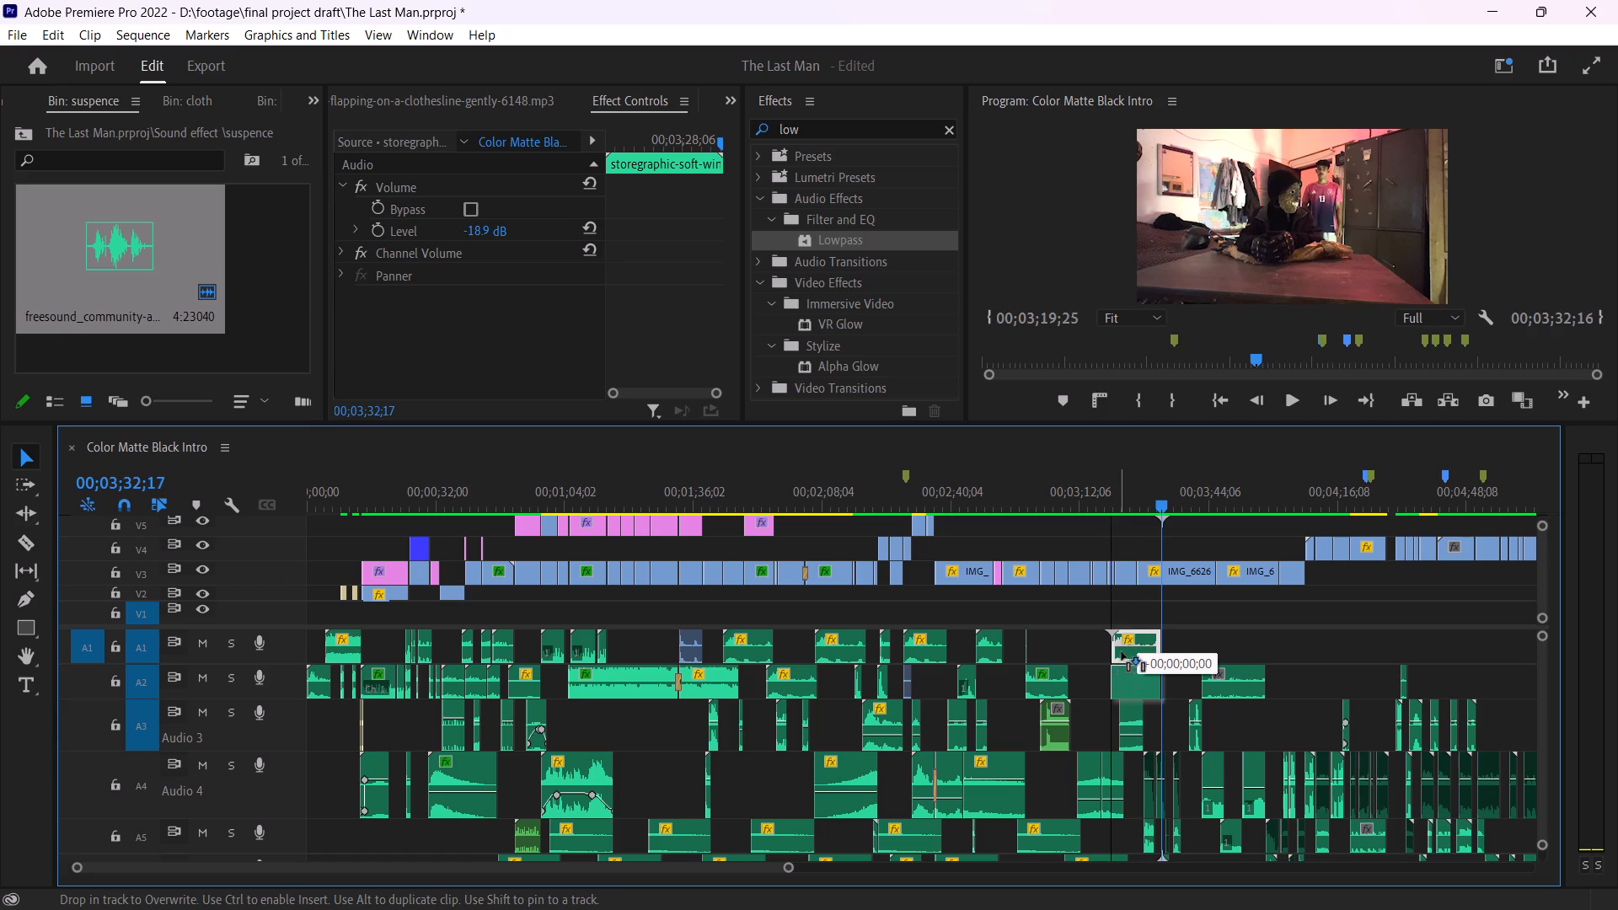
{"action": "left_click_drag", "start_coordinate": [1122, 652], "coordinate": [1122, 646]}
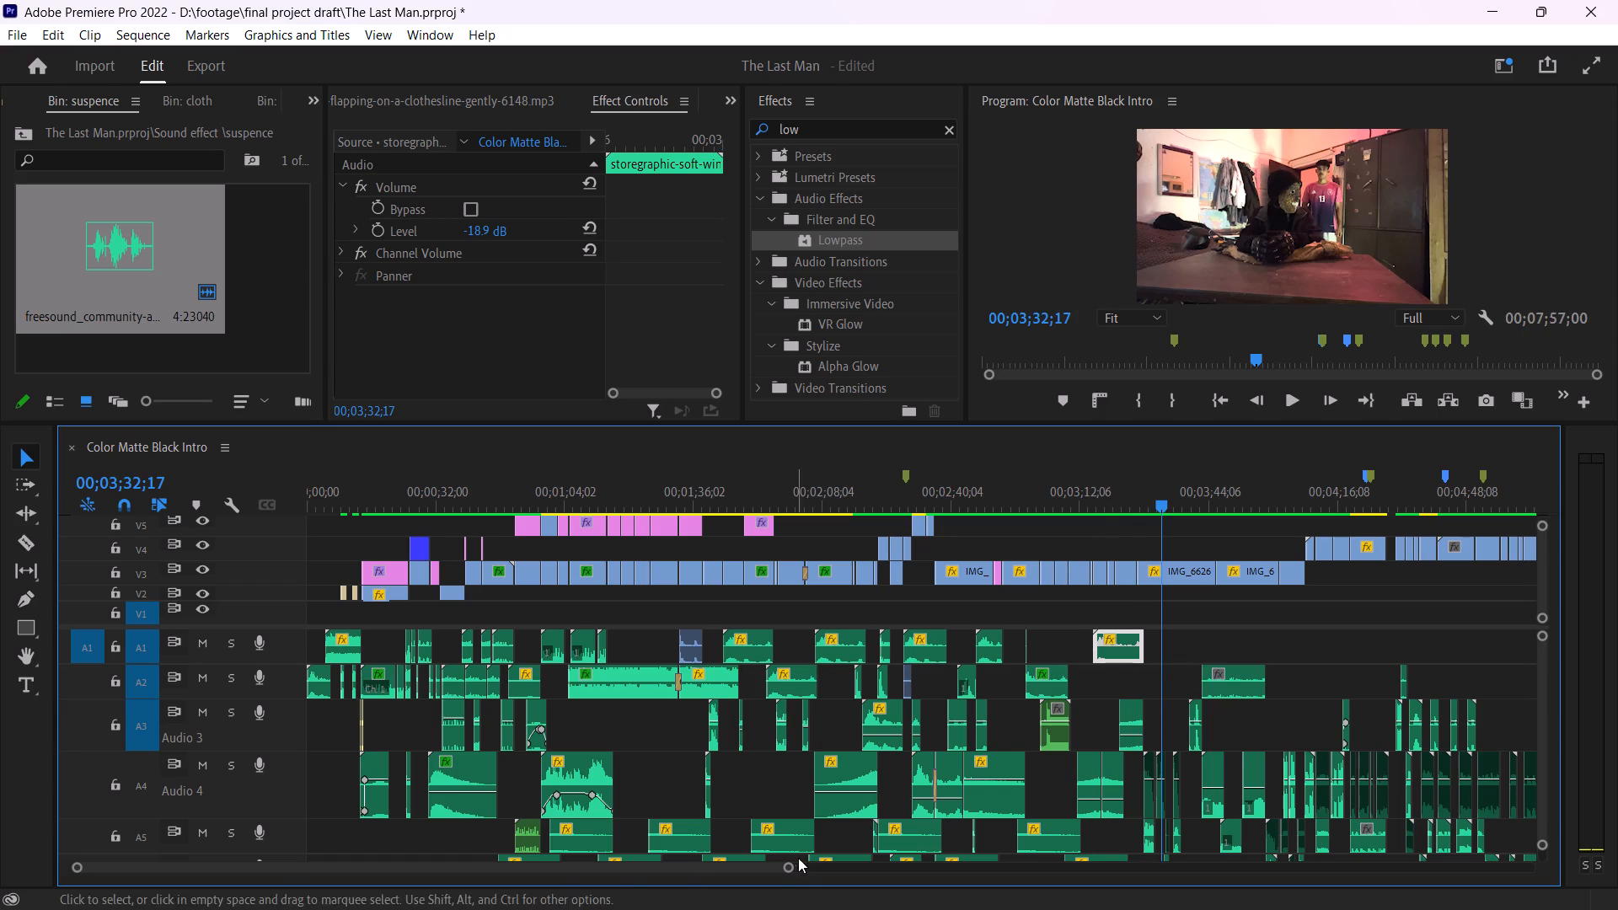
{"action": "left_click_drag", "start_coordinate": [783, 866], "coordinate": [641, 875]}
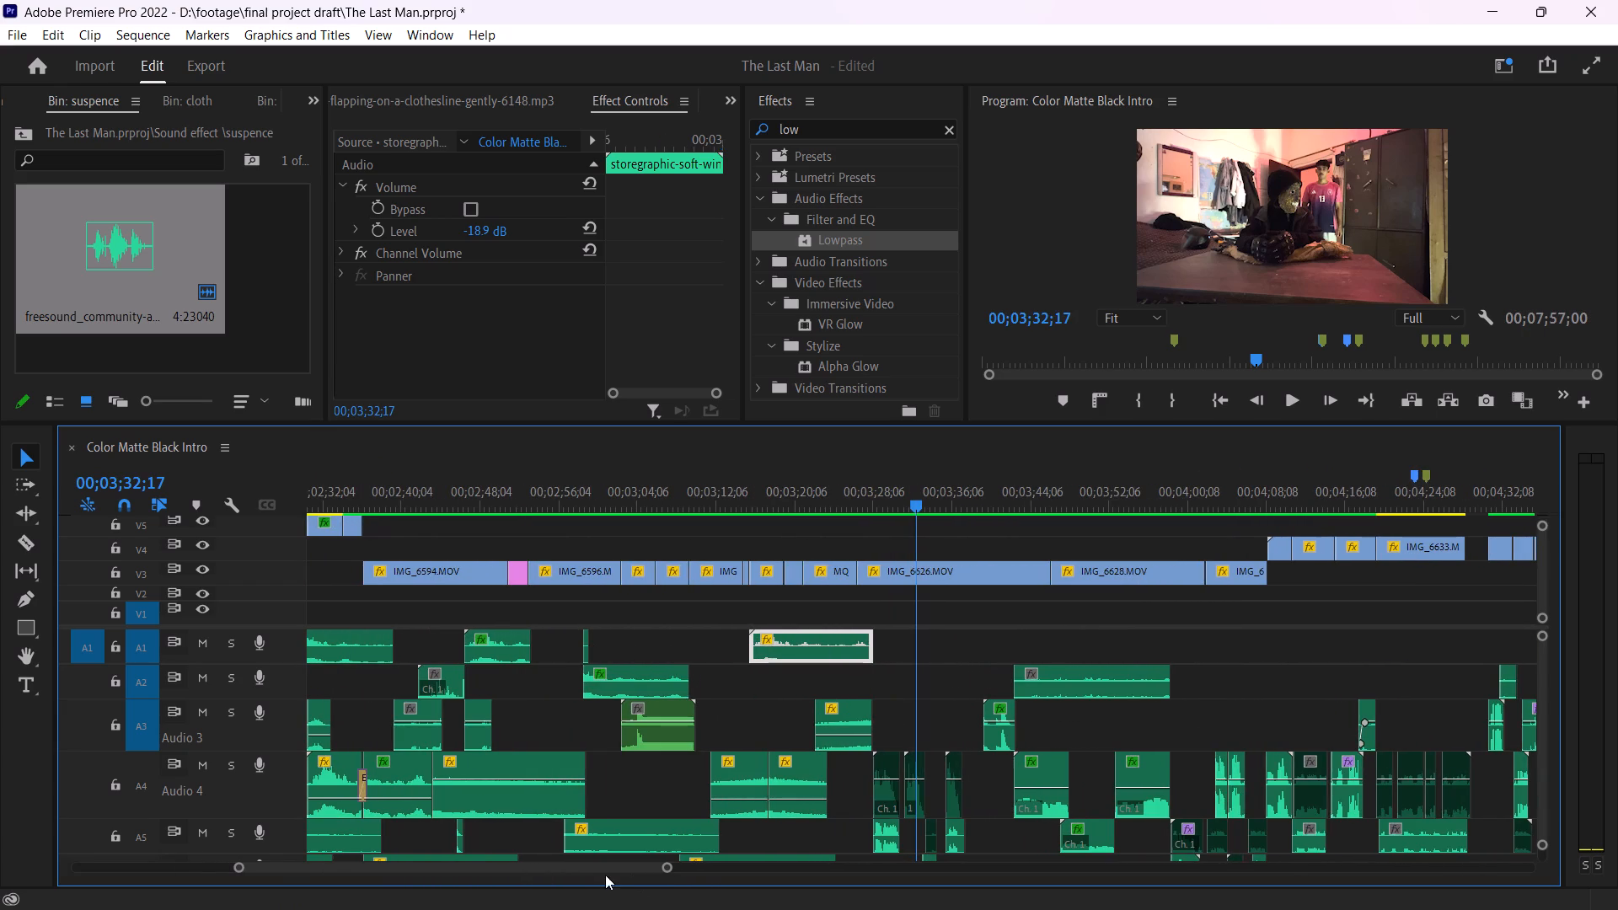
{"action": "left_click_drag", "start_coordinate": [612, 869], "coordinate": [595, 861]}
{"action": "left_click_drag", "start_coordinate": [872, 499], "coordinate": [867, 503]}
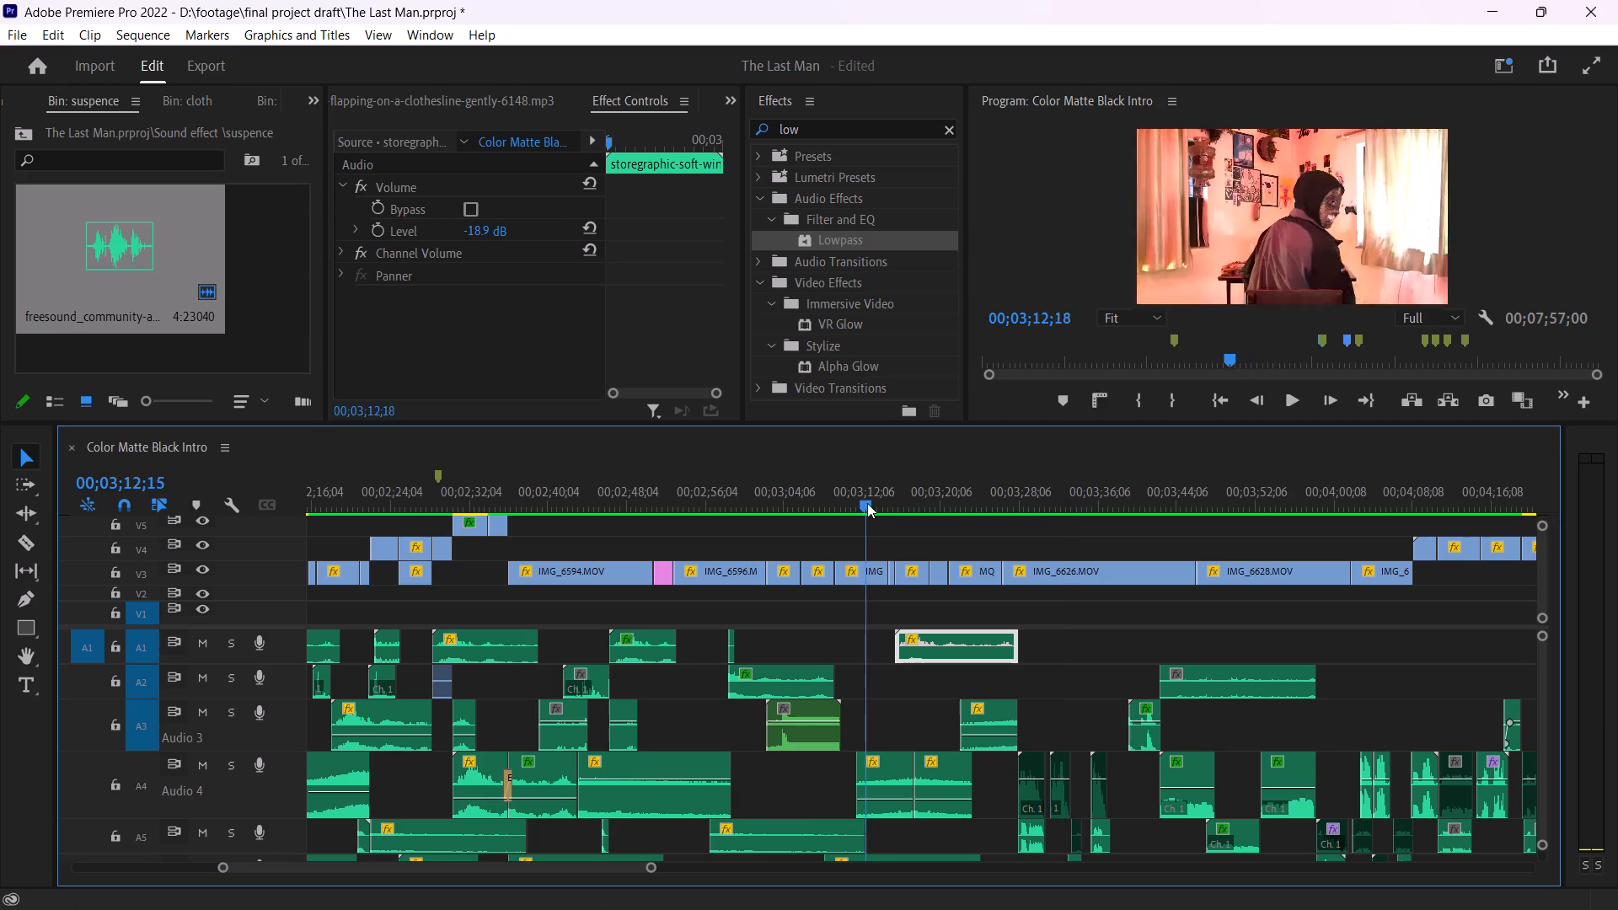
{"action": "left_click_drag", "start_coordinate": [867, 503], "coordinate": [843, 514]}
{"action": "key", "text": "space"}
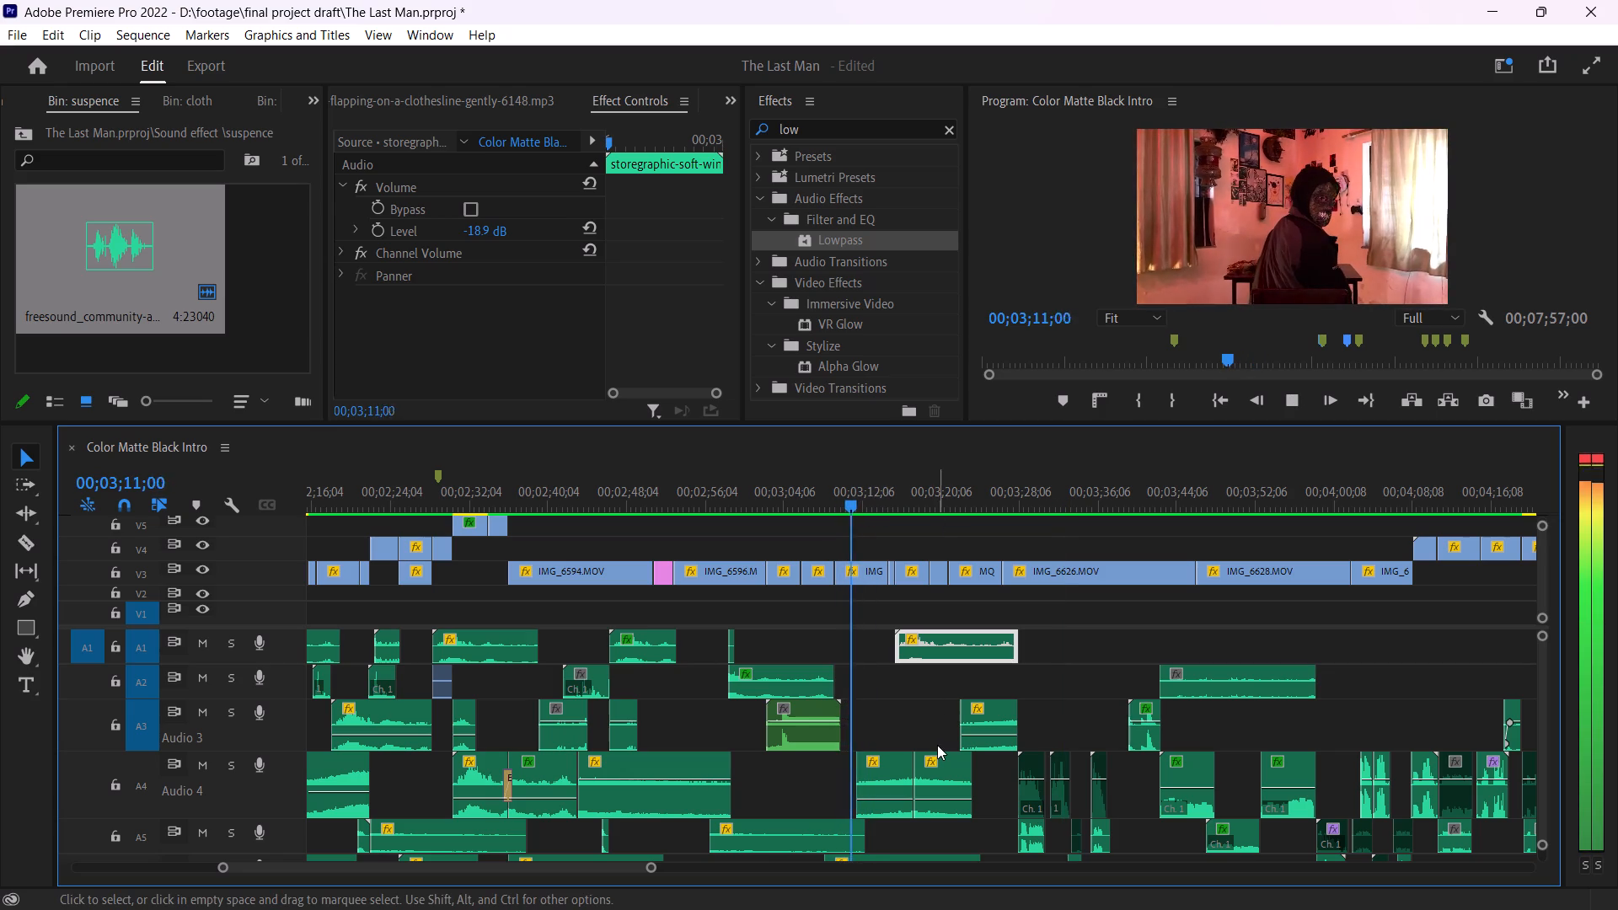
{"action": "key", "text": "space"}
{"action": "left_click_drag", "start_coordinate": [949, 652], "coordinate": [844, 661]}
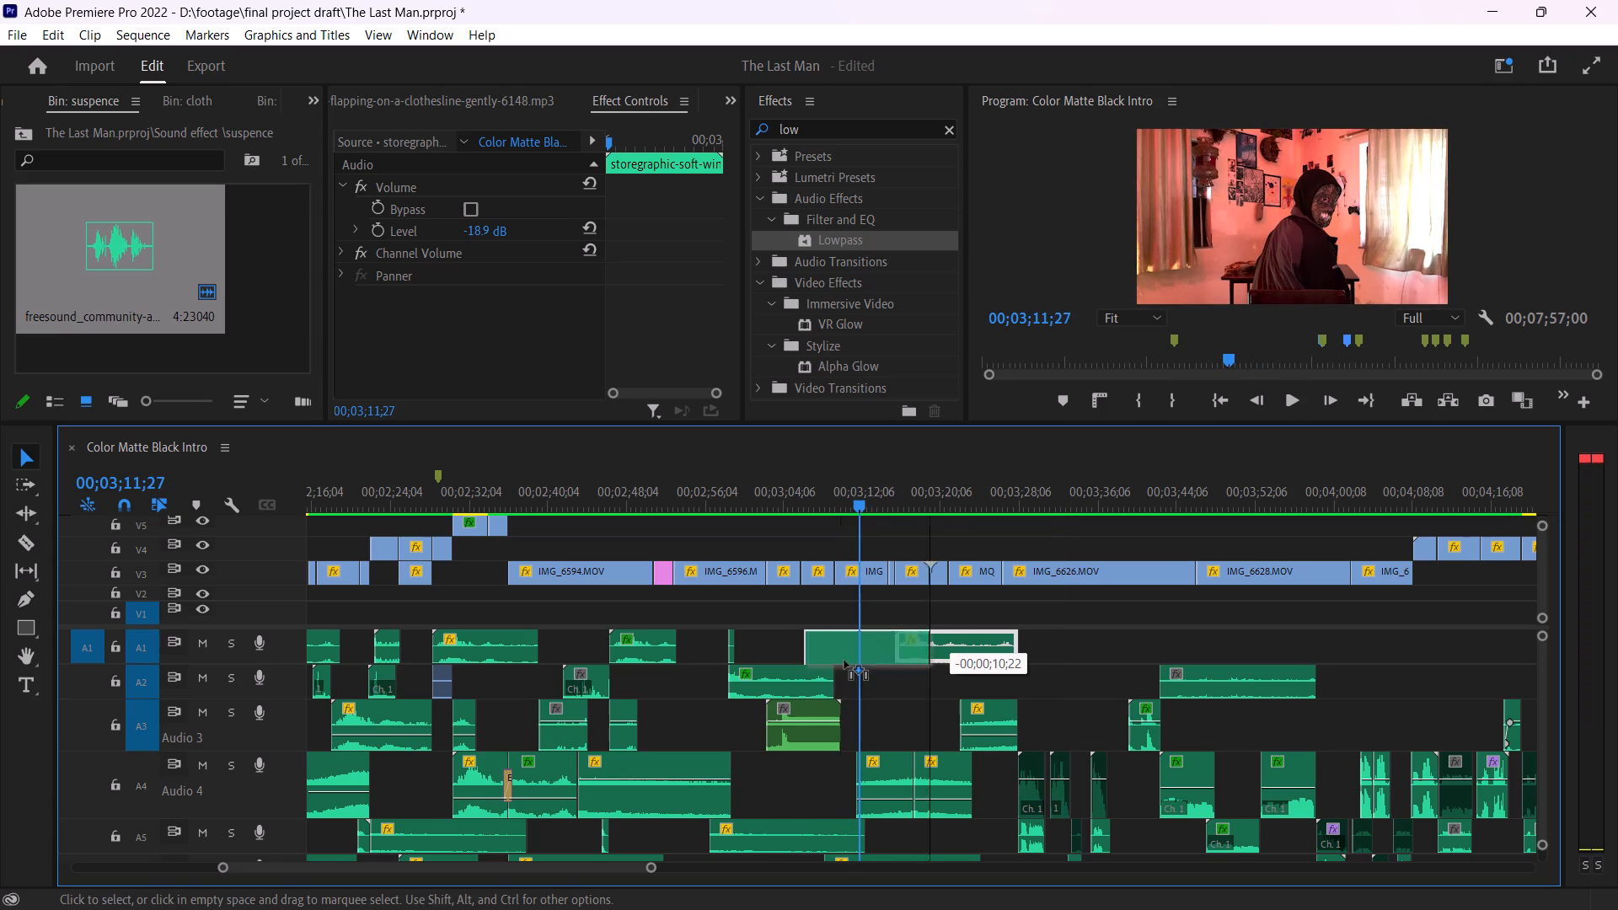
{"action": "left_click_drag", "start_coordinate": [844, 661], "coordinate": [846, 662]}
Play back from about 00;03;03 to the end of the soft-wind clip, checking how it blends with the other sounds.
{"action": "left_click_drag", "start_coordinate": [820, 506], "coordinate": [807, 508]}
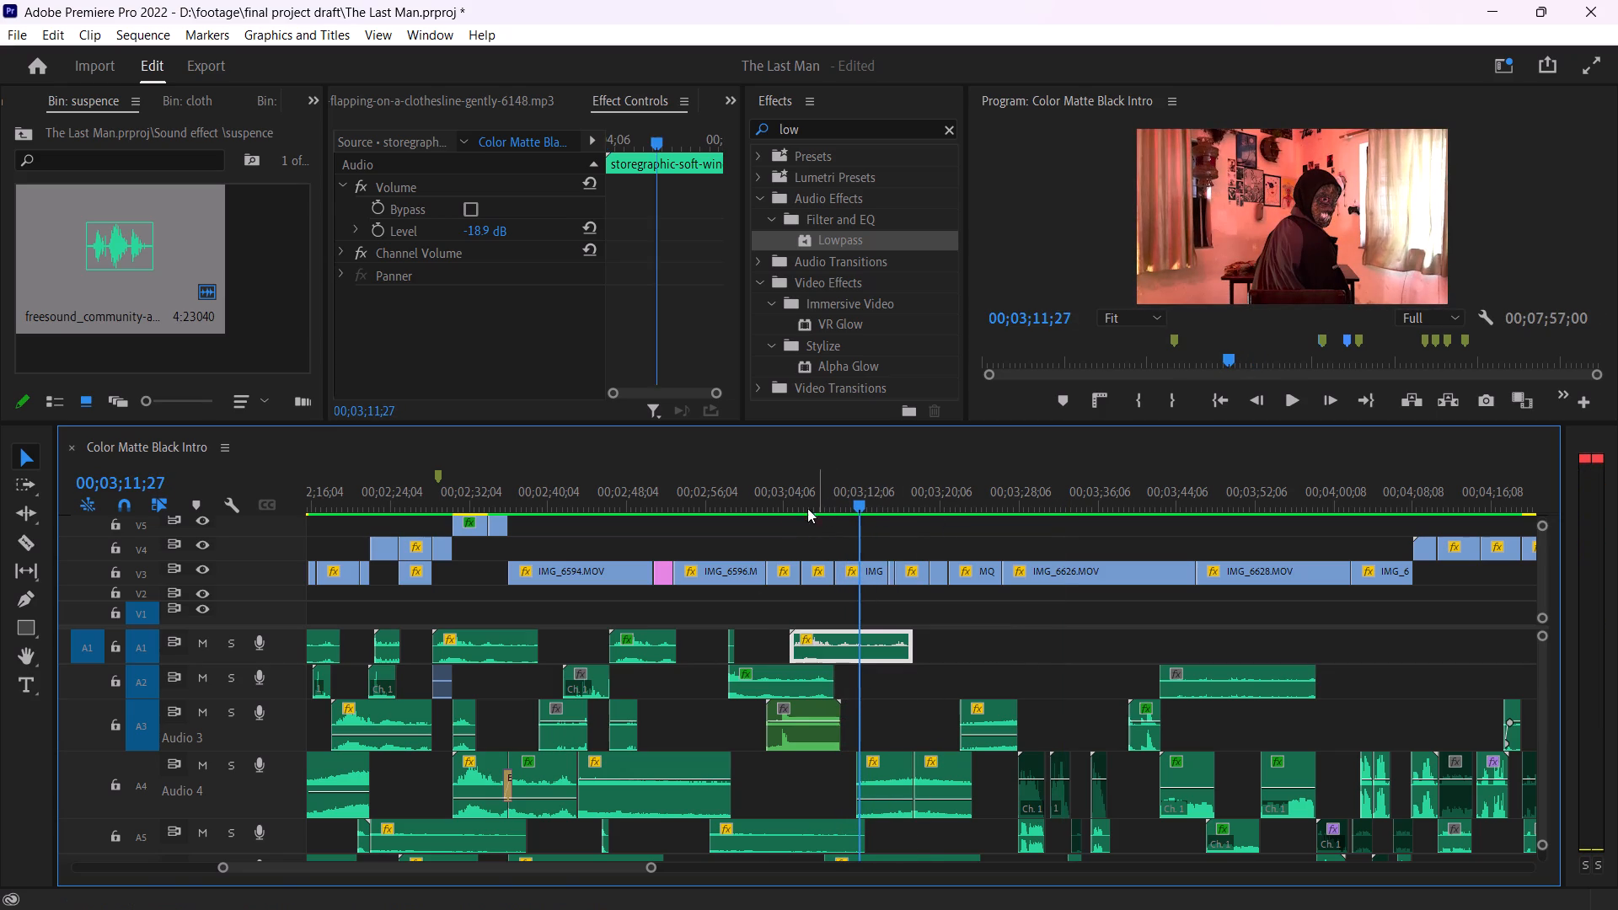
{"action": "left_click_drag", "start_coordinate": [807, 508], "coordinate": [772, 514]}
{"action": "key", "text": "space"}
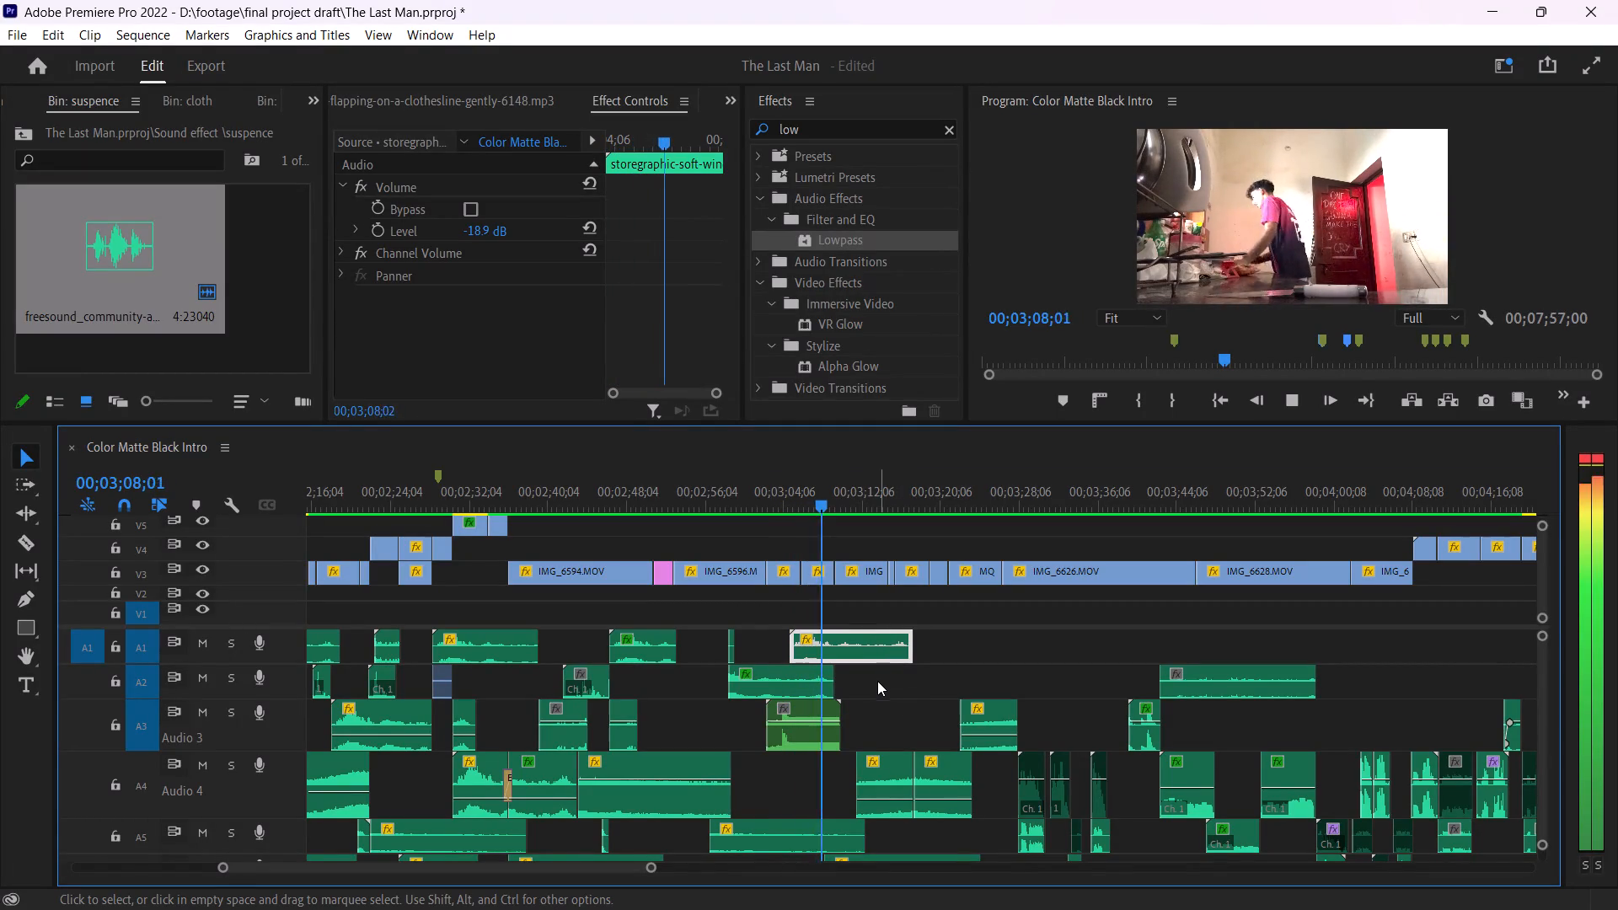
{"action": "scroll", "coordinate": [890, 705], "scroll_direction": "up", "scroll_amount": 2, "text": "ctrl"}
{"action": "scroll", "coordinate": [890, 705], "scroll_direction": "down", "scroll_amount": 4, "text": "ctrl"}
{"action": "scroll", "coordinate": [891, 706], "scroll_direction": "up", "scroll_amount": 7, "text": "ctrl"}
{"action": "key", "text": "space"}
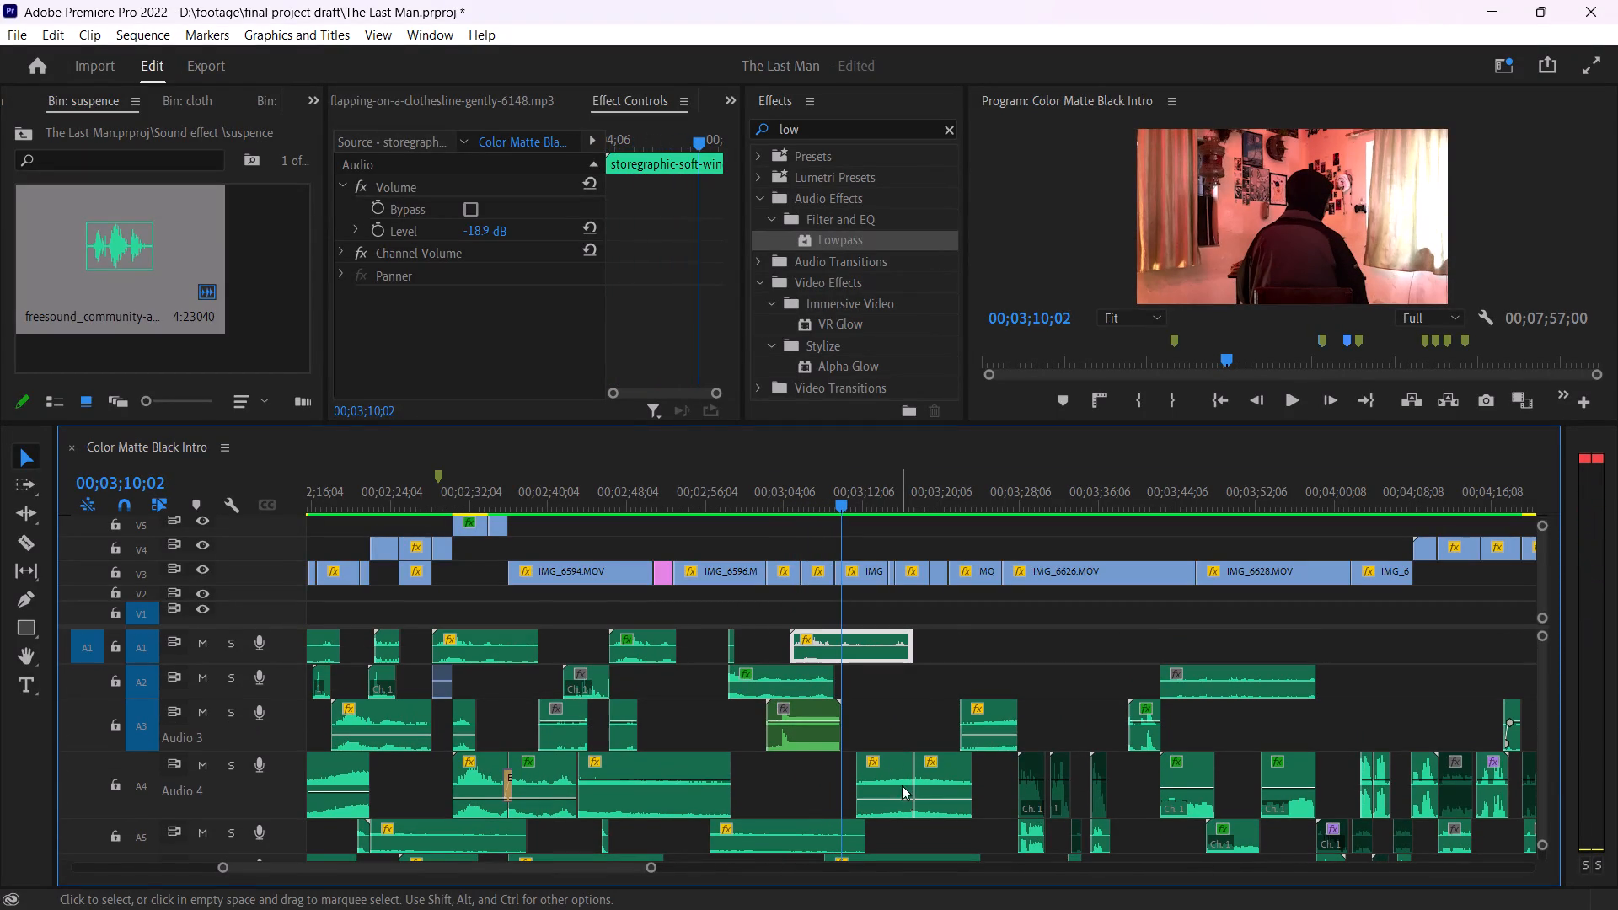
{"action": "key", "text": "space"}
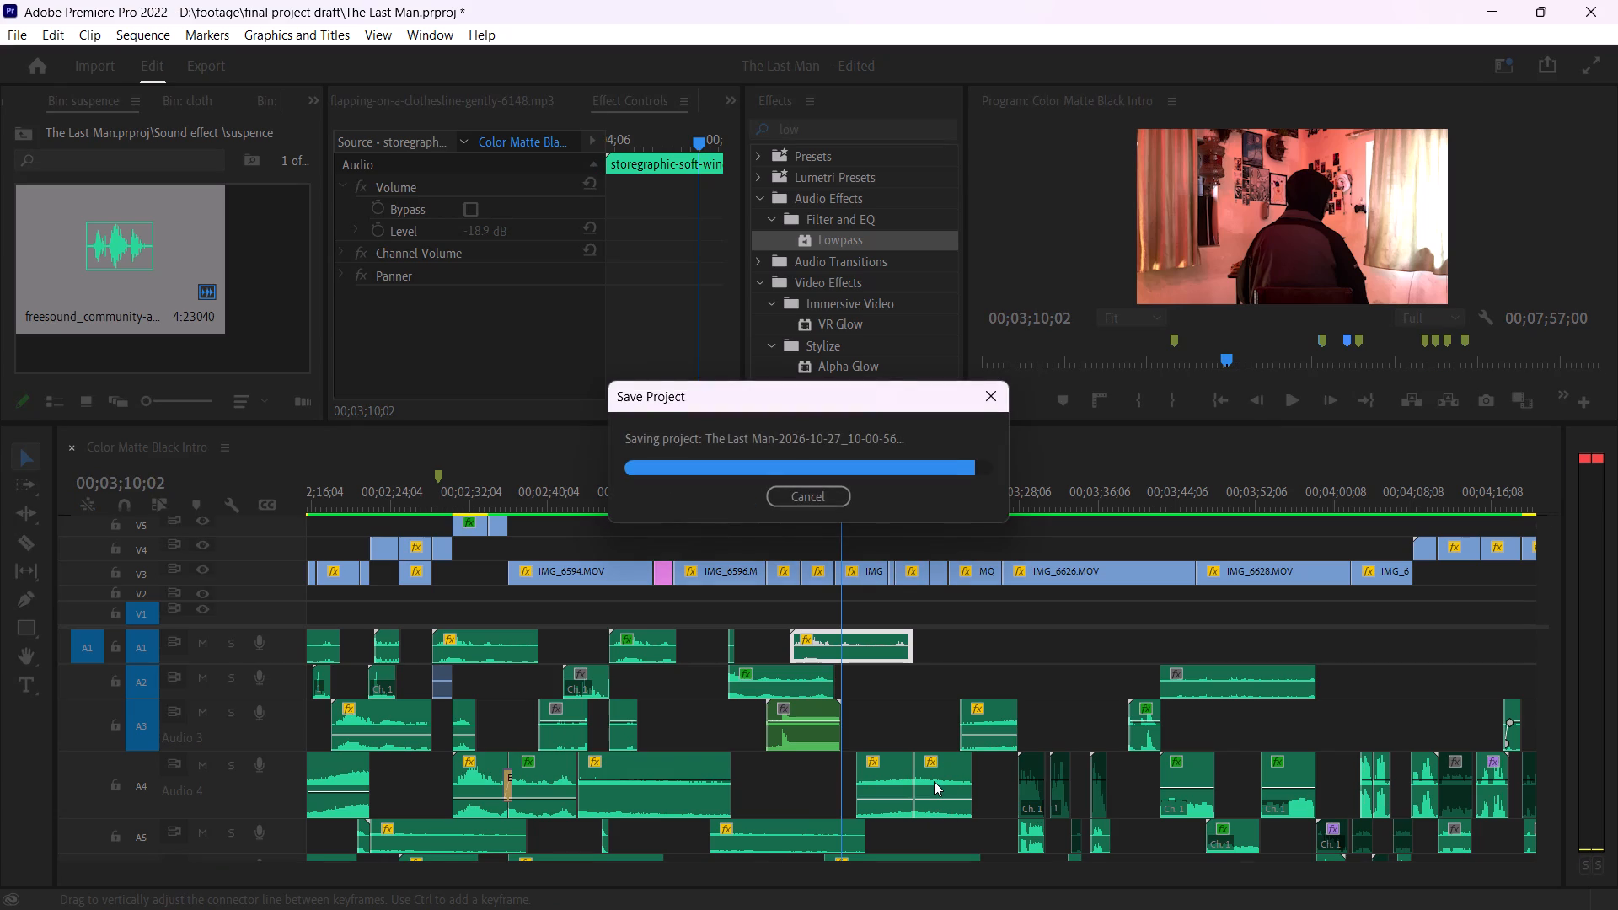
{"action": "key", "text": "space"}
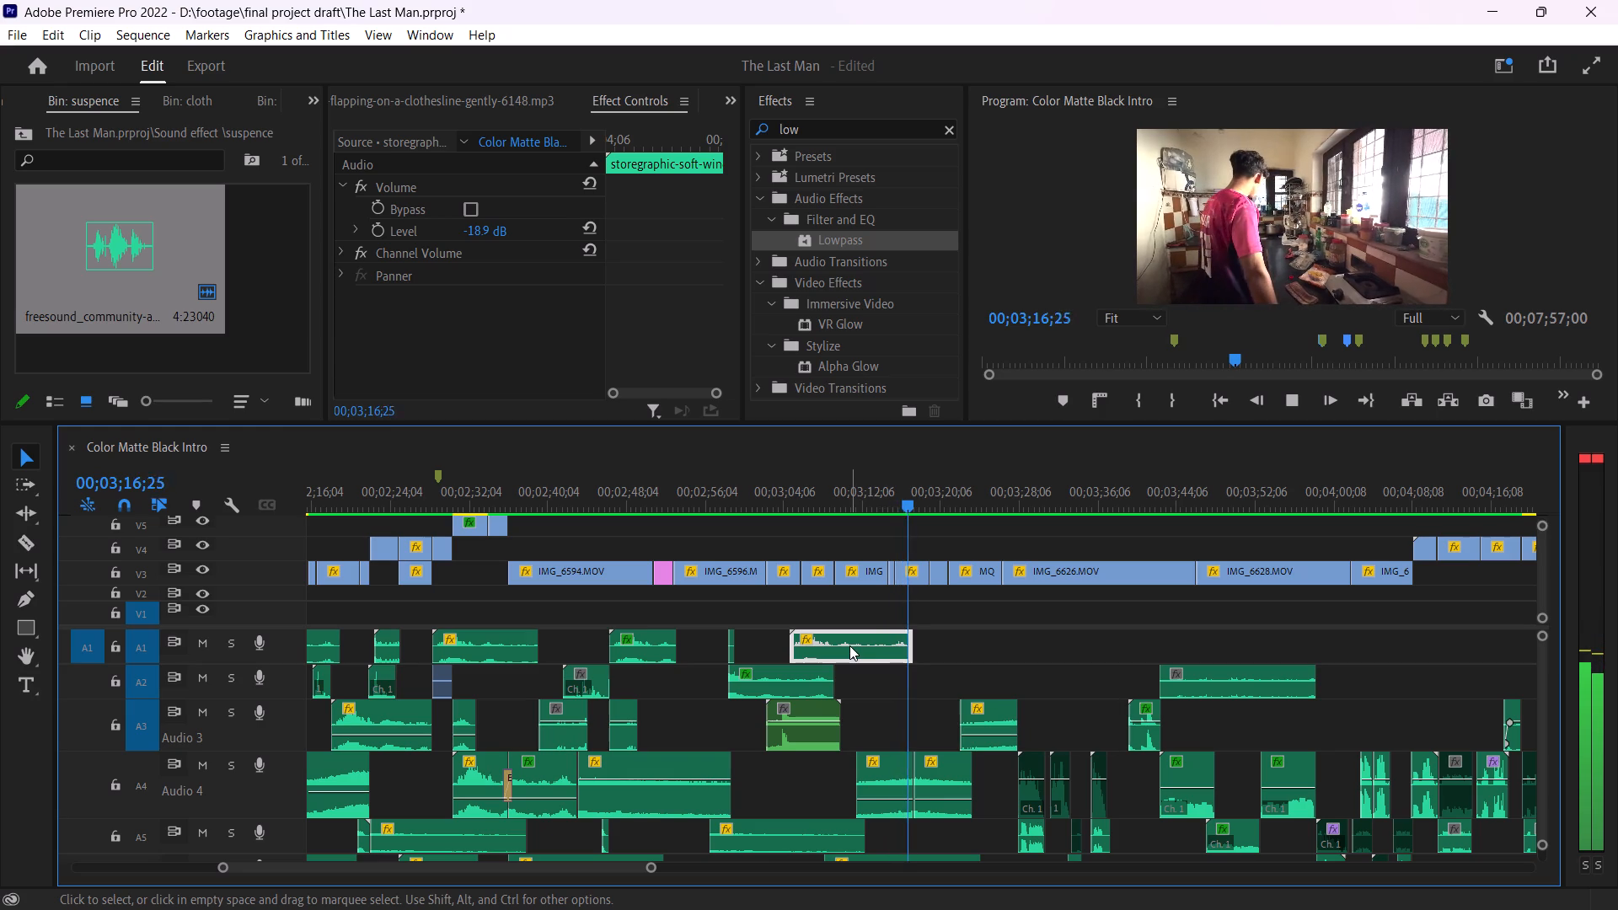
{"action": "key", "text": "space"}
{"action": "key", "text": "space"}
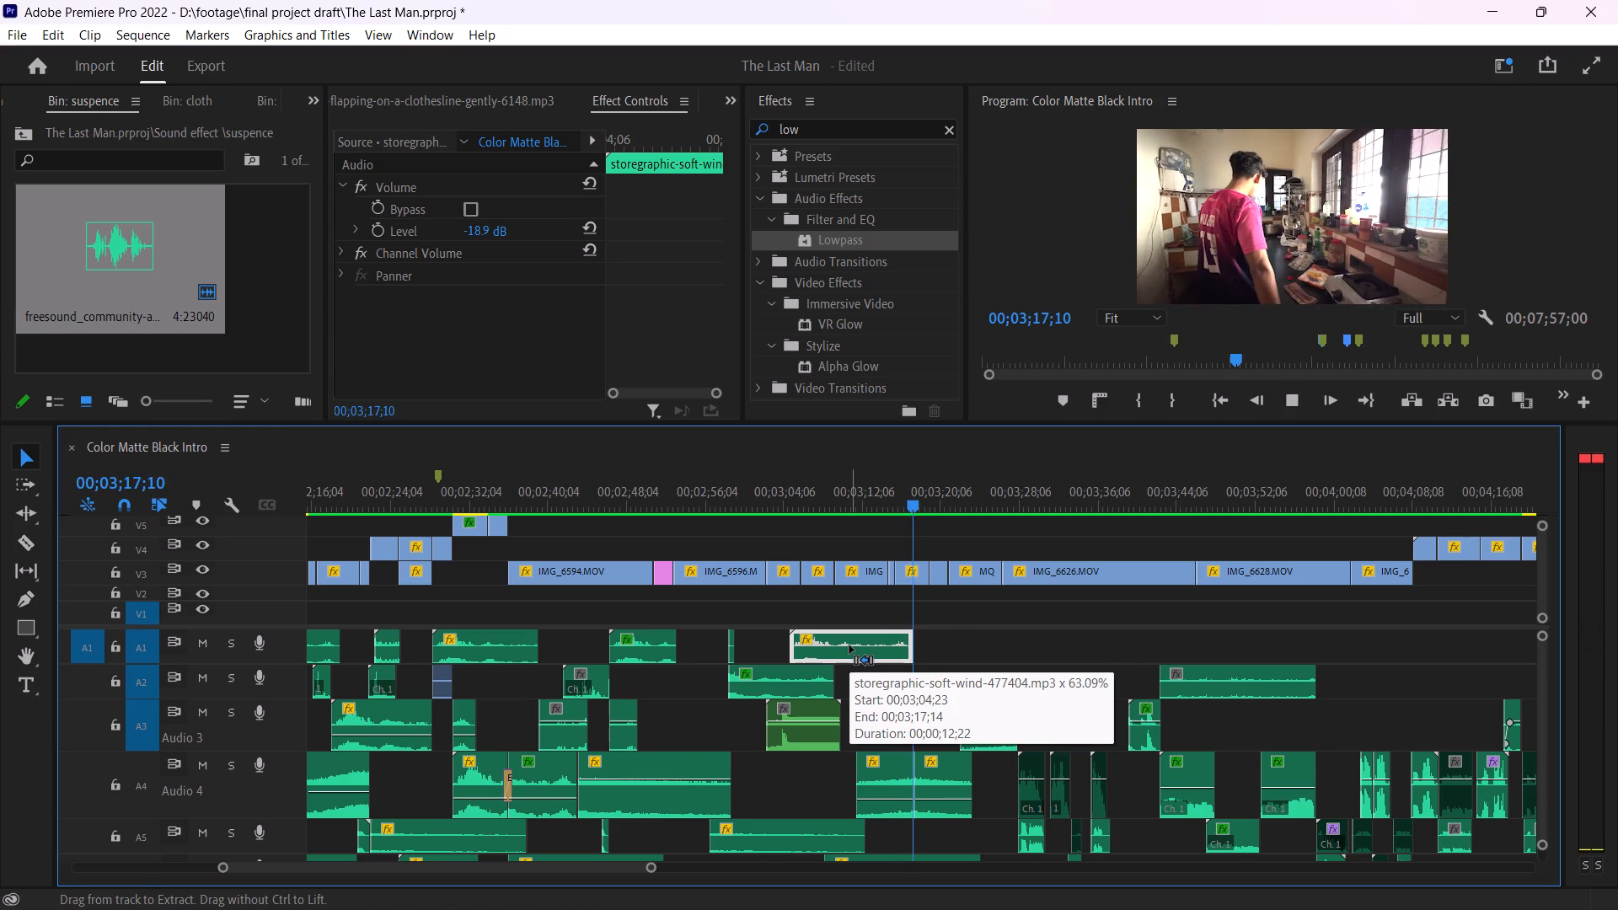
Paste two more copies of the soft-wind clip on track A1, starting at about 00;03;18 and 00;03;32.
{"action": "key", "text": "ctrl+v"}
{"action": "key", "text": "space"}
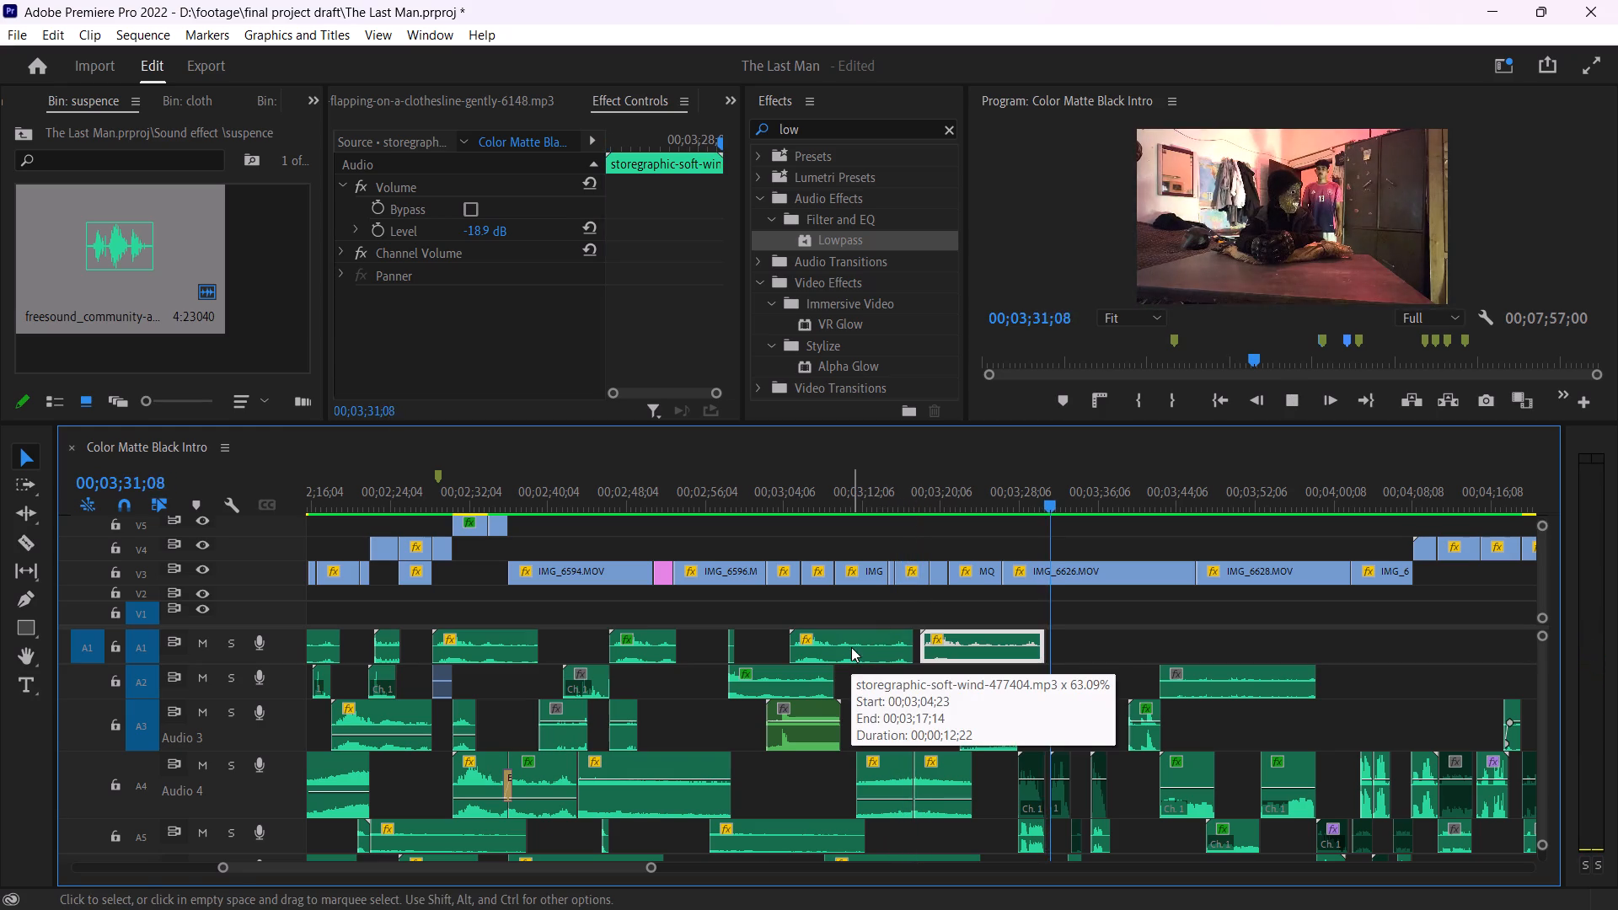
{"action": "key", "text": "ctrl+v"}
{"action": "key", "text": "space"}
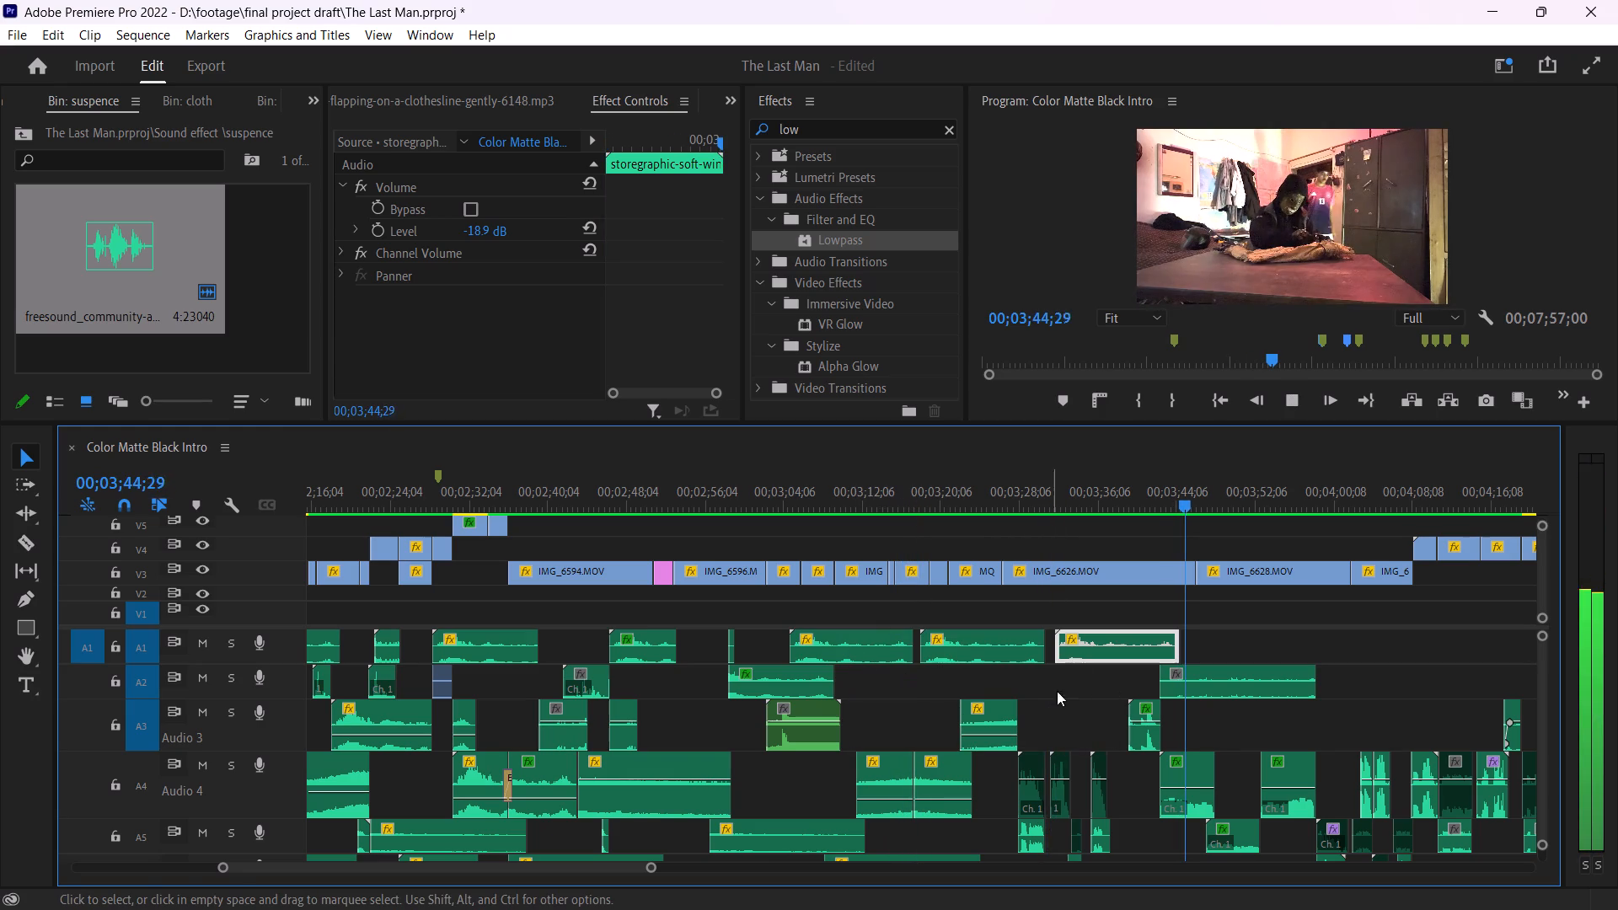
{"action": "key", "text": "space"}
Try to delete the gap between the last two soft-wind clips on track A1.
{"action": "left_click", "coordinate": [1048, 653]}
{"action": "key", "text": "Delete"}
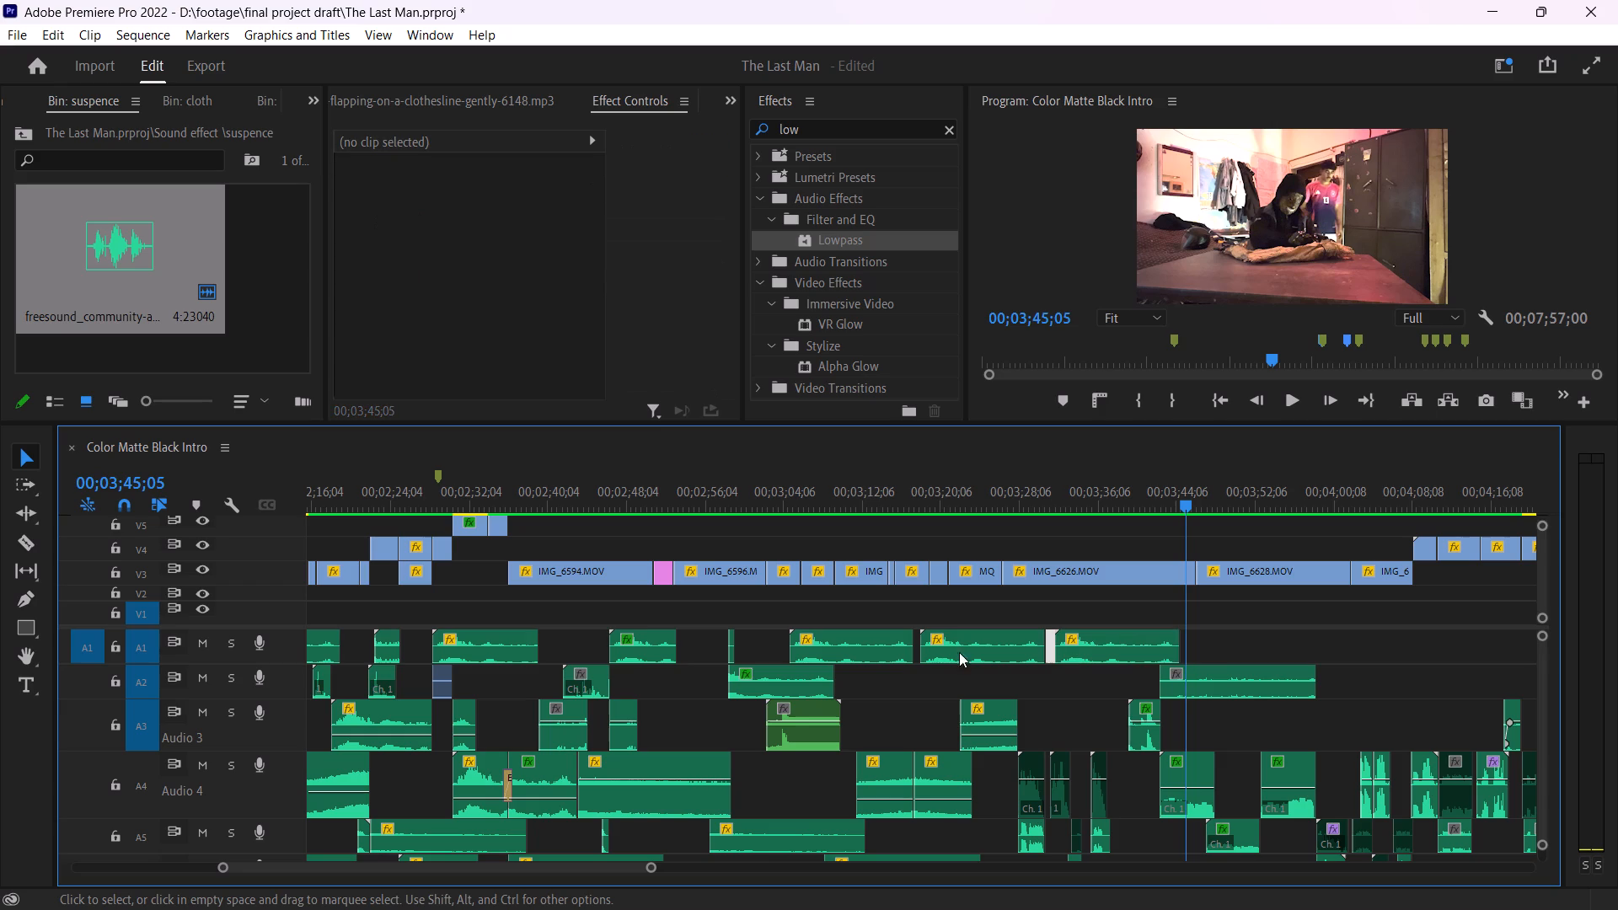
Save the project.
{"action": "left_click", "coordinate": [1027, 684]}
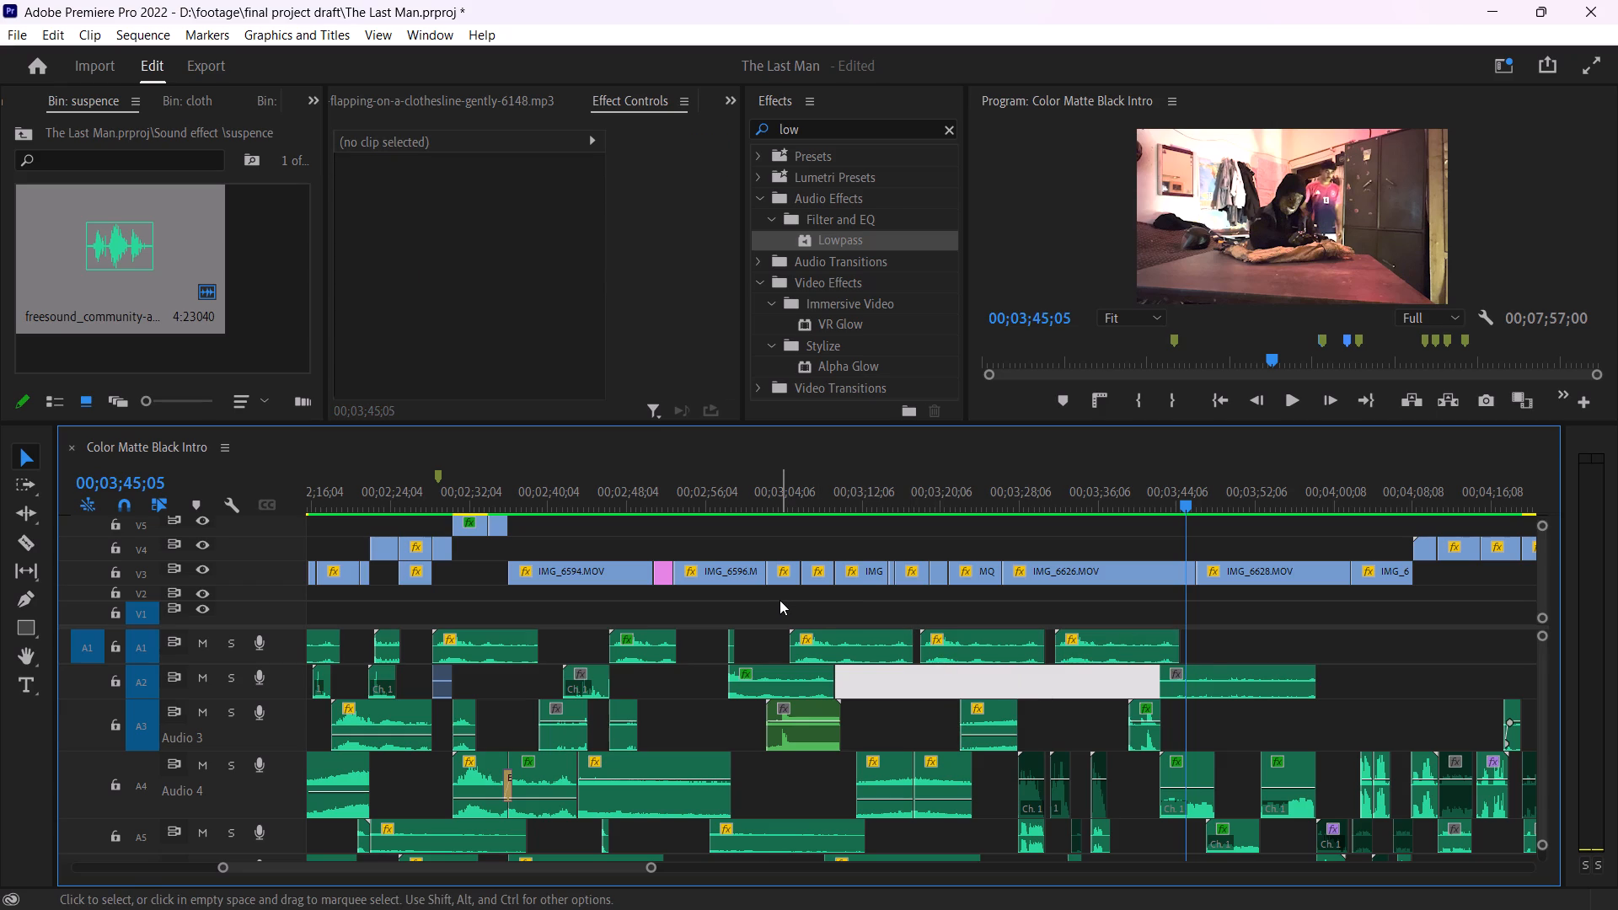
{"action": "key", "text": "ctrl+s"}
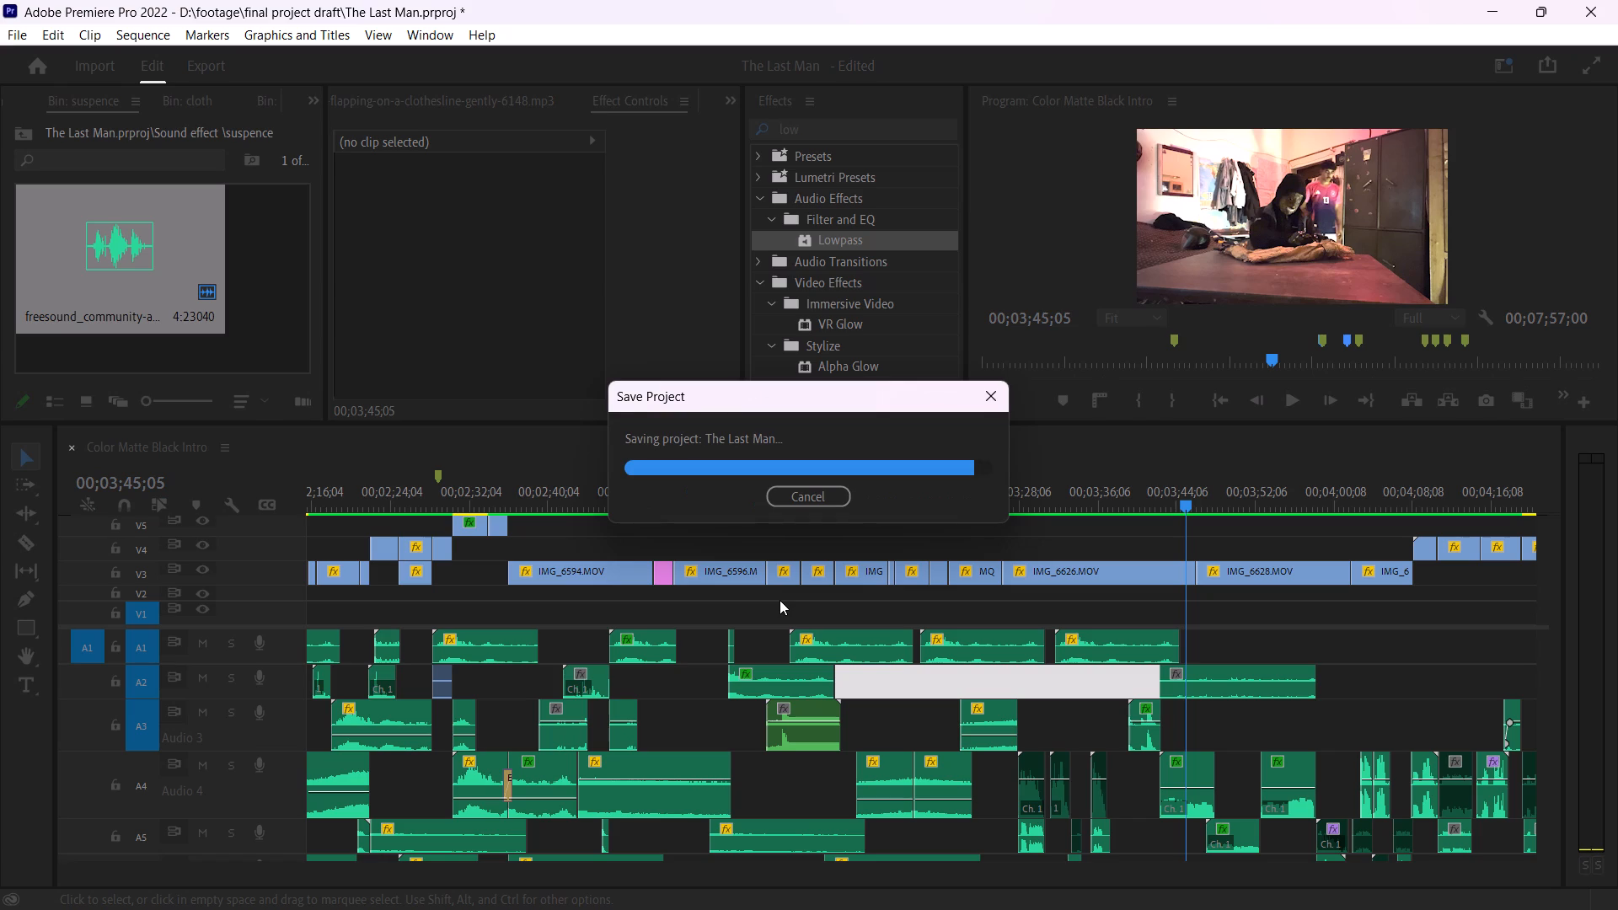
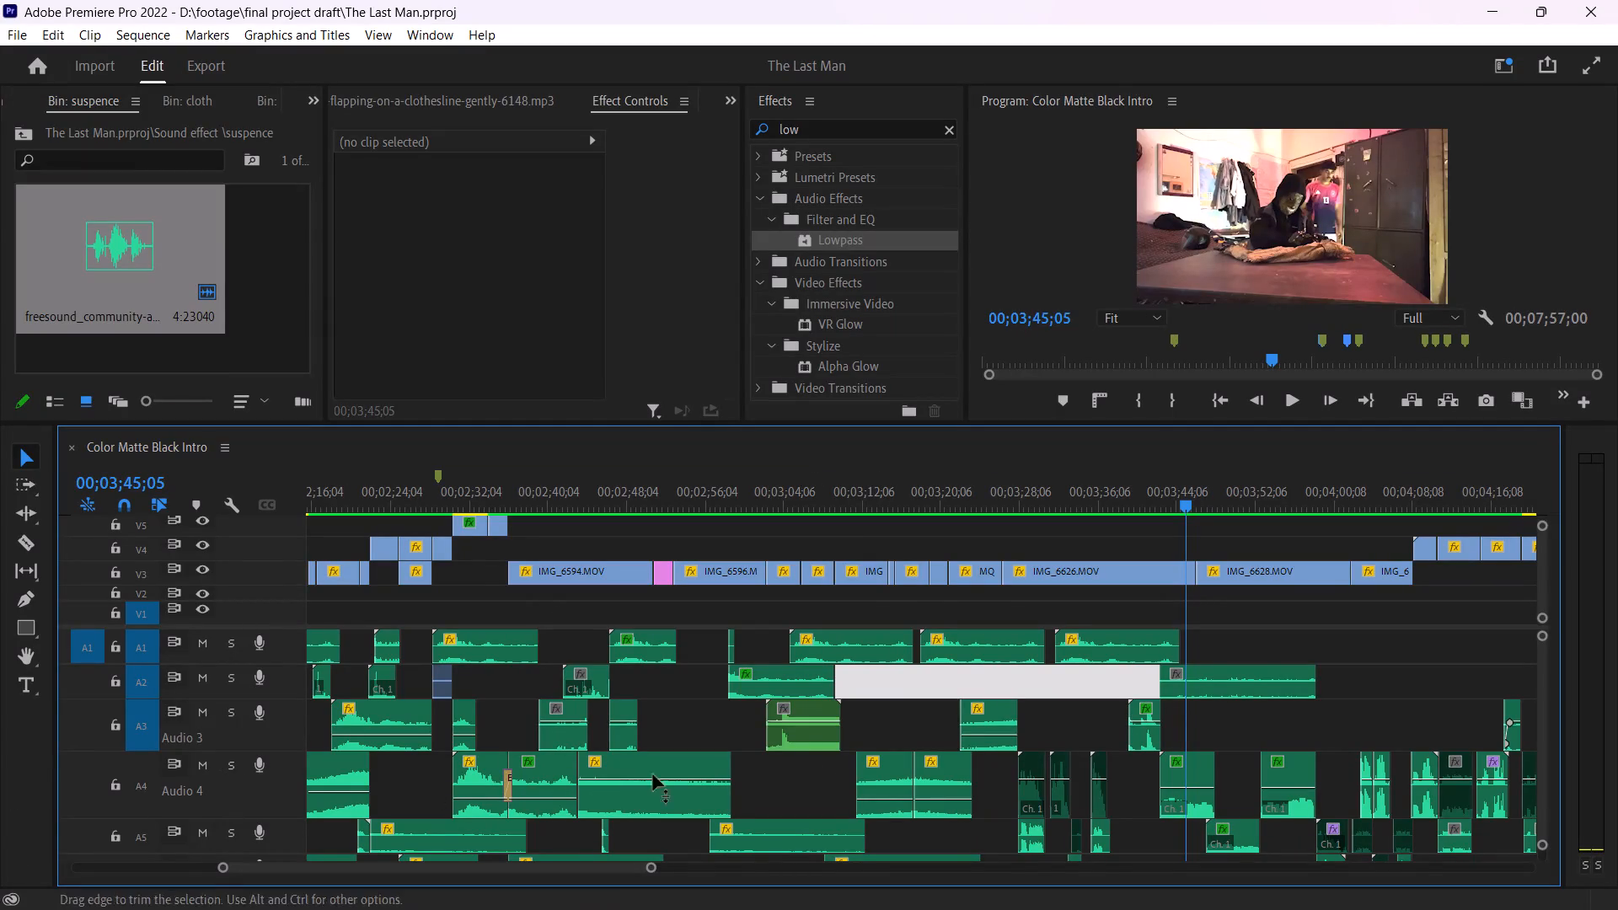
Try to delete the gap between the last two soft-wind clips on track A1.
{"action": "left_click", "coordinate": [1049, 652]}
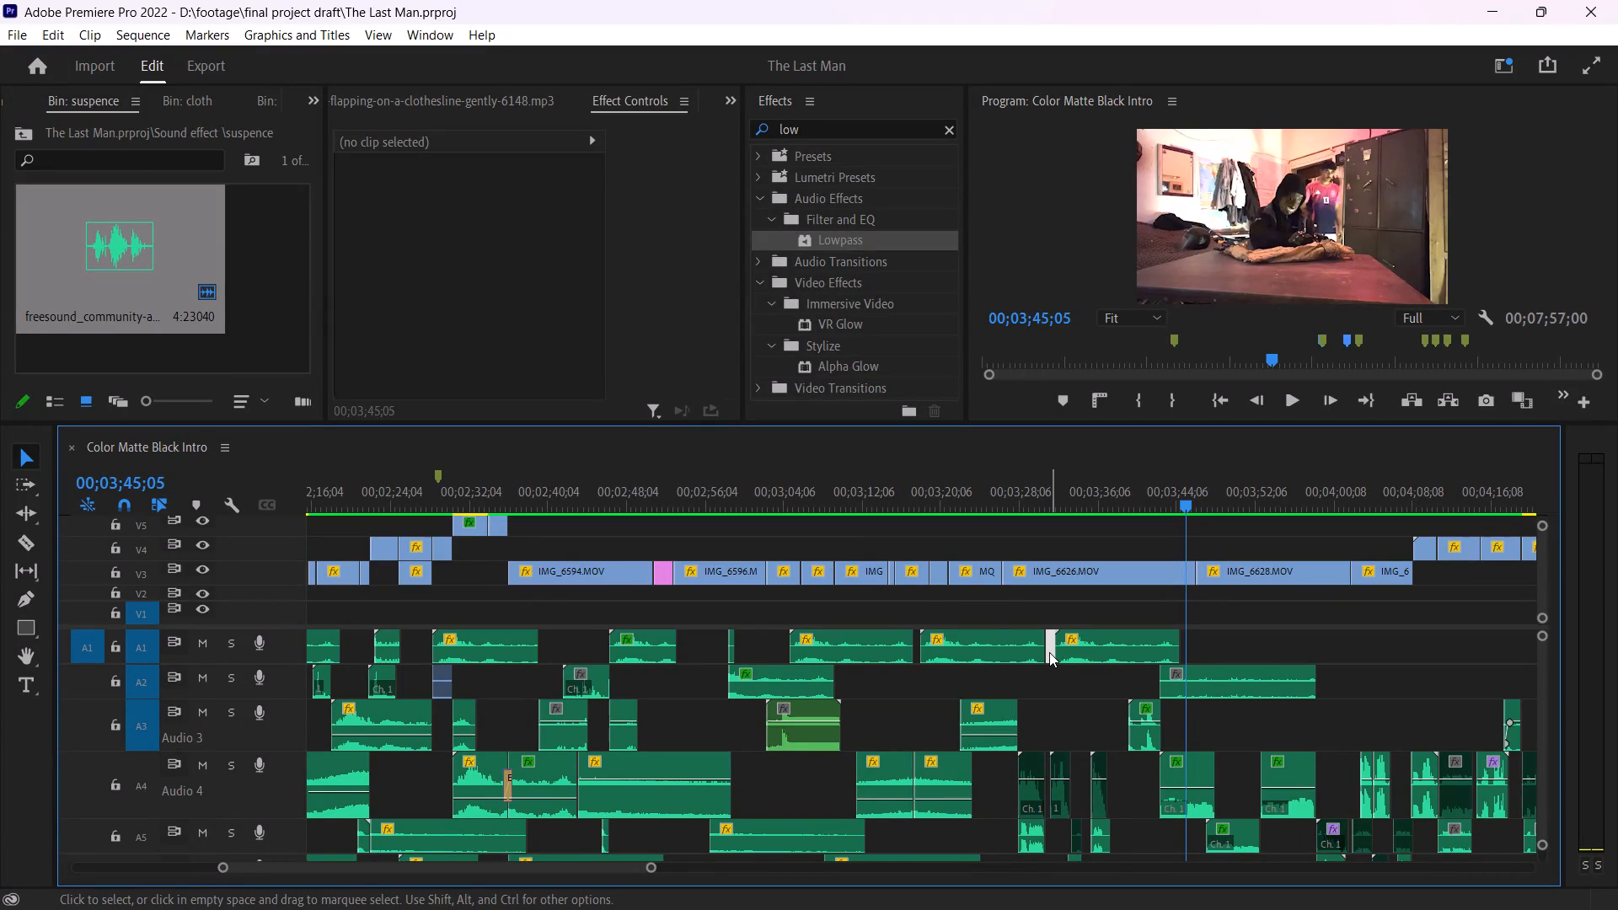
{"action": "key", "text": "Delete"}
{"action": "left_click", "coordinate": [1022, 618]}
Move the last two soft-wind clips on track A1 earlier so that all three follow one another without gaps.
{"action": "left_click_drag", "start_coordinate": [1102, 651], "coordinate": [1093, 654]}
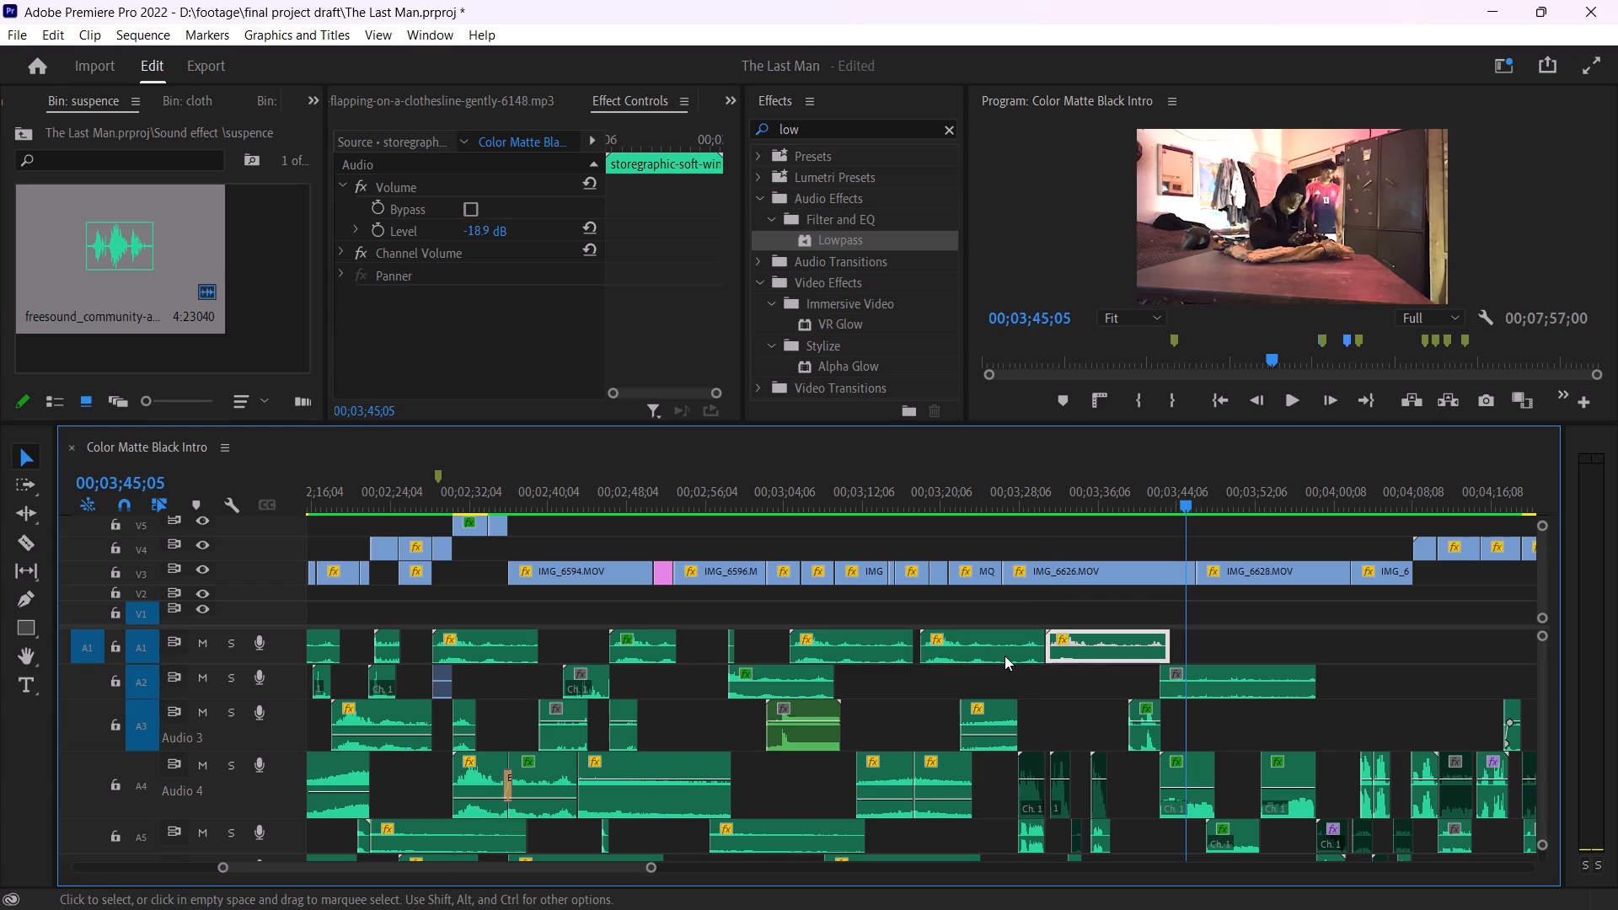
{"action": "left_click", "coordinate": [1012, 649], "text": "shift"}
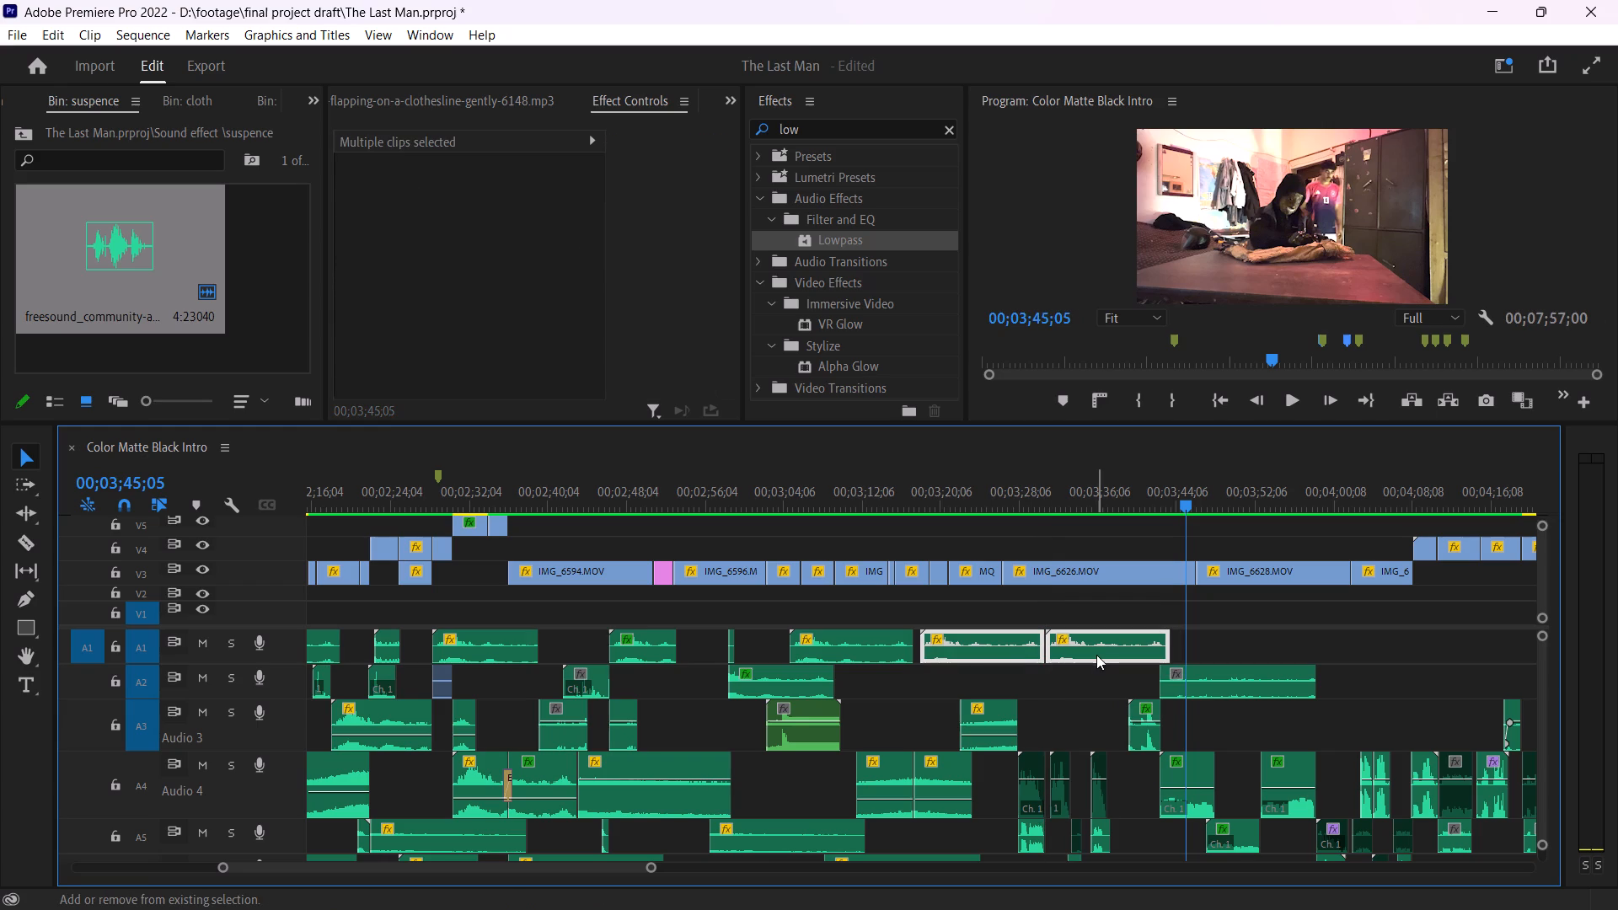
{"action": "left_click_drag", "start_coordinate": [1096, 655], "coordinate": [1085, 656]}
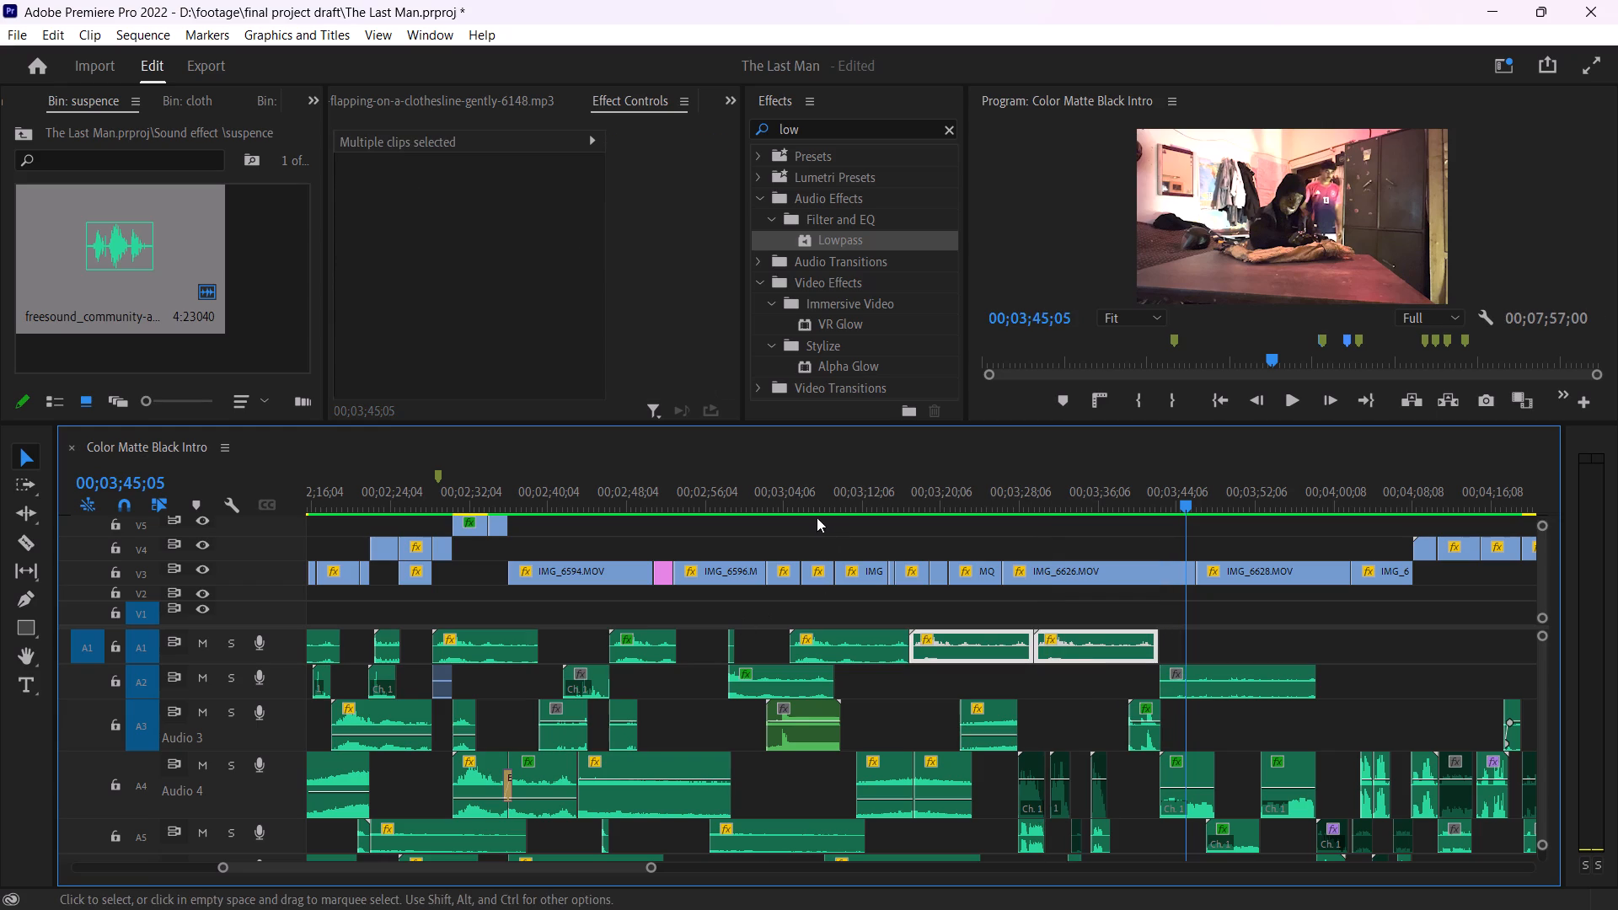
Play back from about 00;03;07 to 00;03;20 to check the join between the first two soft-wind clips.
{"action": "left_click", "coordinate": [817, 499]}
{"action": "key", "text": "space"}
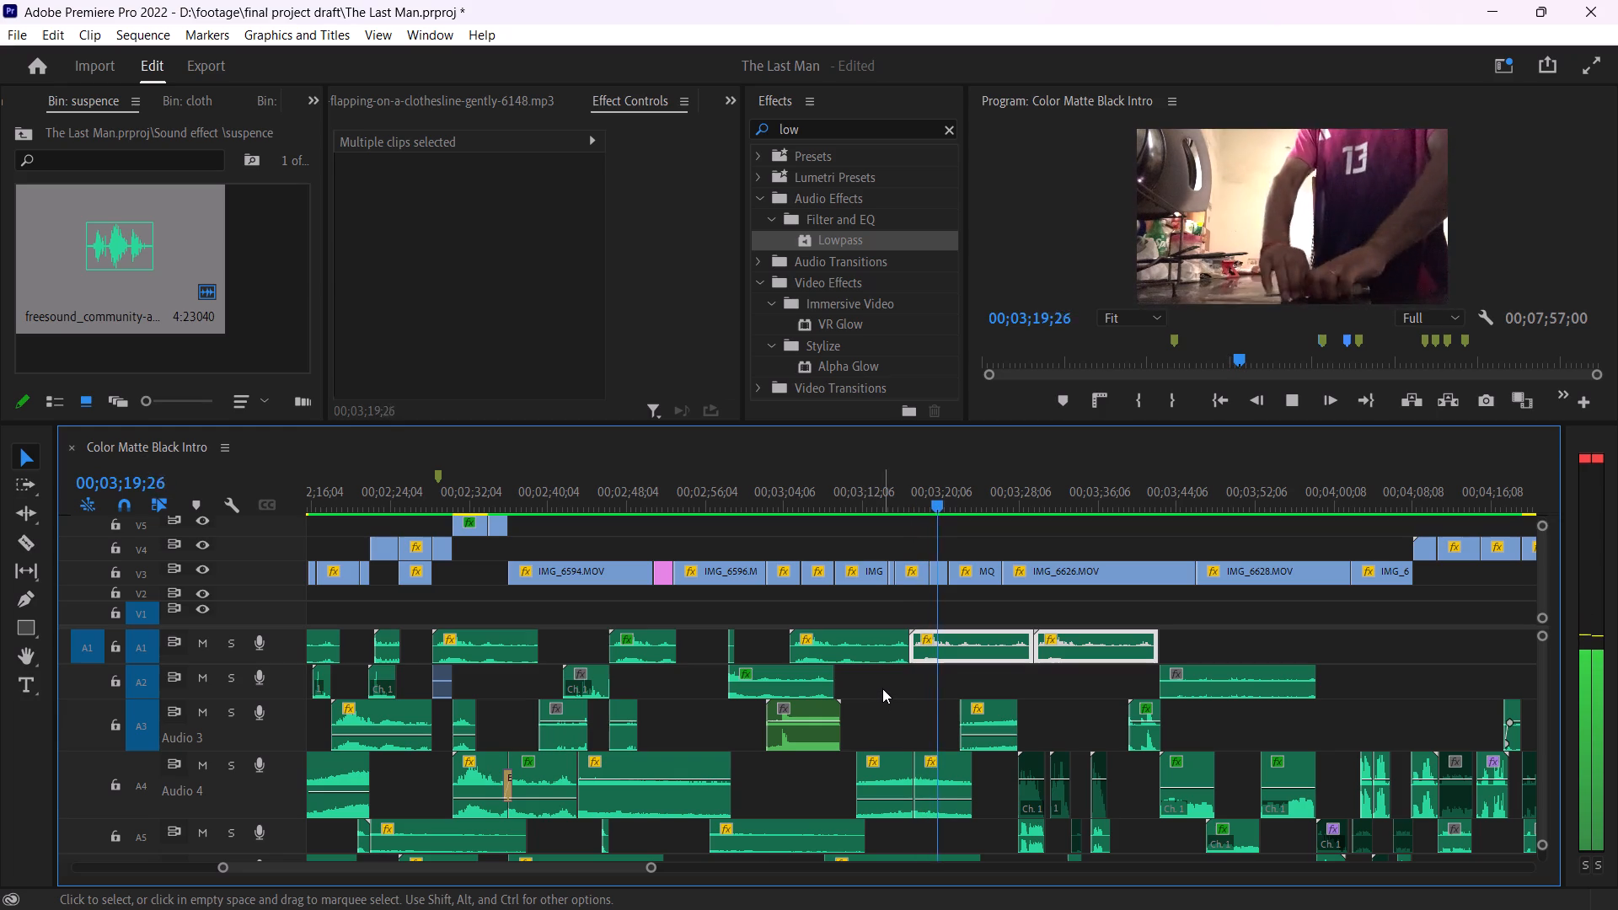
{"action": "key", "text": "space"}
Save the project.
{"action": "key", "text": "ctrl+s"}
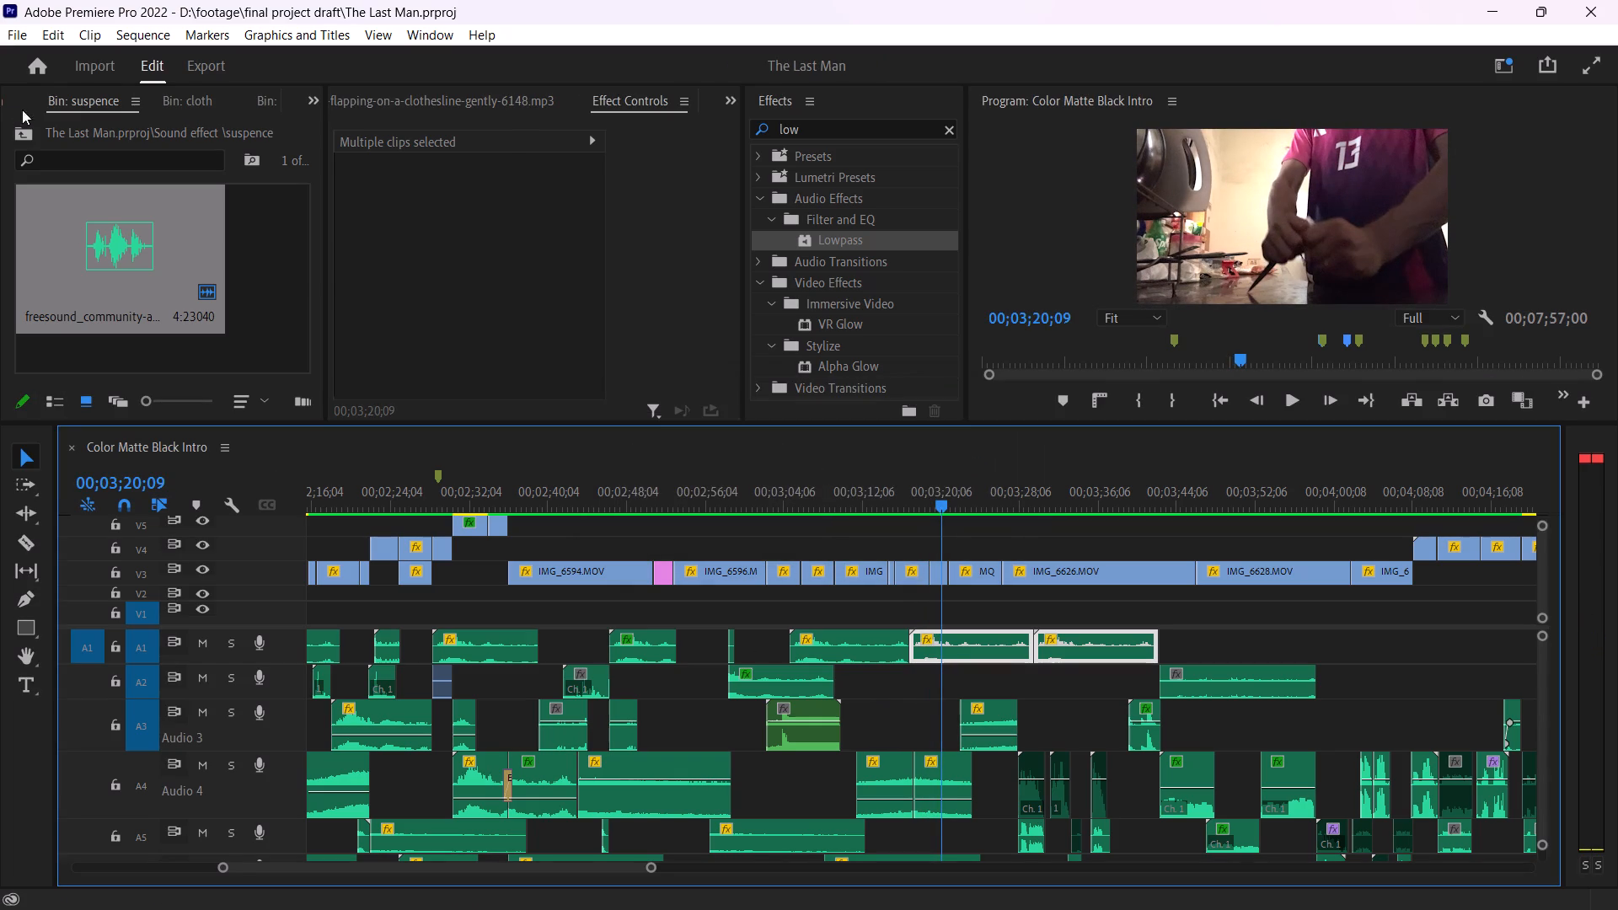
Look through the folders in the Sound effect bin and return to the project's top level.
{"action": "left_click", "coordinate": [20, 135]}
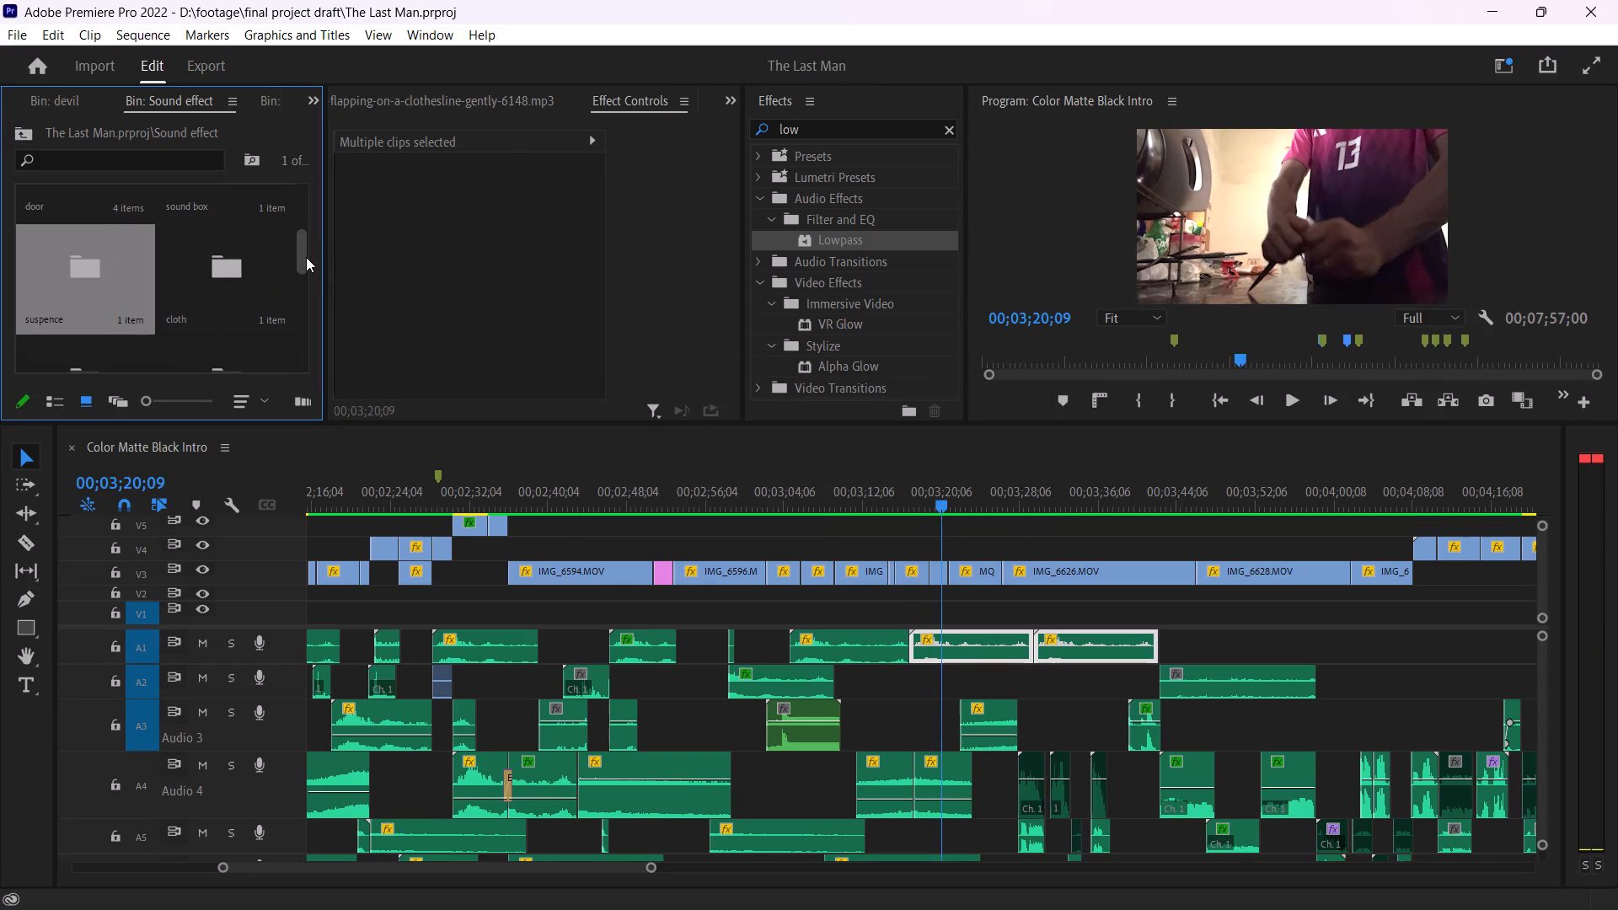
{"action": "left_click_drag", "start_coordinate": [306, 257], "coordinate": [306, 275]}
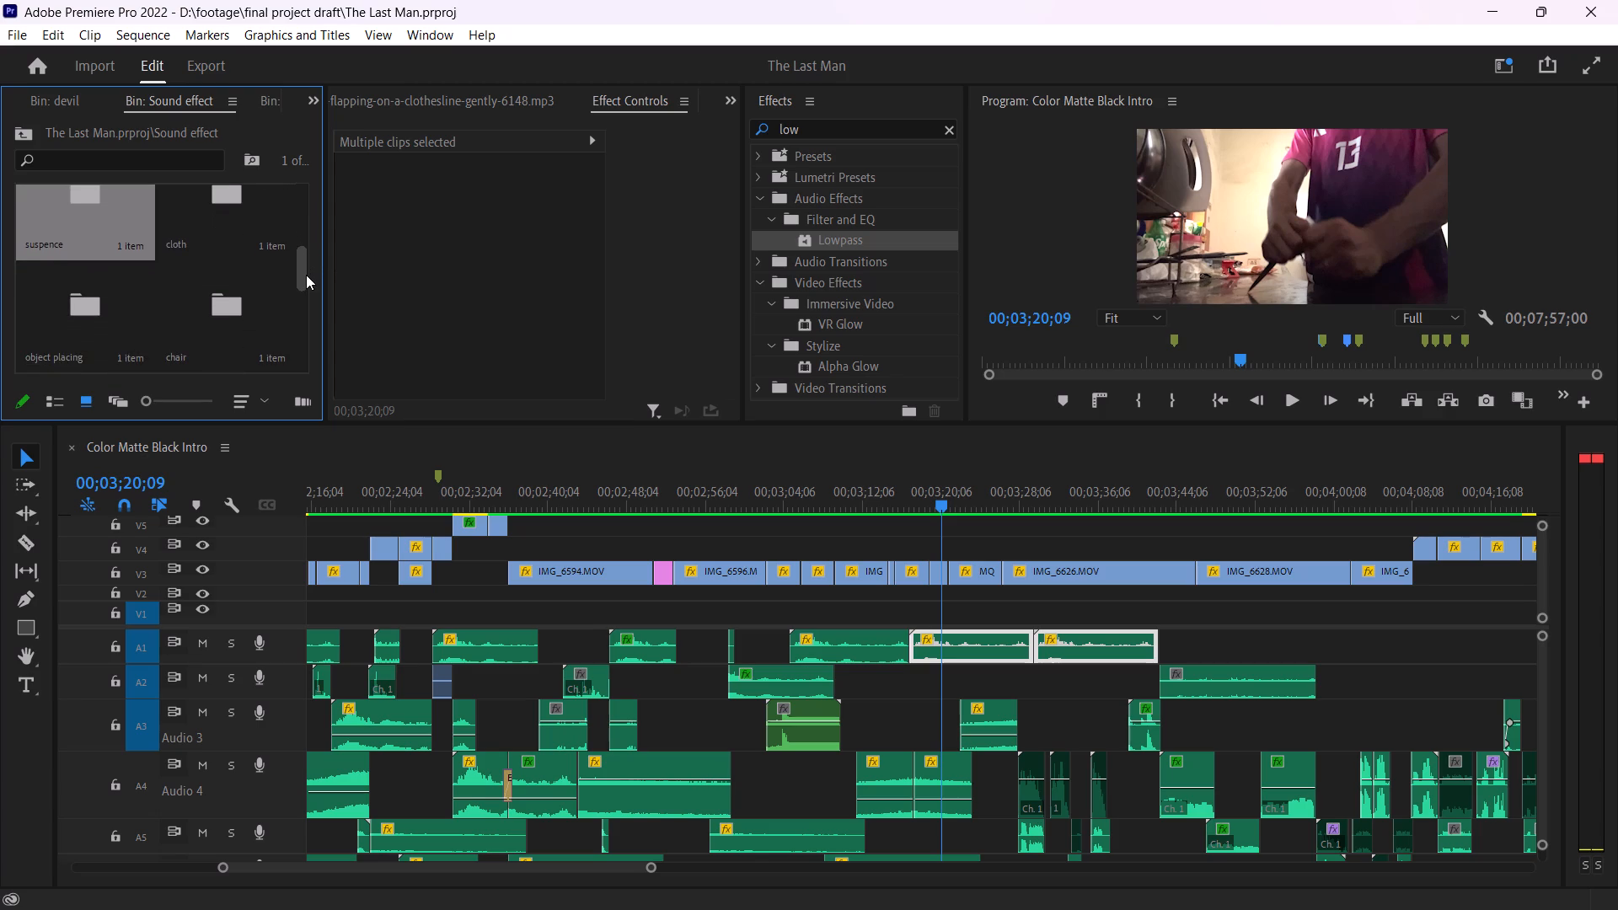
{"action": "left_click_drag", "start_coordinate": [306, 275], "coordinate": [306, 302]}
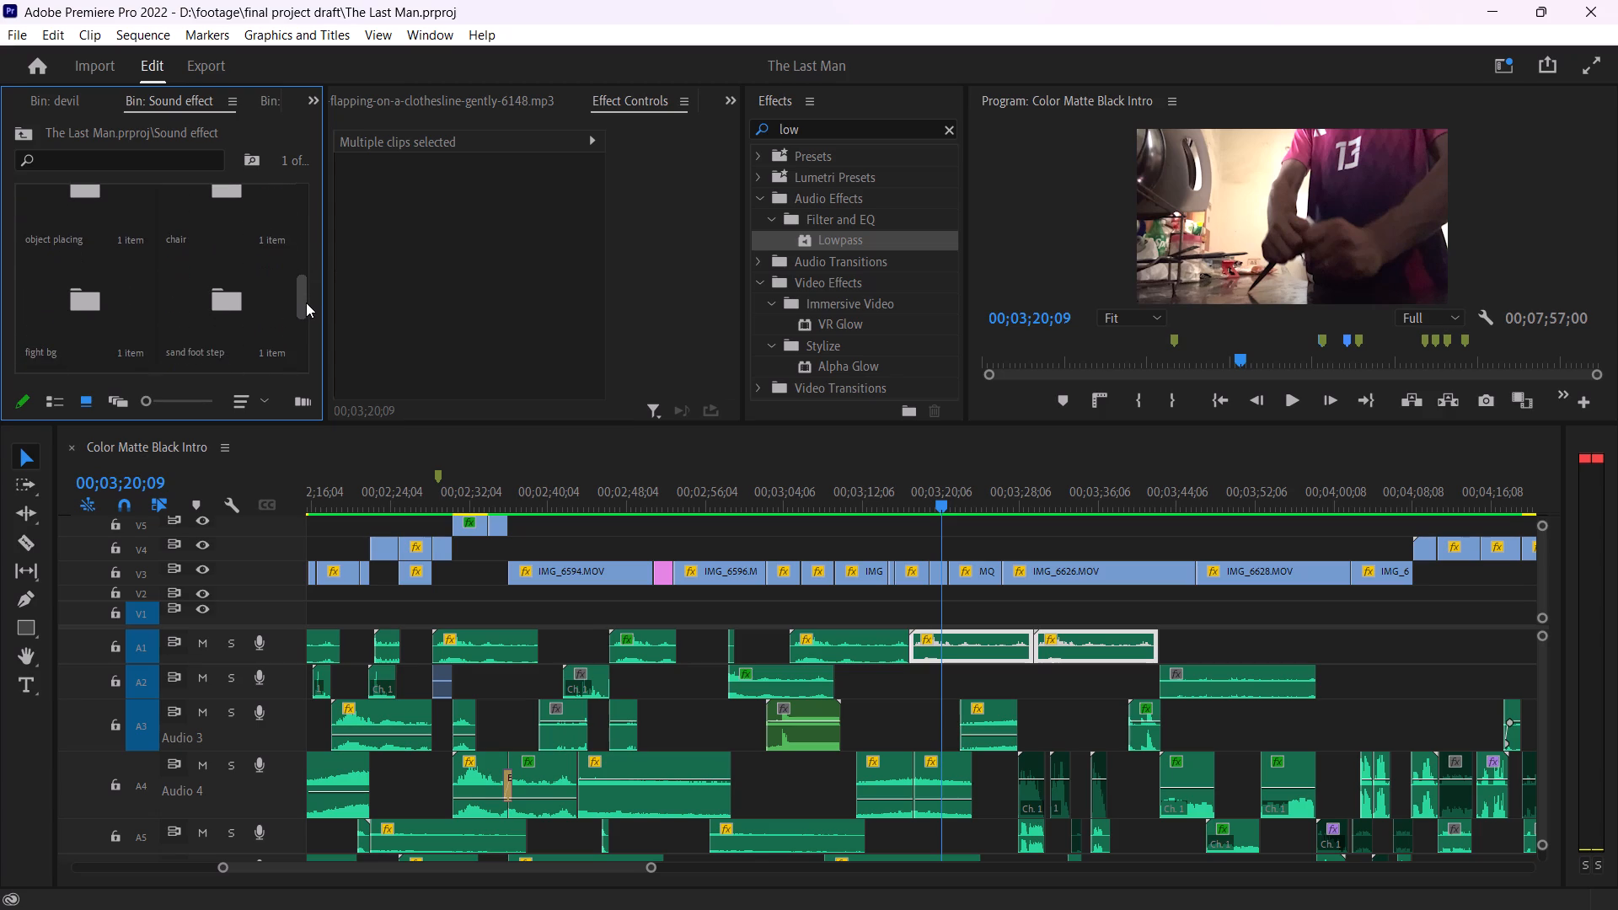
{"action": "left_click_drag", "start_coordinate": [306, 302], "coordinate": [316, 141]}
{"action": "left_click", "coordinate": [19, 141]}
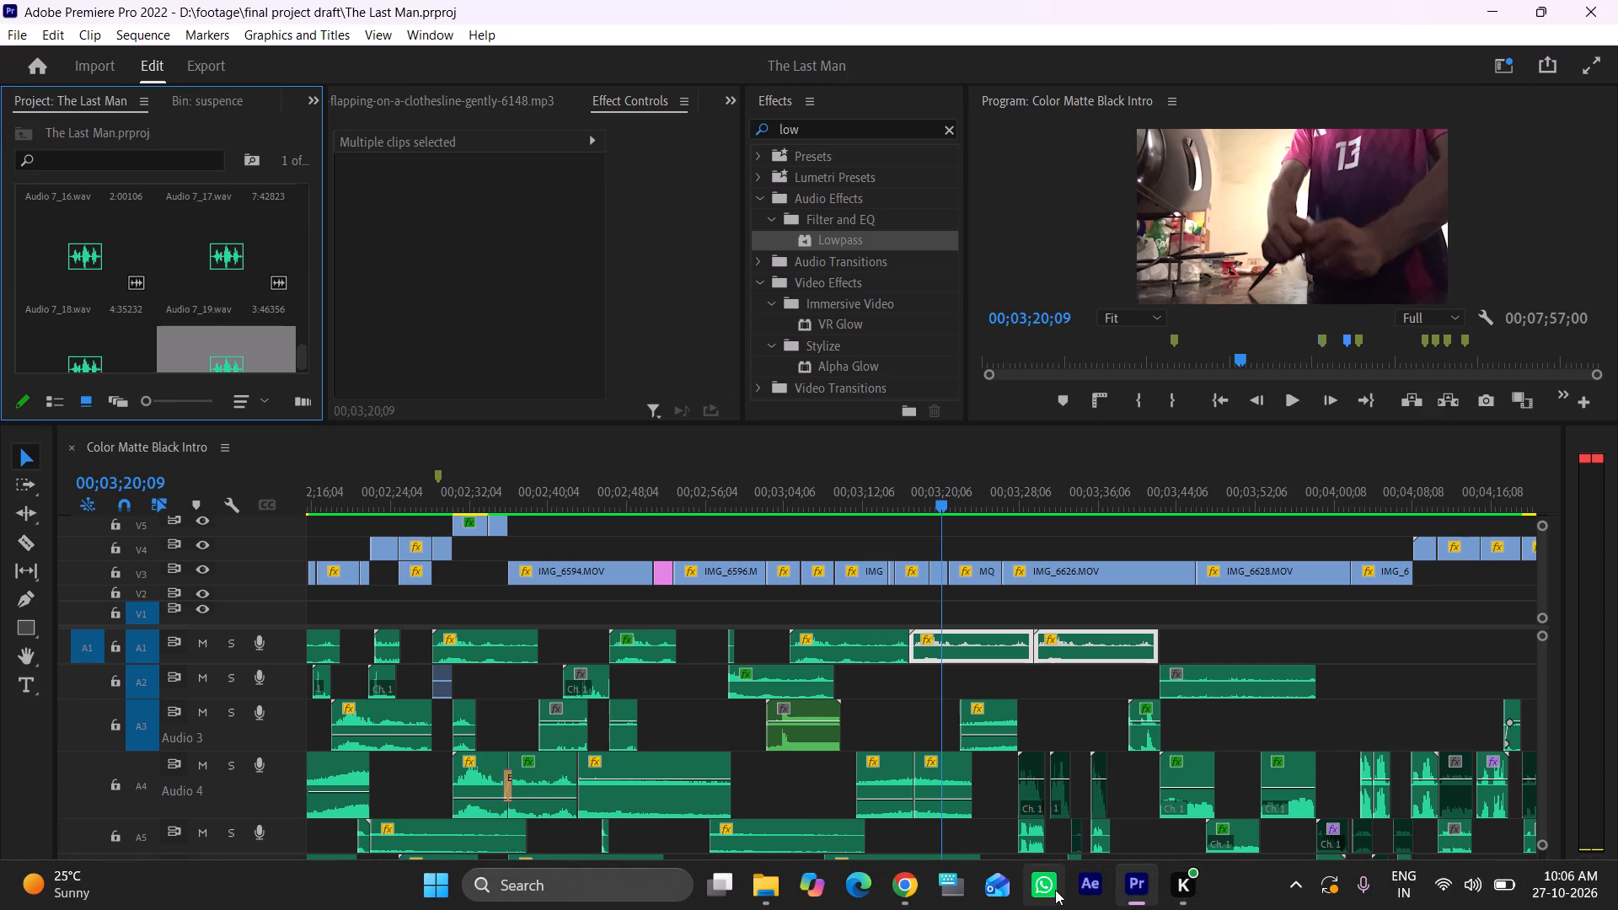
Switch to WhatsApp.
{"action": "left_click", "coordinate": [1055, 890]}
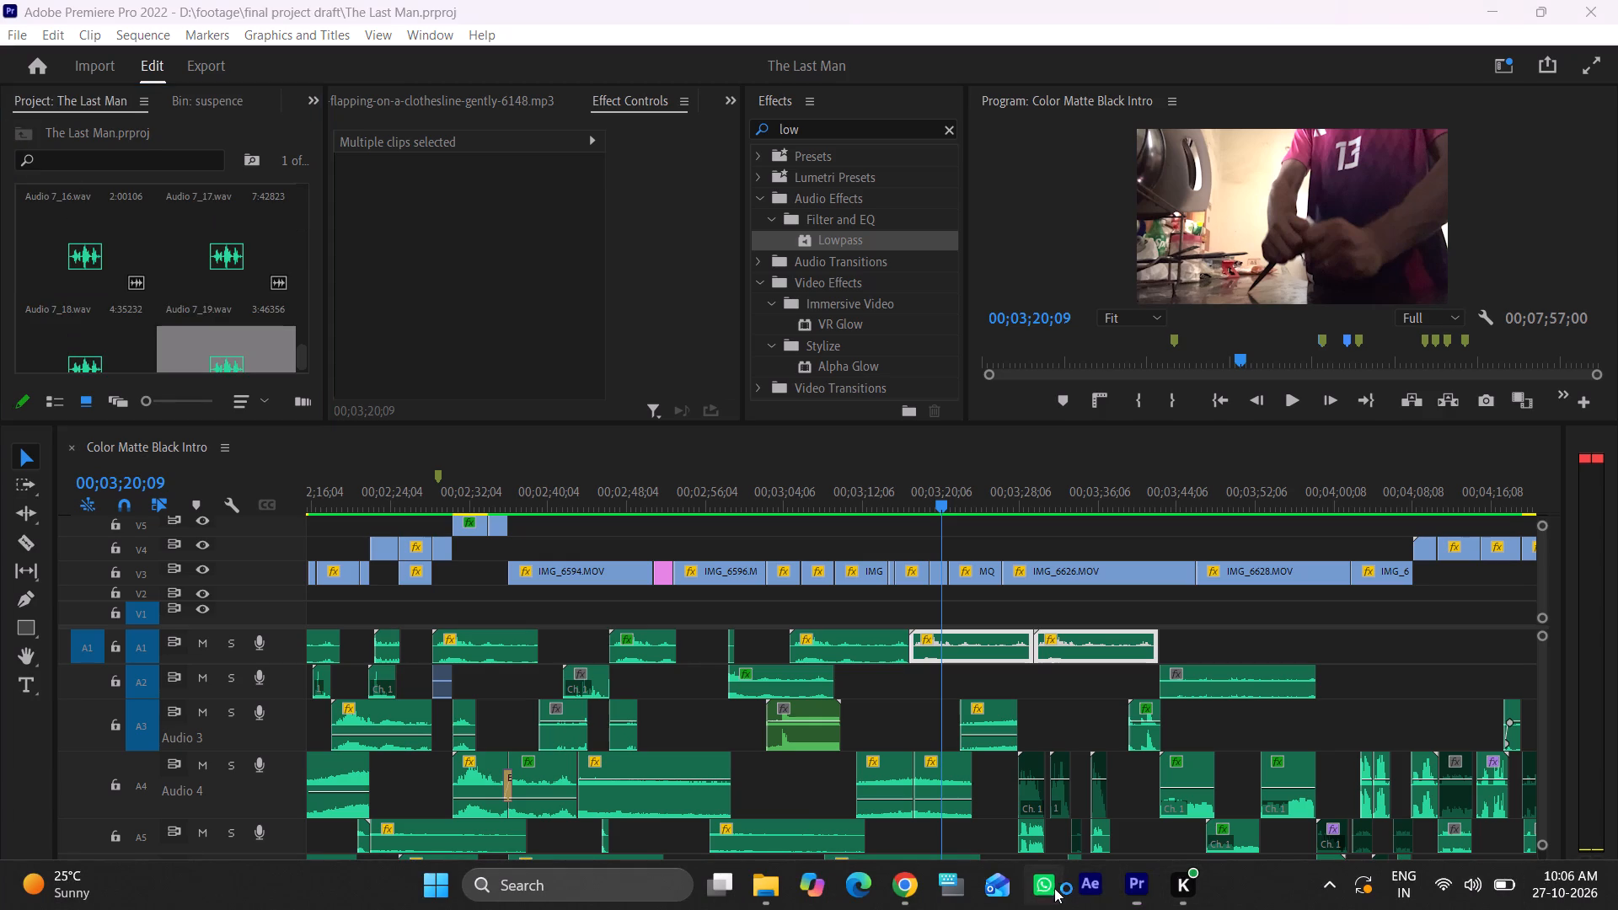
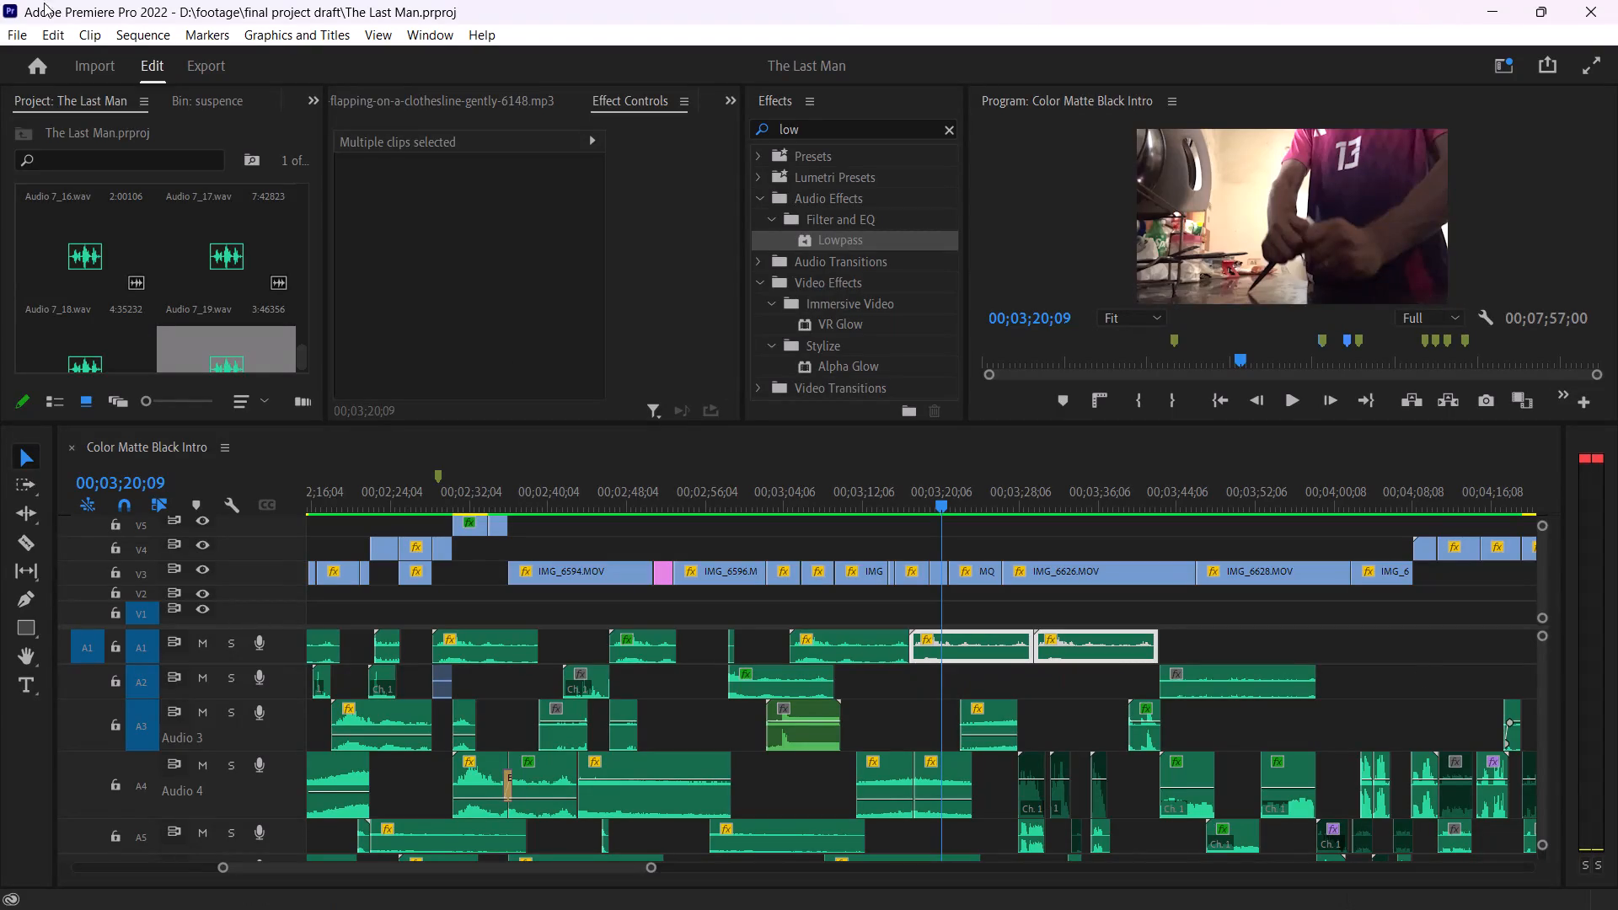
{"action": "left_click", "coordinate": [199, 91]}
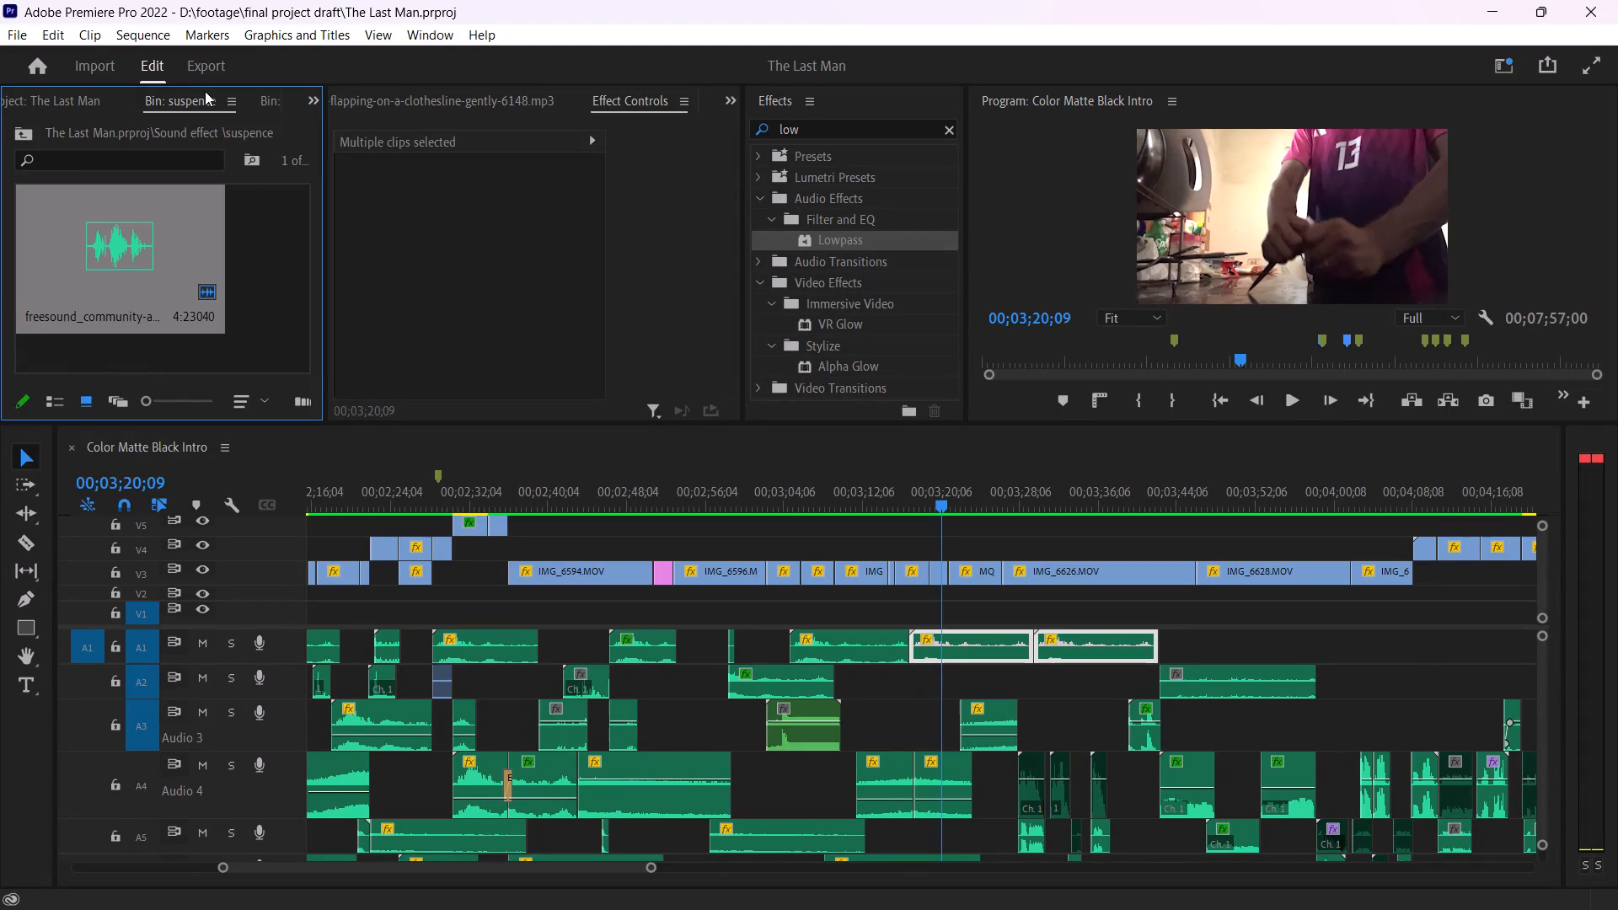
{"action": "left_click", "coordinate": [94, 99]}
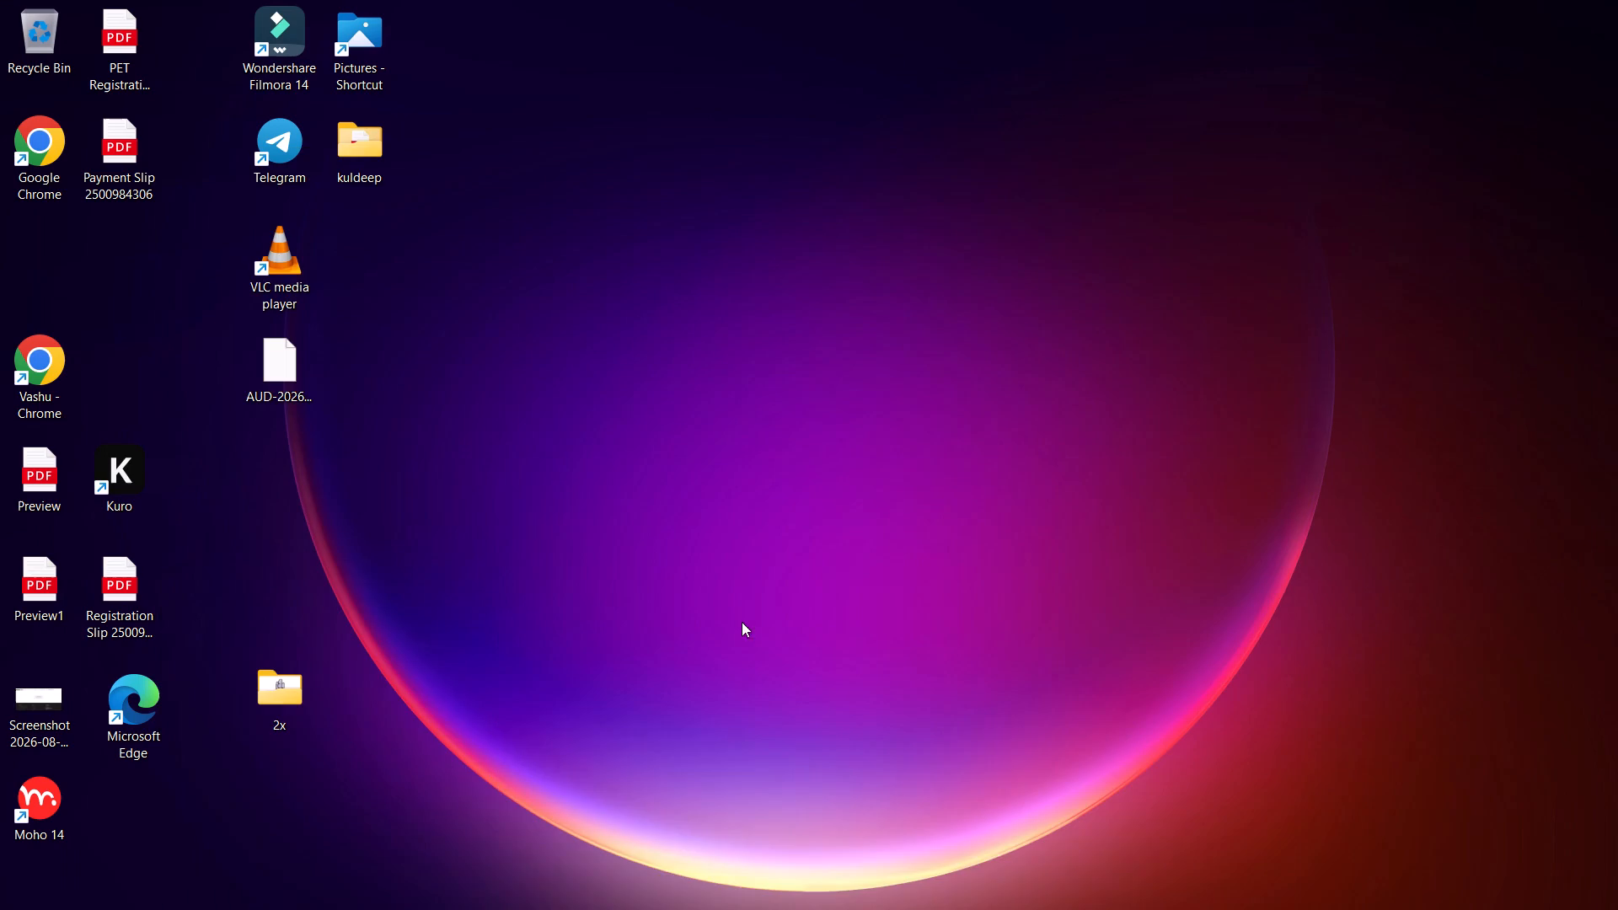
Switch to File Explorer and look through the files in the final project draft folder.
{"action": "left_click", "coordinate": [759, 904]}
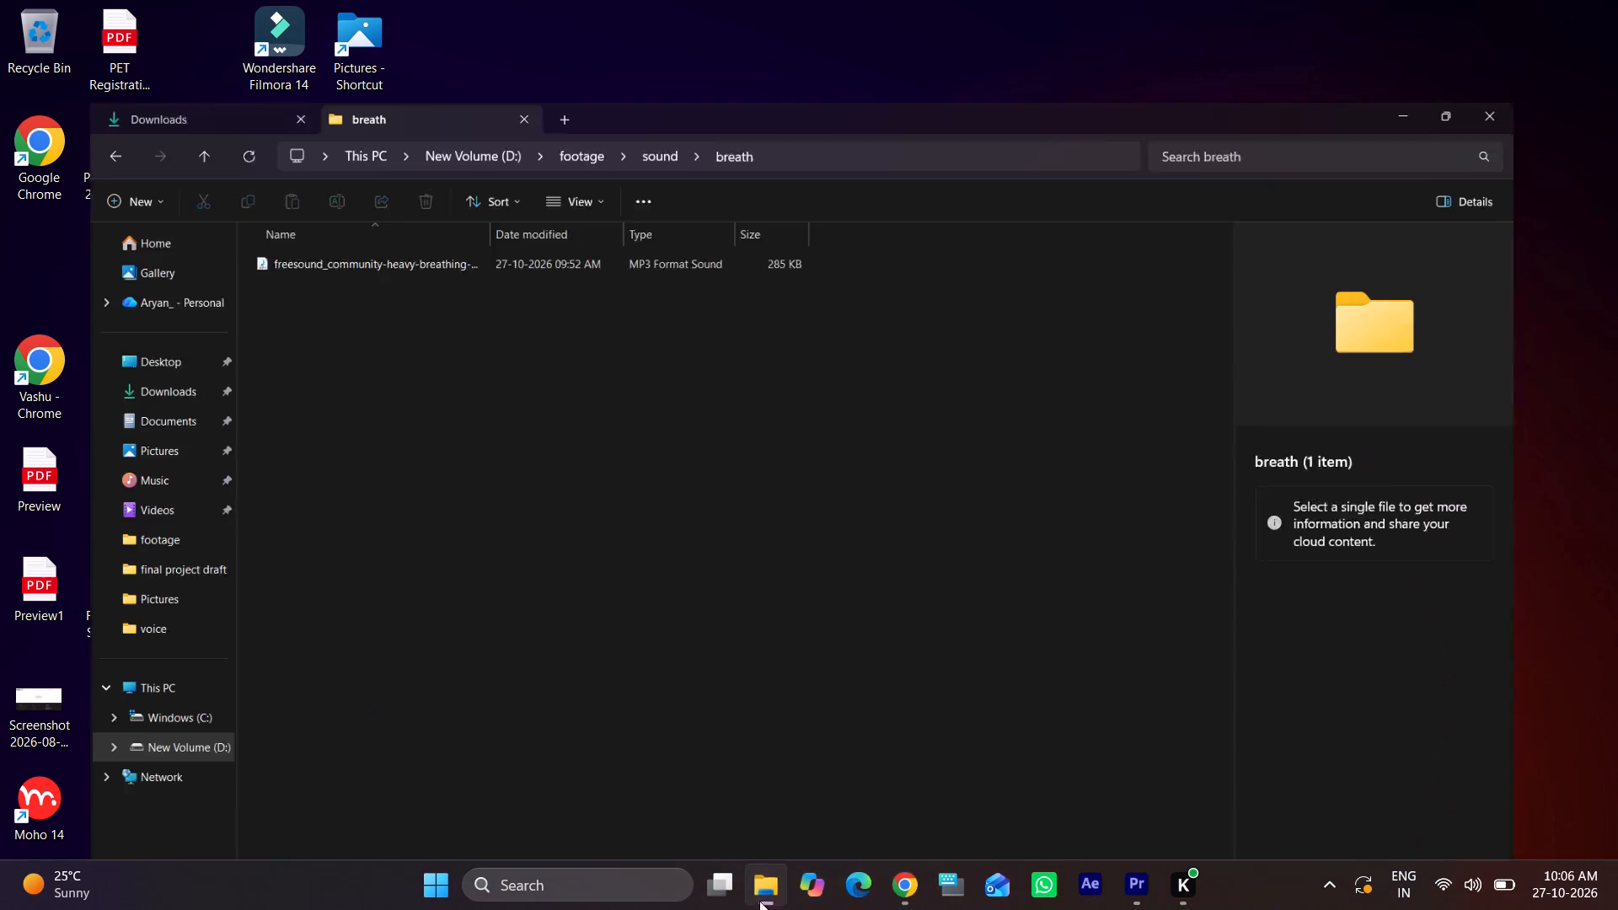
{"action": "left_click", "coordinate": [72, 353]}
{"action": "left_click", "coordinate": [79, 331]}
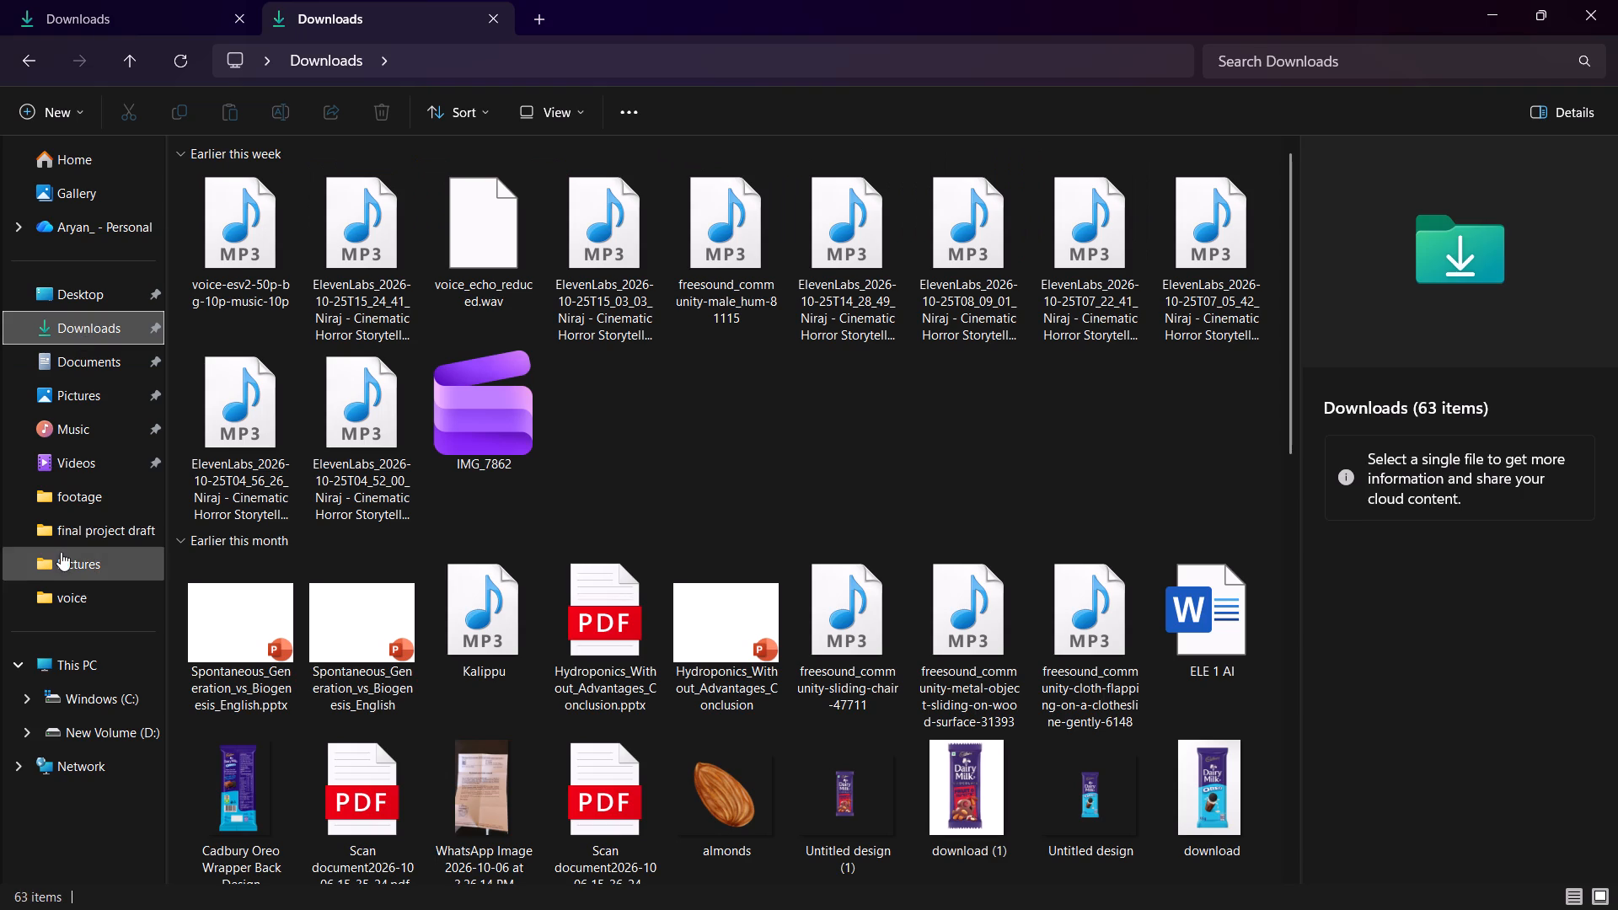
{"action": "left_click", "coordinate": [101, 528]}
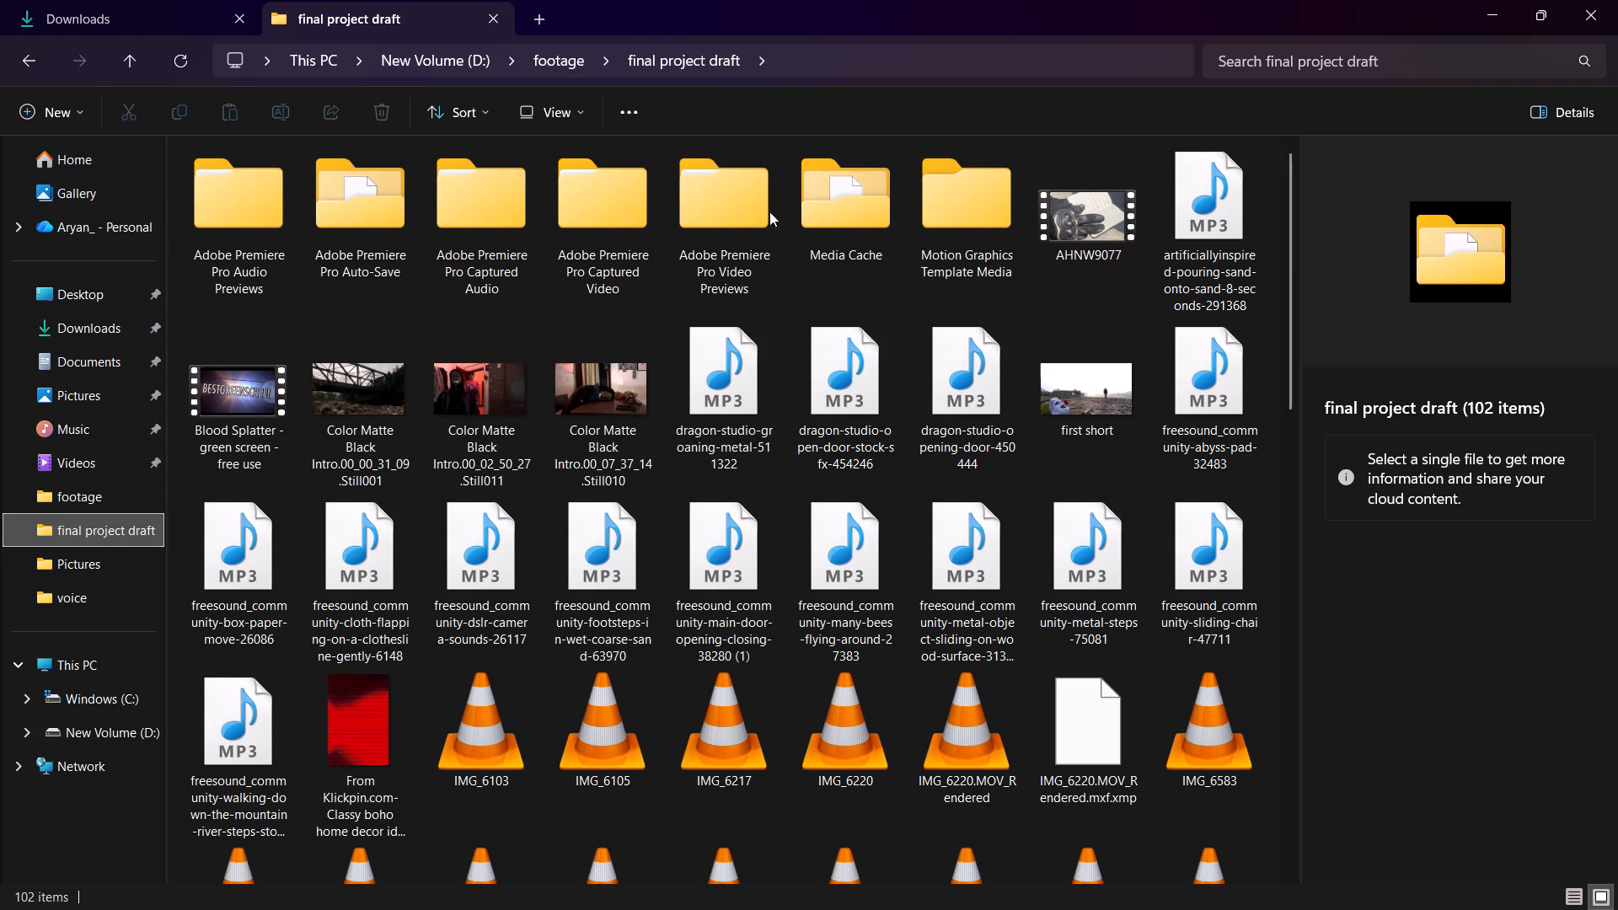
{"action": "scroll", "coordinate": [834, 570], "scroll_direction": "down", "scroll_amount": 4}
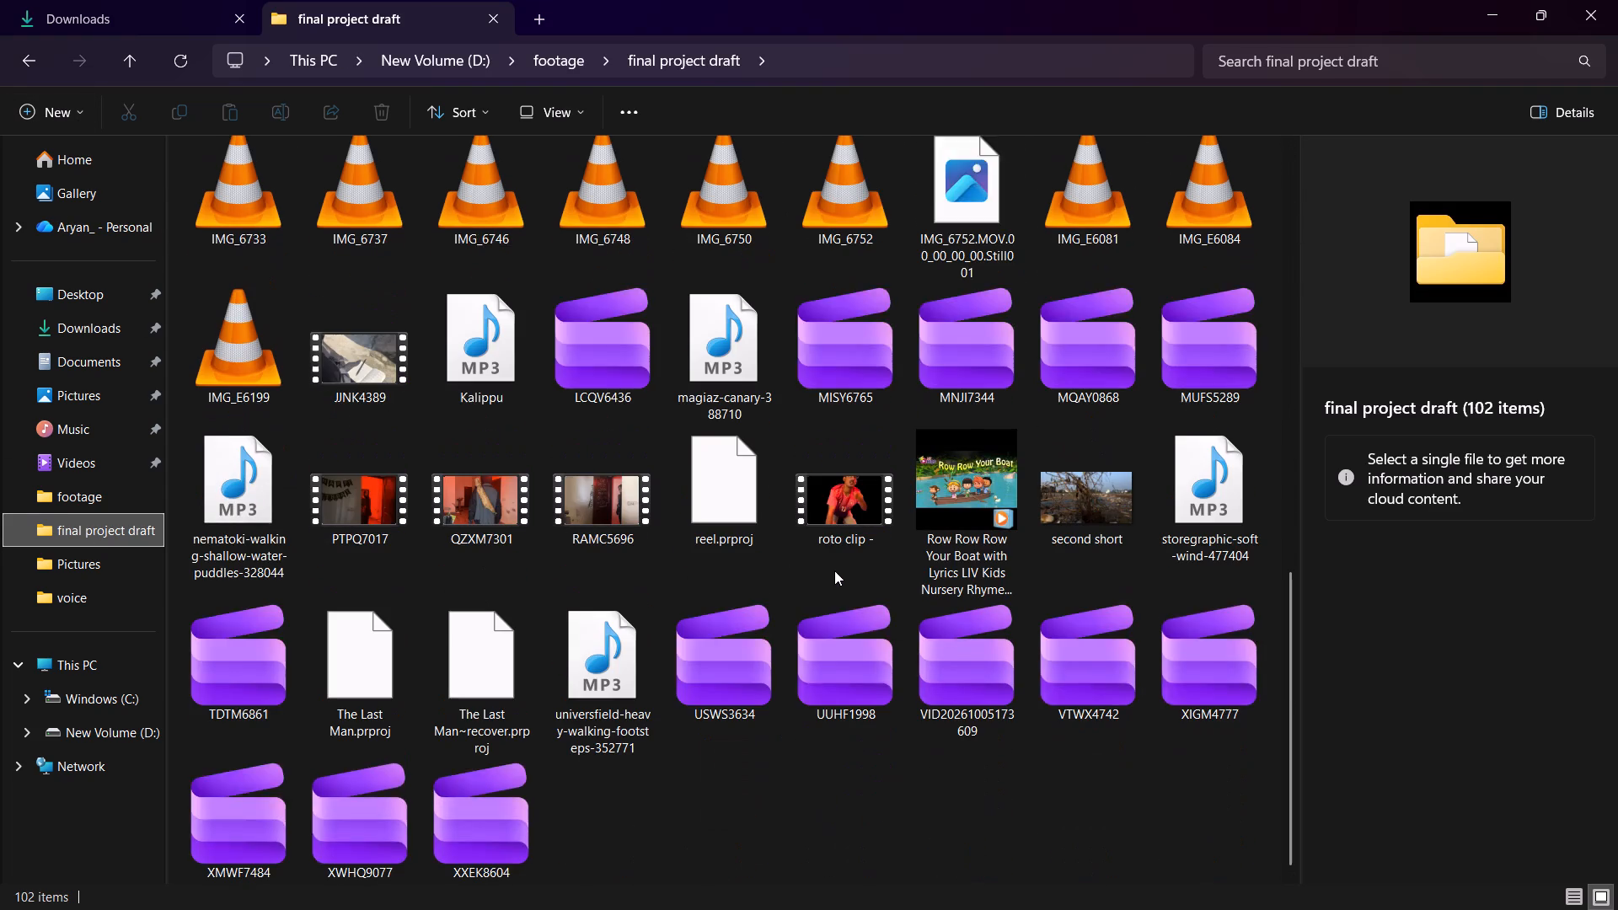
{"action": "scroll", "coordinate": [834, 570], "scroll_direction": "up", "scroll_amount": 6}
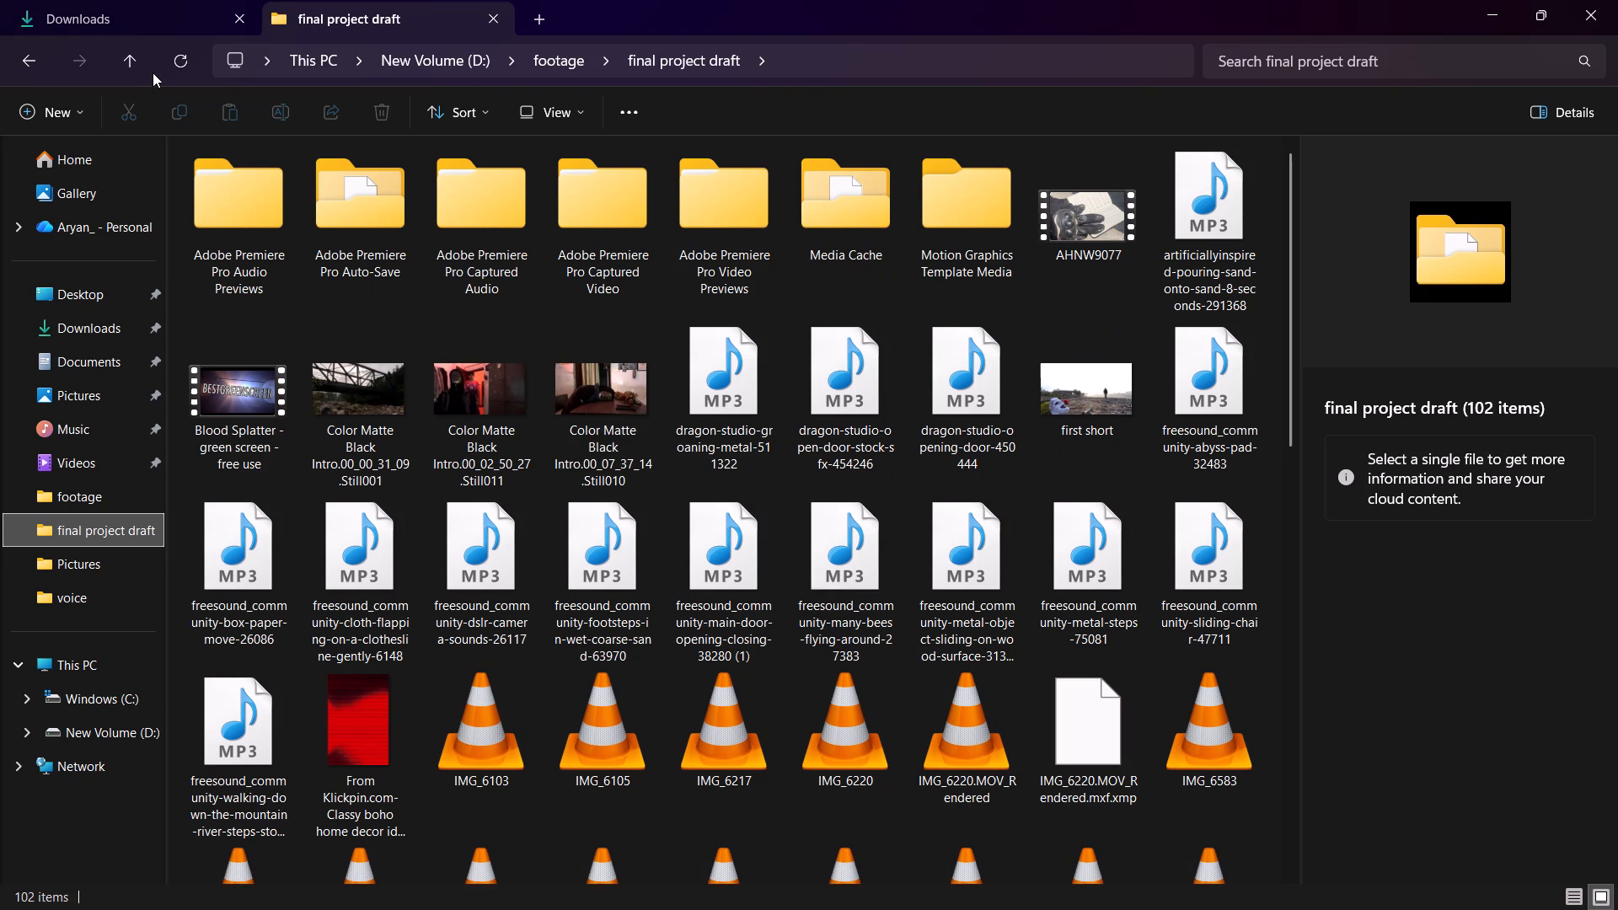
Look through the parent footage folder, including its poster and download subfolders.
{"action": "left_click", "coordinate": [145, 68]}
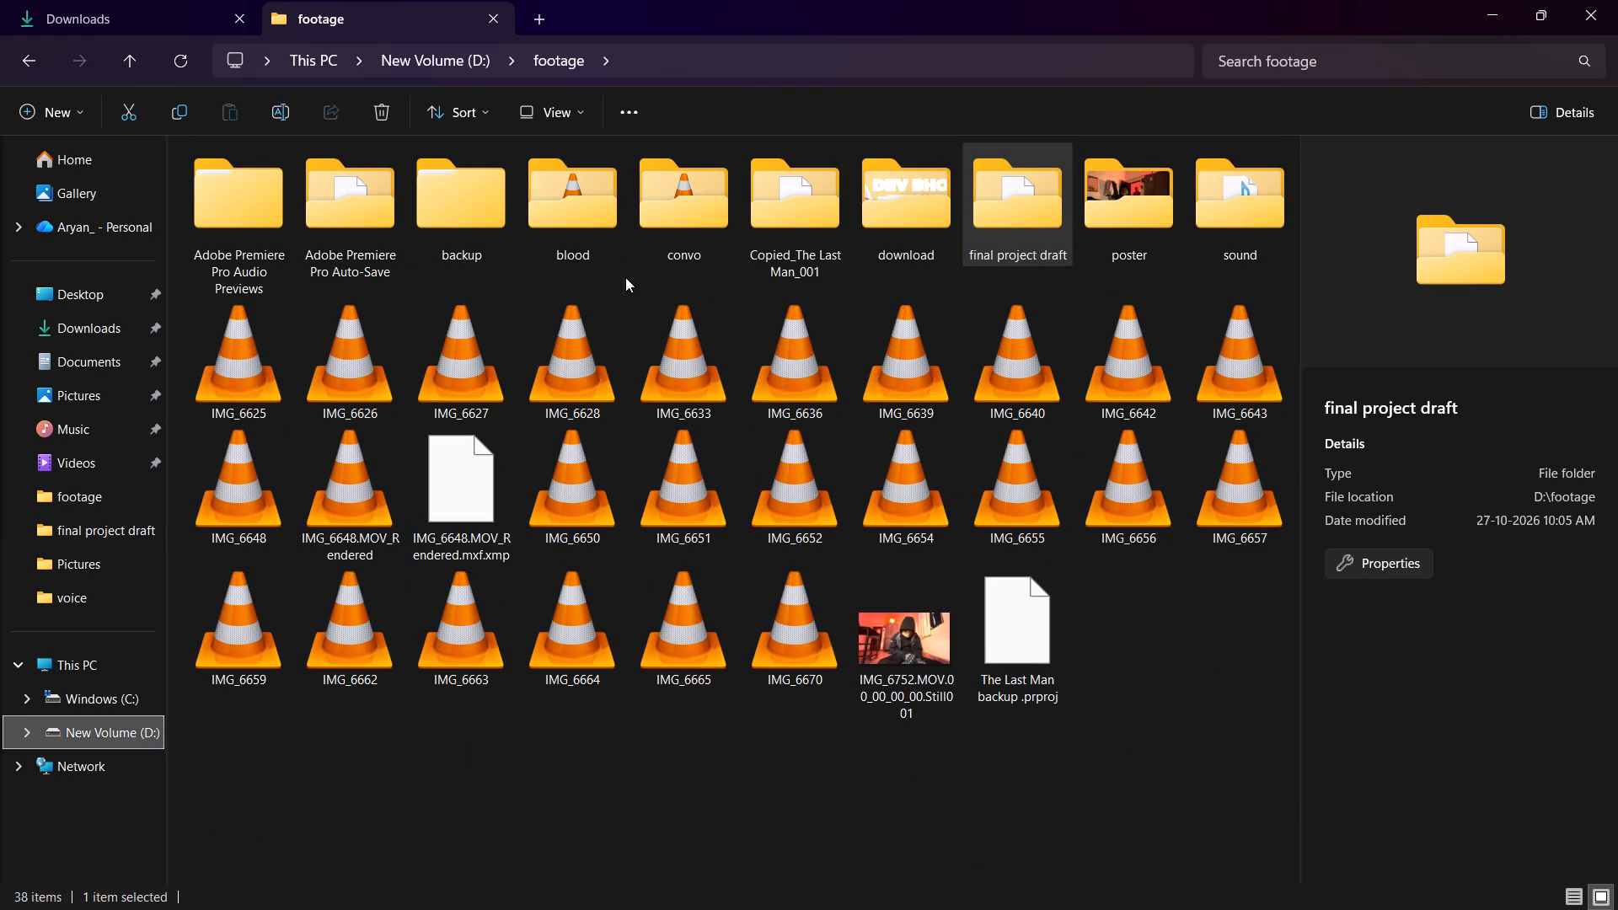
{"action": "left_click", "coordinate": [1061, 822]}
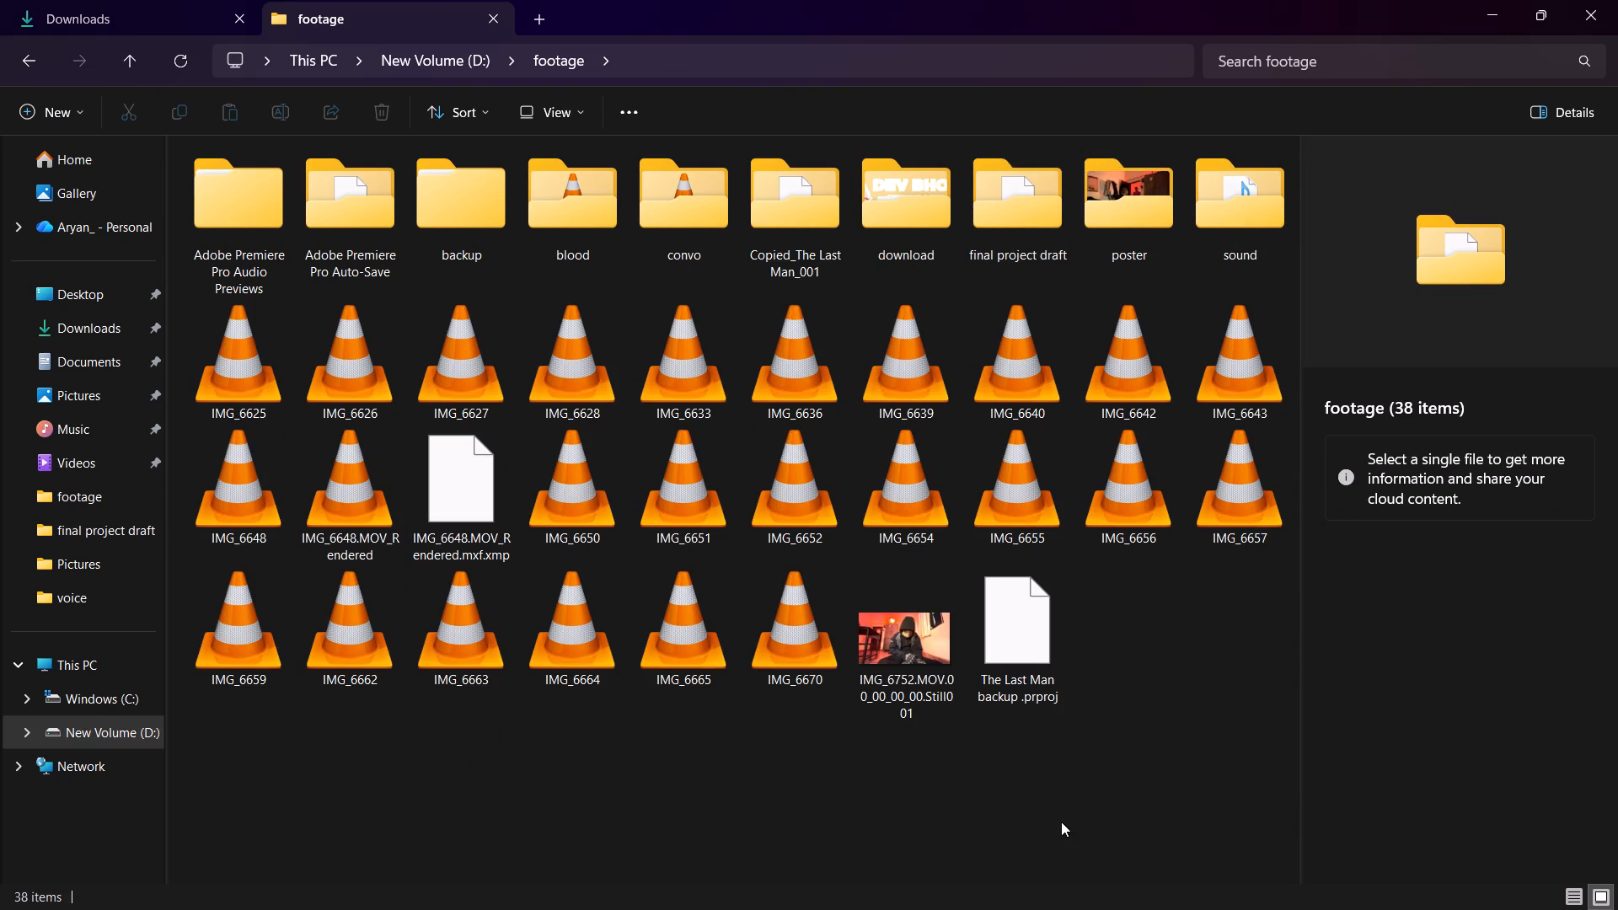
{"action": "double_click", "coordinate": [1126, 231]}
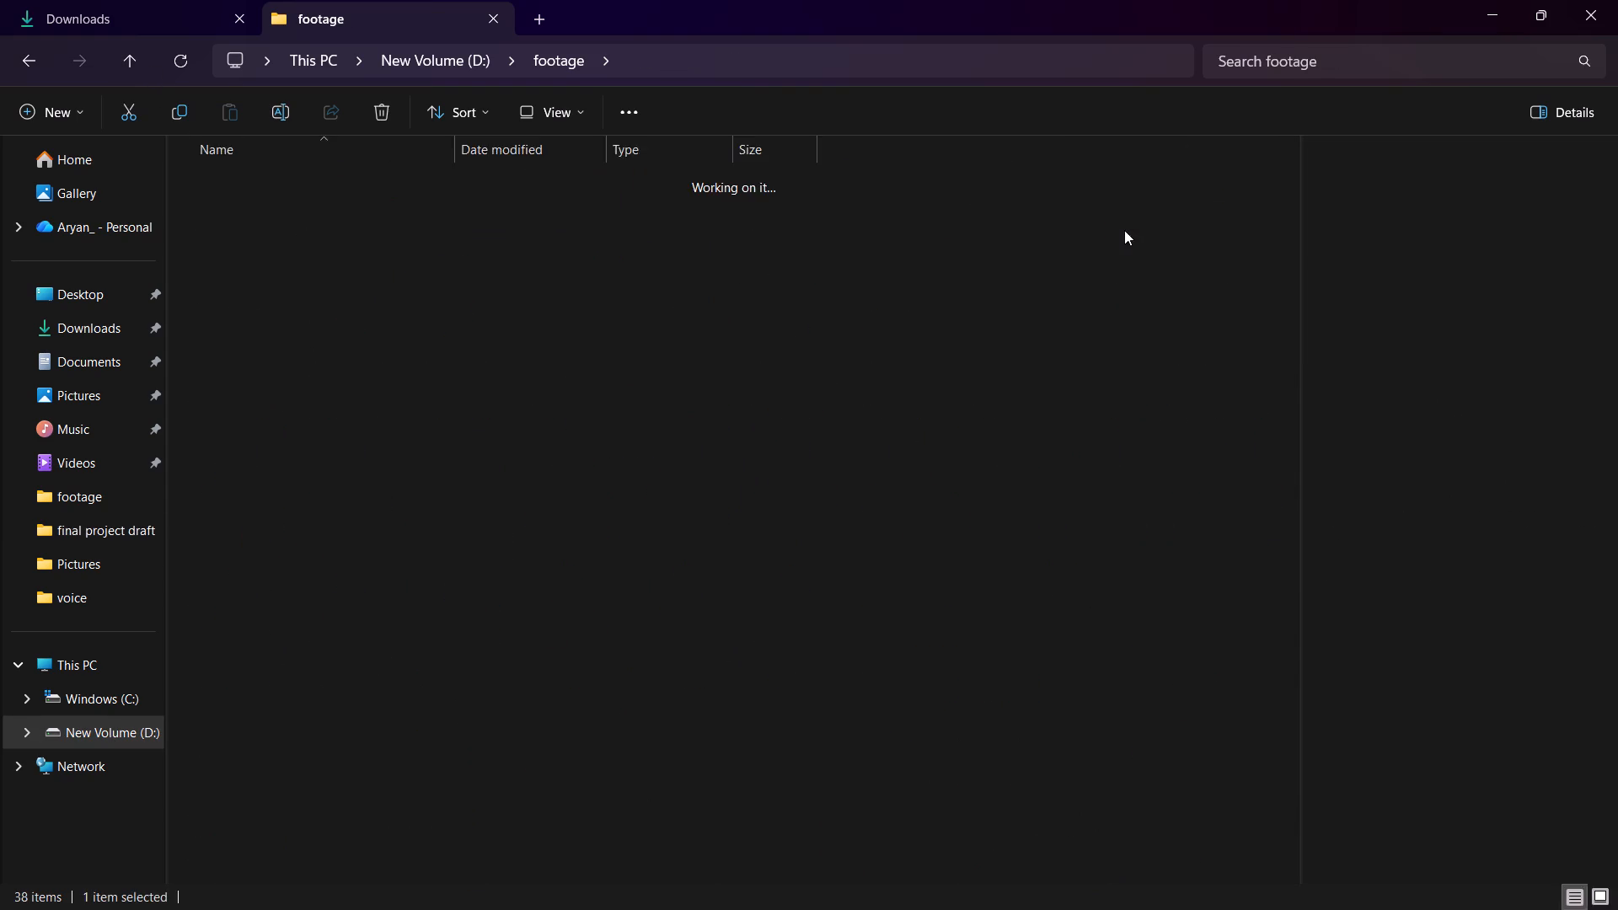
{"action": "left_click", "coordinate": [137, 53]}
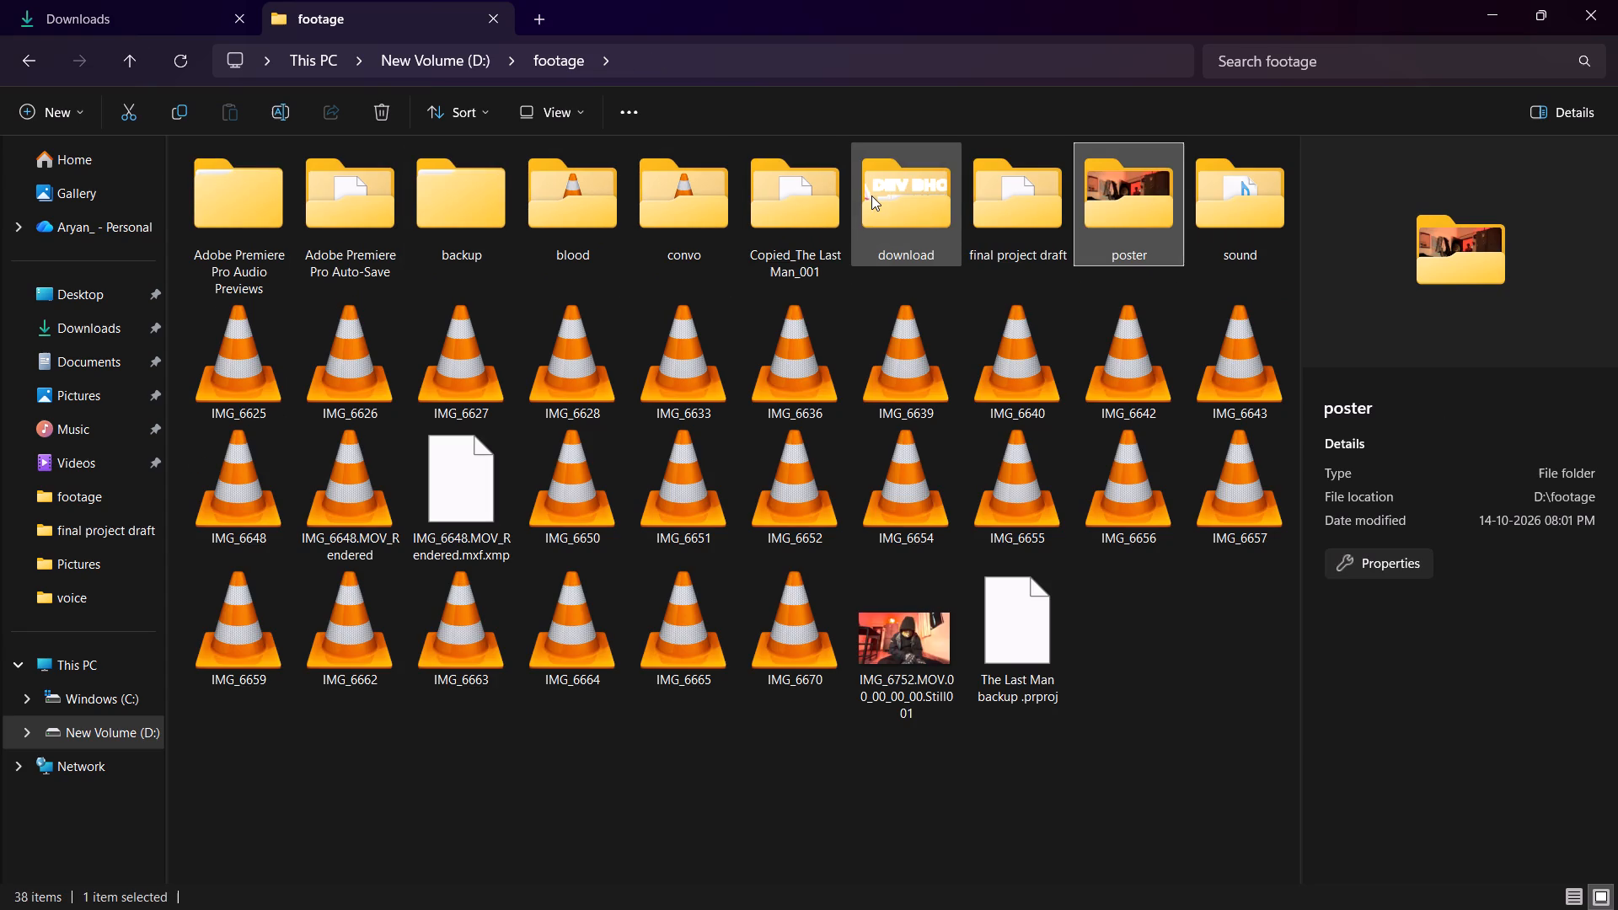
{"action": "double_click", "coordinate": [935, 195]}
{"action": "left_click", "coordinate": [806, 371]}
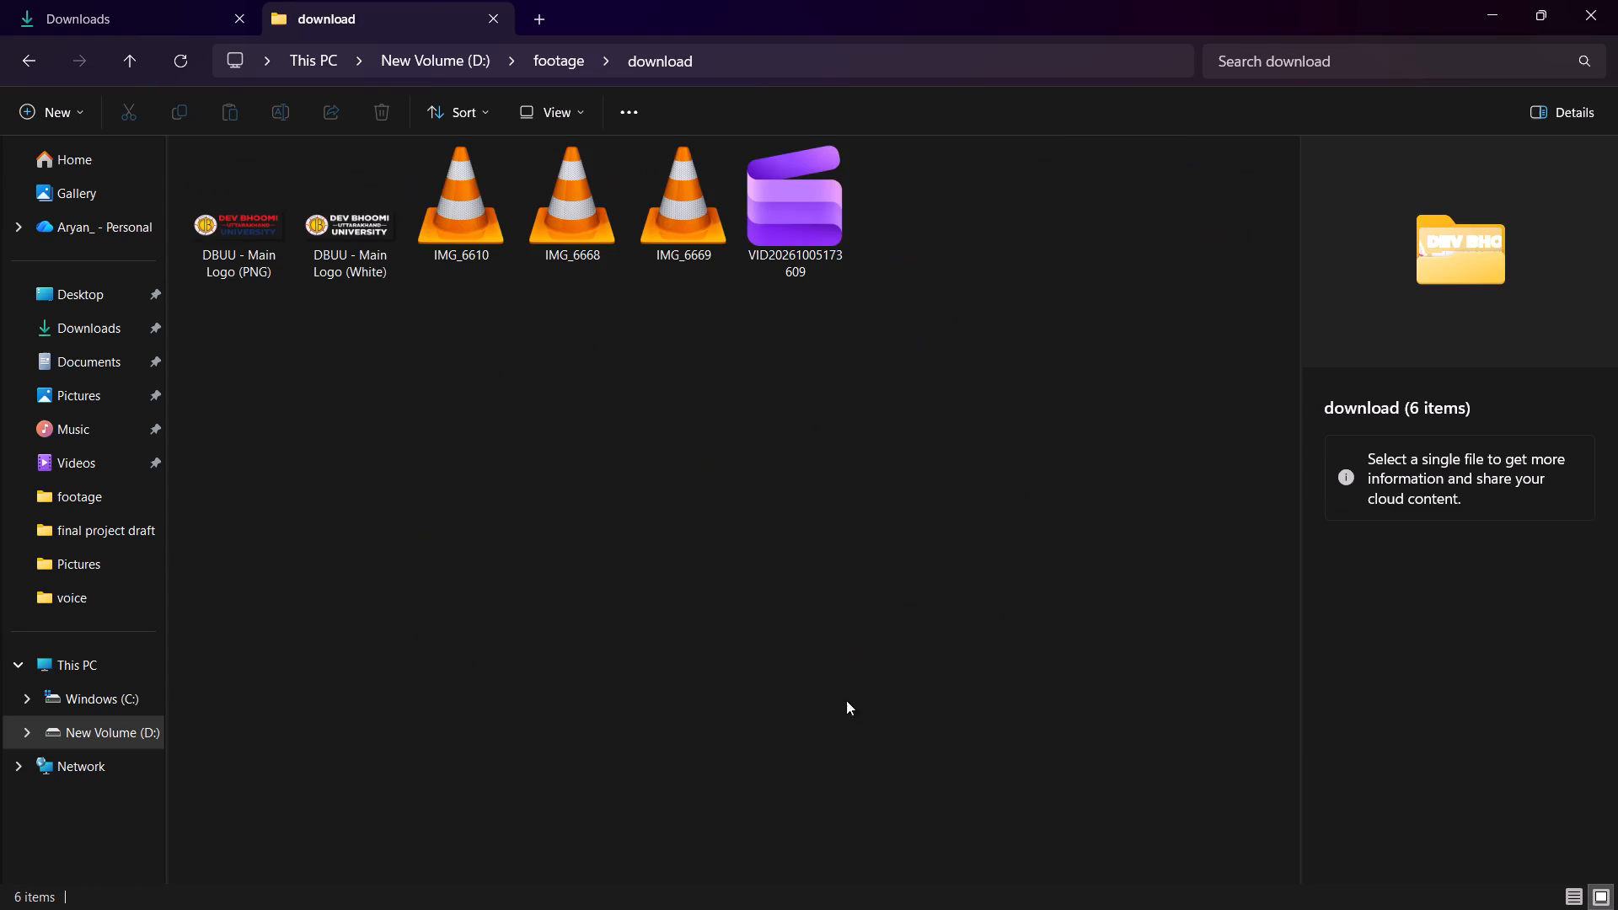
Switch to Premiere Pro and look through the top-level items of The Last Man project in a widened Project view.
{"action": "left_click", "coordinate": [1139, 895]}
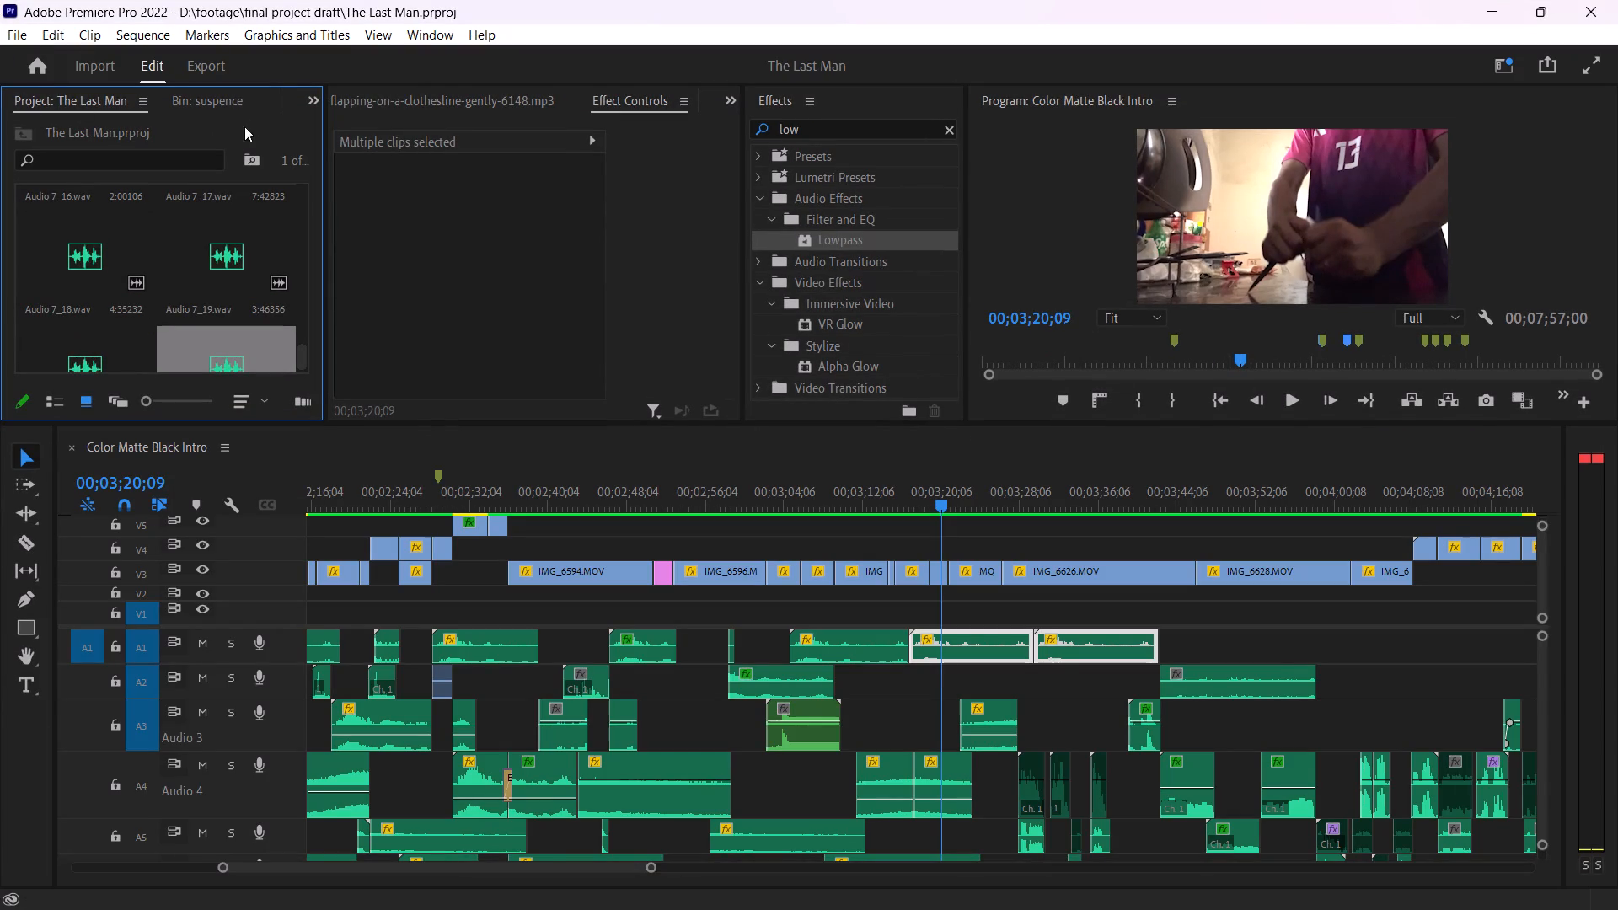
{"action": "left_click", "coordinate": [303, 99]}
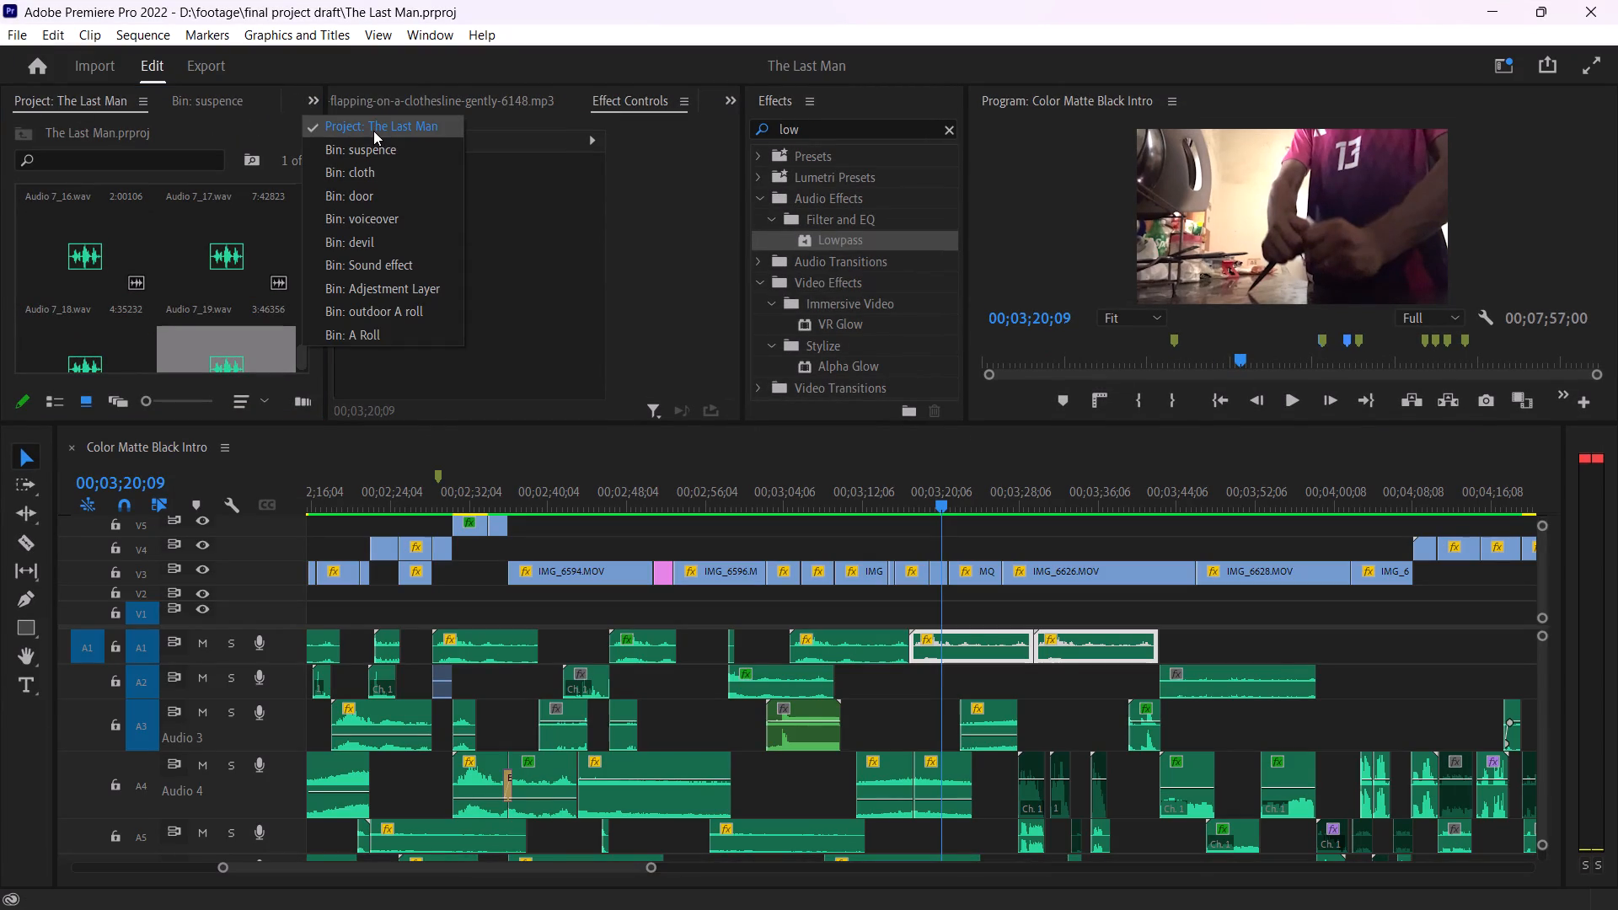
{"action": "left_click", "coordinate": [373, 131]}
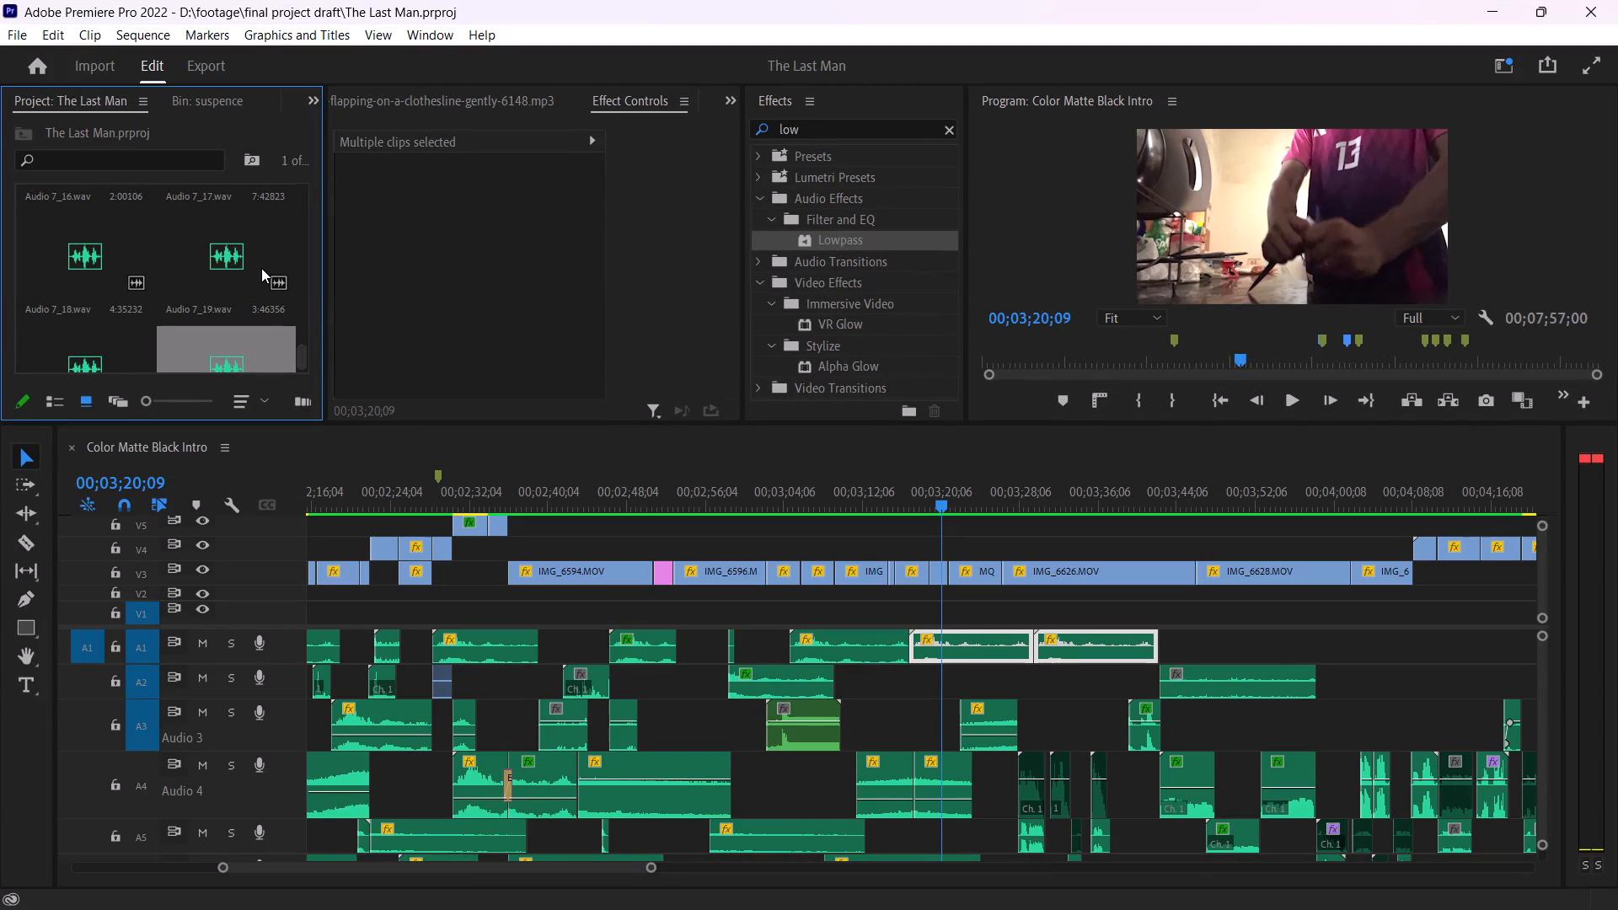
{"action": "scroll", "coordinate": [261, 268], "scroll_direction": "down", "scroll_amount": 4}
{"action": "scroll", "coordinate": [261, 270], "scroll_direction": "up", "scroll_amount": 5}
{"action": "left_click_drag", "start_coordinate": [305, 344], "coordinate": [306, 191]}
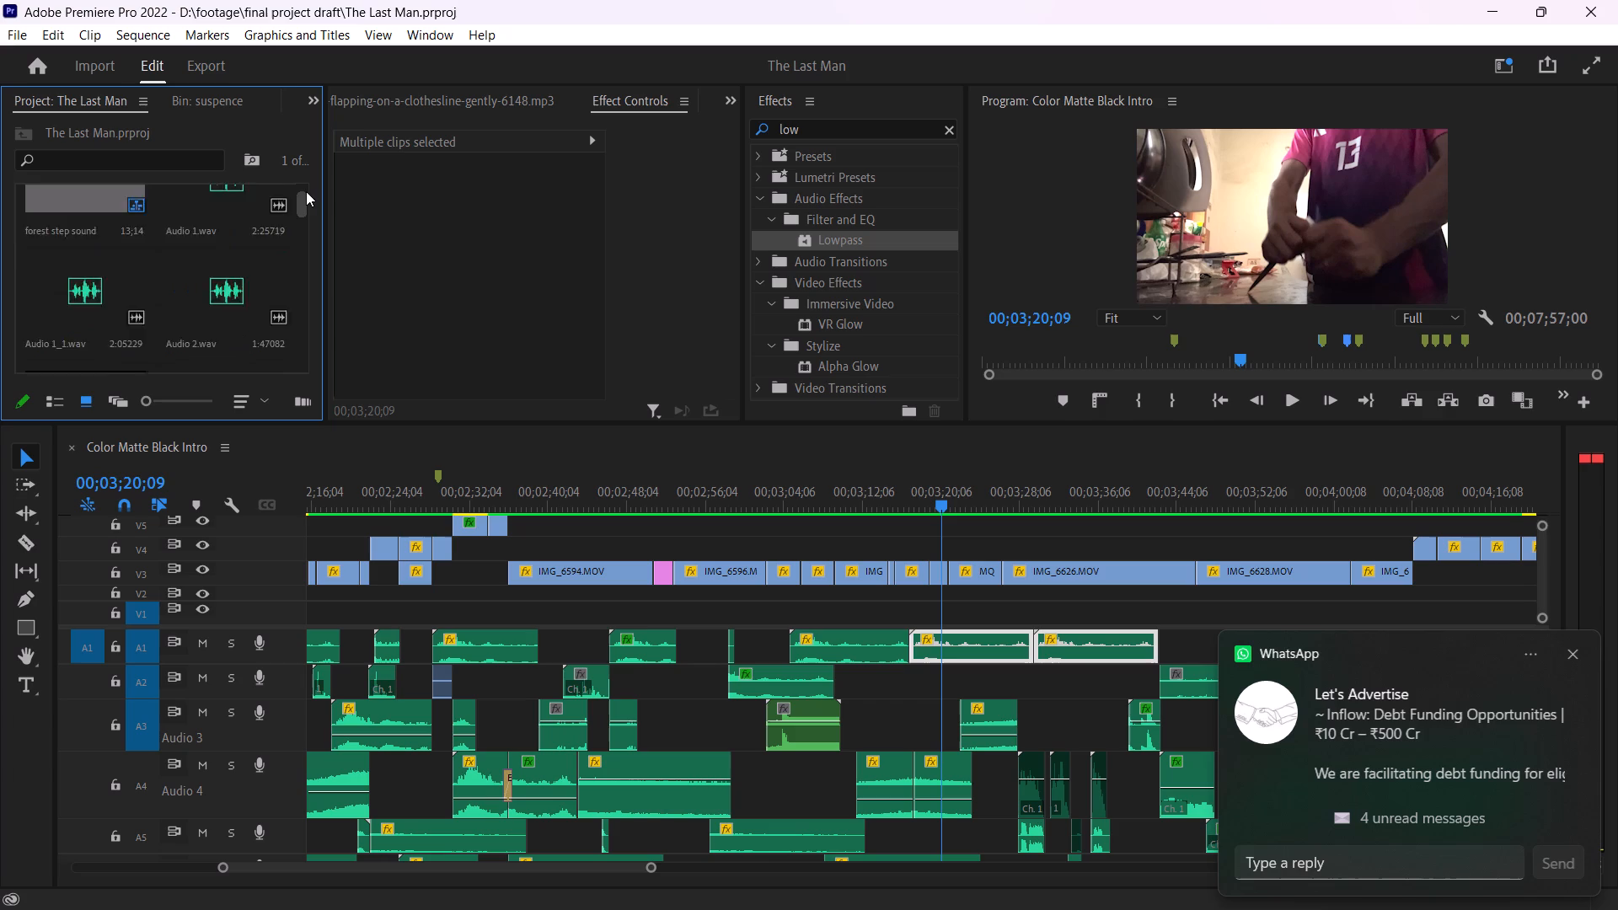
{"action": "left_click_drag", "start_coordinate": [306, 191], "coordinate": [307, 181]}
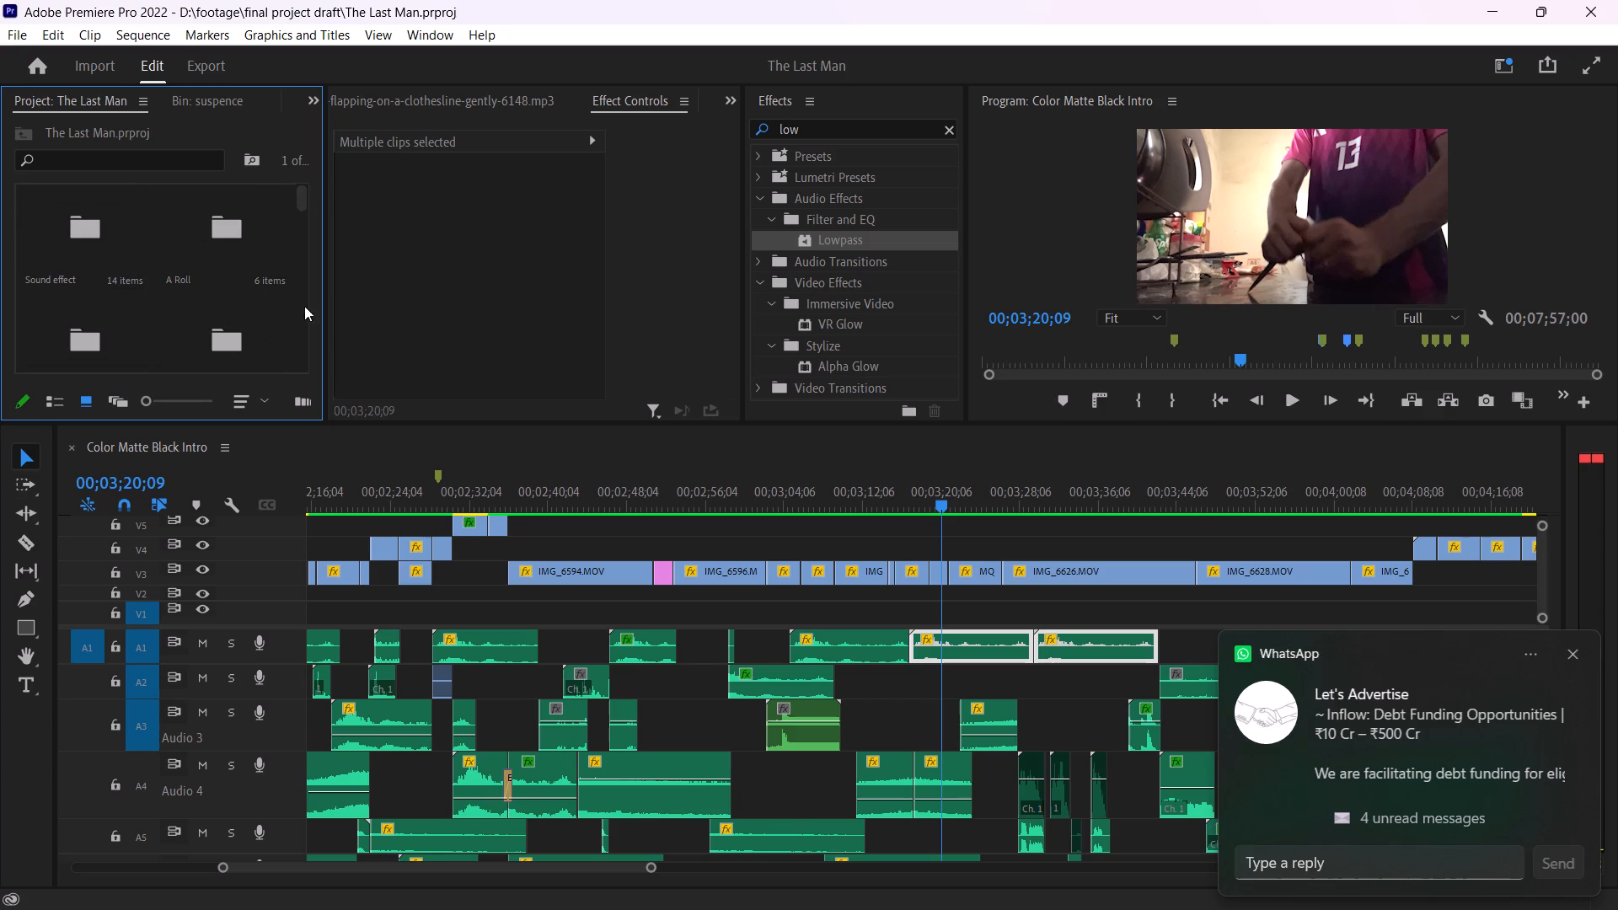
{"action": "left_click_drag", "start_coordinate": [324, 292], "coordinate": [497, 294]}
{"action": "scroll", "coordinate": [351, 272], "scroll_direction": "down", "scroll_amount": 5}
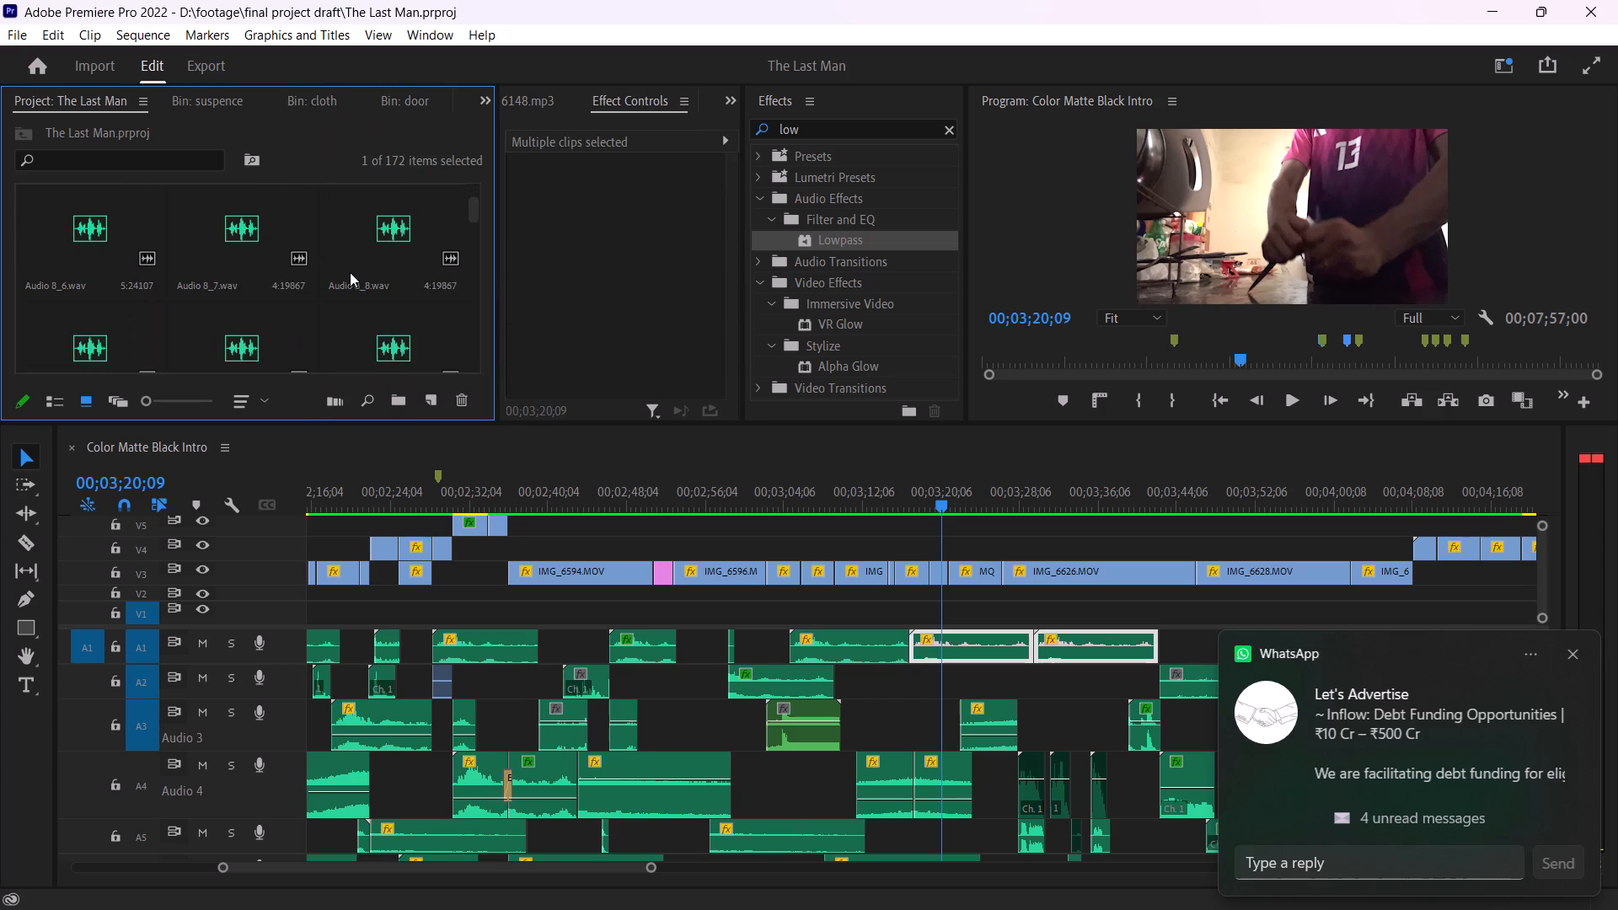
{"action": "scroll", "coordinate": [350, 272], "scroll_direction": "down", "scroll_amount": 20}
{"action": "scroll", "coordinate": [350, 272], "scroll_direction": "down", "scroll_amount": 13}
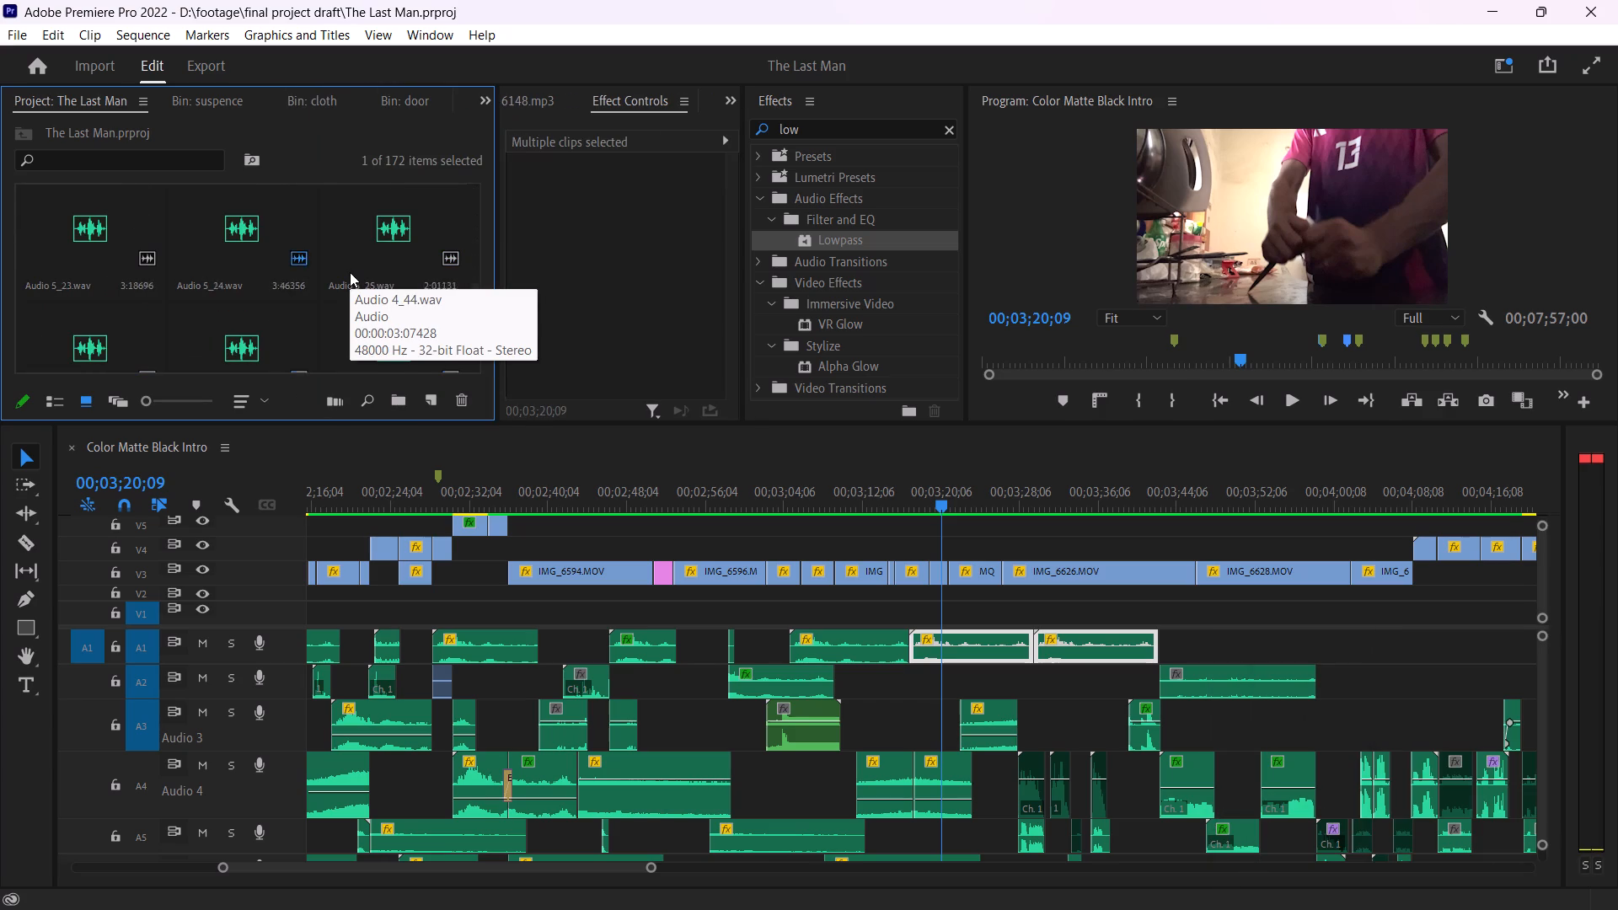
{"action": "scroll", "coordinate": [350, 272], "scroll_direction": "down", "scroll_amount": 10}
Create a new bin named voiceover at the project's top level.
{"action": "left_click", "coordinate": [393, 408]}
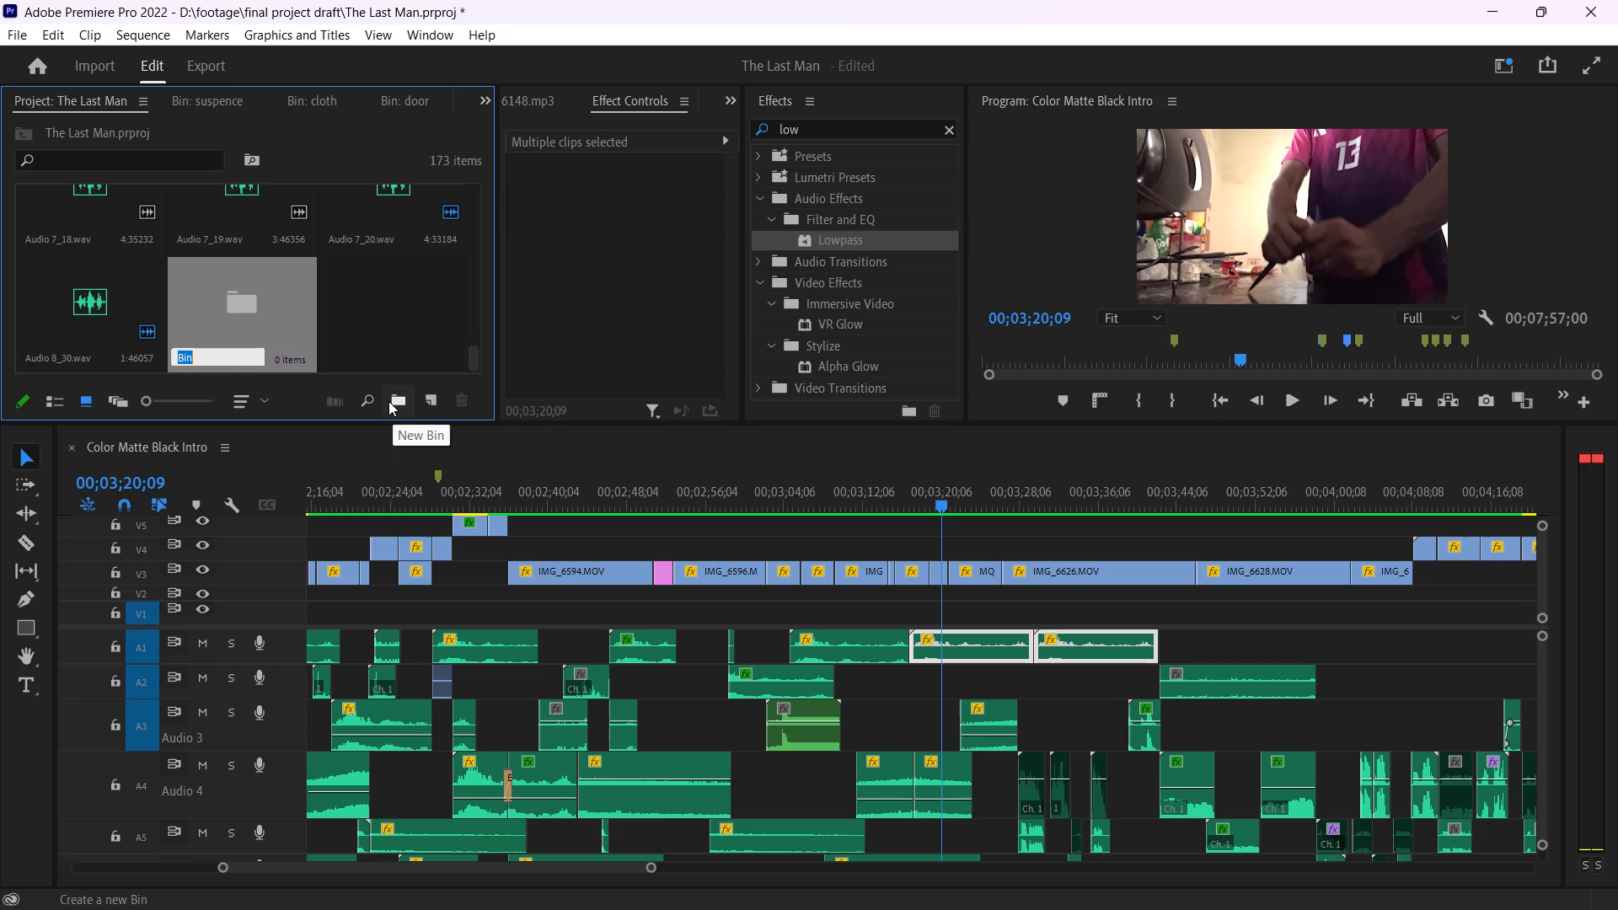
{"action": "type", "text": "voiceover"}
{"action": "left_click", "coordinate": [376, 355]}
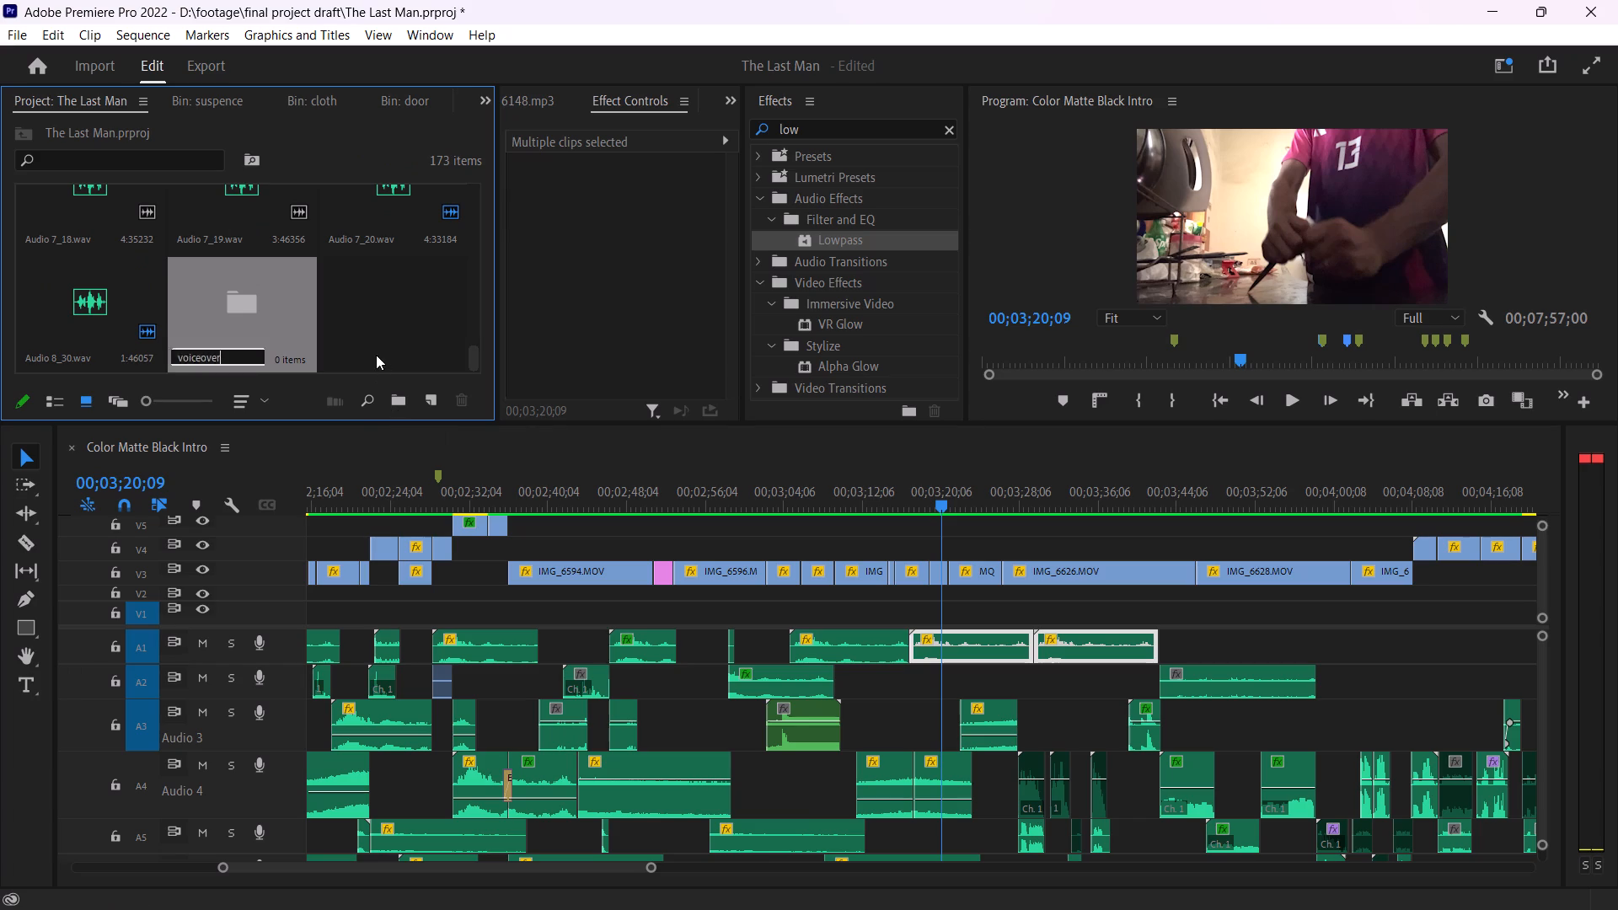
Move the clips Audio 7_16.wav through Audio 7_20.wav, Audio 8_29.wav and Audio 8_30.wav into the new voiceover bin.
{"action": "left_click", "coordinate": [100, 313]}
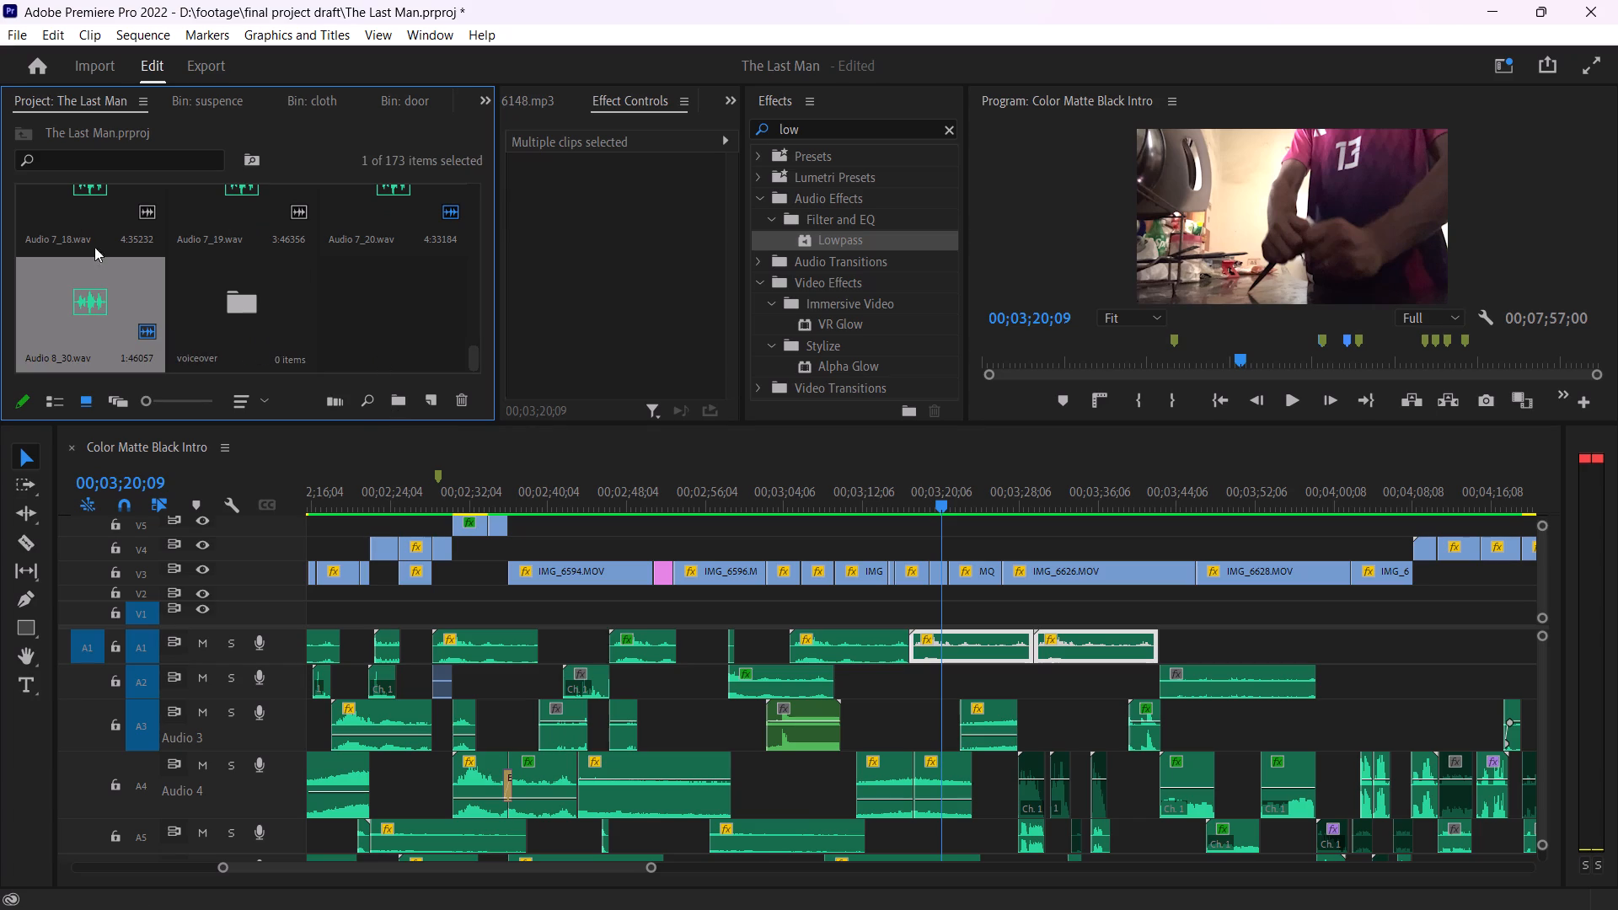
{"action": "left_click", "coordinate": [94, 227], "text": "shift"}
{"action": "left_click_drag", "start_coordinate": [236, 222], "coordinate": [261, 335], "text": "shift"}
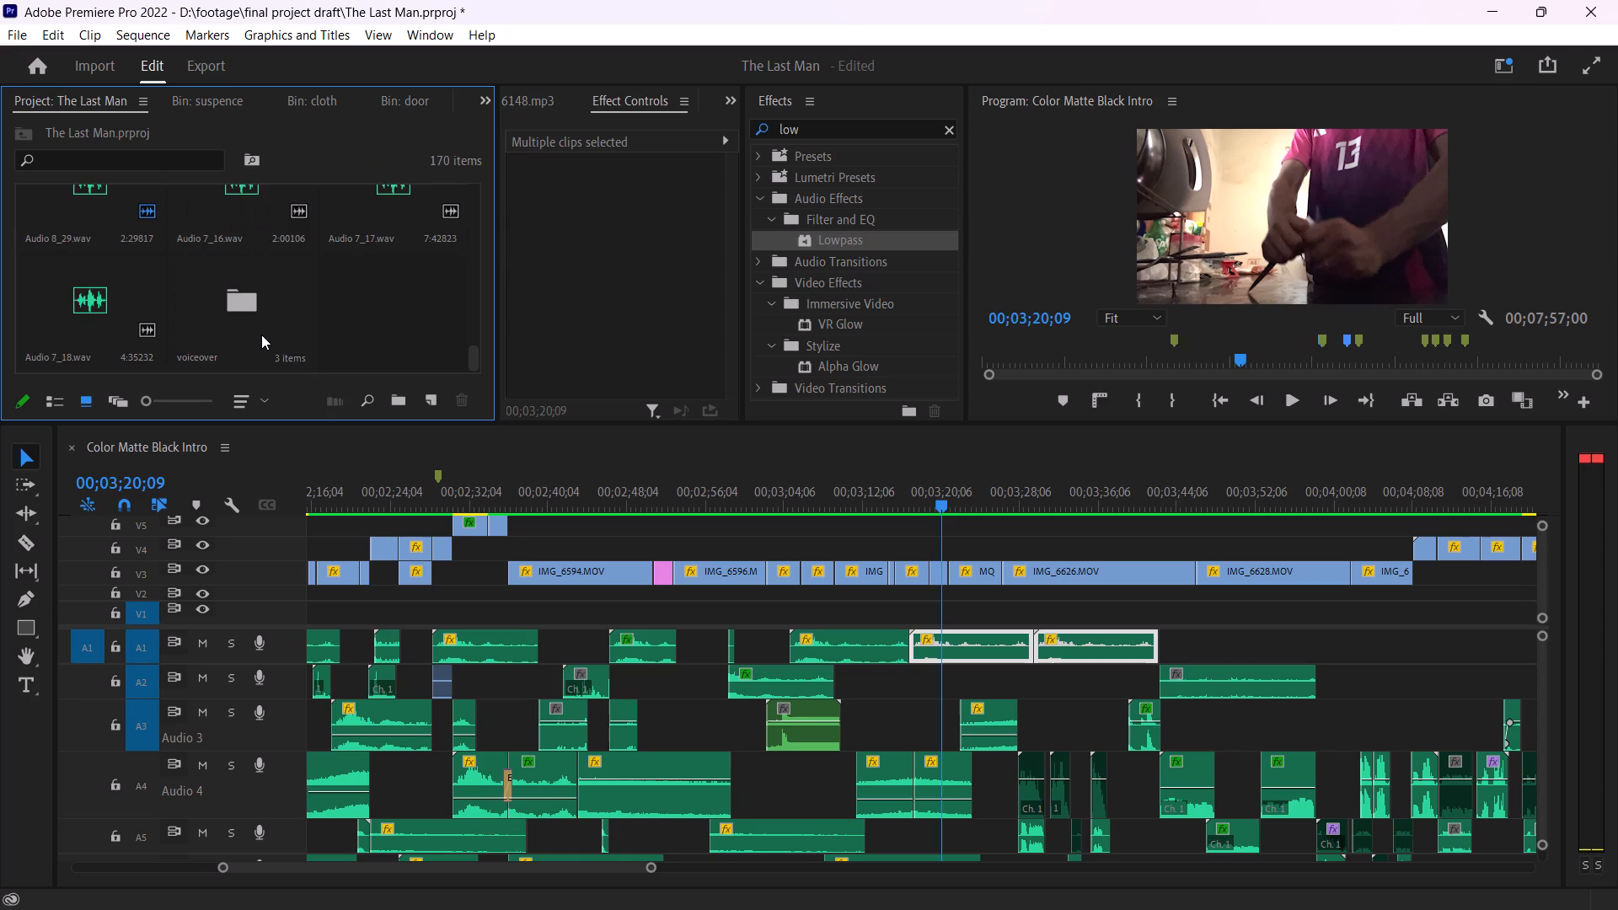
{"action": "scroll", "coordinate": [265, 331], "scroll_direction": "up", "scroll_amount": 1}
{"action": "scroll", "coordinate": [265, 331], "scroll_direction": "down", "scroll_amount": 4}
{"action": "left_click", "coordinate": [85, 188]}
{"action": "left_click", "coordinate": [96, 291], "text": "shift"}
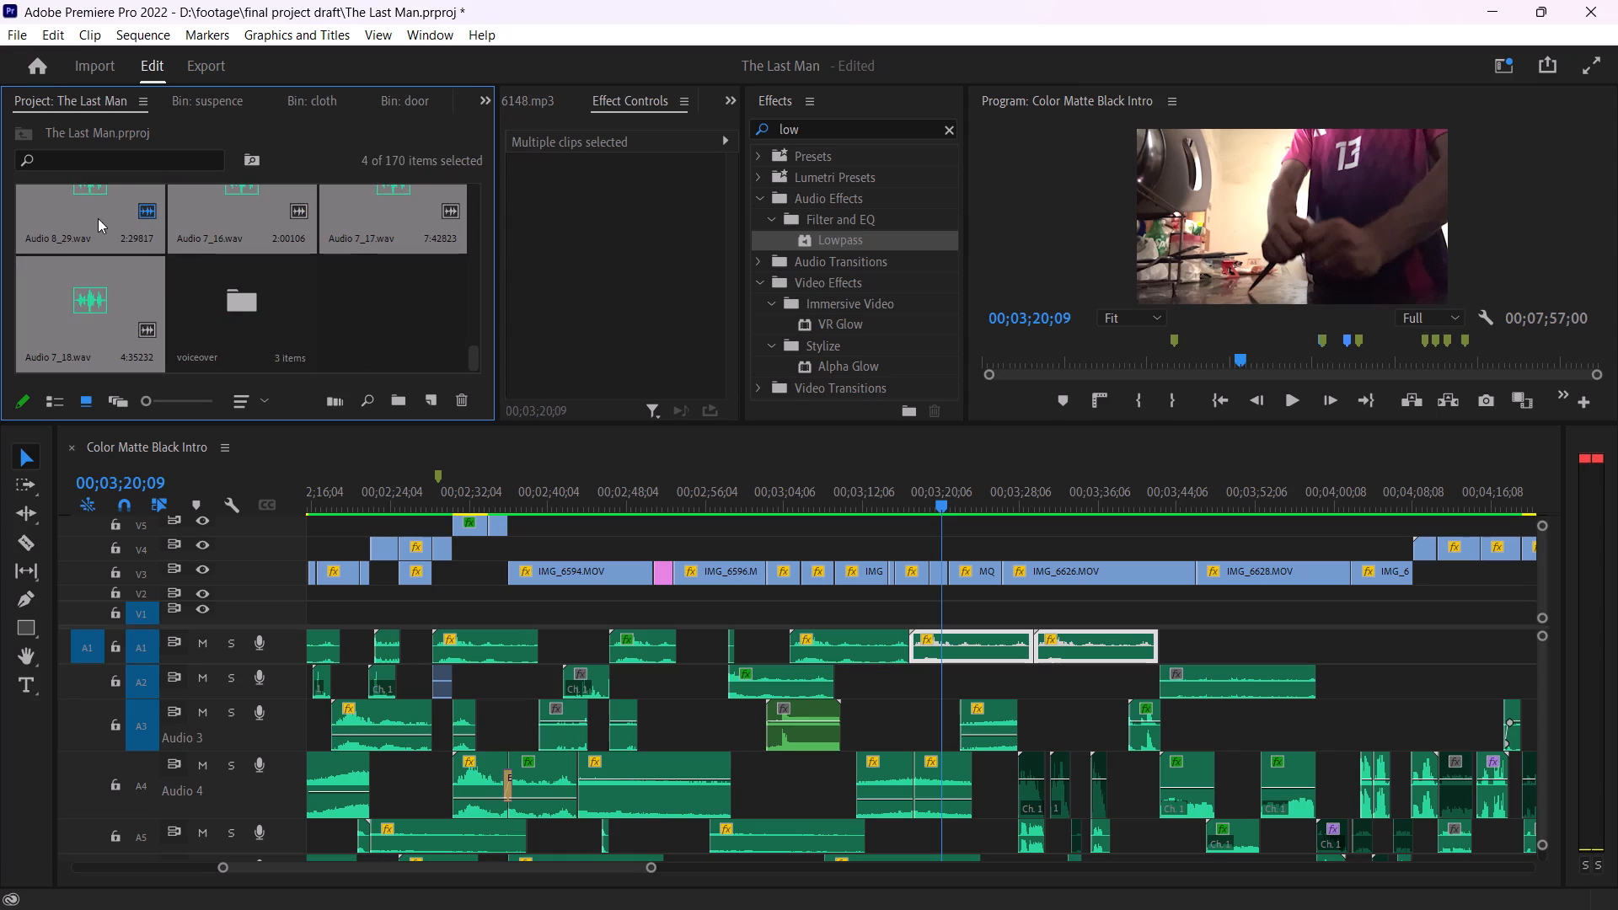
{"action": "left_click_drag", "start_coordinate": [98, 218], "coordinate": [245, 318]}
Move the six clips from Audio 3_8.wav through Audio 7_15.wav into the voiceover bin.
{"action": "scroll", "coordinate": [184, 299], "scroll_direction": "up", "scroll_amount": 2}
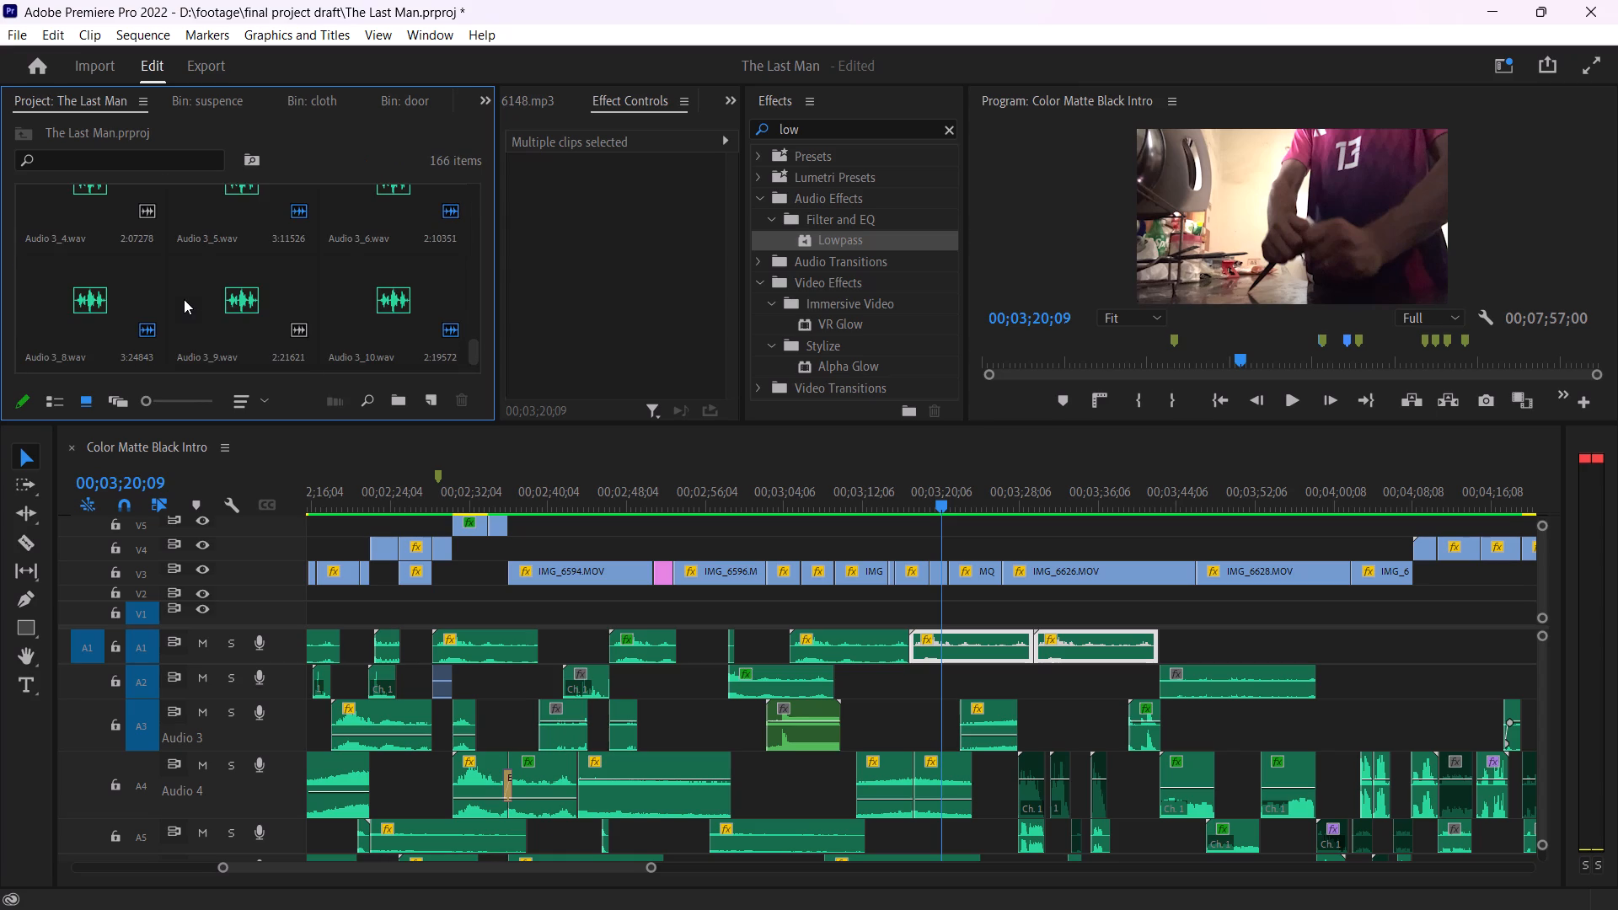
{"action": "left_click", "coordinate": [104, 289]}
{"action": "scroll", "coordinate": [195, 304], "scroll_direction": "down", "scroll_amount": 3, "text": "shift"}
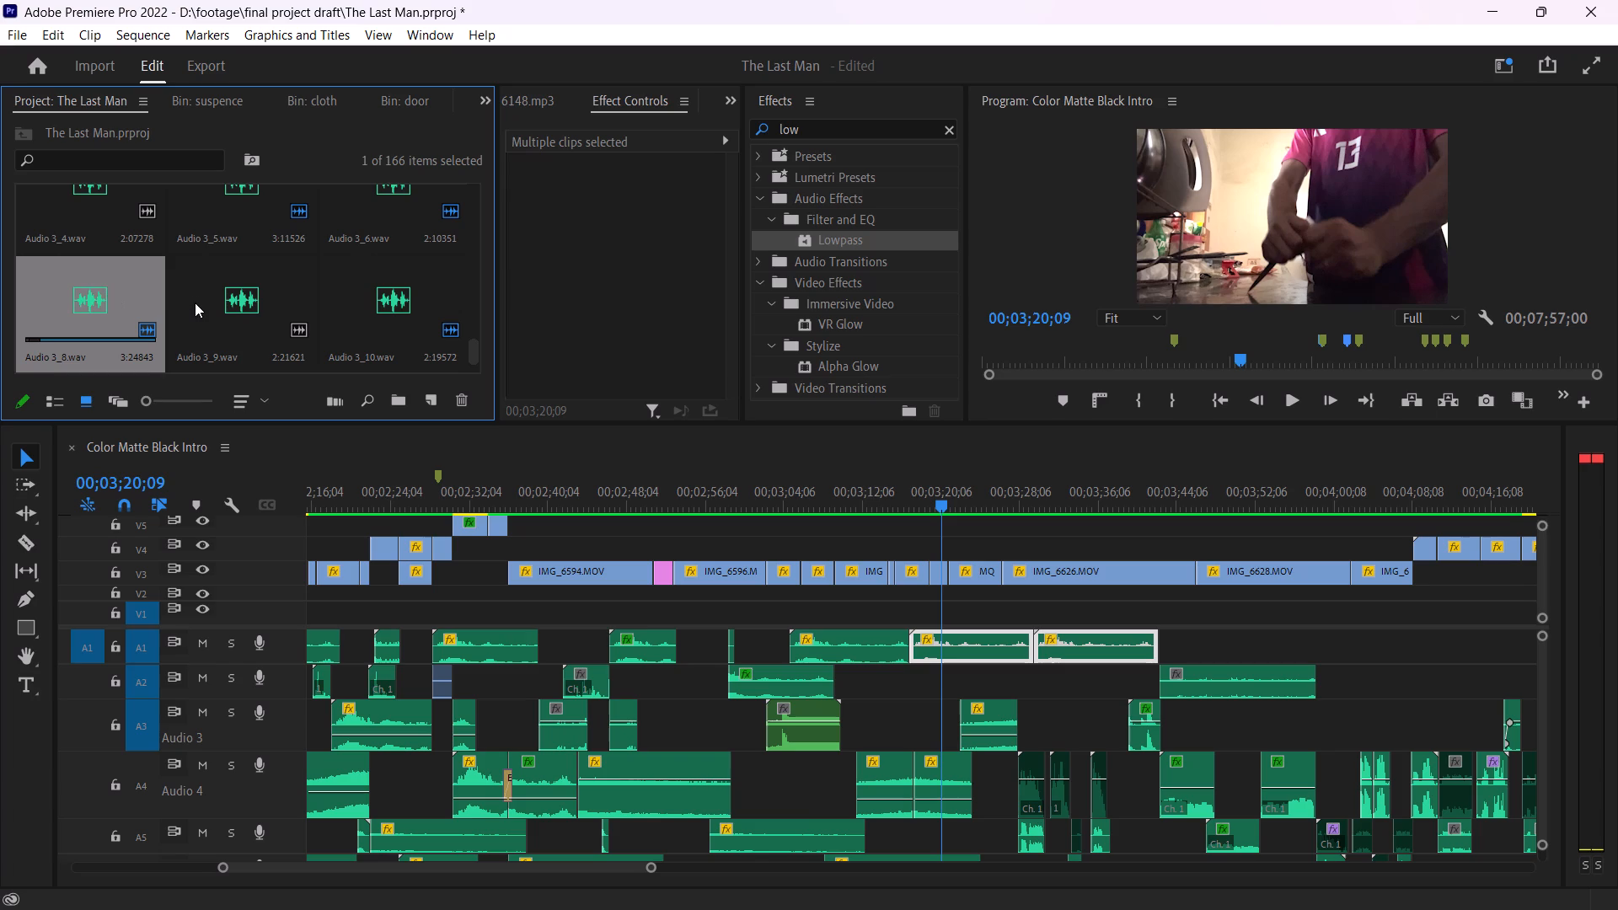
{"action": "left_click", "coordinate": [389, 195], "text": "shift"}
{"action": "left_click_drag", "start_coordinate": [391, 208], "coordinate": [43, 310], "text": "shift"}
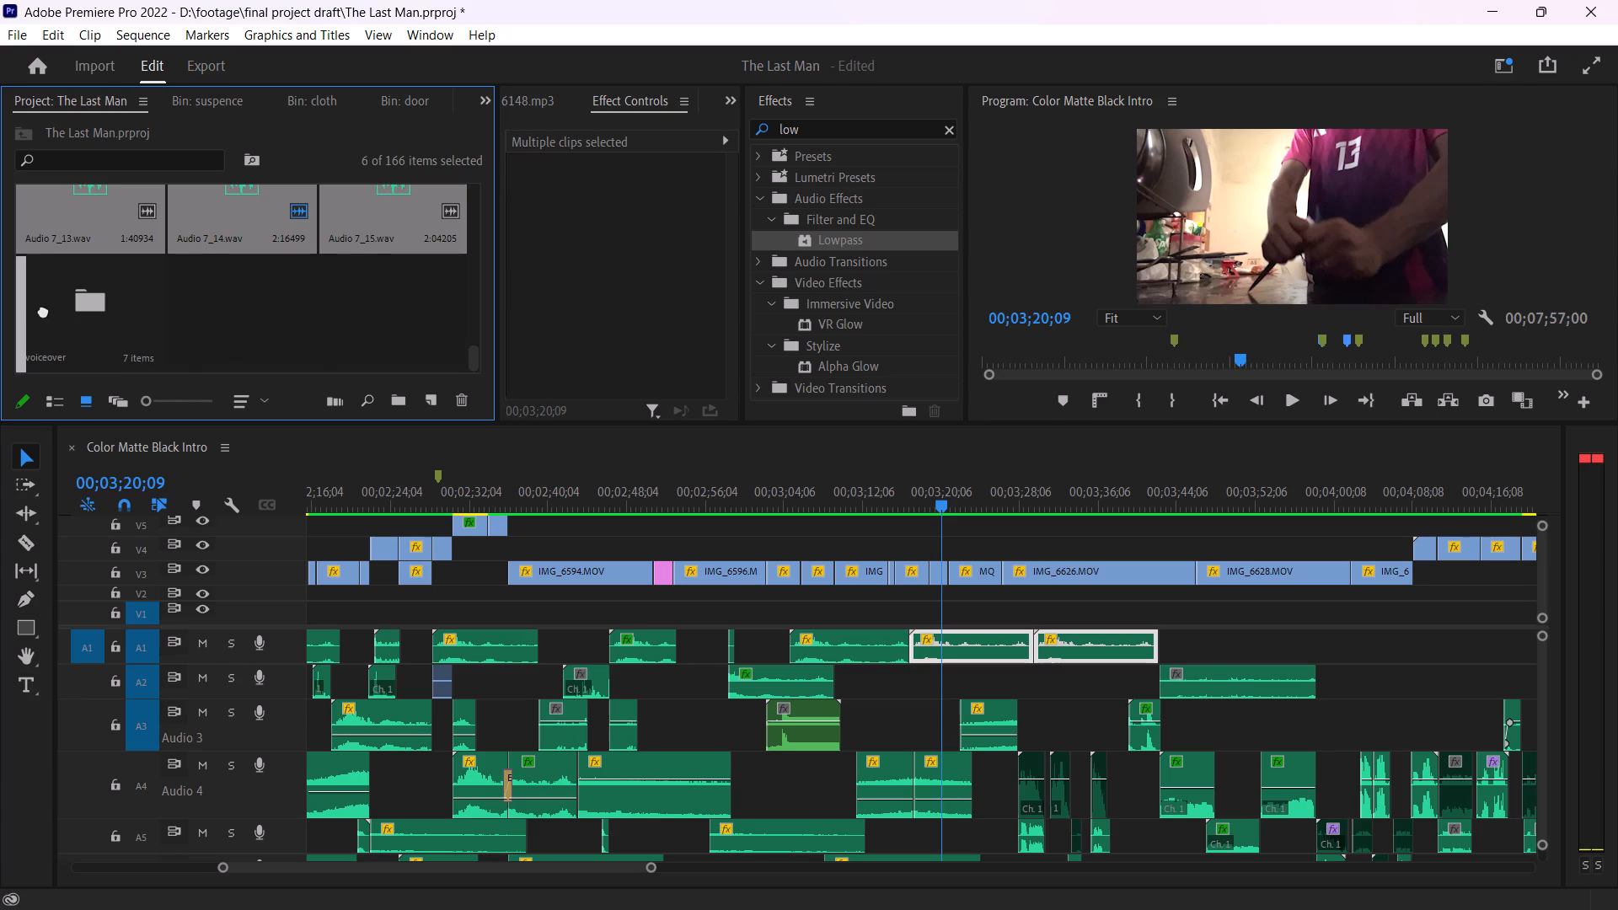
{"action": "left_click_drag", "start_coordinate": [43, 310], "coordinate": [91, 310], "text": "shift"}
Move Audio 3_4 to 3_6, followed by Audio 3_1 to 3_3, into the voiceover bin.
{"action": "left_click", "coordinate": [104, 199]}
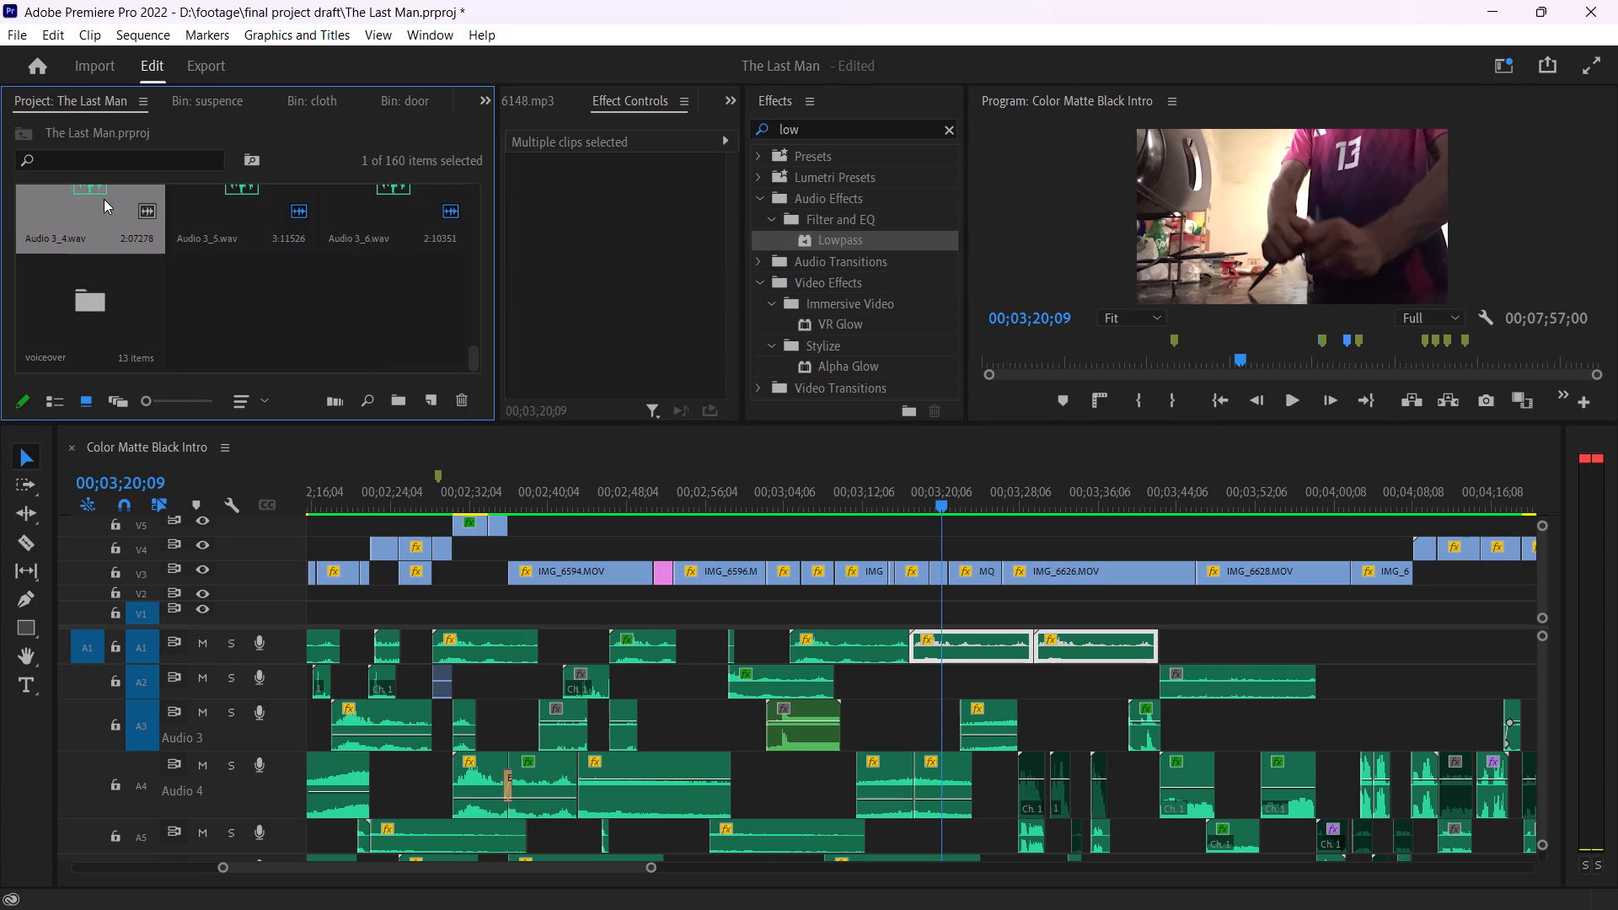
{"action": "left_click", "coordinate": [392, 200], "text": "shift"}
{"action": "left_click_drag", "start_coordinate": [355, 202], "coordinate": [108, 345]}
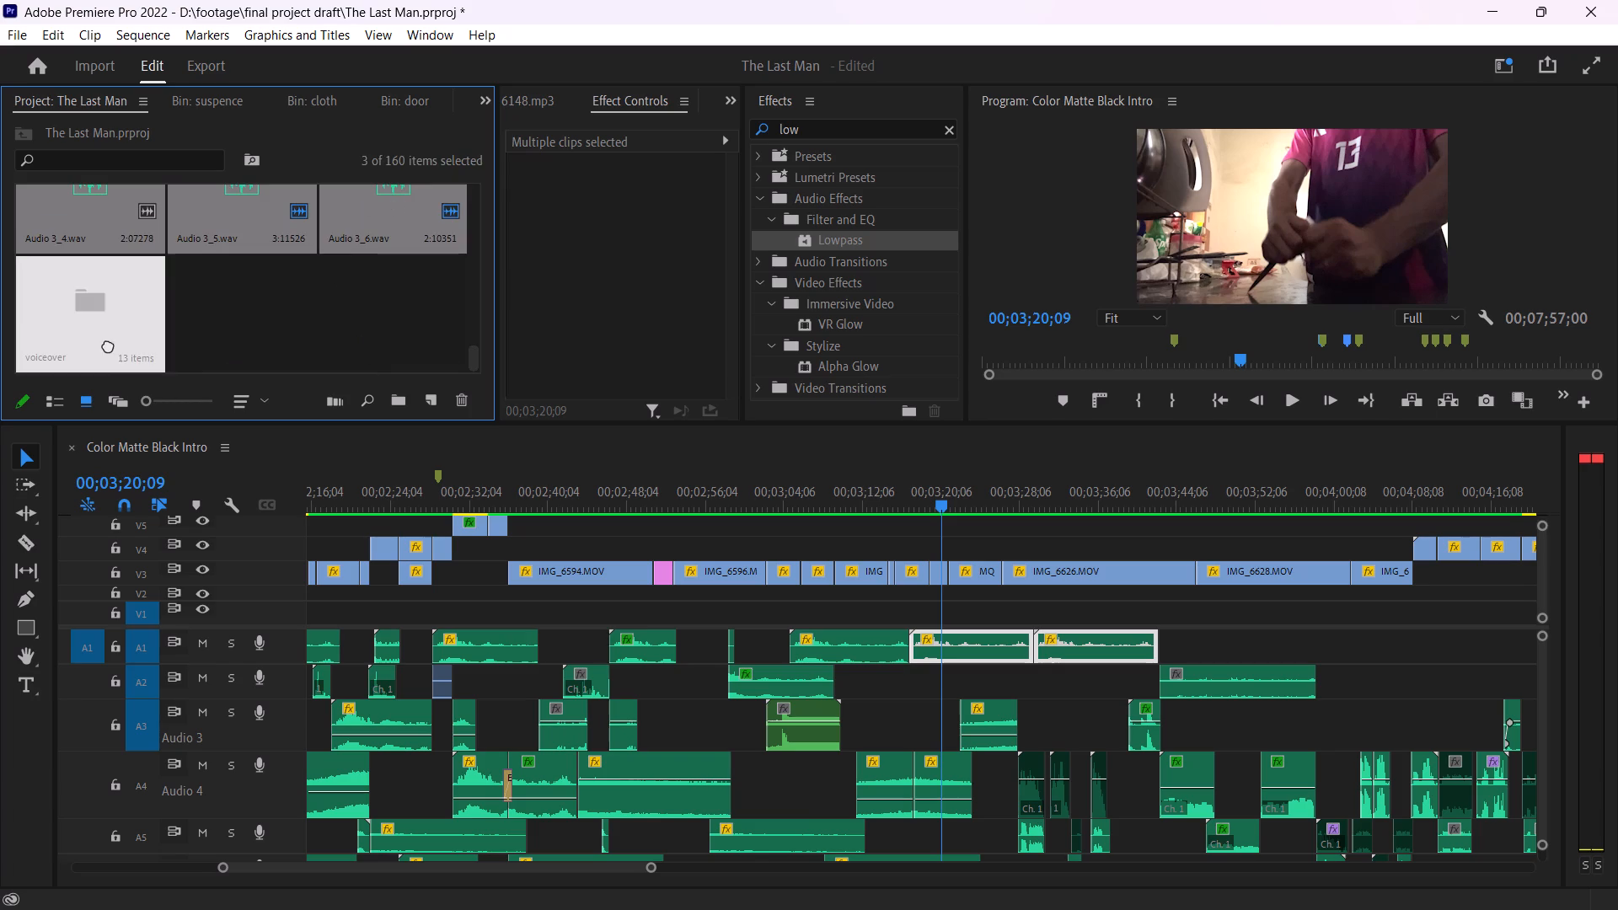
{"action": "left_click_drag", "start_coordinate": [108, 345], "coordinate": [82, 326]}
{"action": "left_click", "coordinate": [90, 203]}
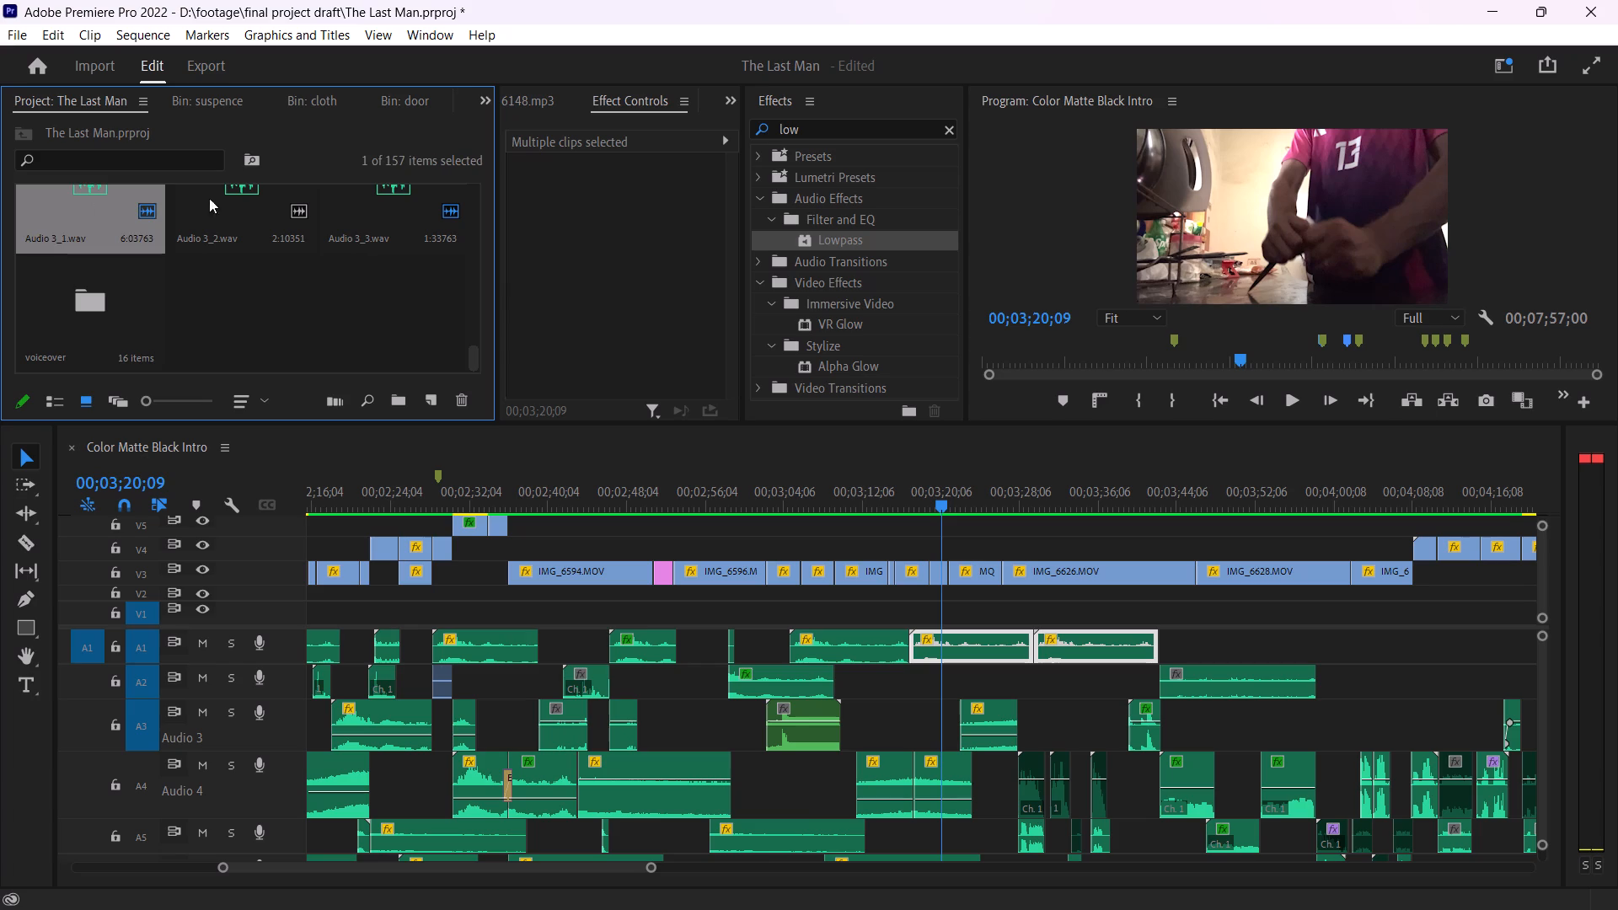
{"action": "left_click", "coordinate": [370, 208], "text": "shift"}
{"action": "left_click_drag", "start_coordinate": [380, 209], "coordinate": [92, 308], "text": "shift"}
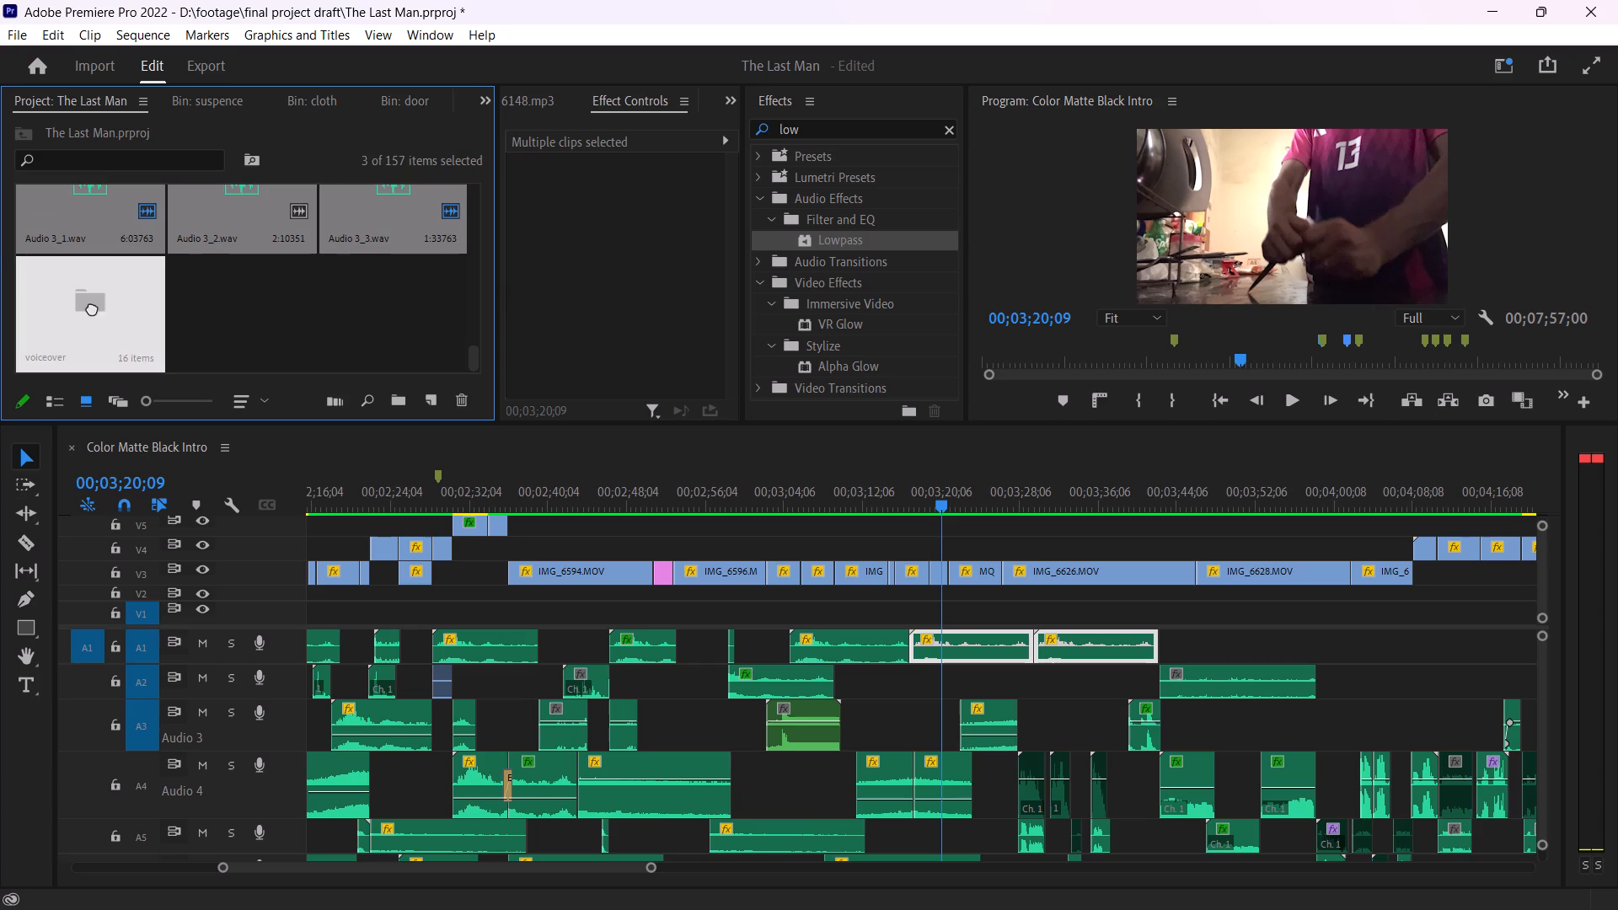
{"action": "left_click_drag", "start_coordinate": [92, 308], "coordinate": [92, 306], "text": "shift"}
Select the consecutive run of 69 audio clips ending with Audio 4_55.wav and move them into the voiceover bin.
{"action": "scroll", "coordinate": [192, 305], "scroll_direction": "up", "scroll_amount": 7}
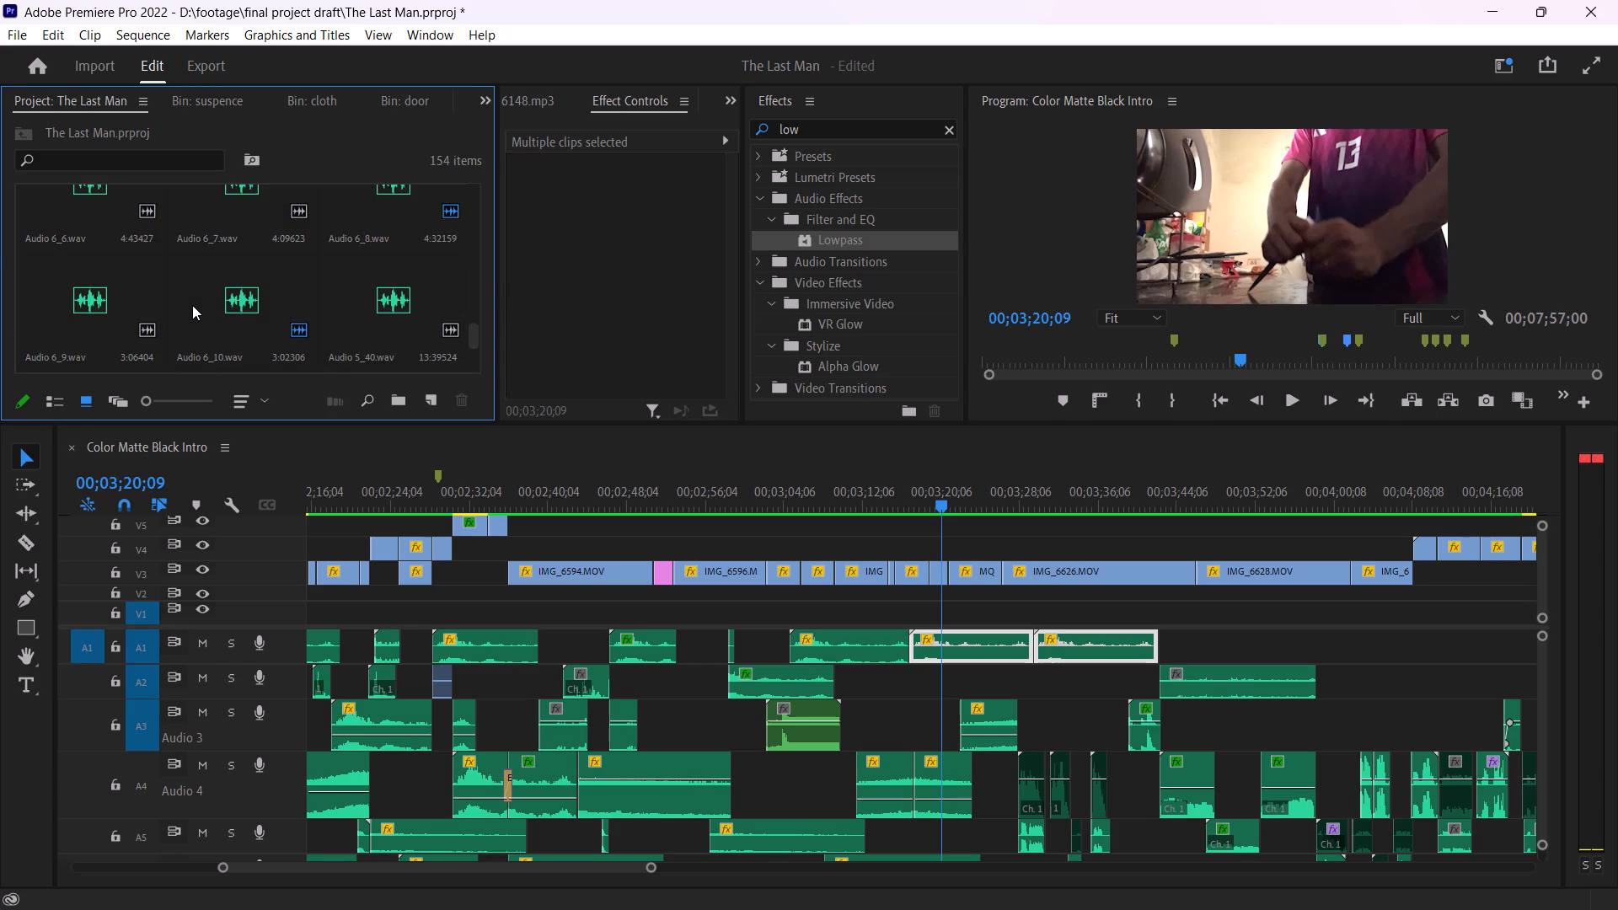
{"action": "scroll", "coordinate": [193, 304], "scroll_direction": "up", "scroll_amount": 11}
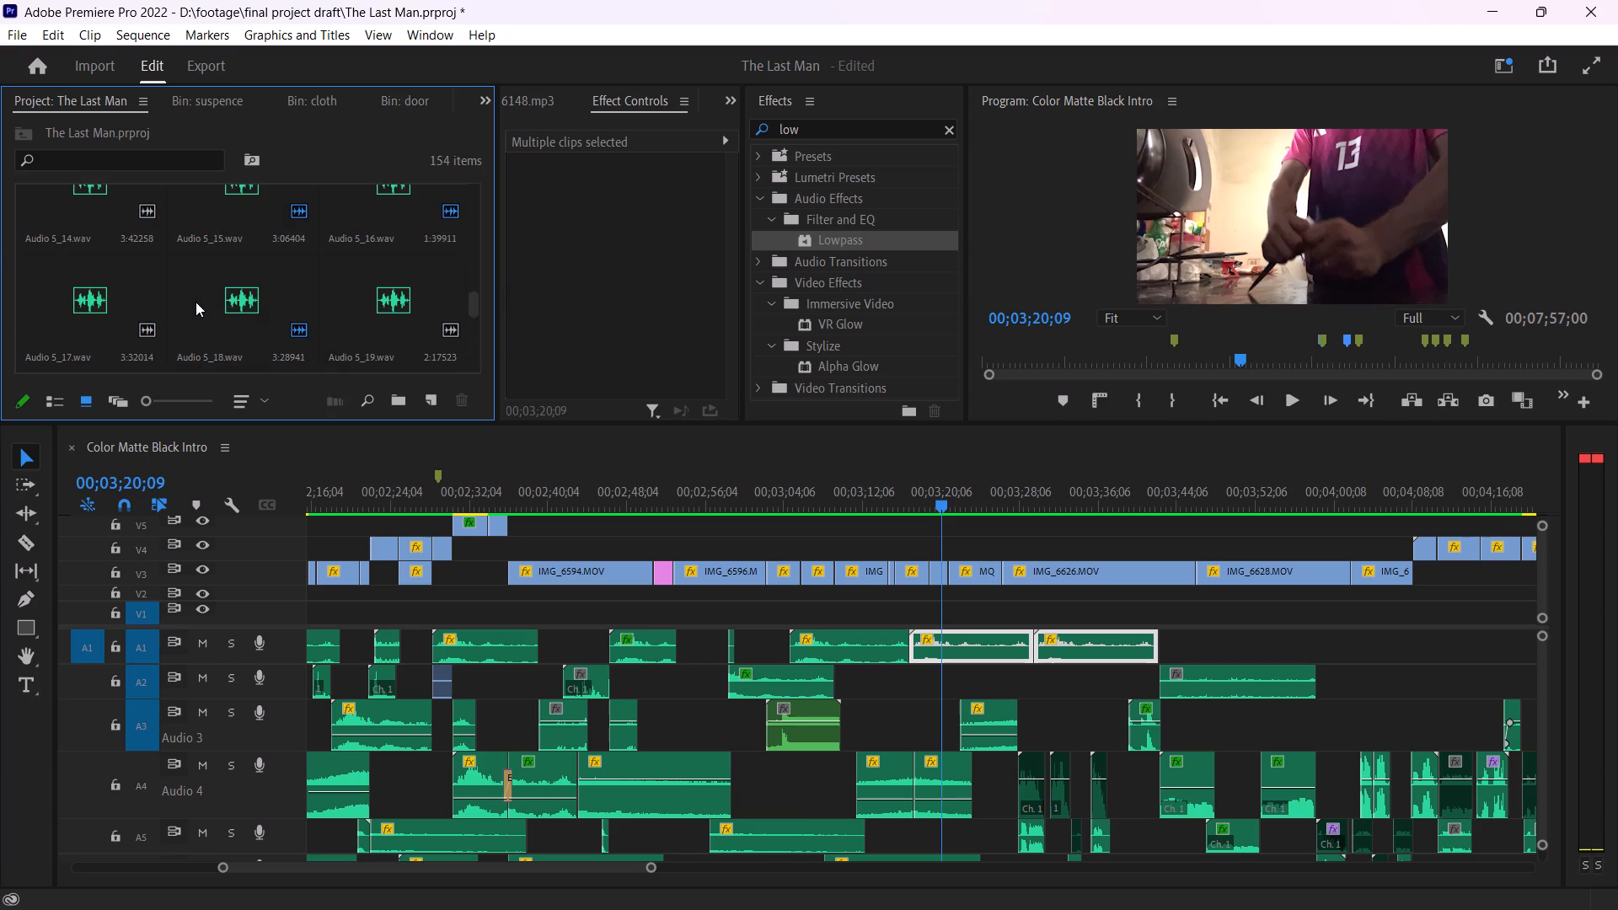
{"action": "scroll", "coordinate": [196, 302], "scroll_direction": "up", "scroll_amount": 5}
{"action": "left_click", "coordinate": [98, 295]}
{"action": "scroll", "coordinate": [271, 296], "scroll_direction": "down", "scroll_amount": 2, "text": "shift"}
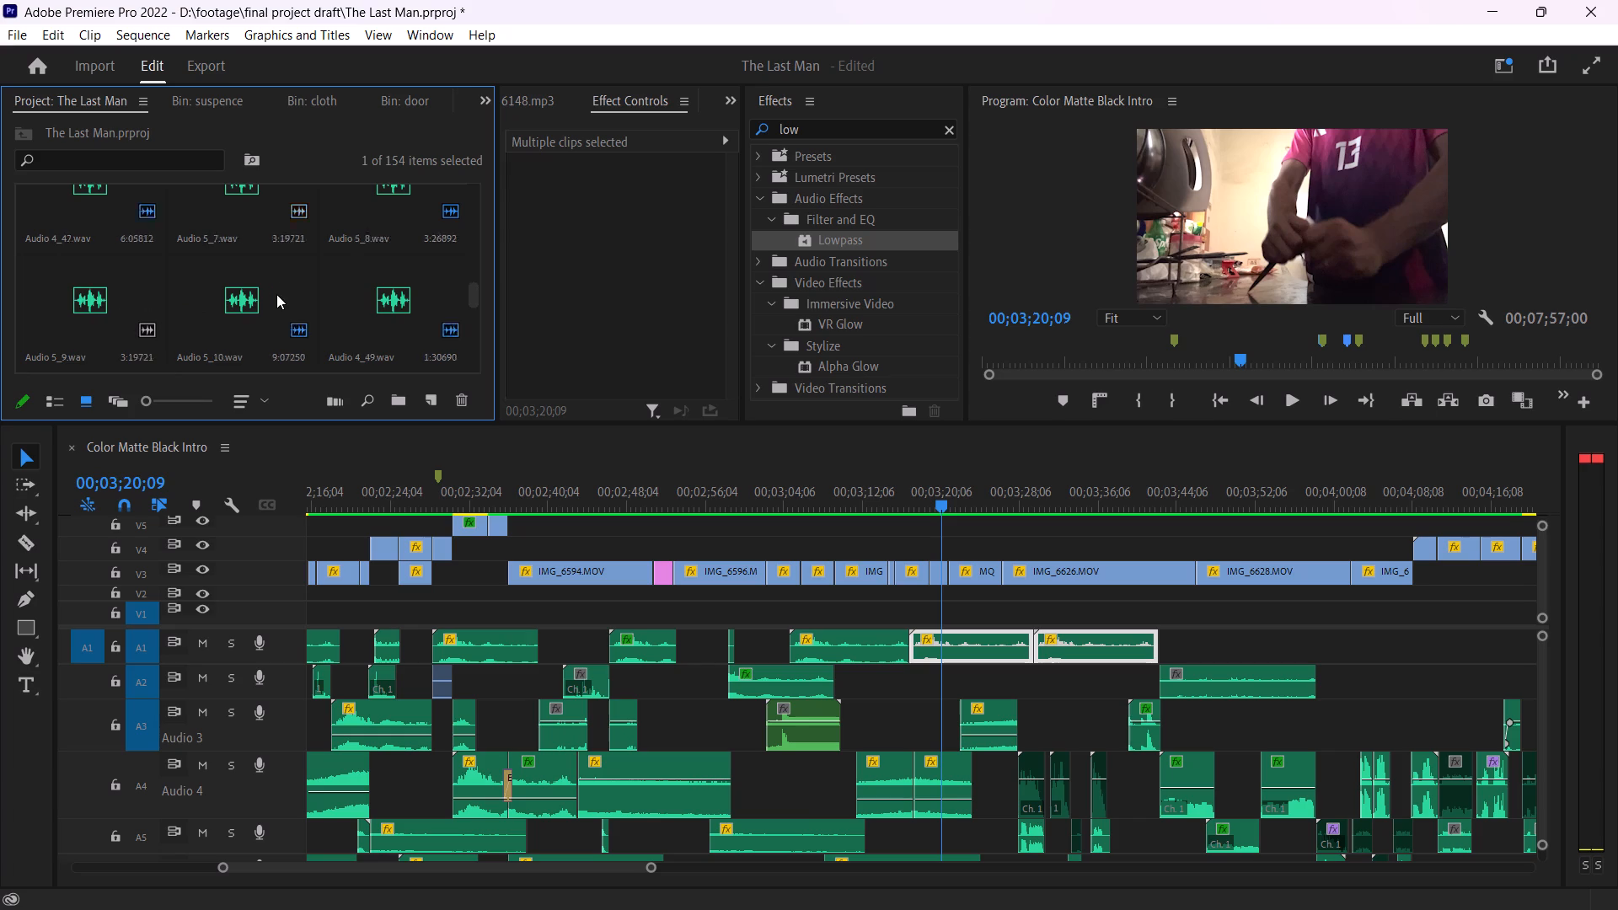
{"action": "scroll", "coordinate": [276, 294], "scroll_direction": "down", "scroll_amount": 20, "text": "shift"}
{"action": "scroll", "coordinate": [276, 294], "scroll_direction": "down", "scroll_amount": 10, "text": "shift"}
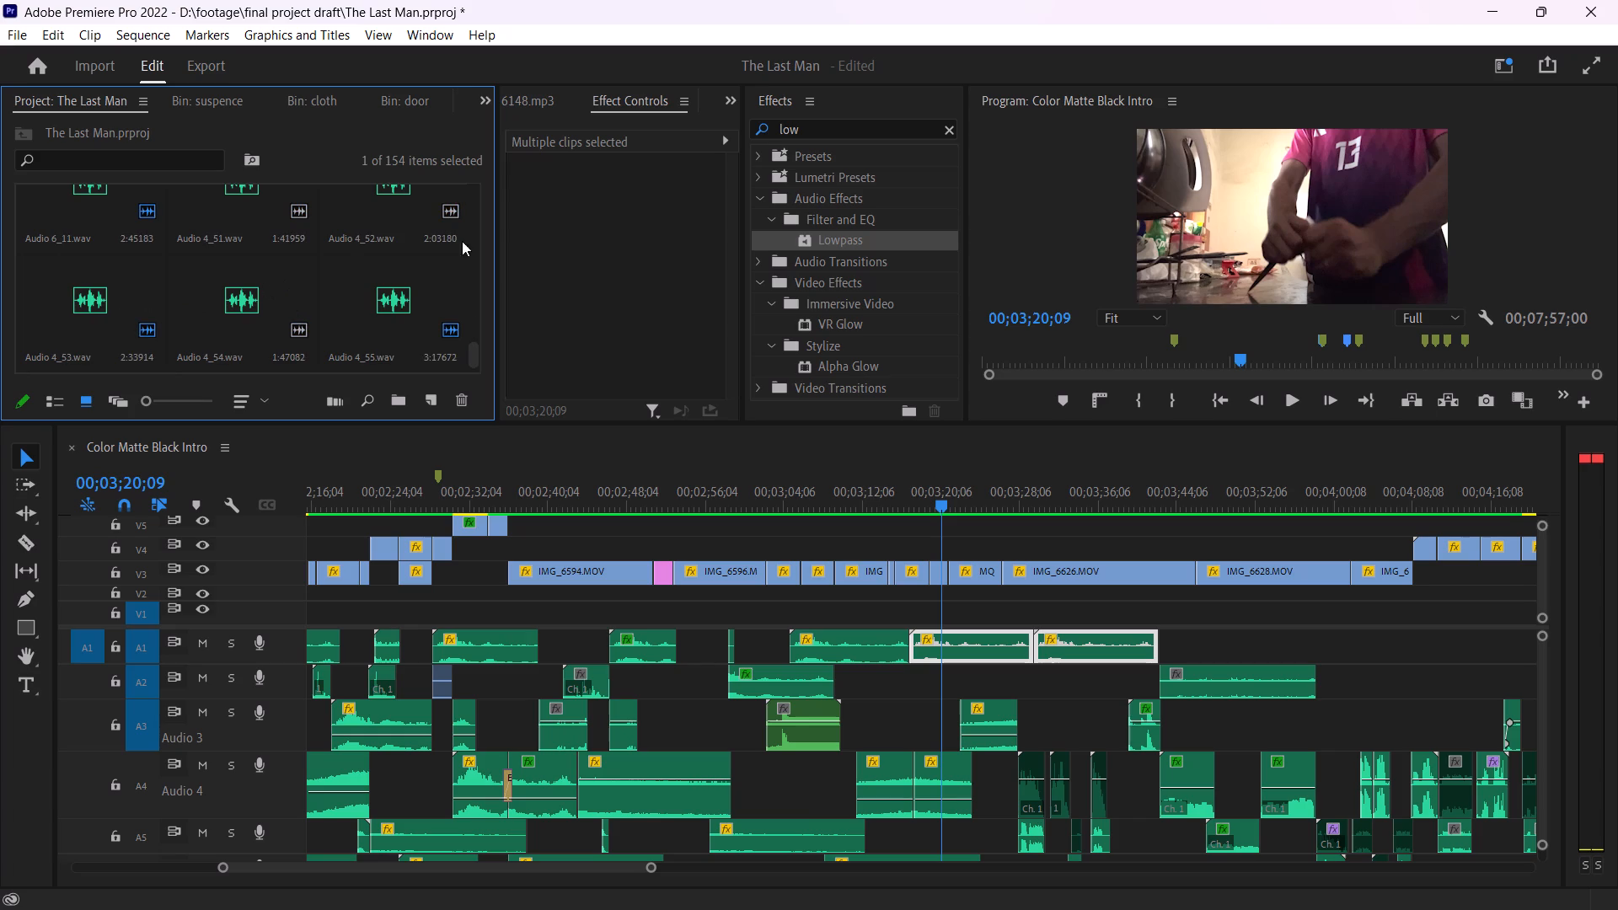
{"action": "left_click", "coordinate": [396, 211], "text": "shift"}
{"action": "left_click_drag", "start_coordinate": [398, 207], "coordinate": [10, 329]}
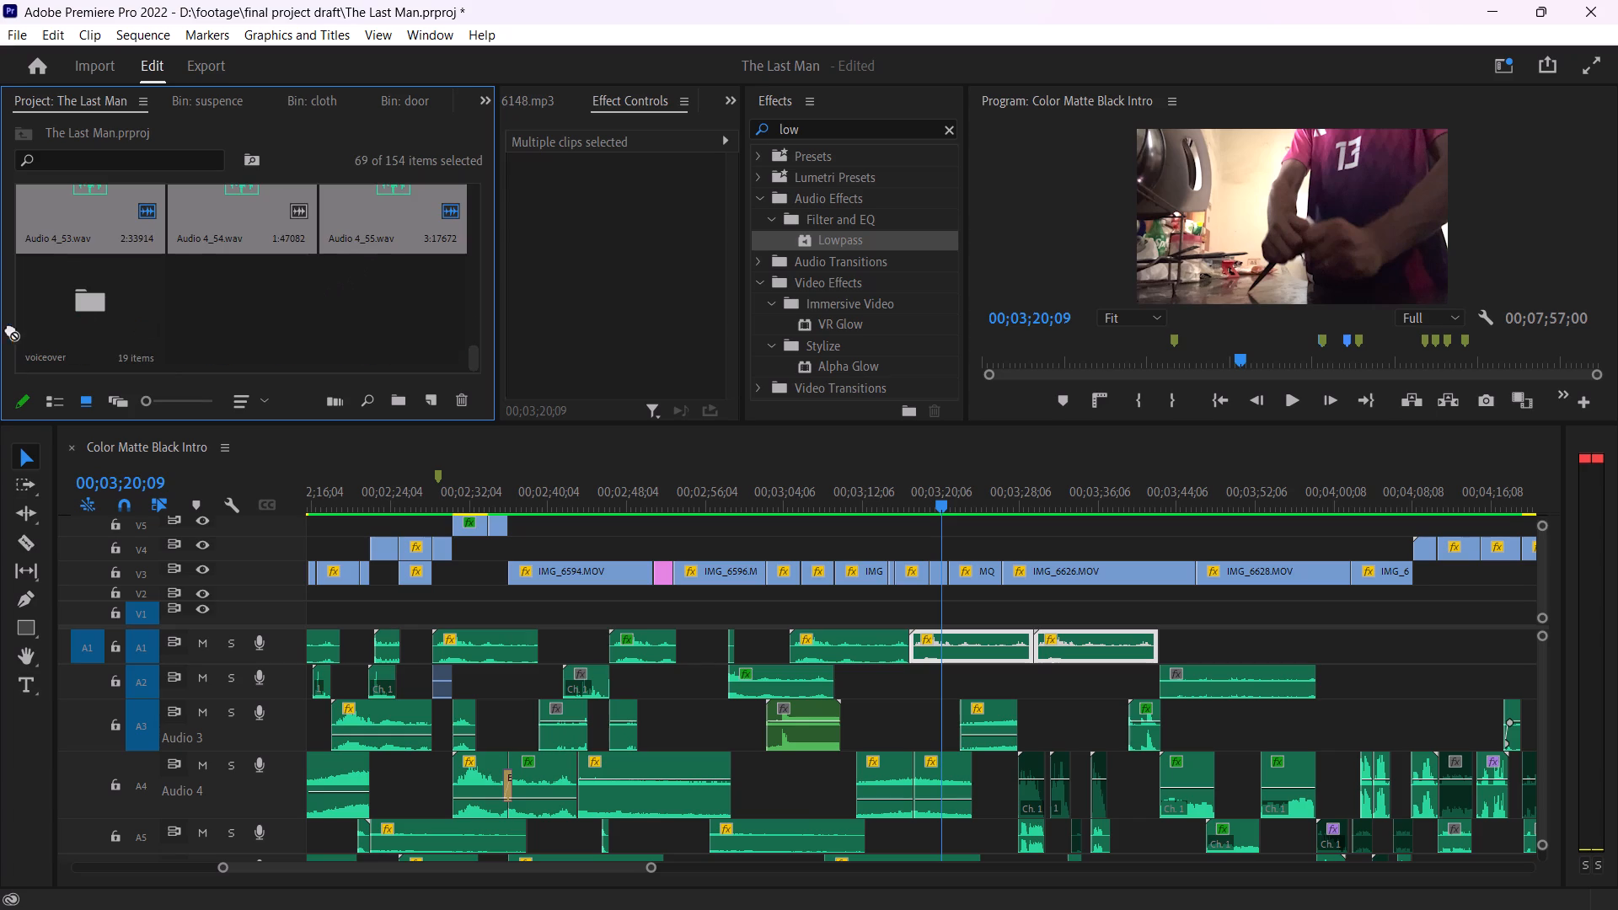
{"action": "left_click_drag", "start_coordinate": [10, 329], "coordinate": [100, 309]}
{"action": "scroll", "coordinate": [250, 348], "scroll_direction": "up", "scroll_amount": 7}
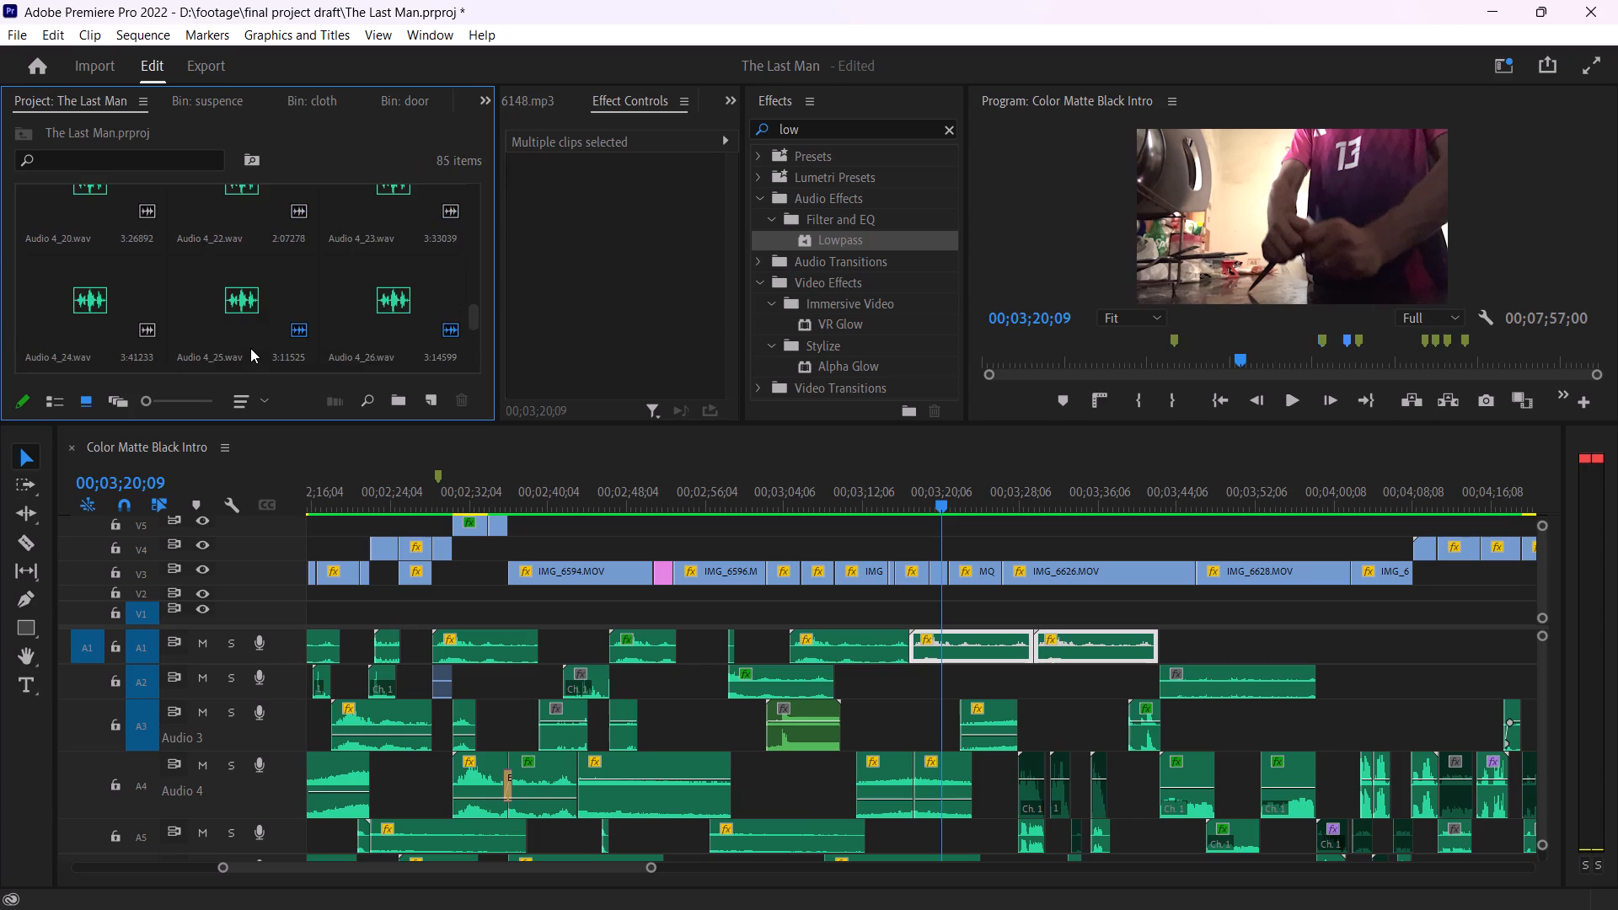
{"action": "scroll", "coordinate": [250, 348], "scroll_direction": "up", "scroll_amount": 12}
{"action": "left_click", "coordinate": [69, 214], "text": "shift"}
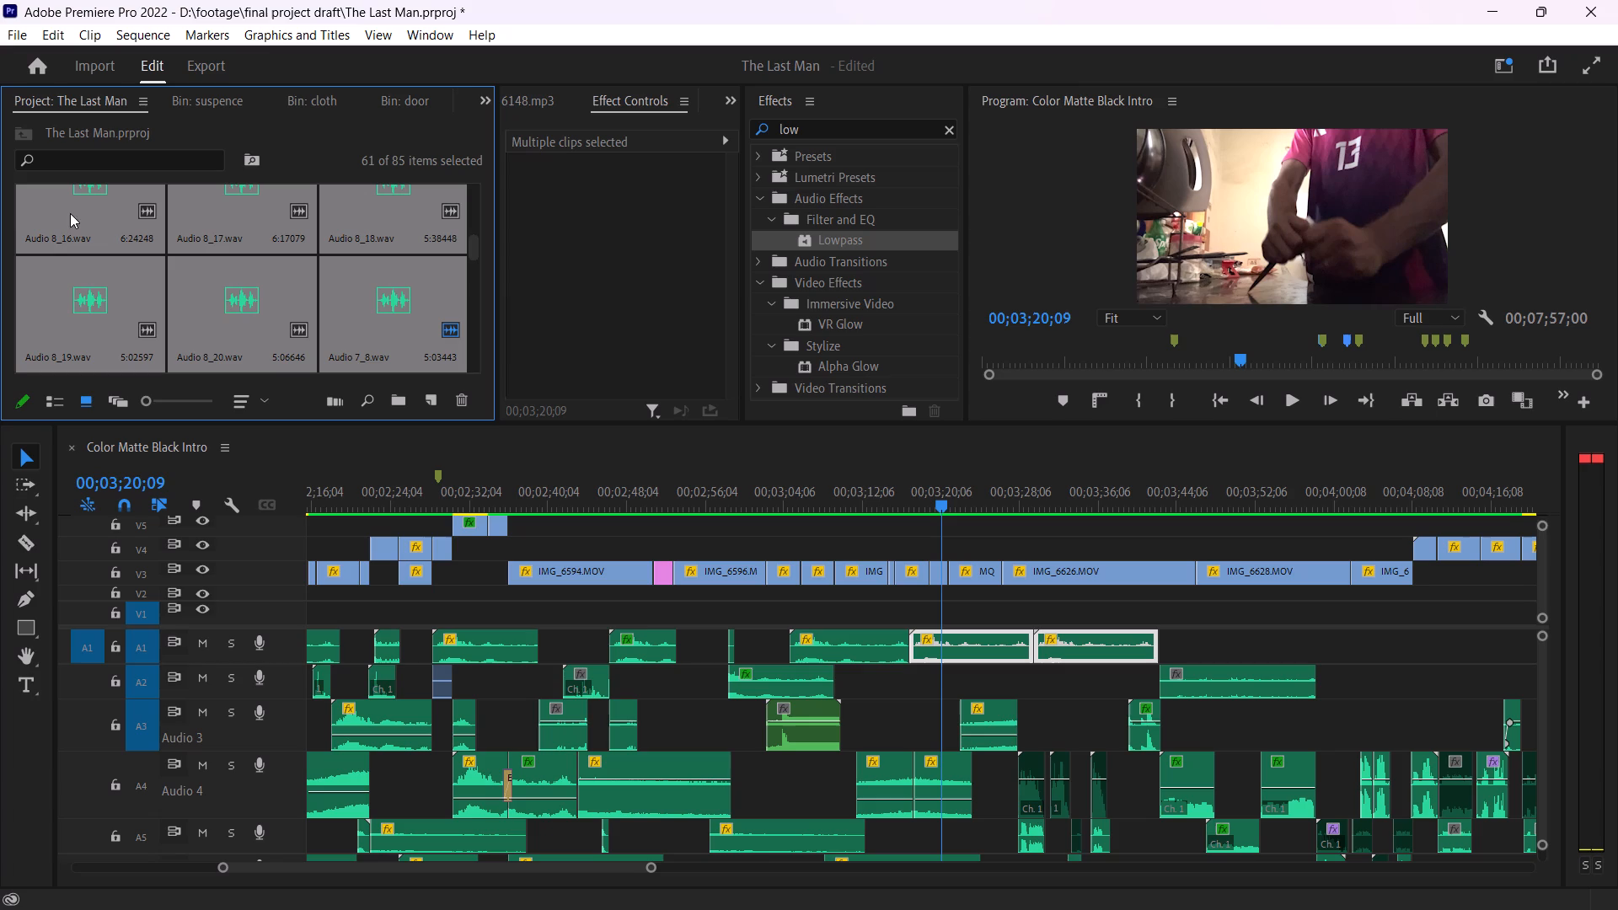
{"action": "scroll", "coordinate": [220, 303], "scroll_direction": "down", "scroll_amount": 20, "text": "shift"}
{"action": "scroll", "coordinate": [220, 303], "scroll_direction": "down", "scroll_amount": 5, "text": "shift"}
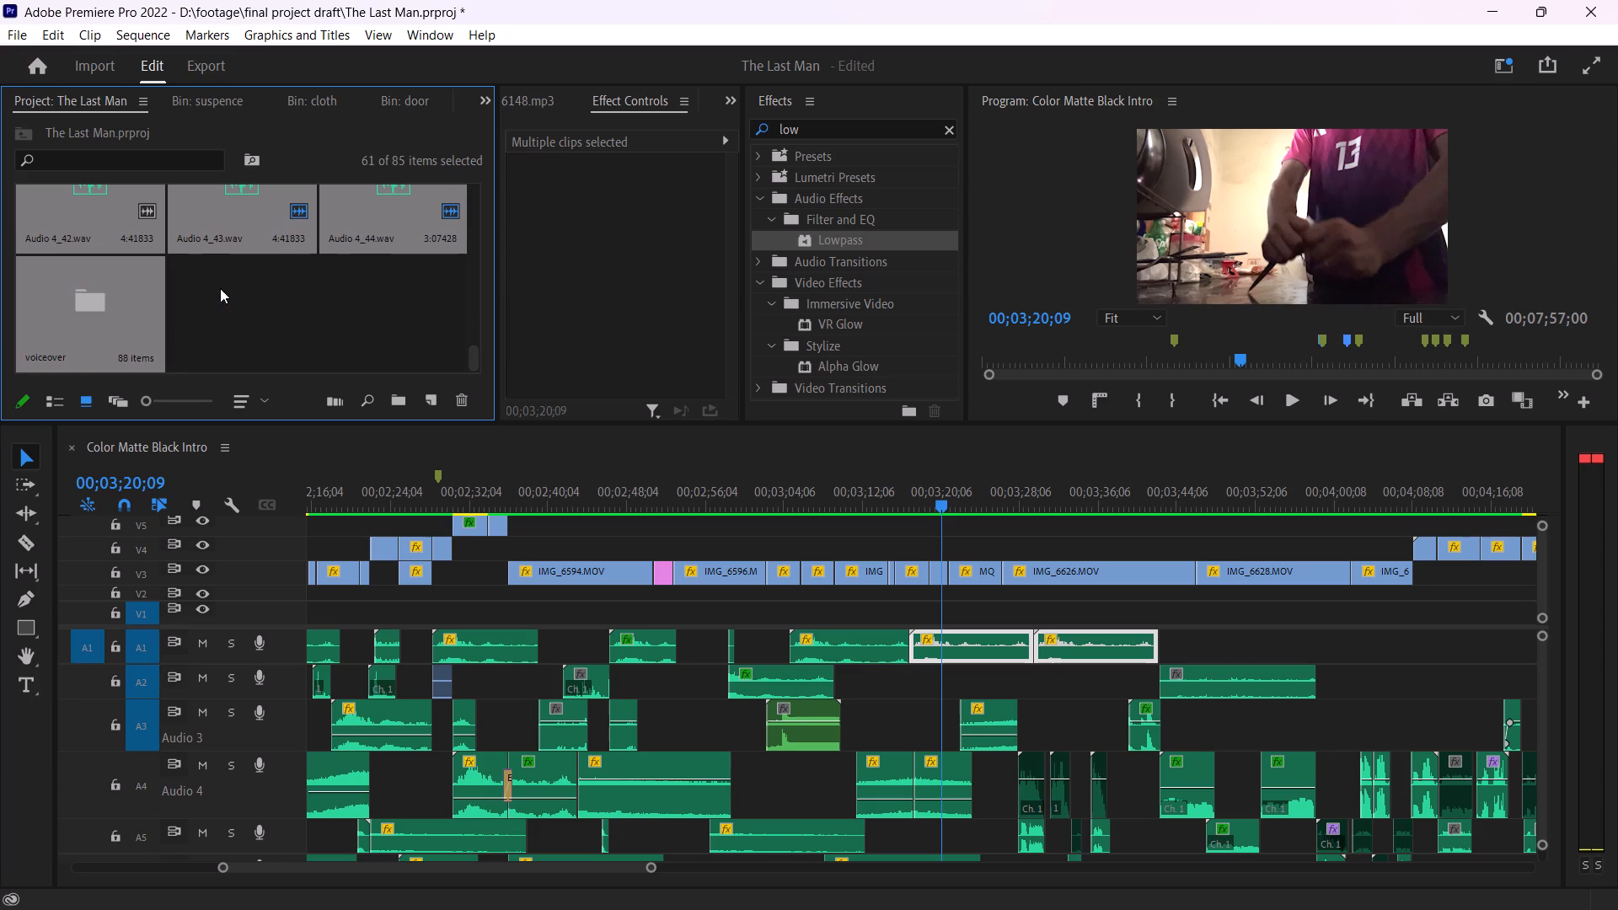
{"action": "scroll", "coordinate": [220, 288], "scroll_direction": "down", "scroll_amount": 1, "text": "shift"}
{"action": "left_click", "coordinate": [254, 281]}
Select all remaining loose audio clips, from Audio 1.wav through Audio 4_44.wav, and move them into the voiceover bin.
{"action": "scroll", "coordinate": [404, 219], "scroll_direction": "up", "scroll_amount": 10}
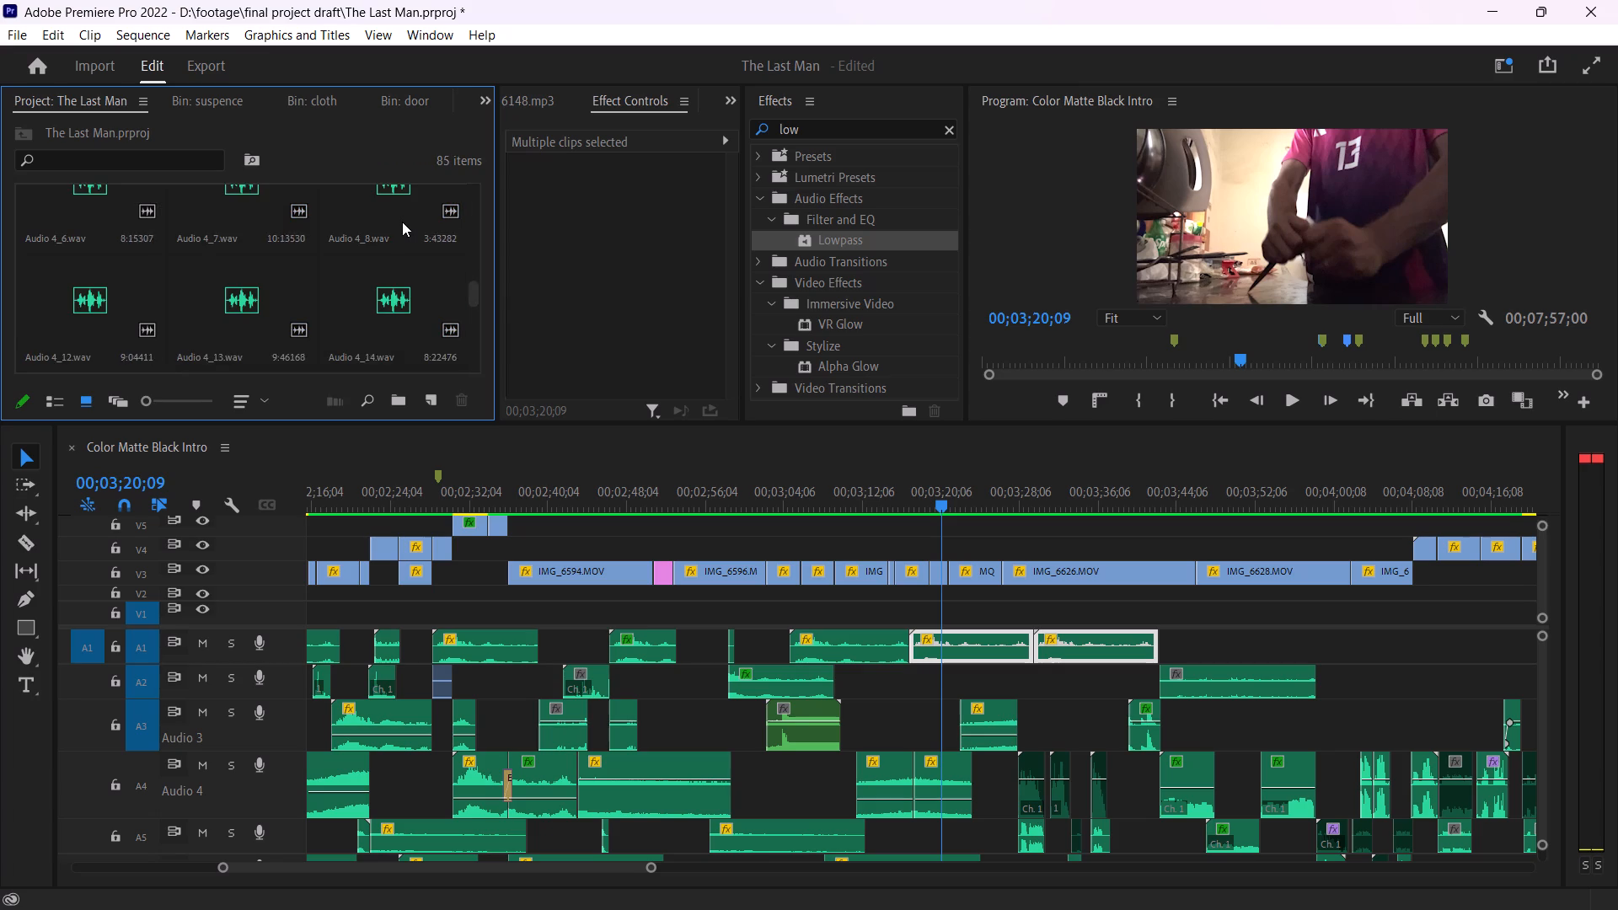
{"action": "scroll", "coordinate": [402, 222], "scroll_direction": "up", "scroll_amount": 17}
{"action": "scroll", "coordinate": [386, 230], "scroll_direction": "down", "scroll_amount": 1}
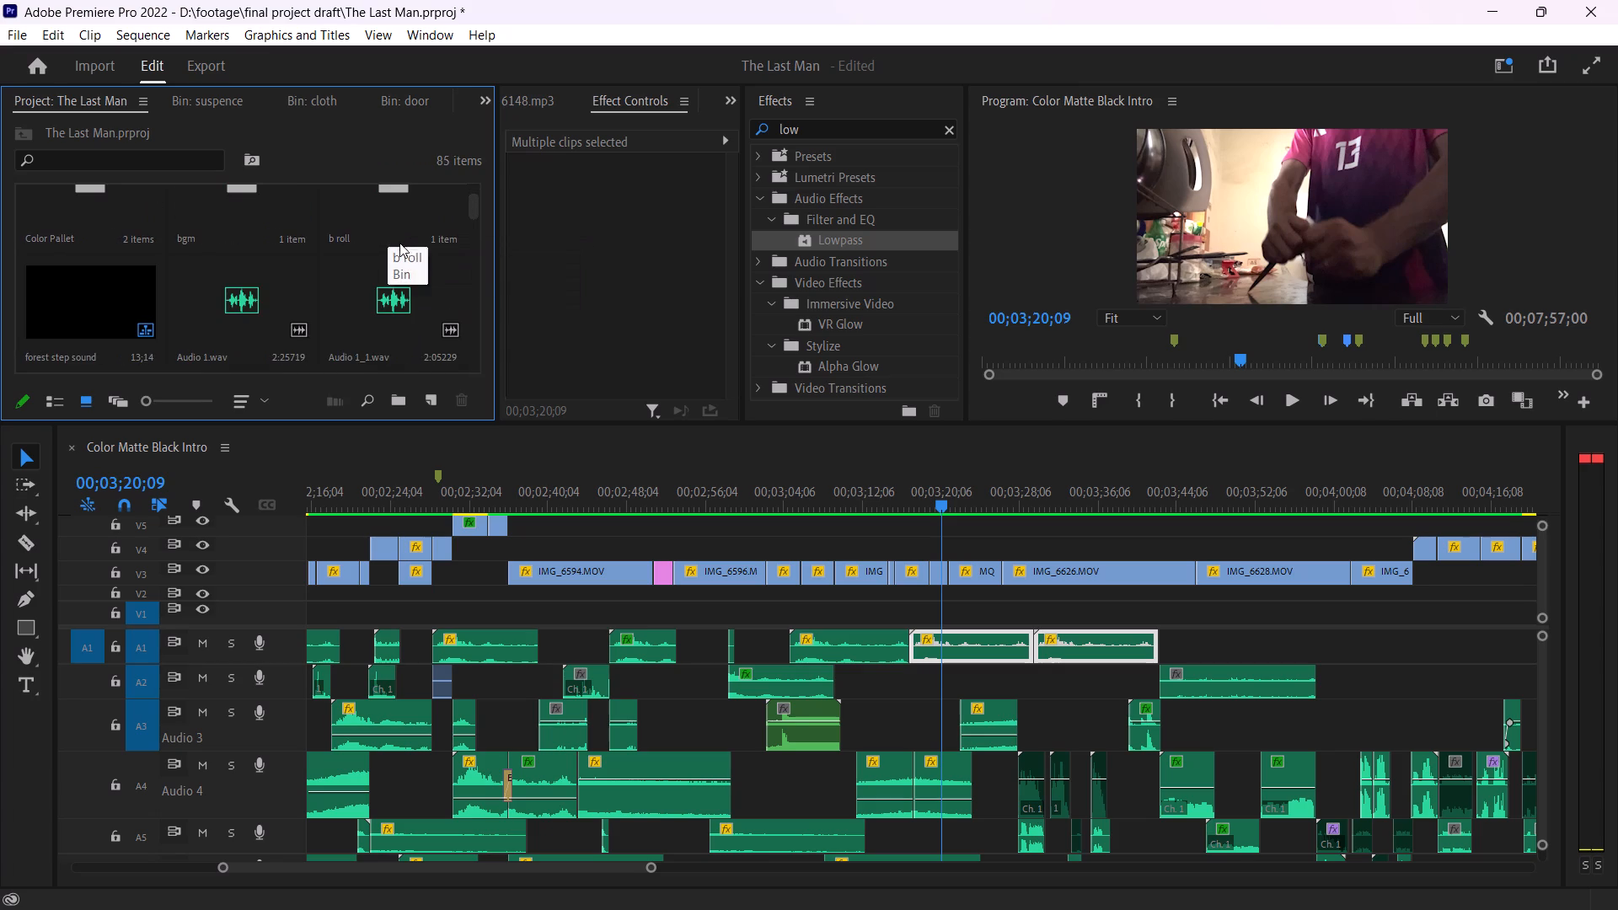
{"action": "left_click", "coordinate": [250, 302]}
{"action": "scroll", "coordinate": [271, 286], "scroll_direction": "down", "scroll_amount": 9, "text": "shift"}
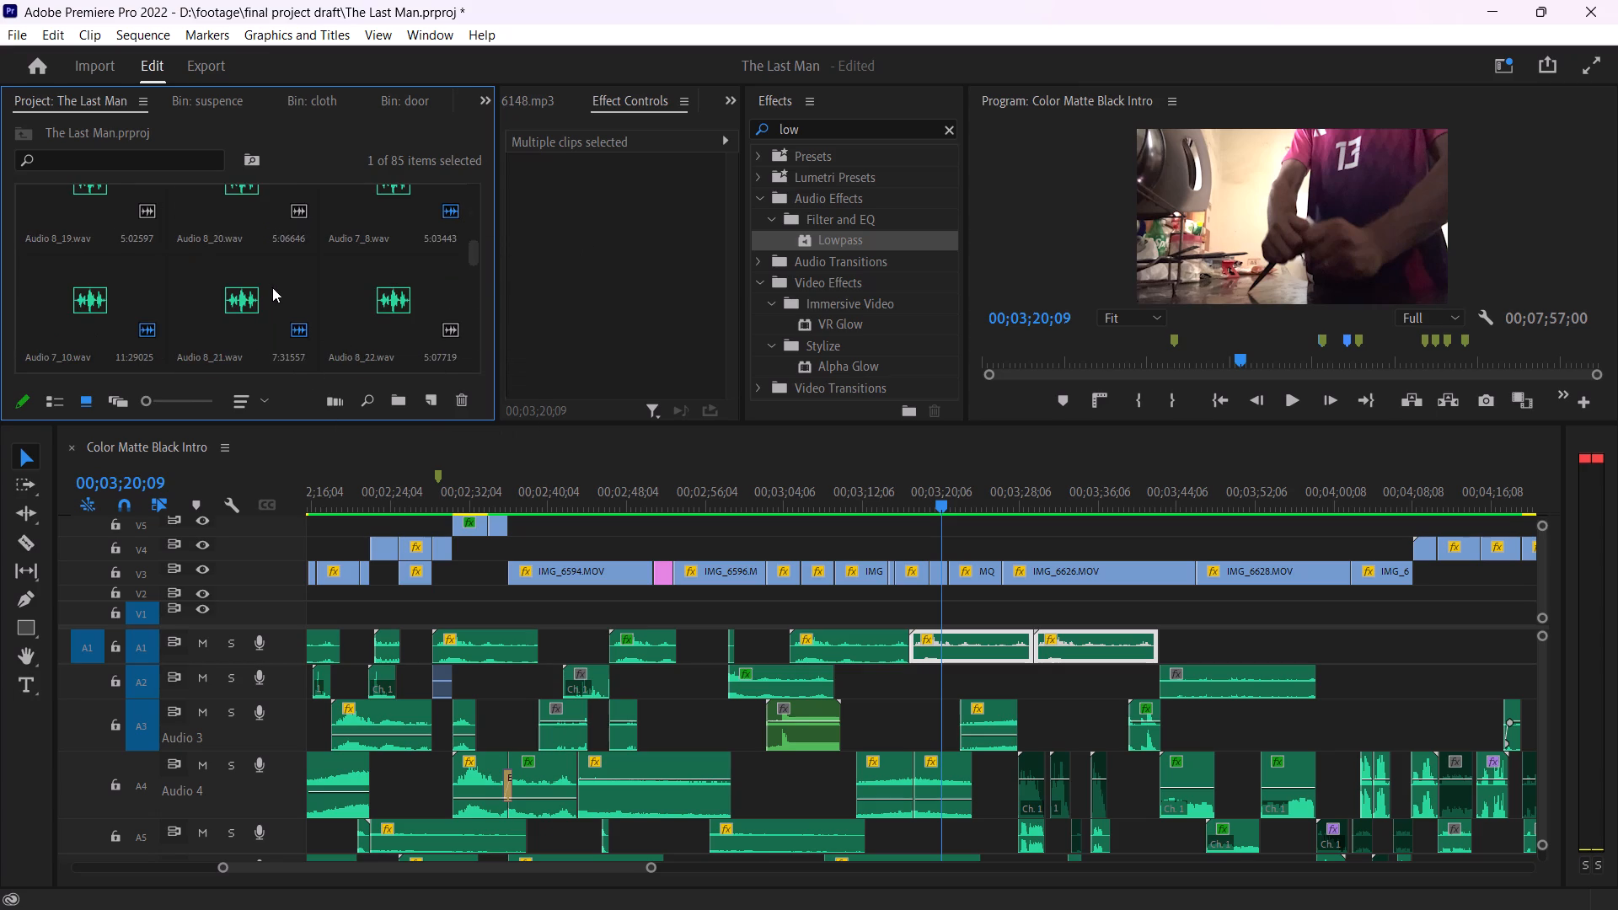
{"action": "scroll", "coordinate": [272, 287], "scroll_direction": "down", "scroll_amount": 20, "text": "shift"}
{"action": "scroll", "coordinate": [272, 287], "scroll_direction": "down", "scroll_amount": 5, "text": "shift"}
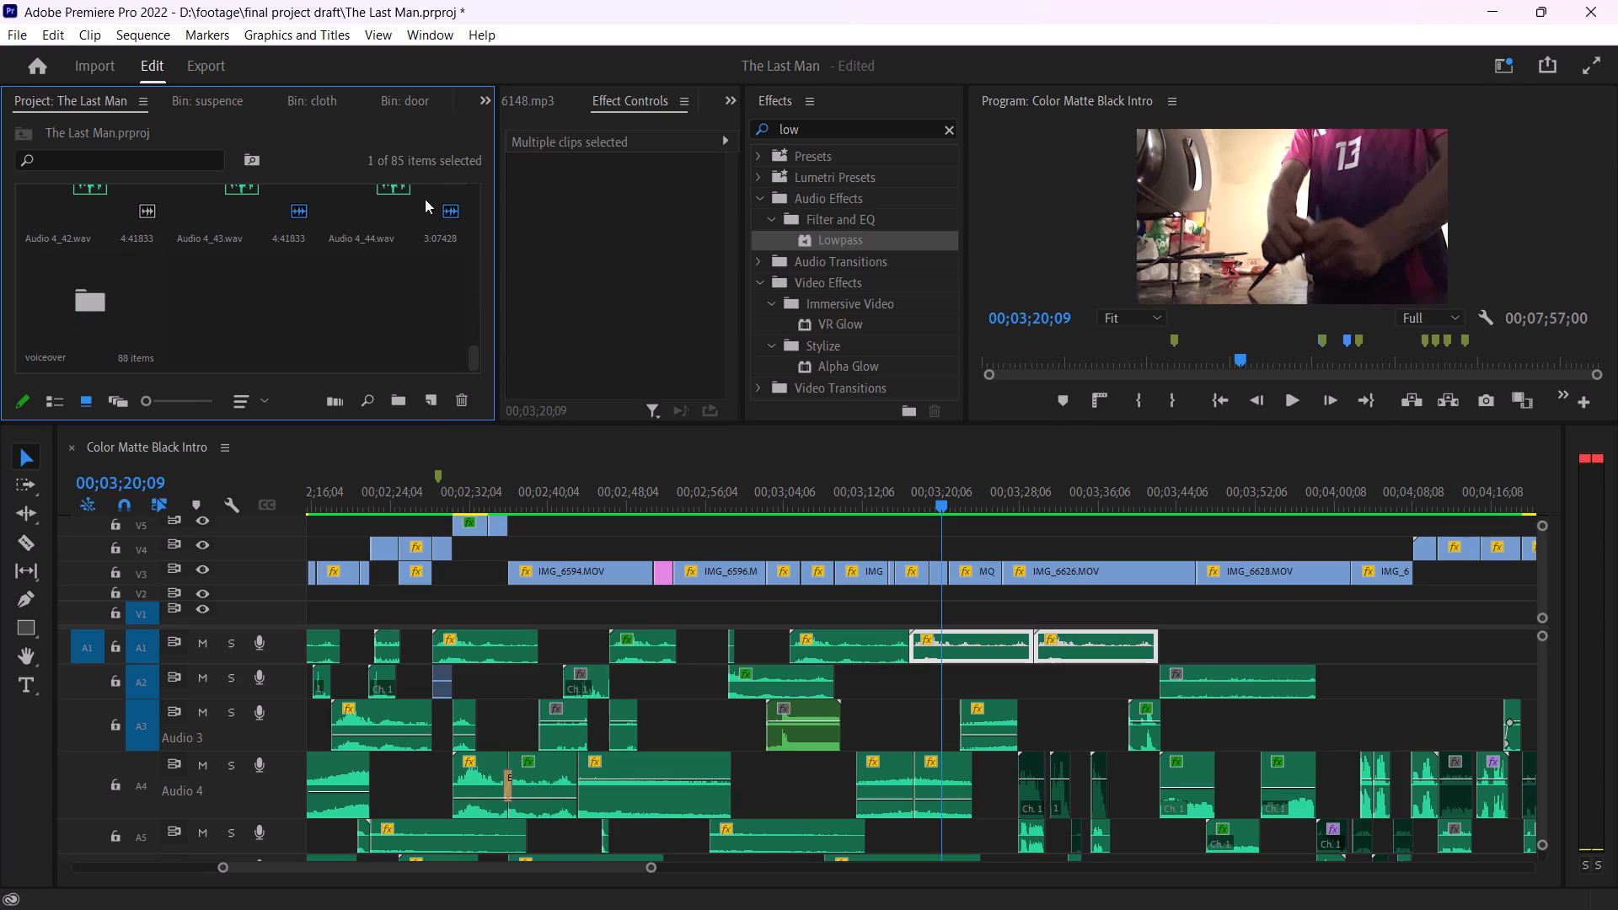
{"action": "left_click", "coordinate": [425, 199], "text": "shift"}
{"action": "left_click_drag", "start_coordinate": [413, 206], "coordinate": [69, 295]}
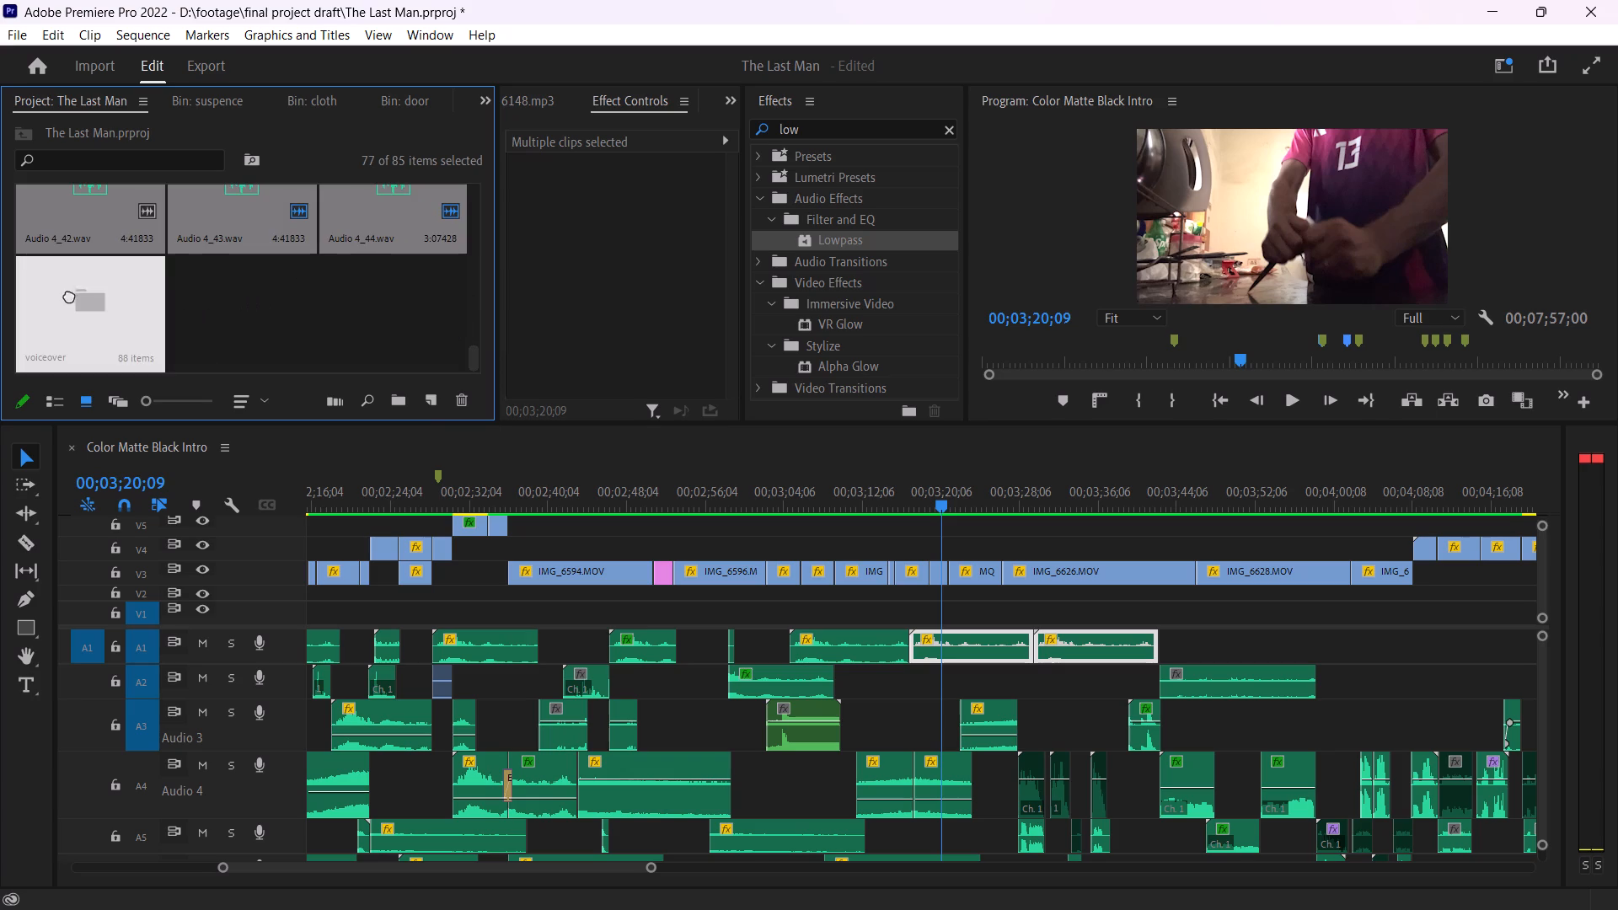
{"action": "left_click_drag", "start_coordinate": [69, 295], "coordinate": [92, 302]}
{"action": "left_click", "coordinate": [343, 293]}
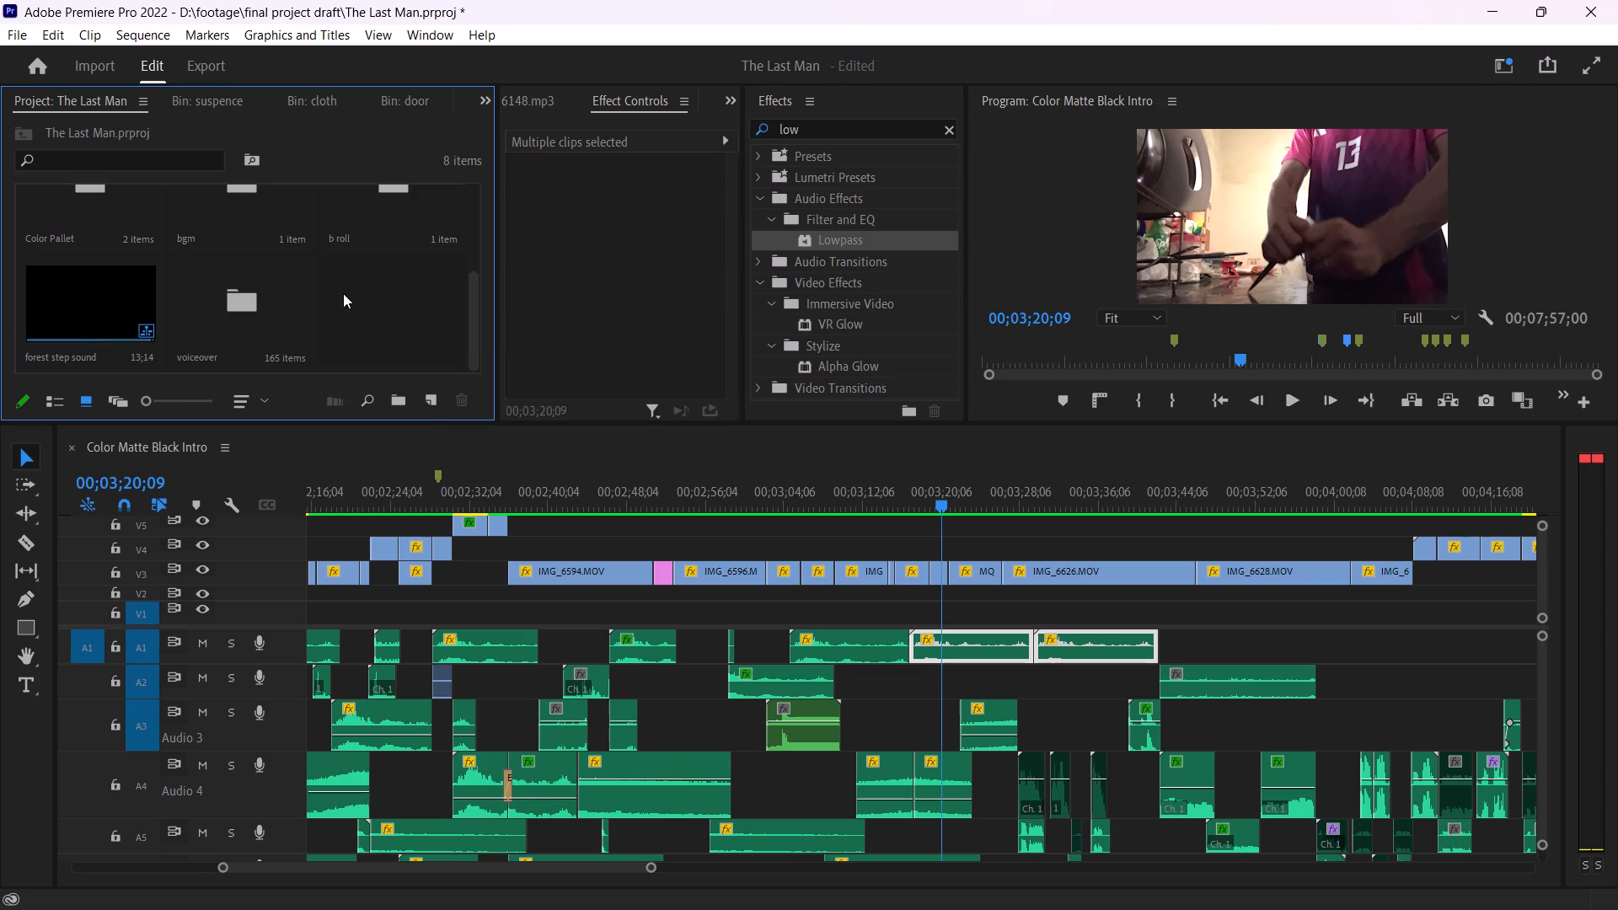
Move the forest step sound item into the voiceover bin.
{"action": "left_click_drag", "start_coordinate": [68, 314], "coordinate": [227, 317]}
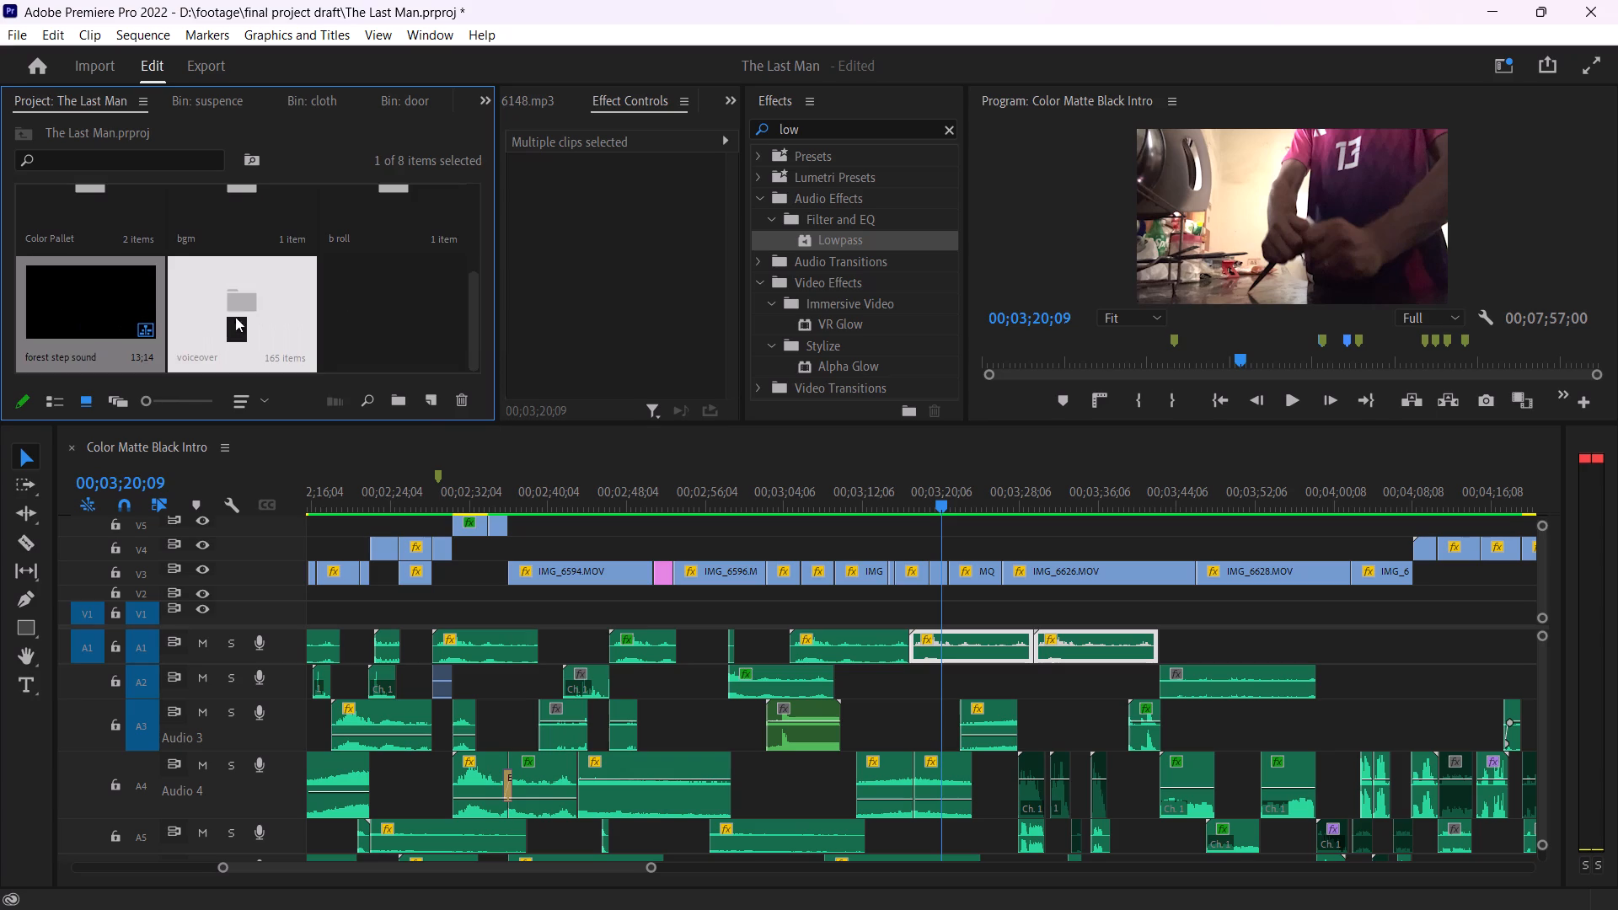
{"action": "left_click", "coordinate": [366, 314]}
Create a new bin named logo at the project's root level.
{"action": "left_click", "coordinate": [402, 405]}
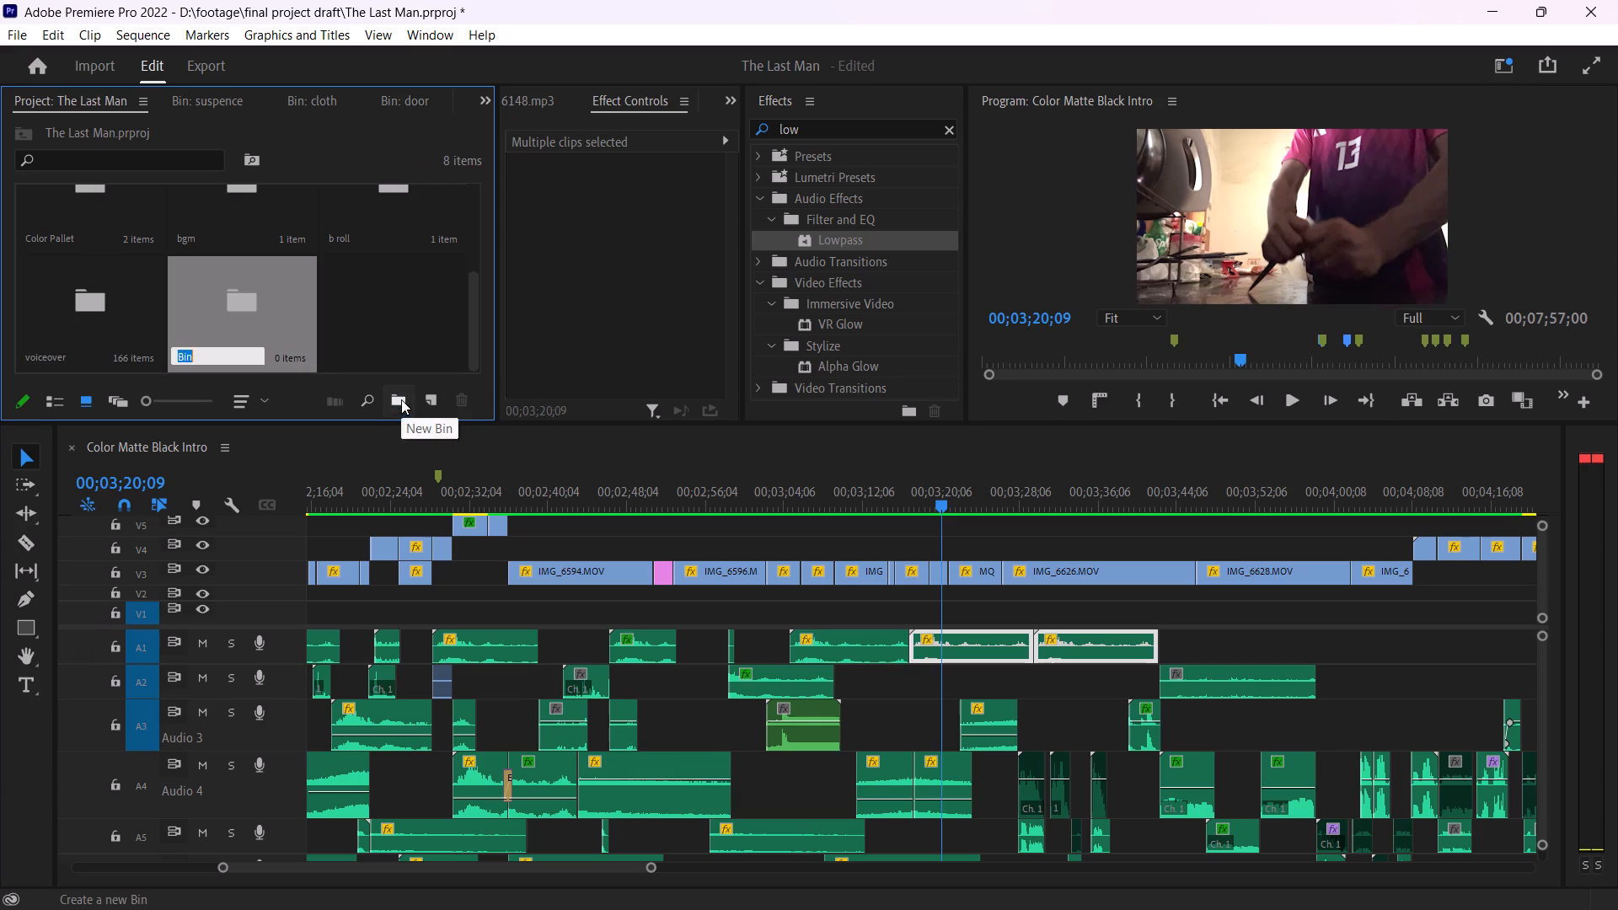
{"action": "type", "text": "logo"}
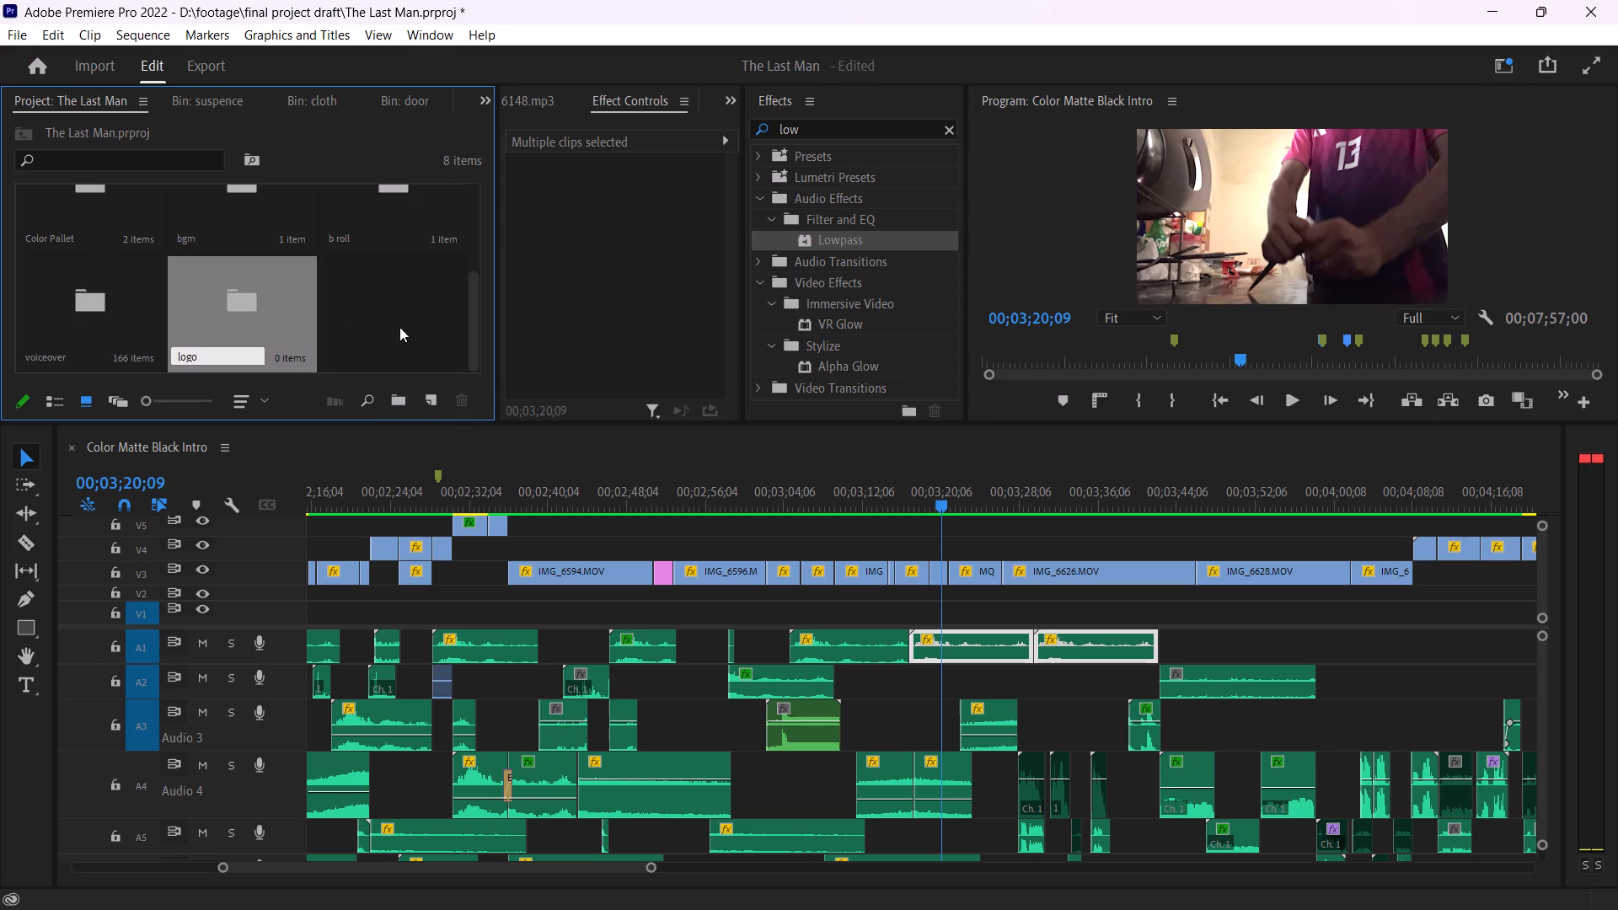
{"action": "left_click", "coordinate": [377, 313]}
Import the DBUU - Main Logo (PNG) and DBUU - Main Logo (White) images from the footage\download folder into the logo bin.
{"action": "double_click", "coordinate": [232, 309]}
{"action": "right_click", "coordinate": [233, 308]}
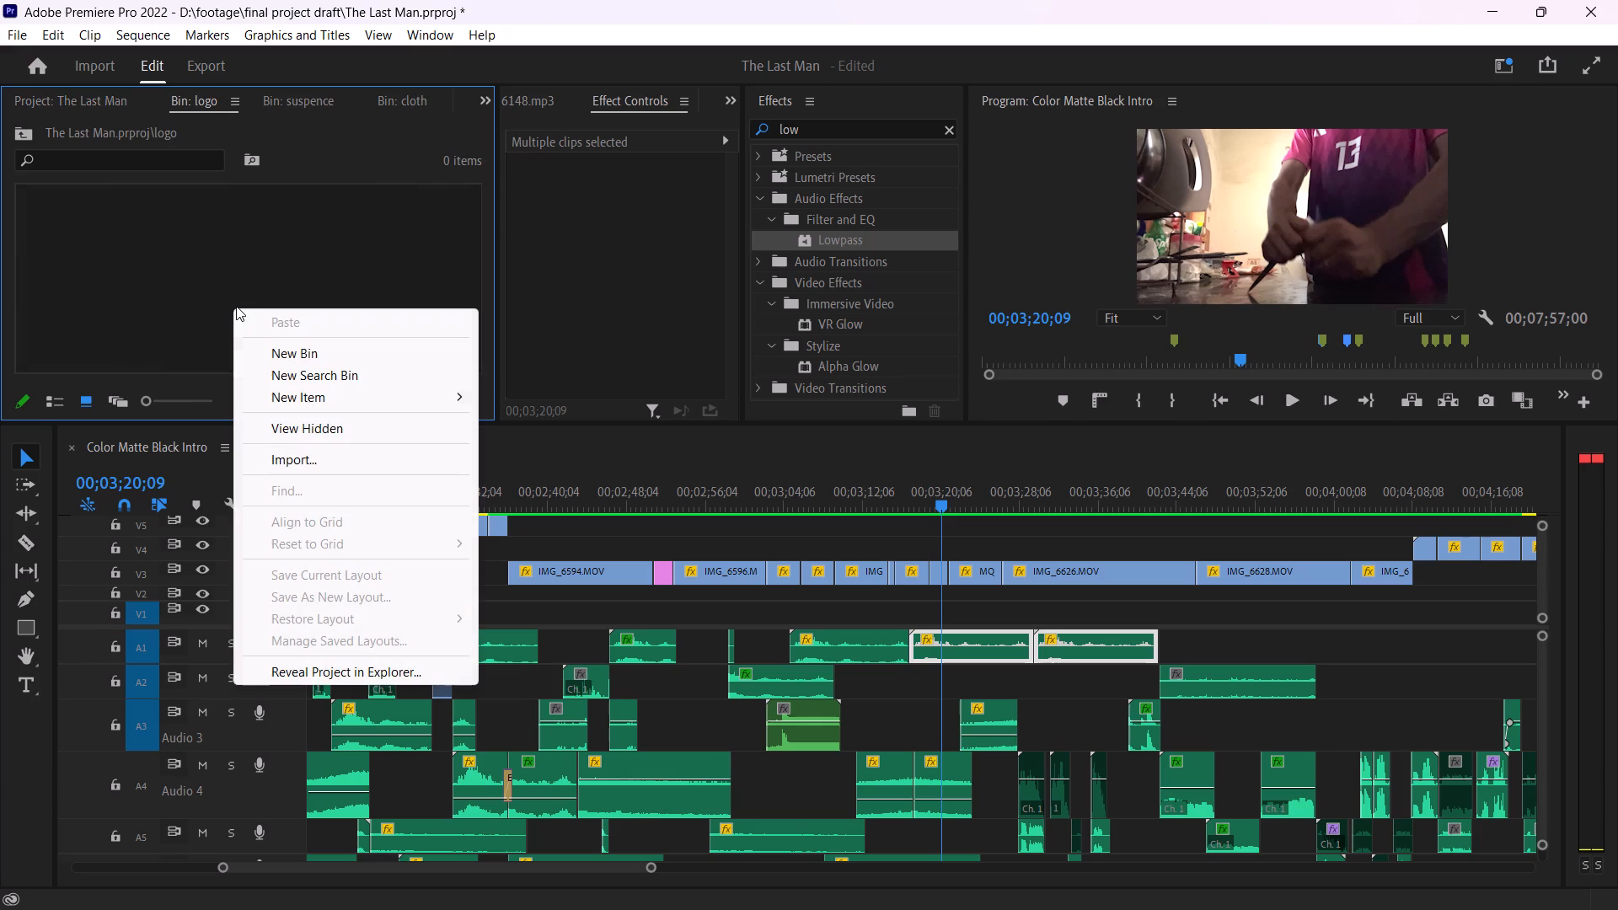
{"action": "left_click", "coordinate": [346, 463]}
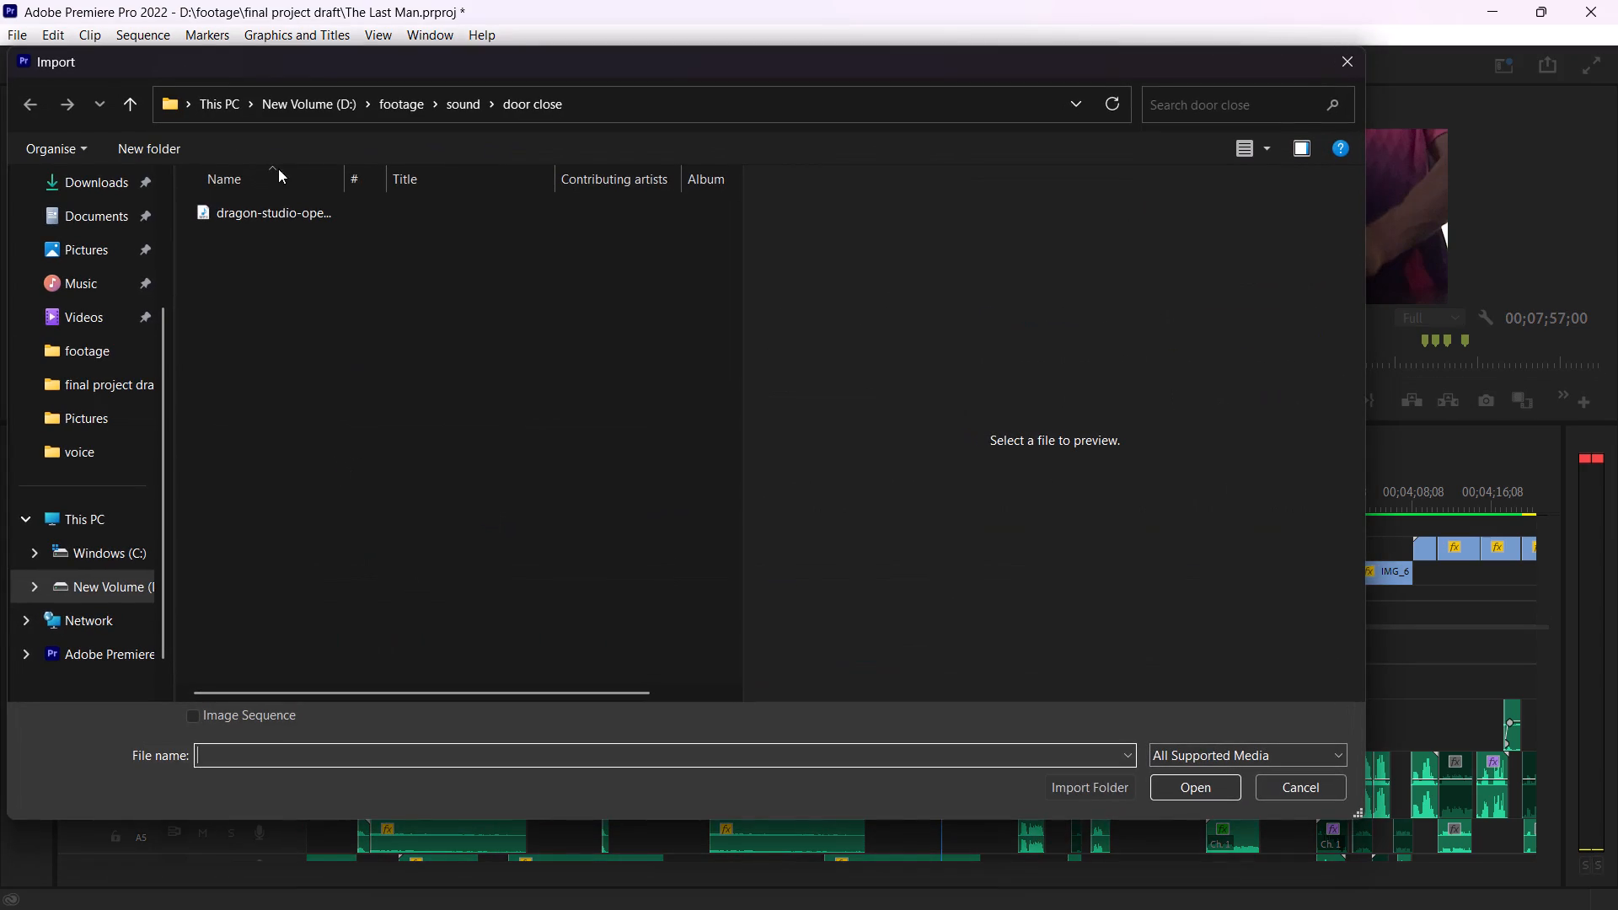
{"action": "left_click", "coordinate": [404, 94]}
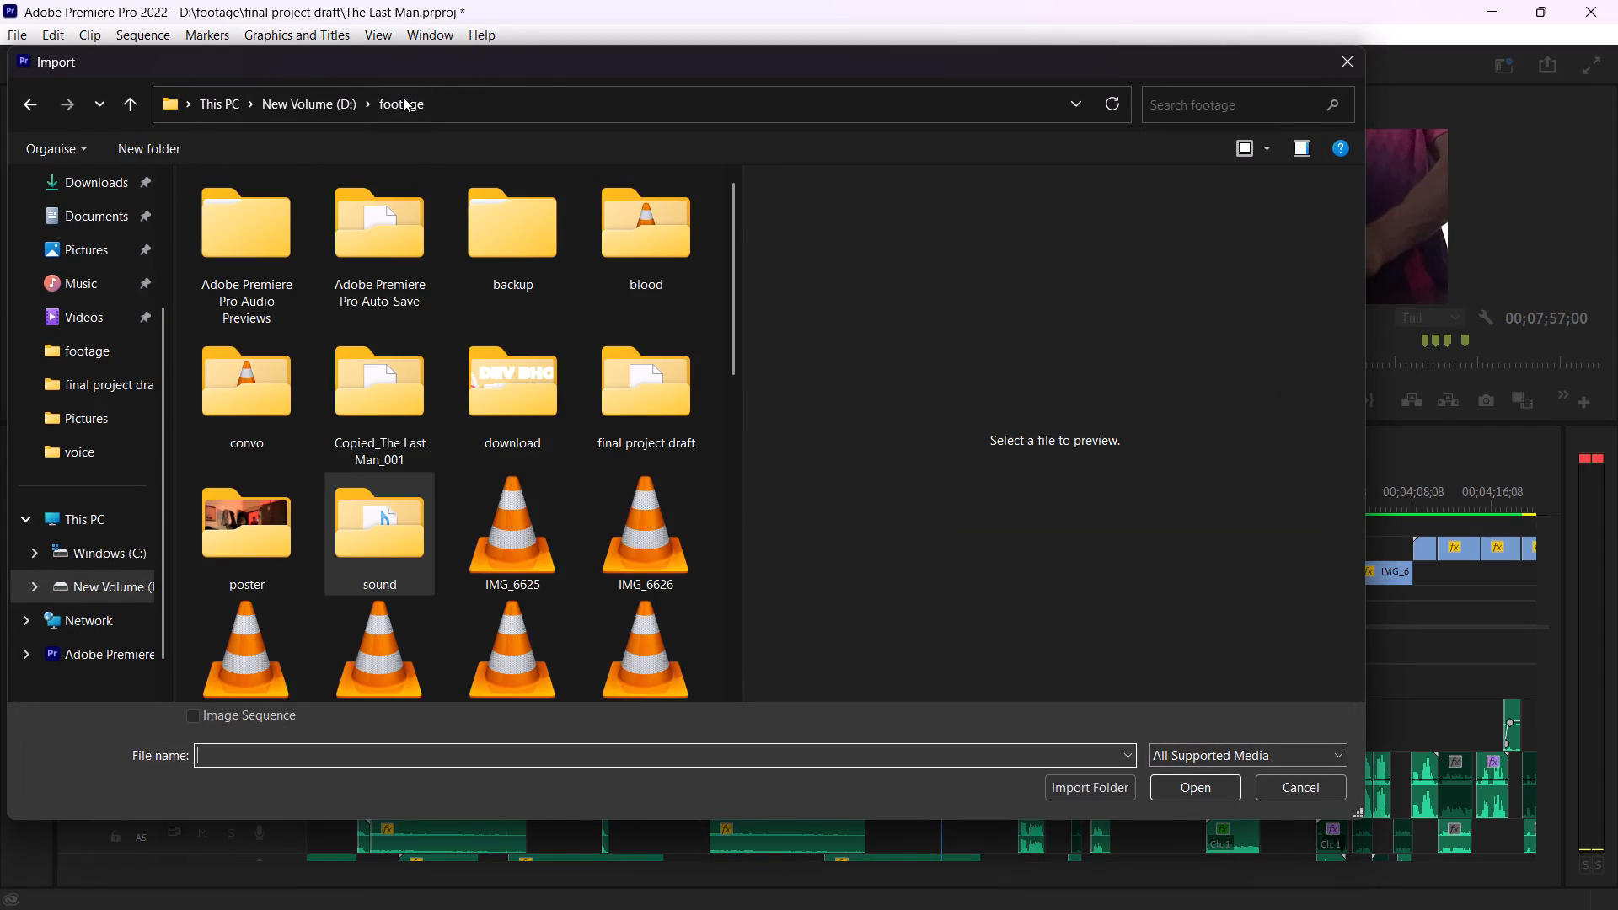
{"action": "double_click", "coordinate": [501, 379]}
{"action": "left_click", "coordinate": [278, 268]}
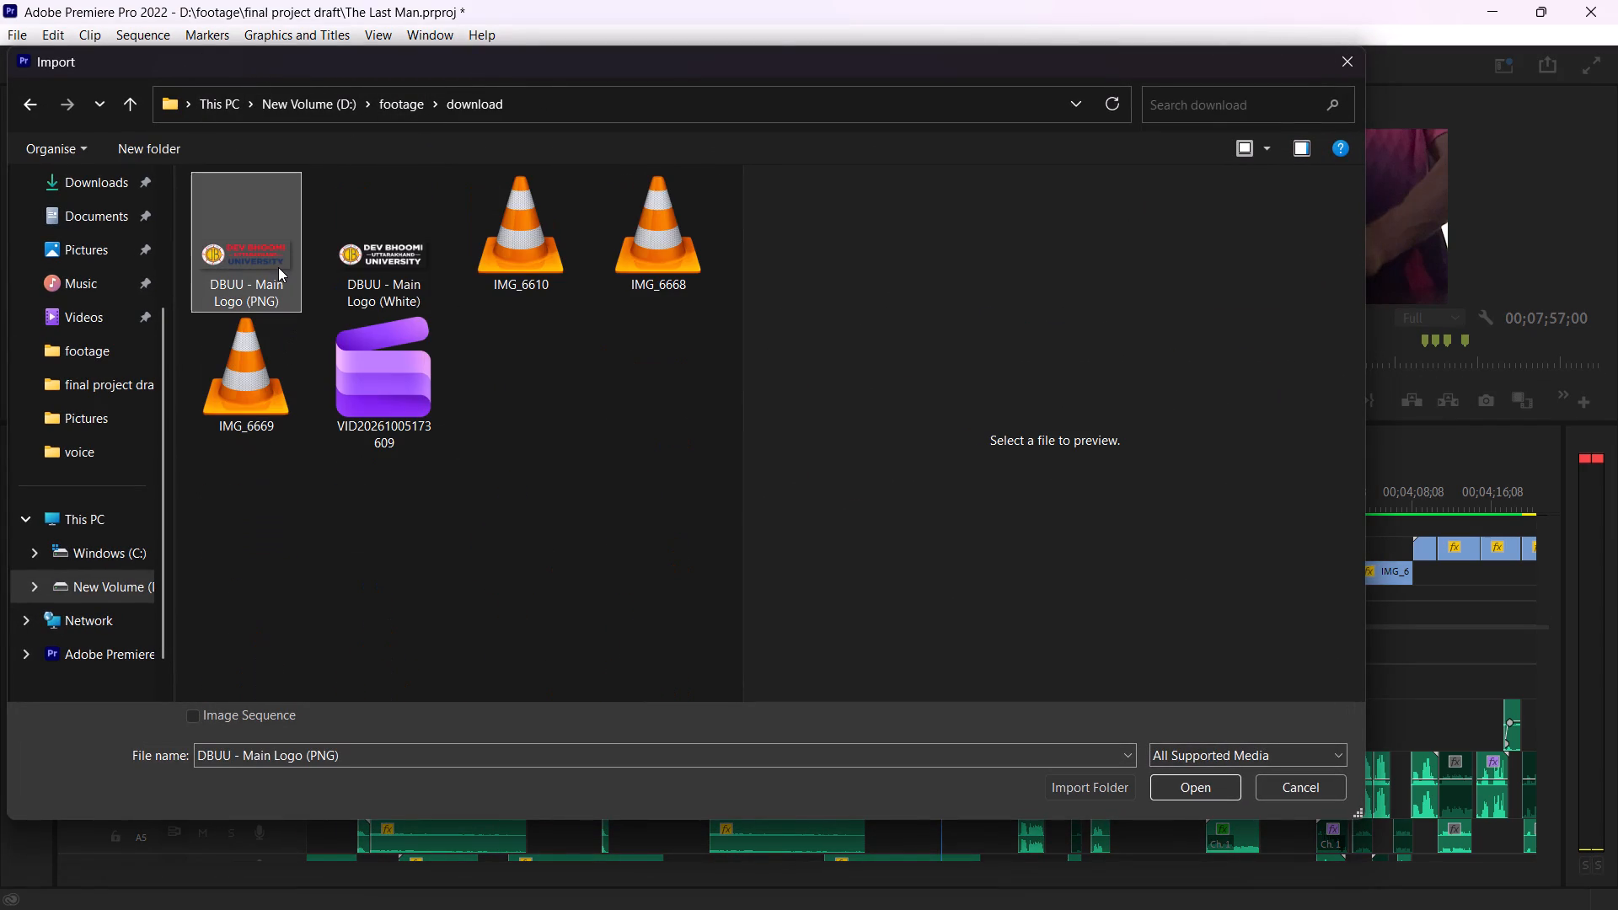
{"action": "left_click", "coordinate": [378, 256], "text": "shift"}
{"action": "left_click", "coordinate": [1162, 789], "text": "shift"}
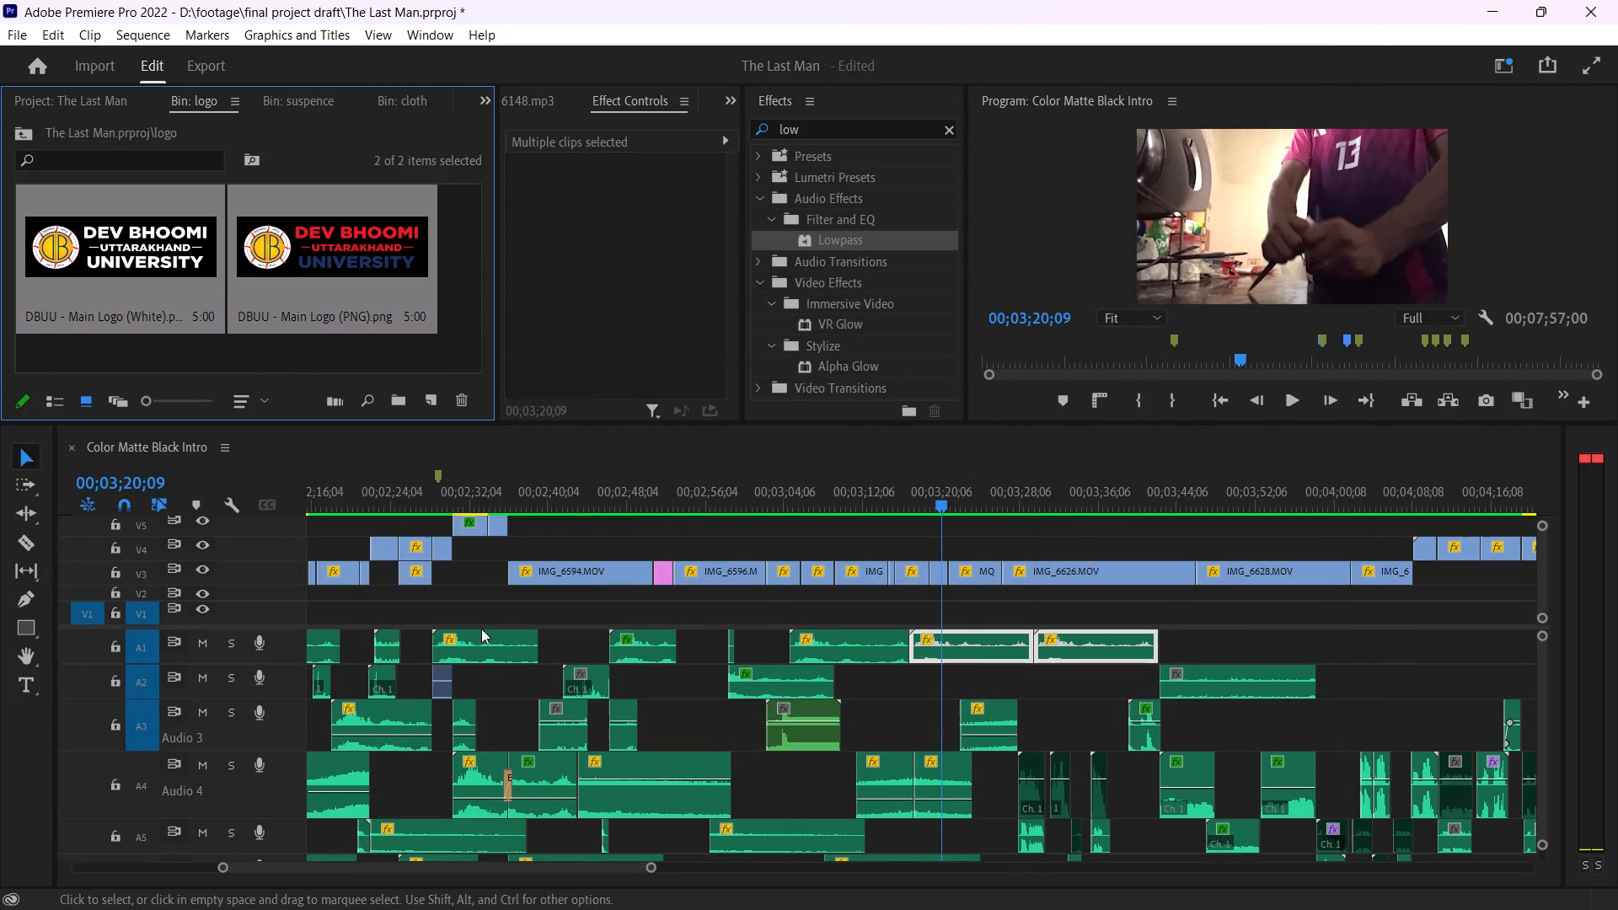
Go back to the start of the sequence and play the opening around the "5 Pixel's Present" title.
{"action": "left_click_drag", "start_coordinate": [1066, 356], "coordinate": [838, 379]}
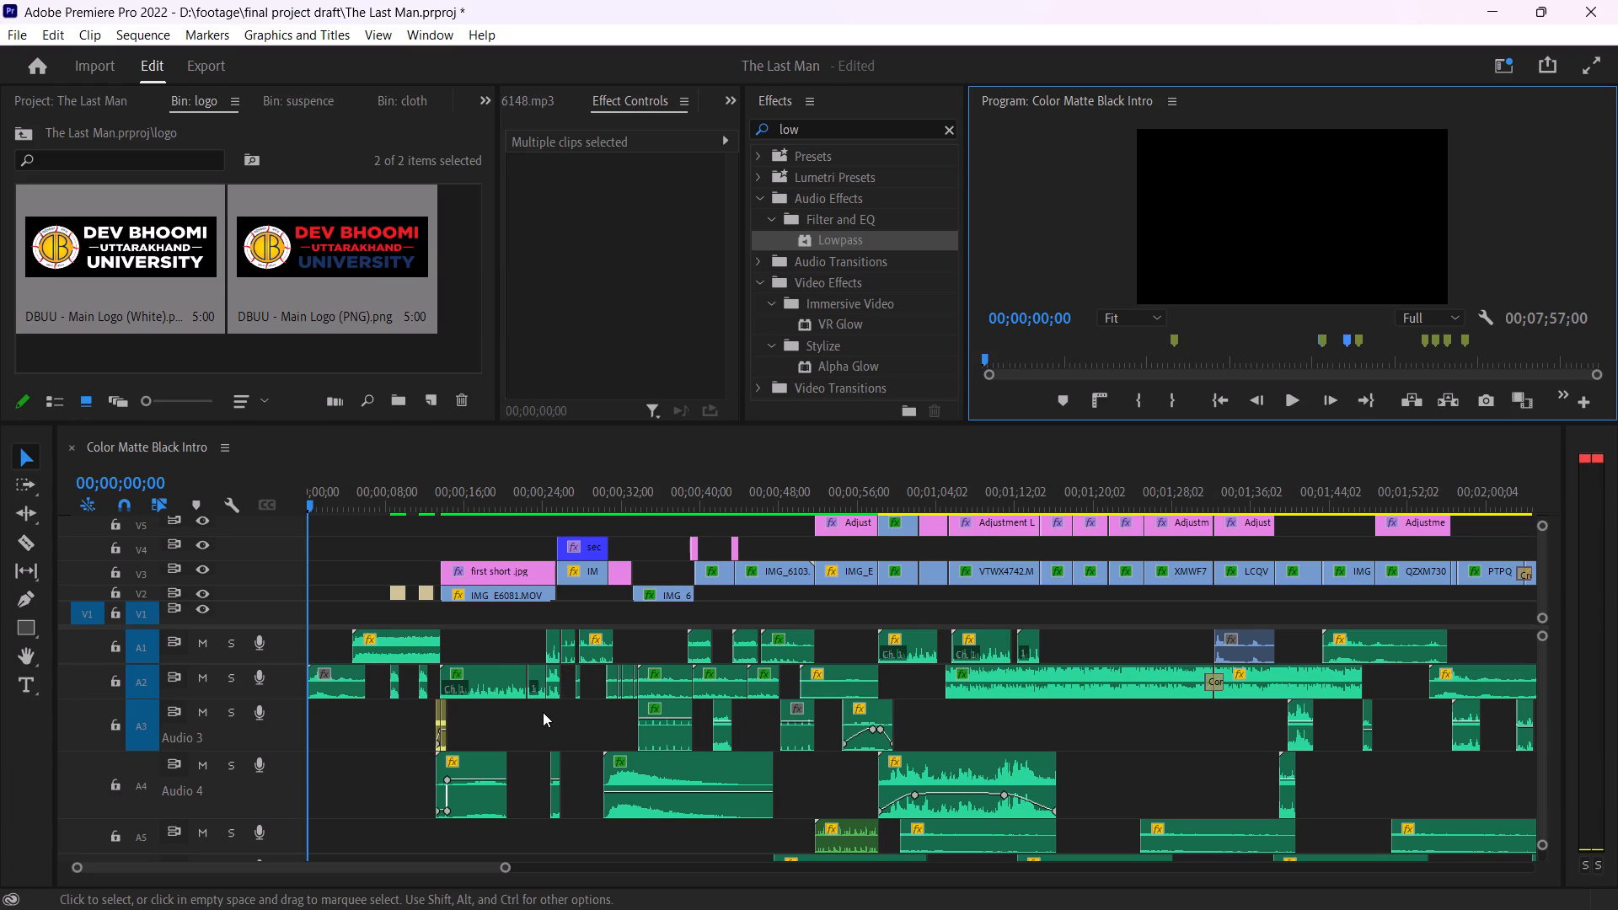
{"action": "scroll", "coordinate": [526, 651], "scroll_direction": "down", "scroll_amount": 3, "text": "ctrl"}
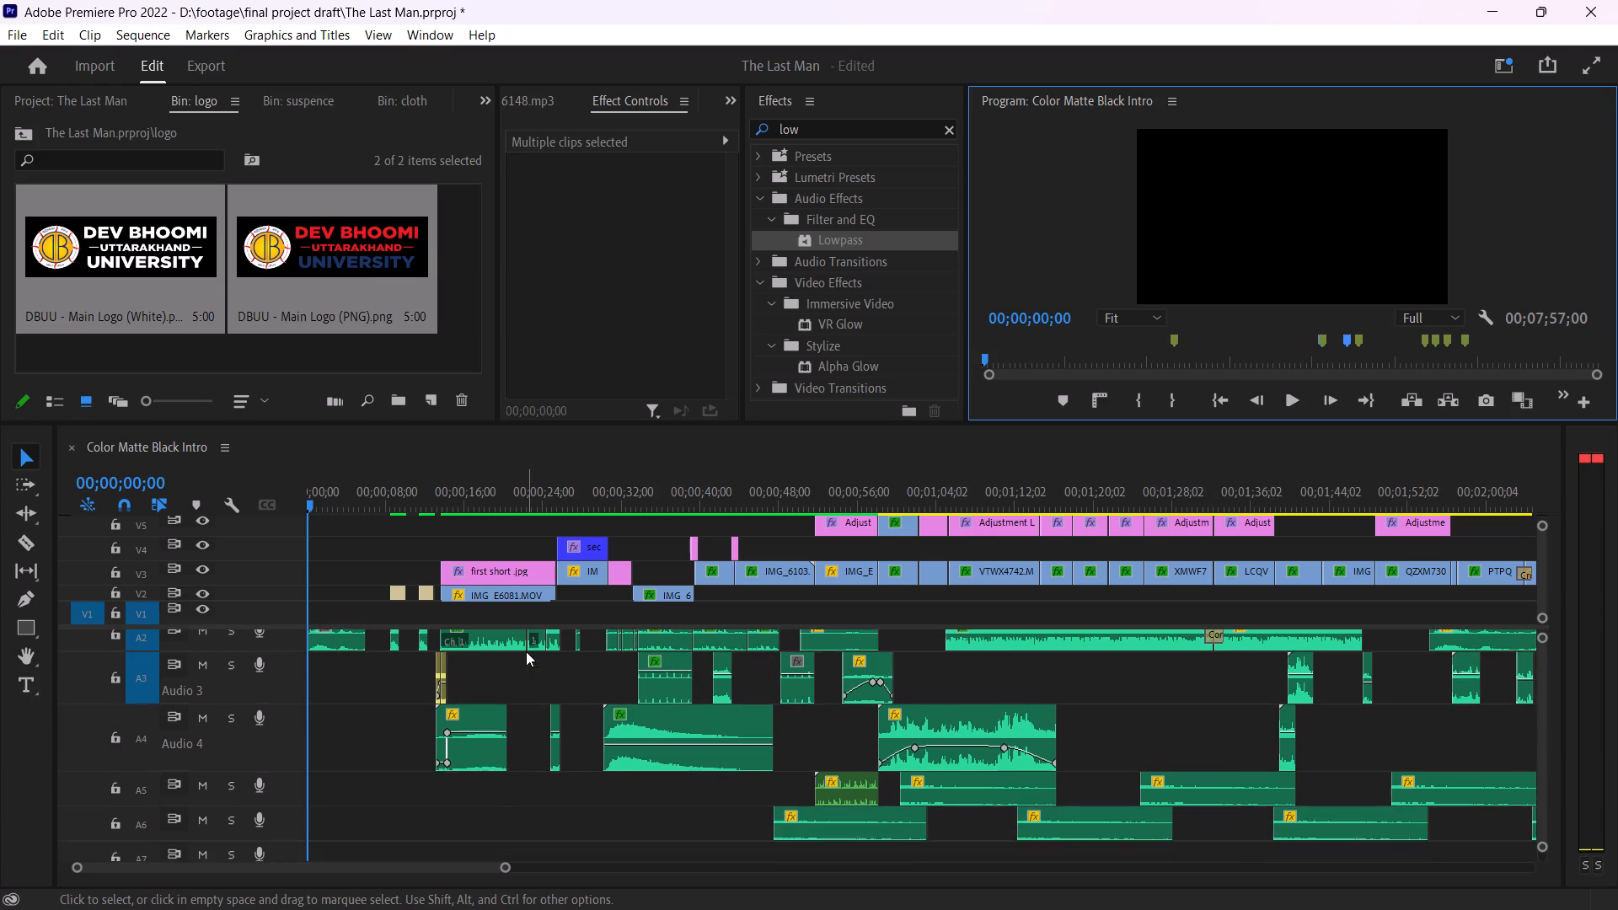
{"action": "scroll", "coordinate": [526, 651], "scroll_direction": "up", "scroll_amount": 7, "text": "ctrl"}
{"action": "scroll", "coordinate": [528, 590], "scroll_direction": "down", "scroll_amount": 4, "text": "ctrl"}
{"action": "scroll", "coordinate": [528, 590], "scroll_direction": "up", "scroll_amount": 7, "text": "ctrl"}
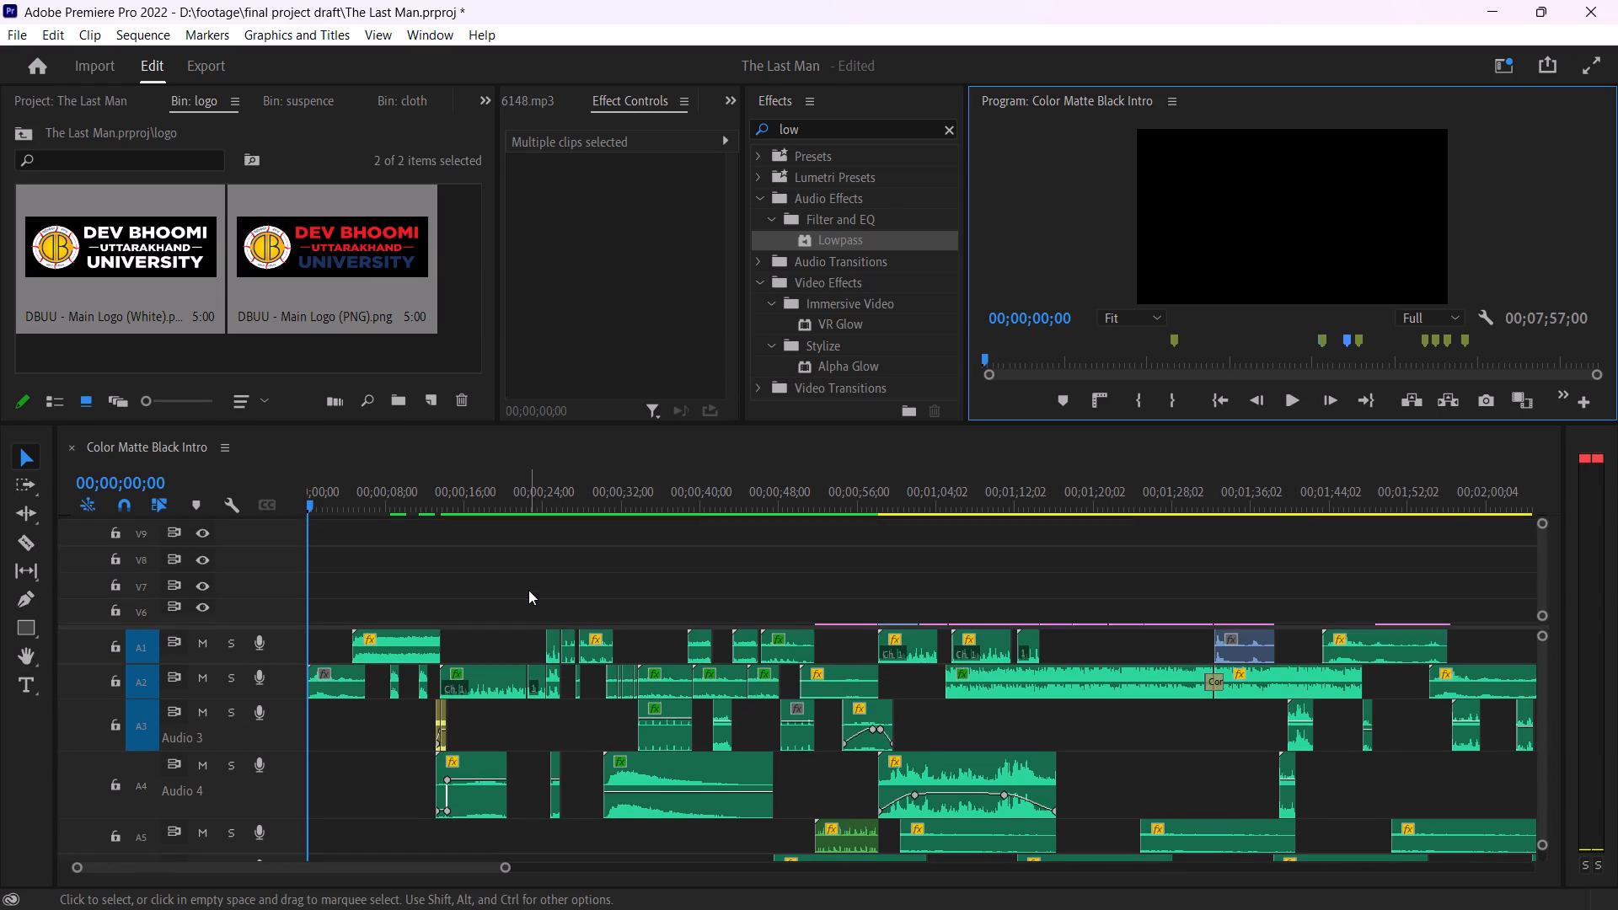
{"action": "scroll", "coordinate": [528, 590], "scroll_direction": "down", "scroll_amount": 20, "text": "ctrl"}
{"action": "scroll", "coordinate": [528, 590], "scroll_direction": "down", "scroll_amount": 3, "text": "ctrl"}
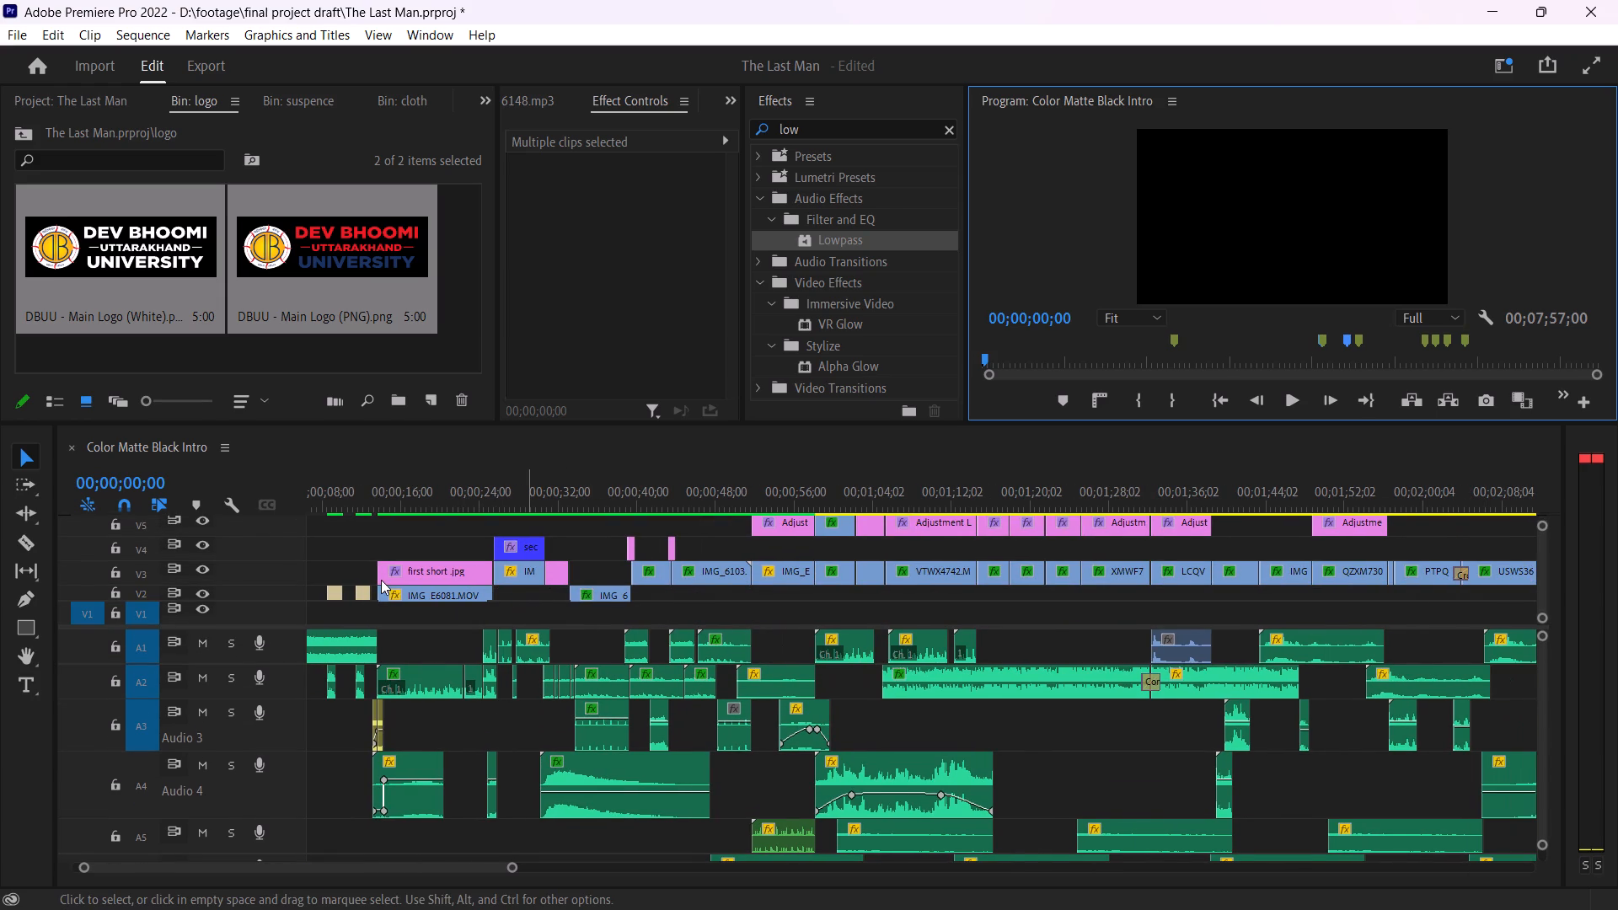
{"action": "left_click", "coordinate": [327, 501]}
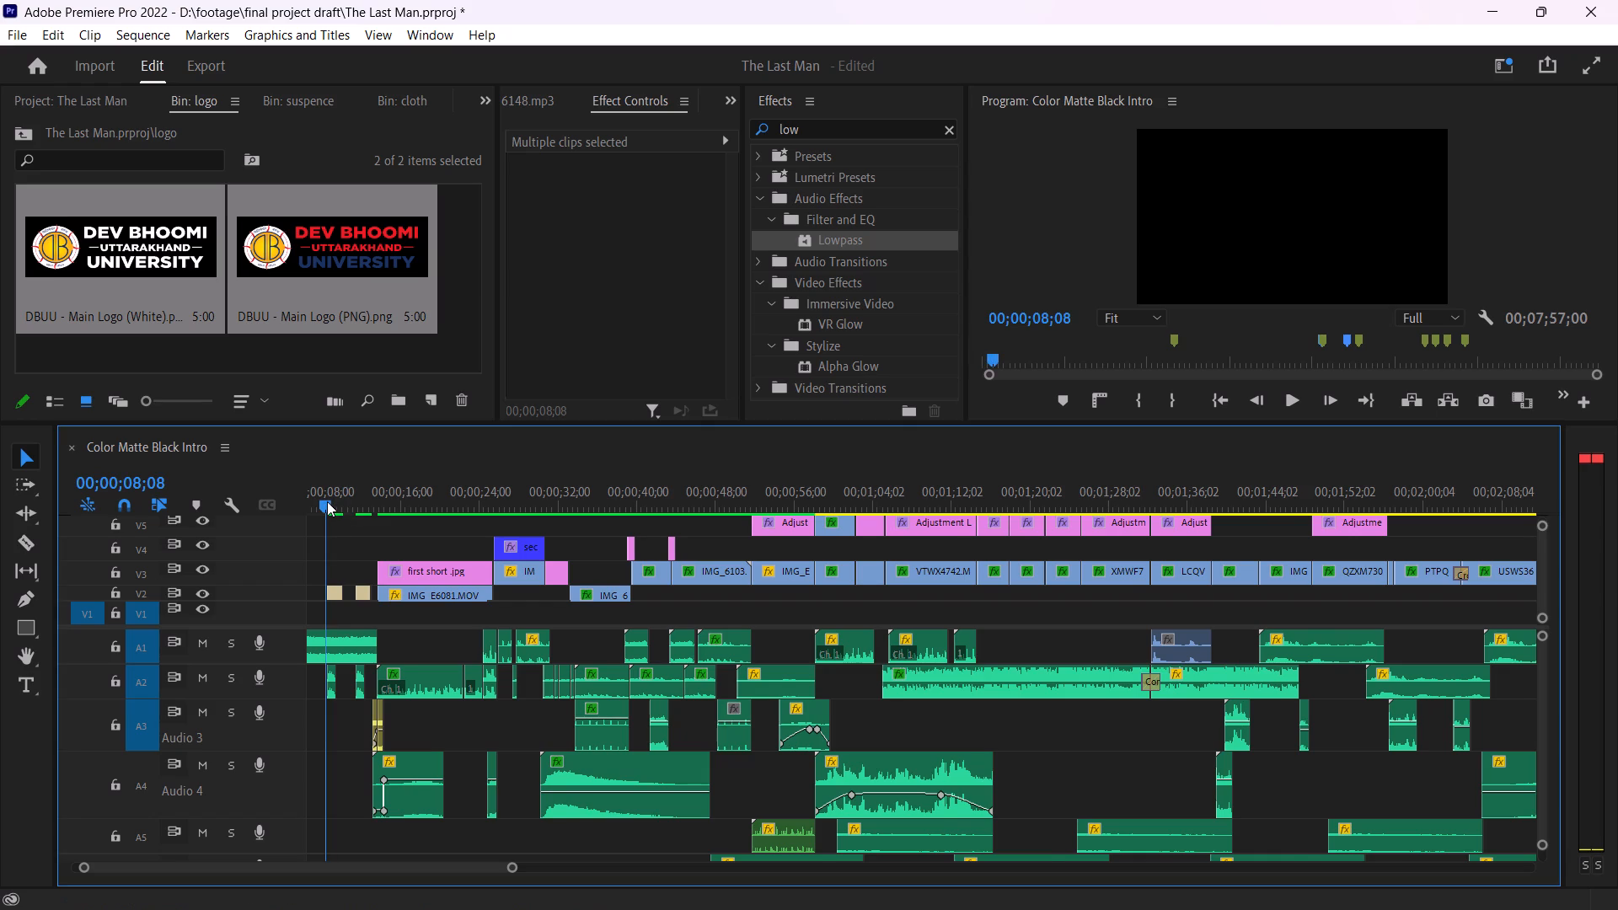
{"action": "key", "text": "space"}
{"action": "key", "text": "space"}
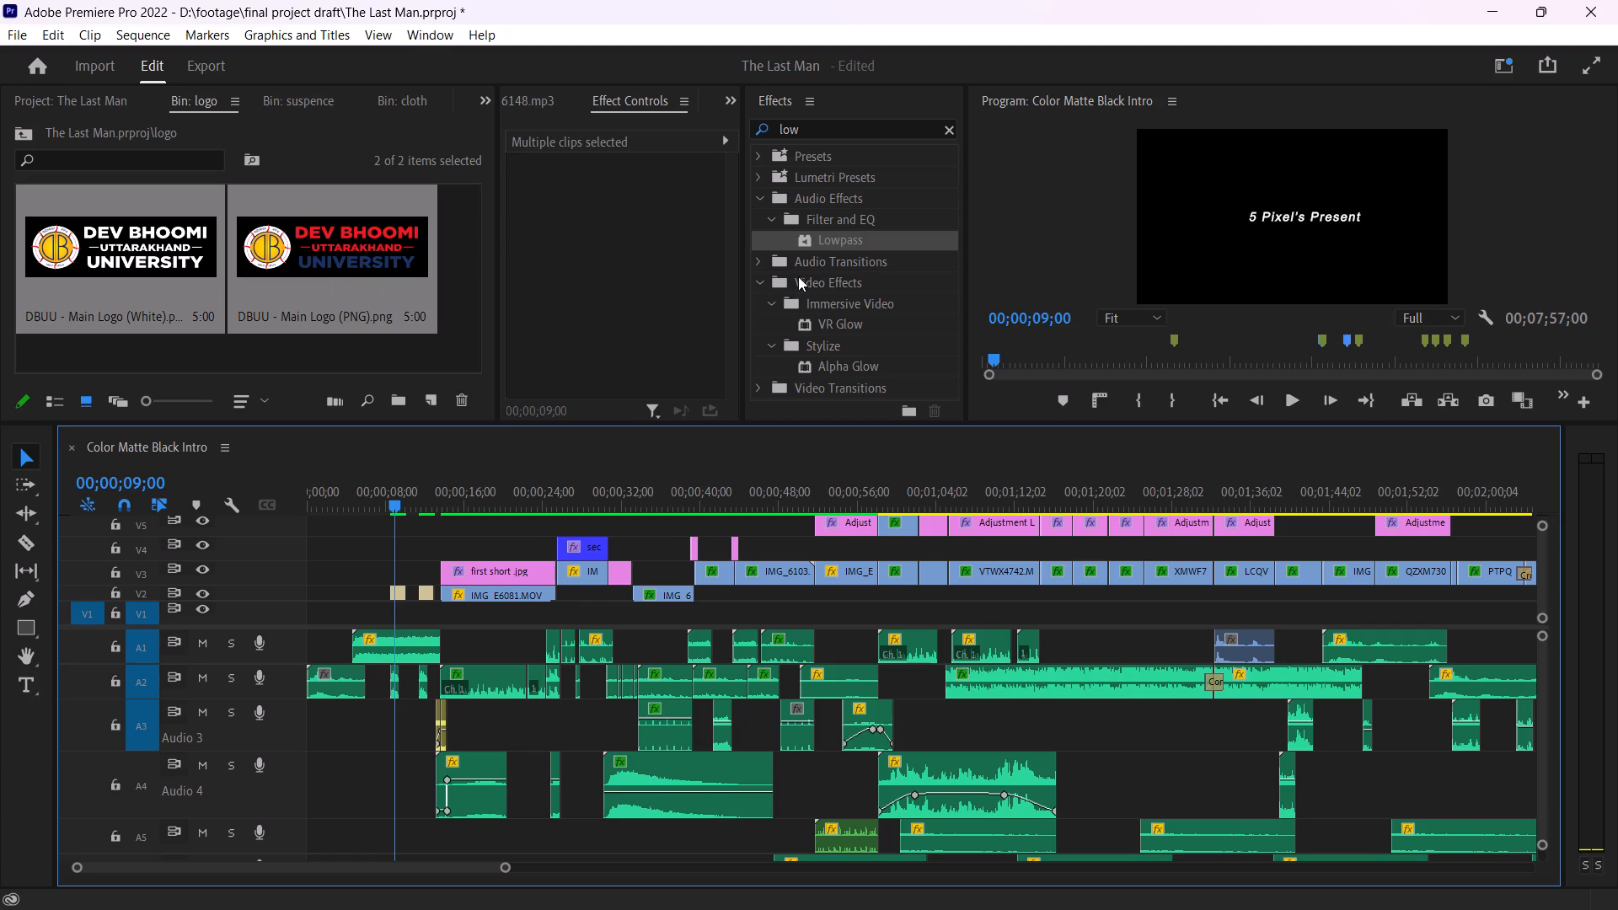
Place DBUU - Main Logo (White) on track V4 starting at 00;00;09;00 and trim it to about 2.5 seconds.
{"action": "double_click", "coordinate": [88, 262]}
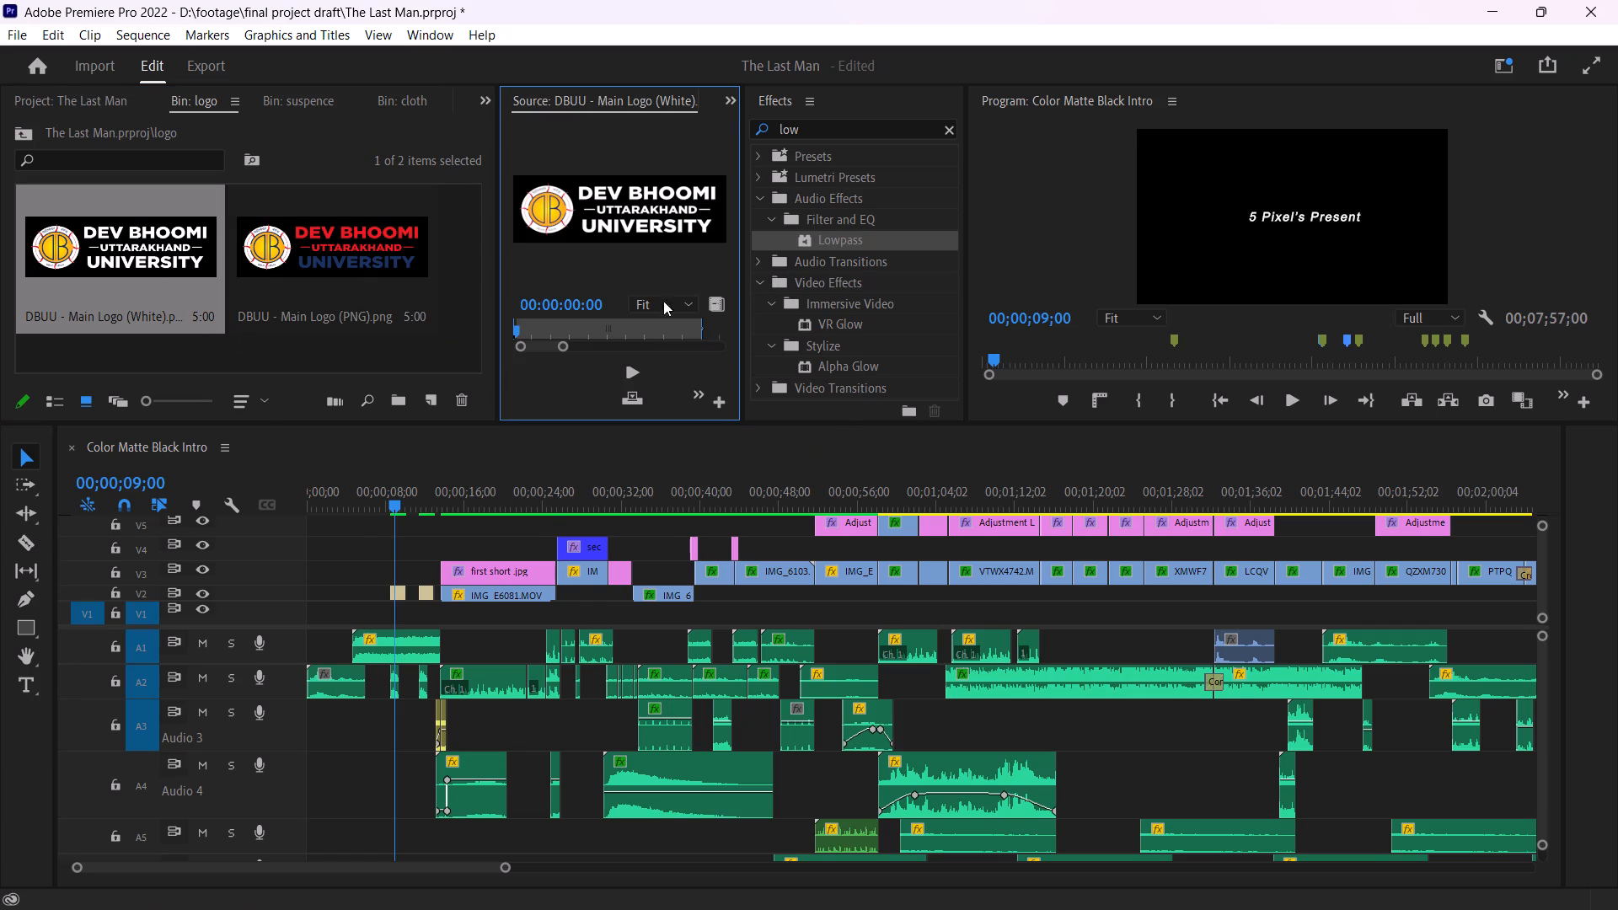
{"action": "left_click_drag", "start_coordinate": [743, 284], "coordinate": [801, 292]}
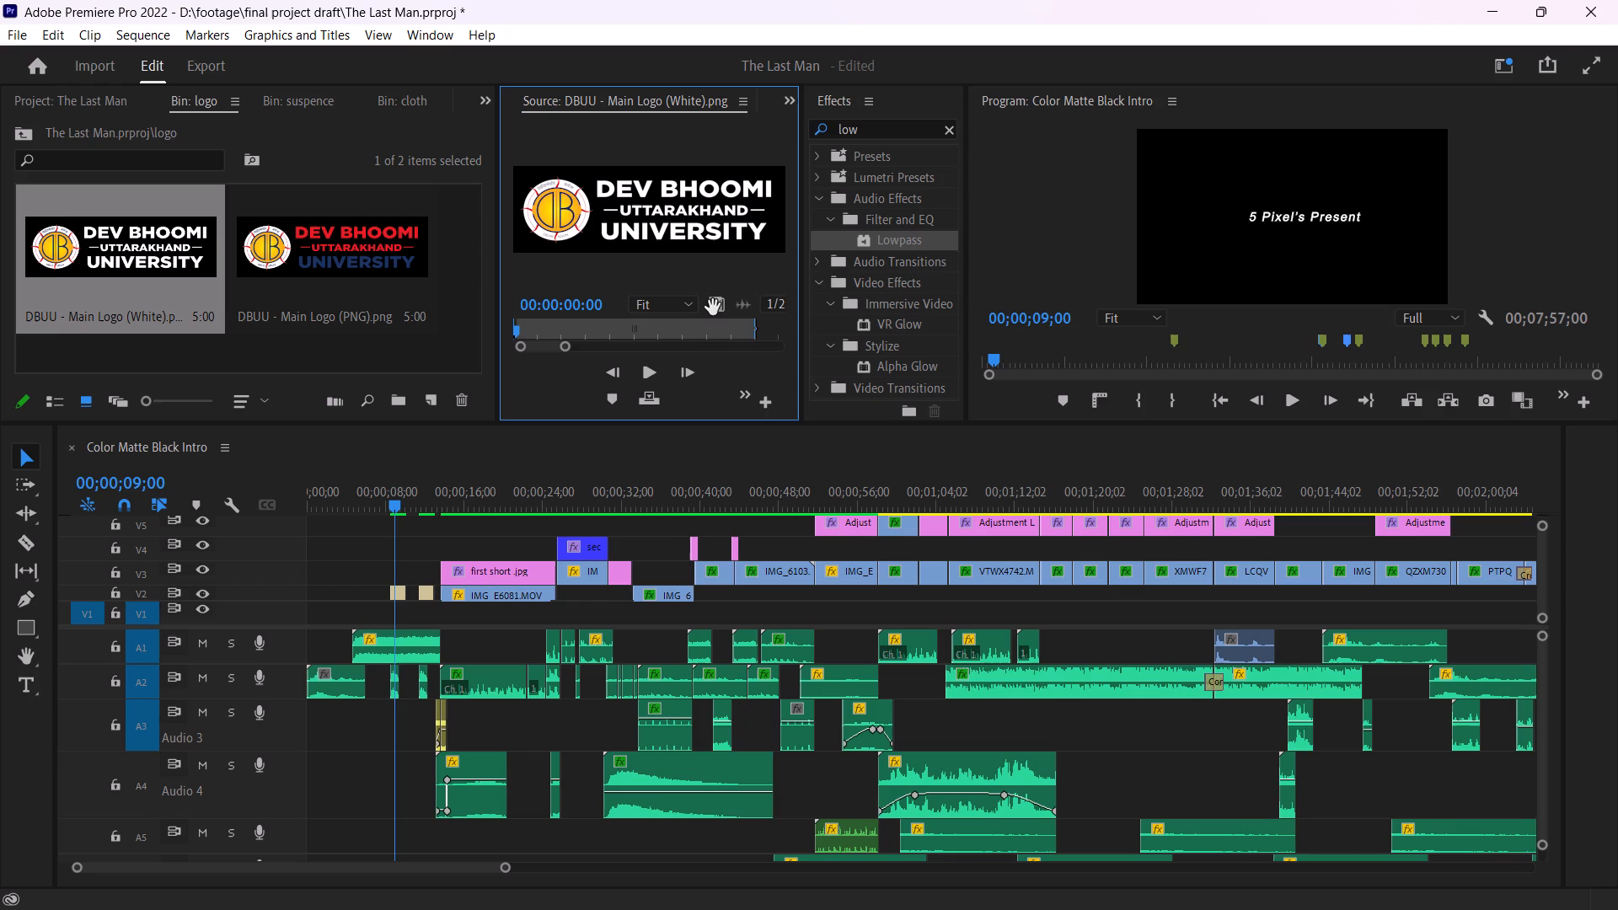
{"action": "left_click_drag", "start_coordinate": [718, 311], "coordinate": [379, 543]}
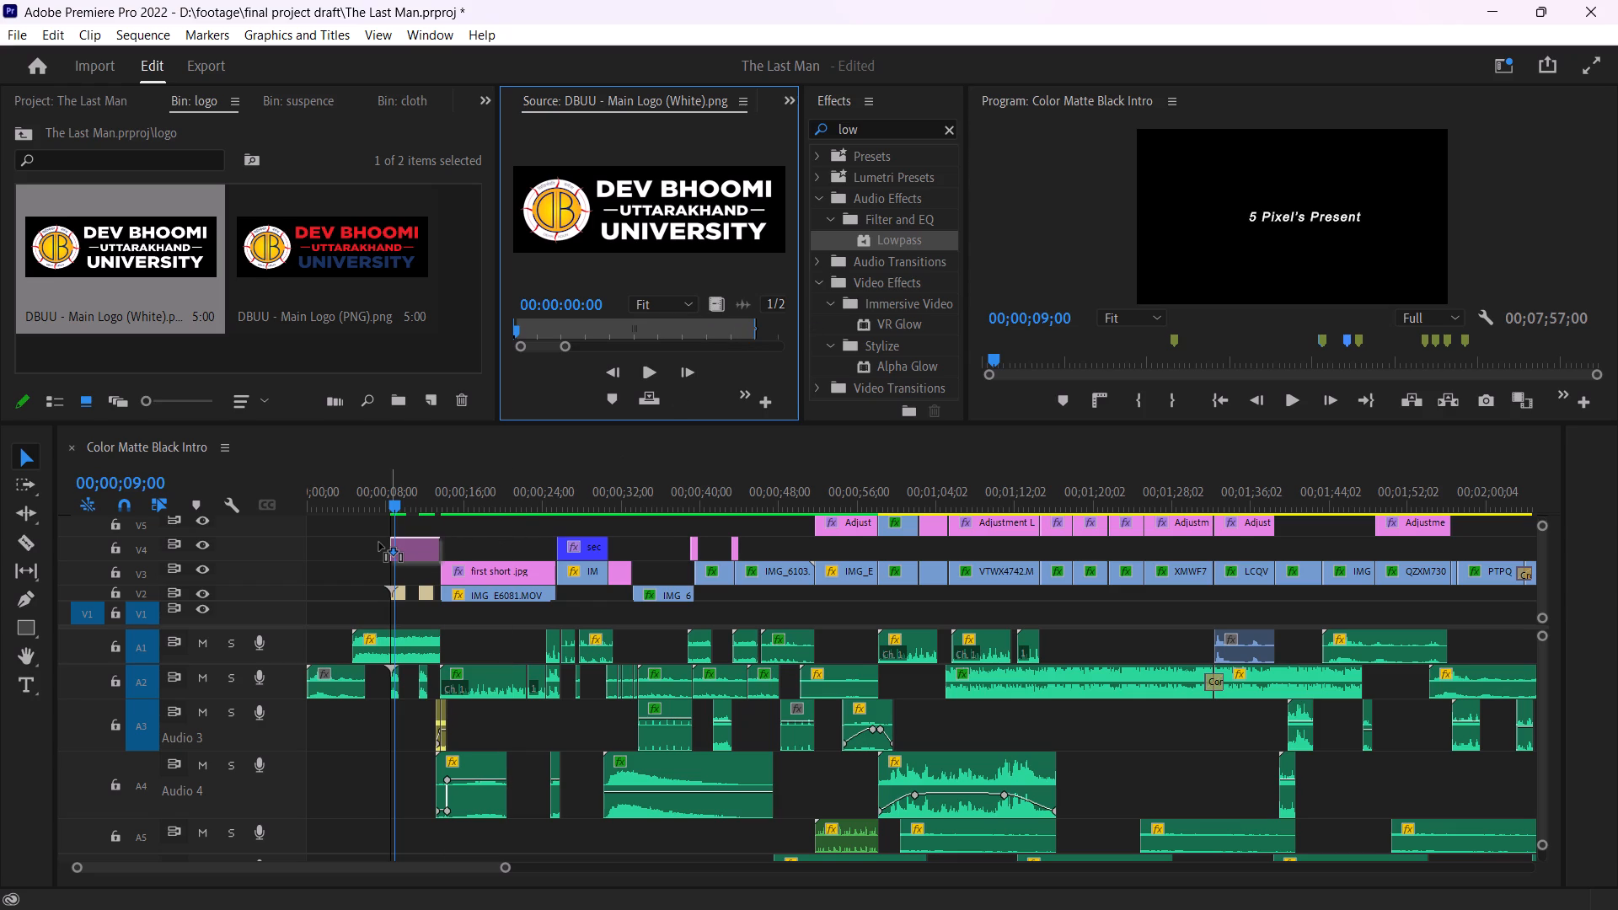
{"action": "left_click_drag", "start_coordinate": [379, 543], "coordinate": [378, 551]}
{"action": "left_click_drag", "start_coordinate": [412, 552], "coordinate": [421, 553]}
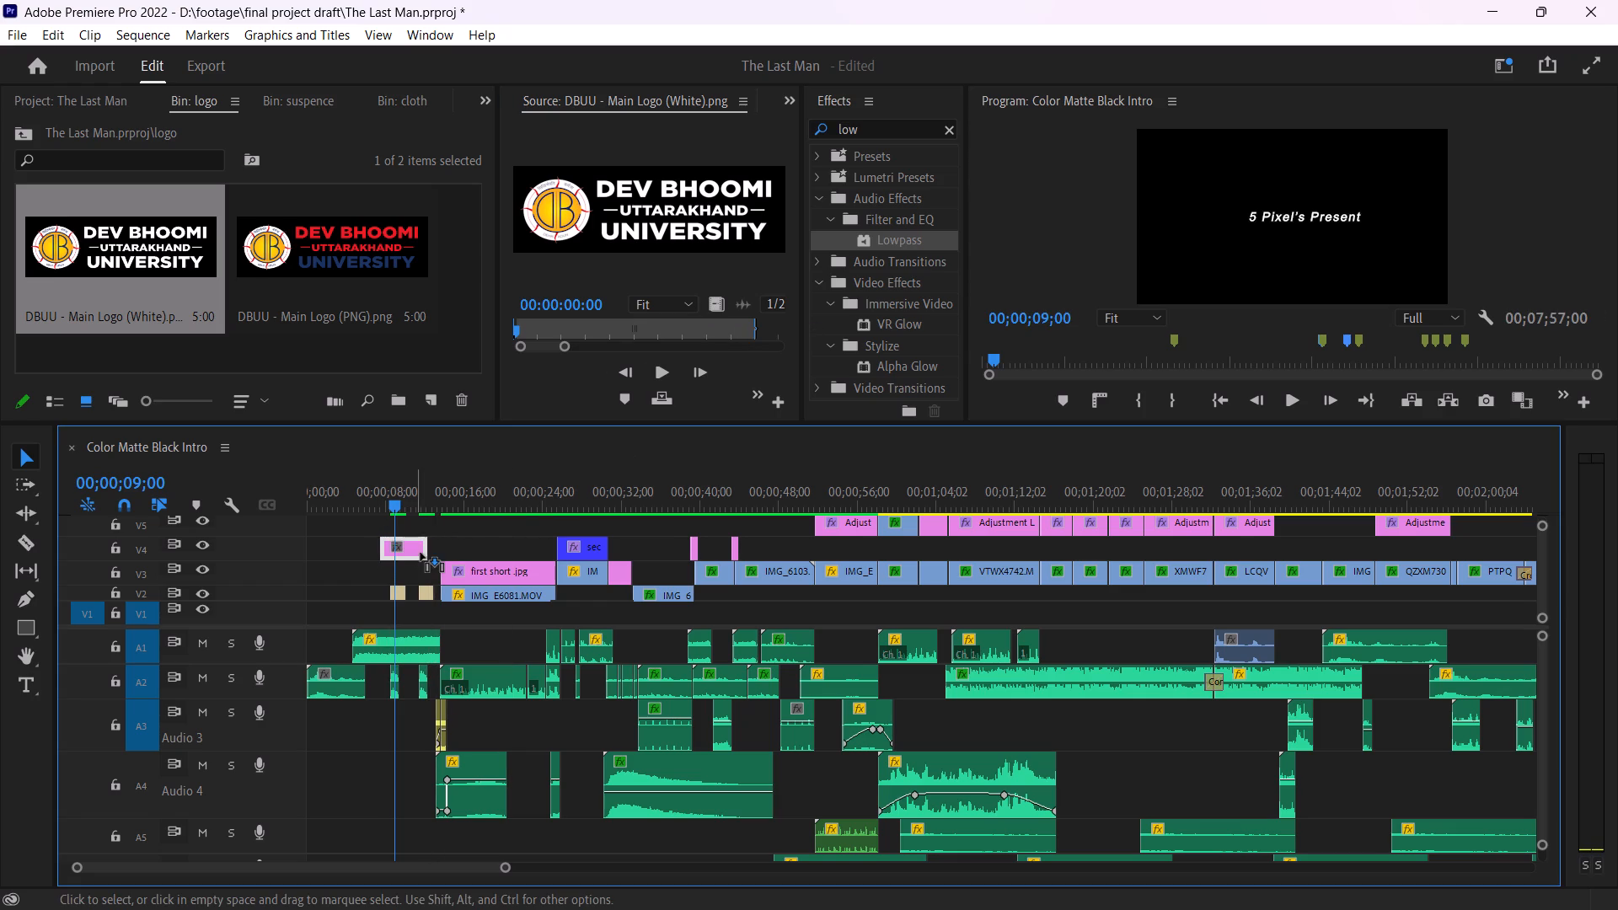
{"action": "left_click_drag", "start_coordinate": [421, 553], "coordinate": [429, 554]}
{"action": "left_click_drag", "start_coordinate": [441, 545], "coordinate": [429, 545]}
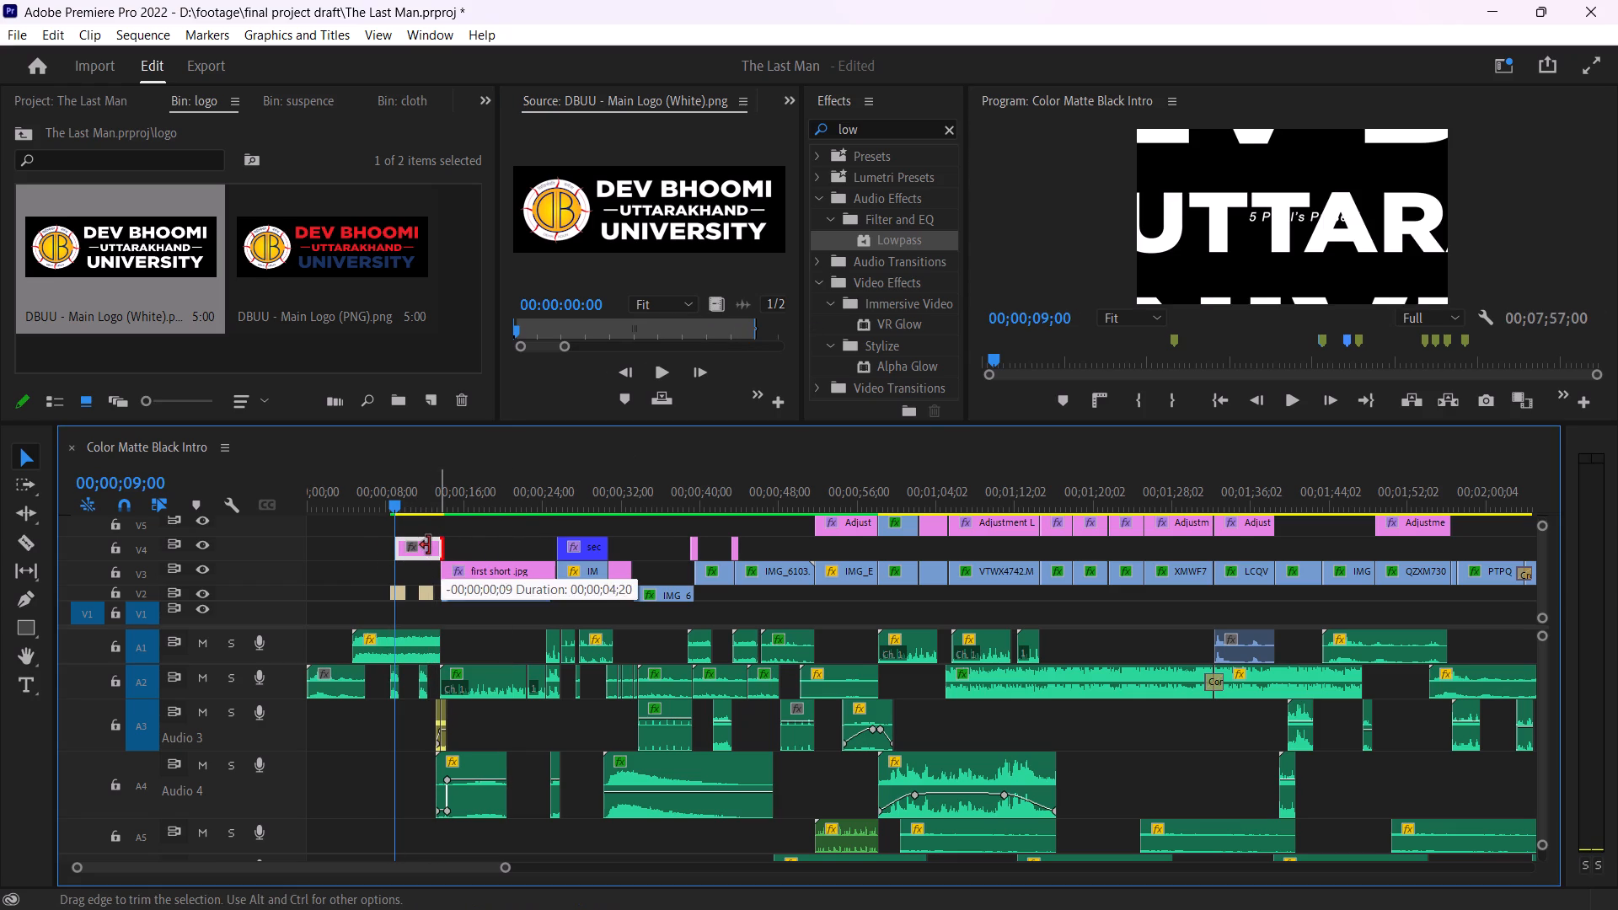
{"action": "left_click_drag", "start_coordinate": [429, 545], "coordinate": [414, 545]}
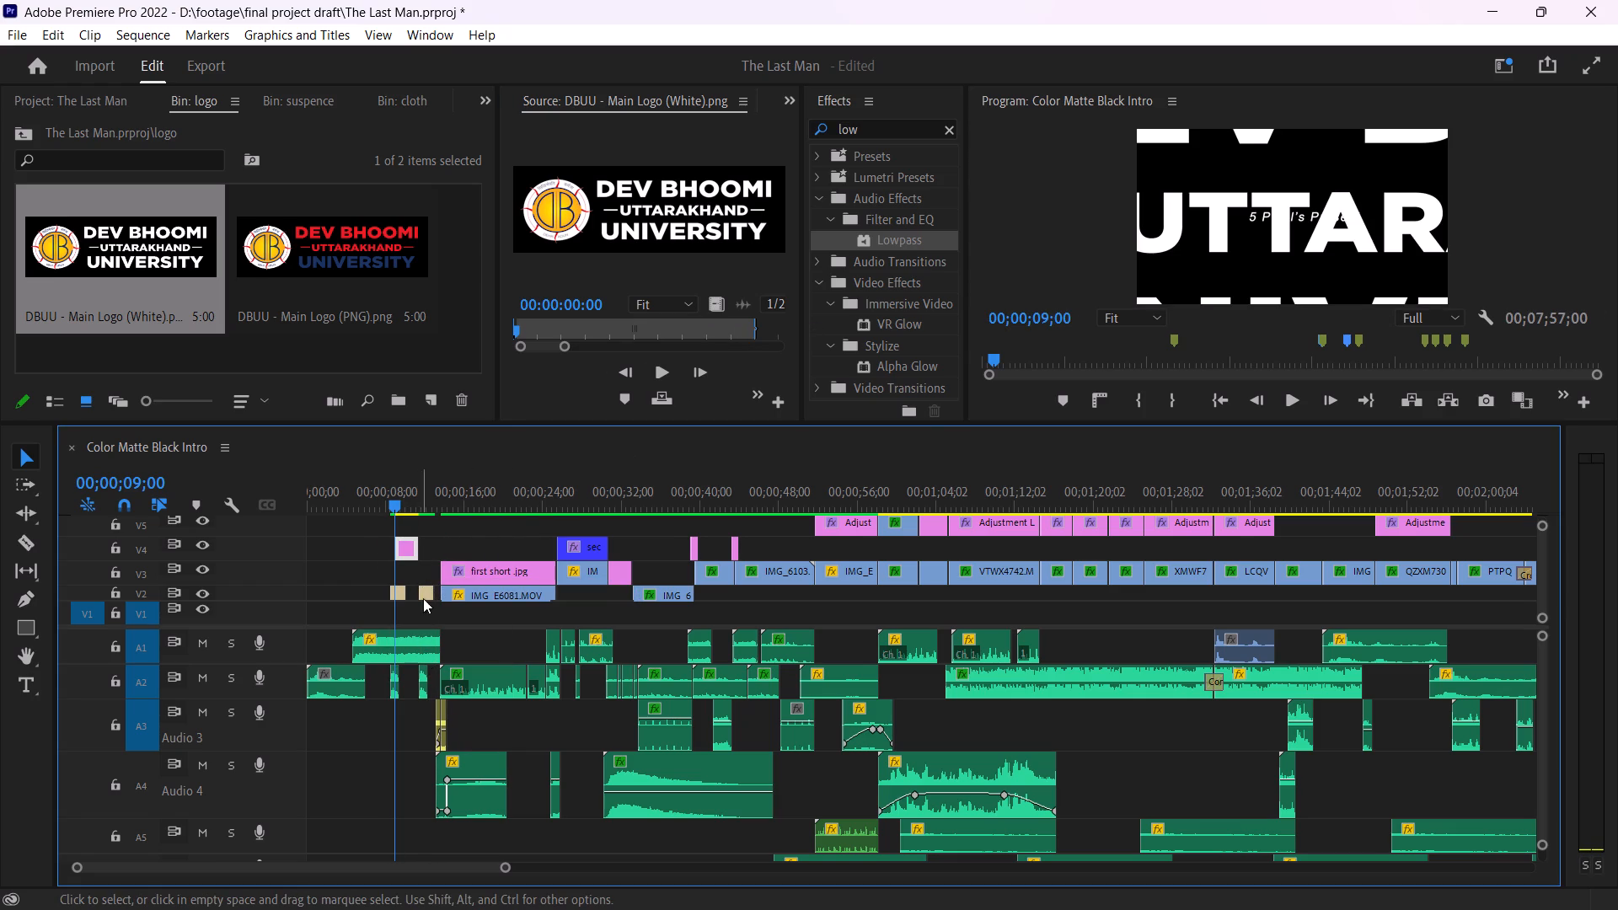
Move the white logo clip to track V3 and align its start with the "5 Pixel's" title at 00;00;08;17.
{"action": "left_click_drag", "start_coordinate": [503, 869], "coordinate": [467, 874]}
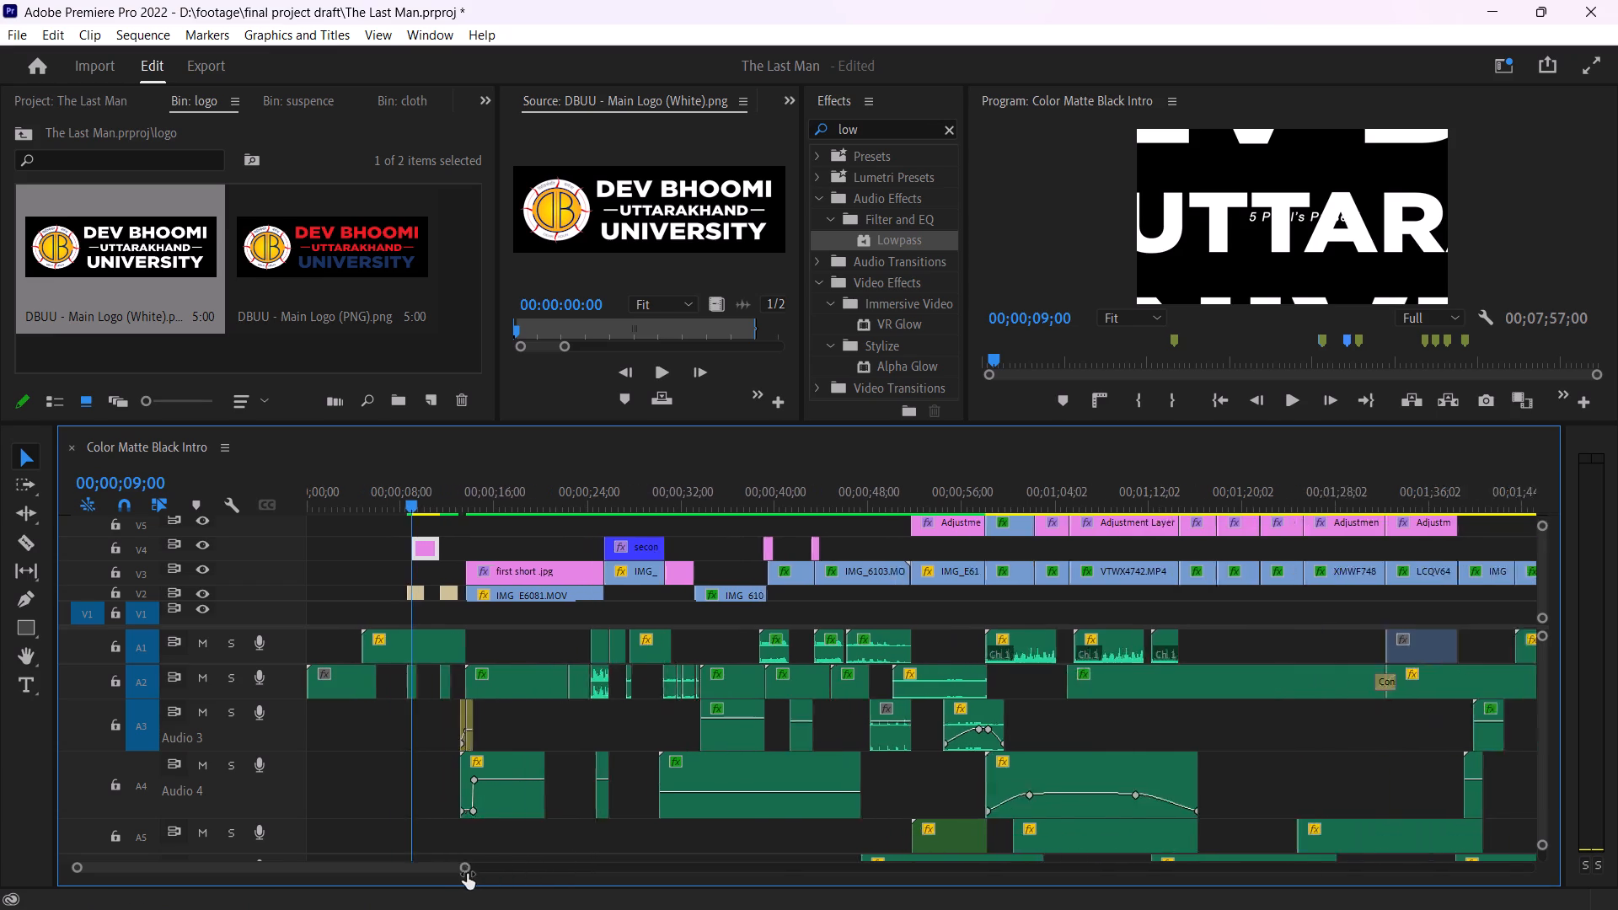
{"action": "left_click_drag", "start_coordinate": [467, 874], "coordinate": [377, 874]}
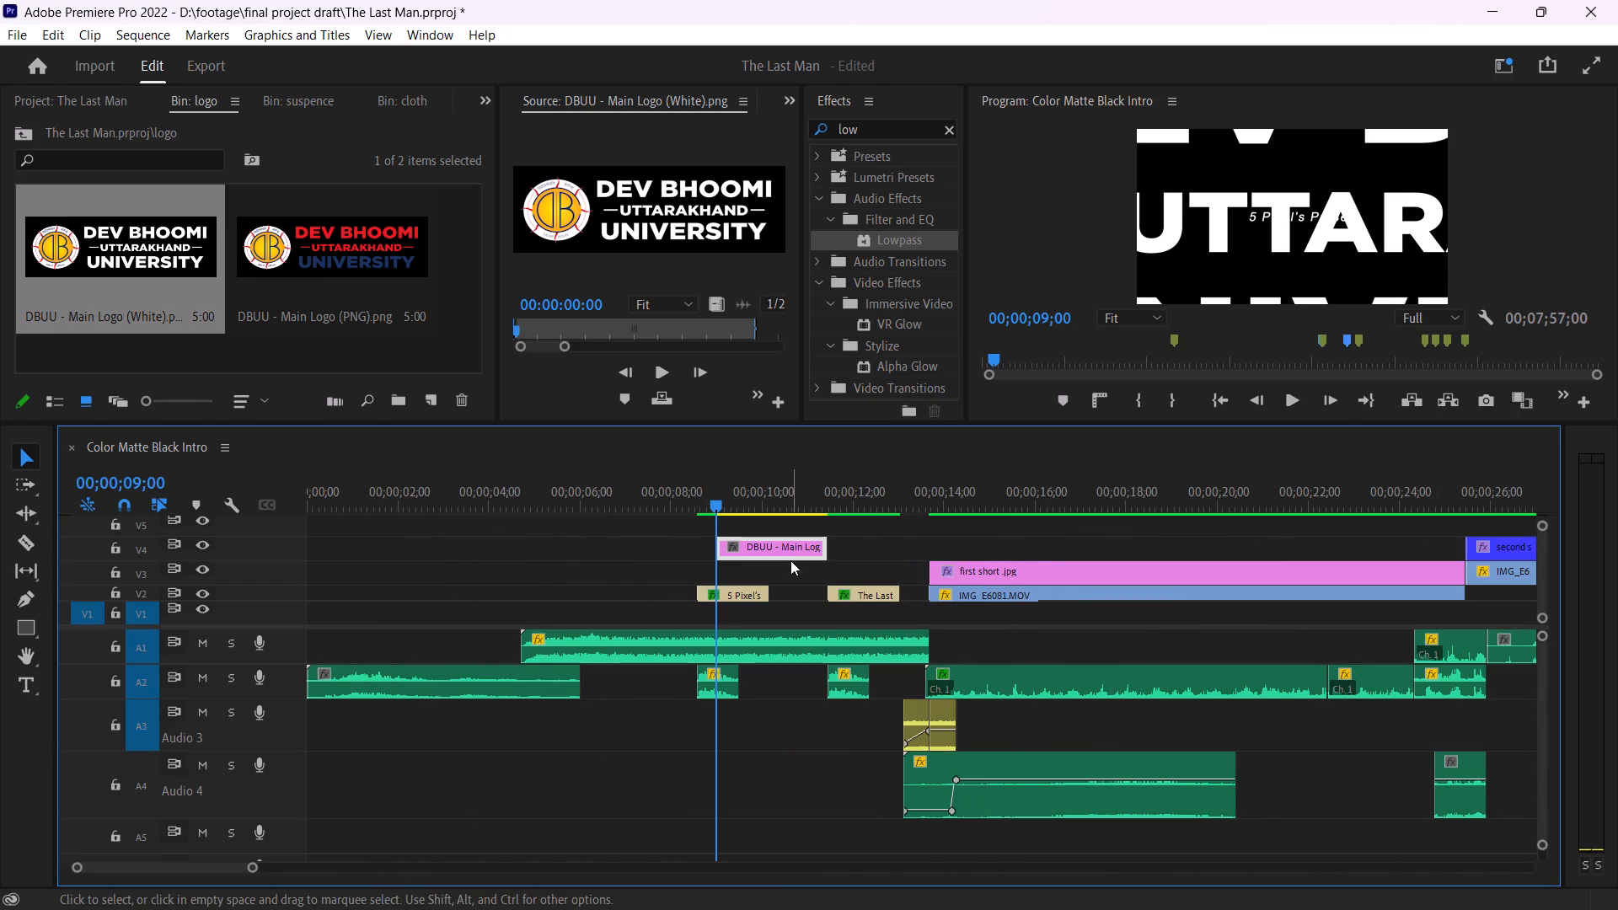
{"action": "left_click_drag", "start_coordinate": [790, 549], "coordinate": [742, 562]}
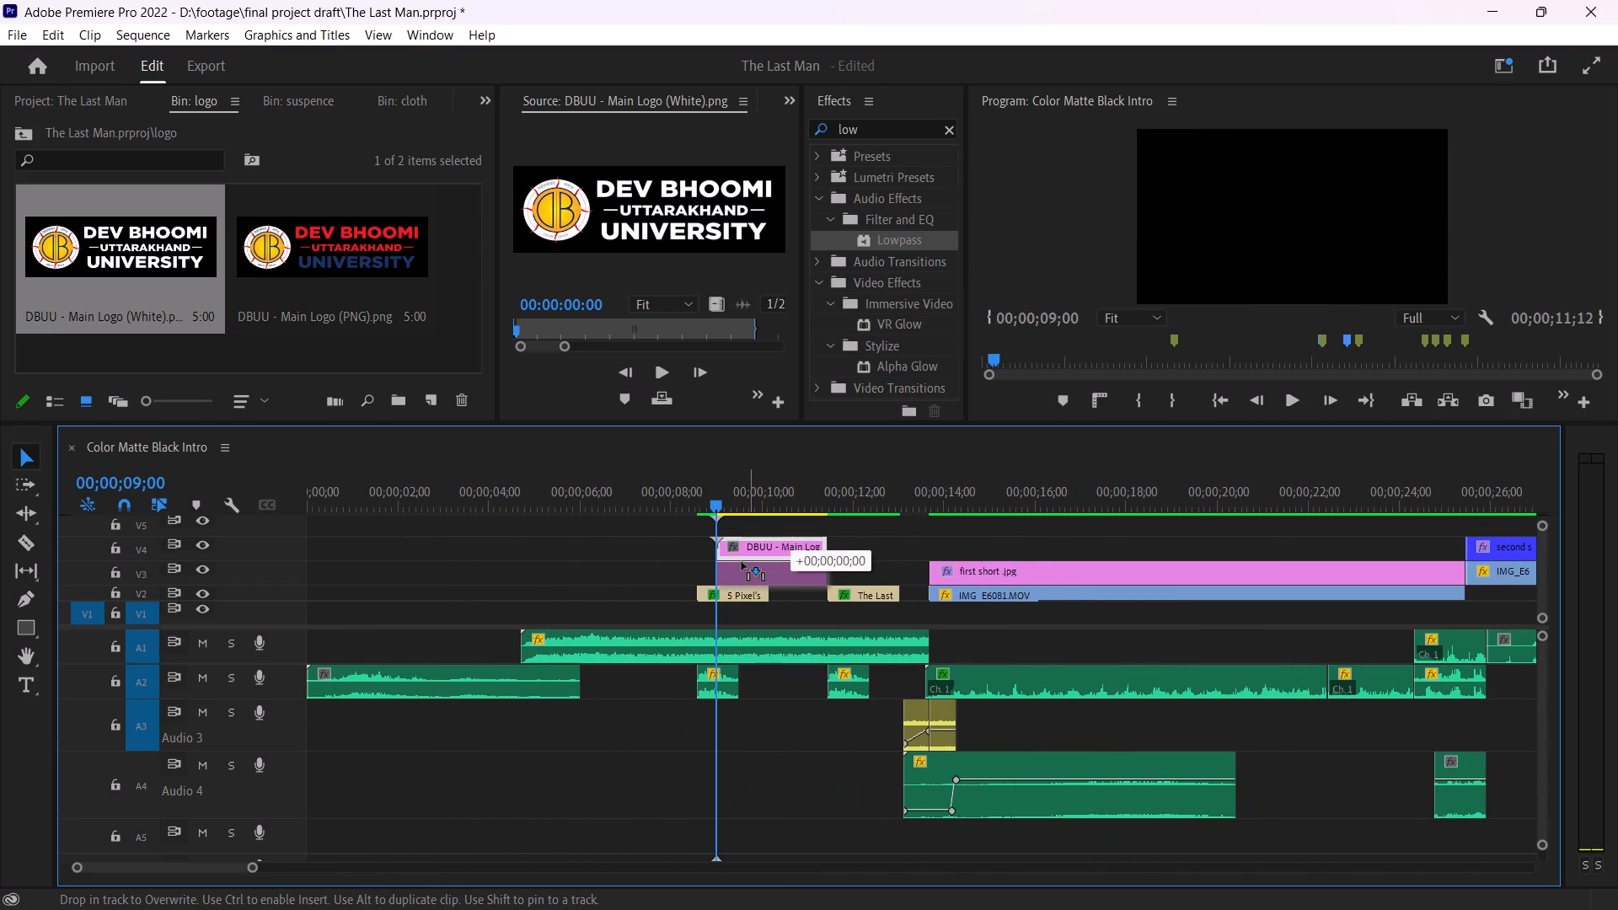
{"action": "left_click_drag", "start_coordinate": [742, 562], "coordinate": [750, 562]}
{"action": "left_click", "coordinate": [690, 499]}
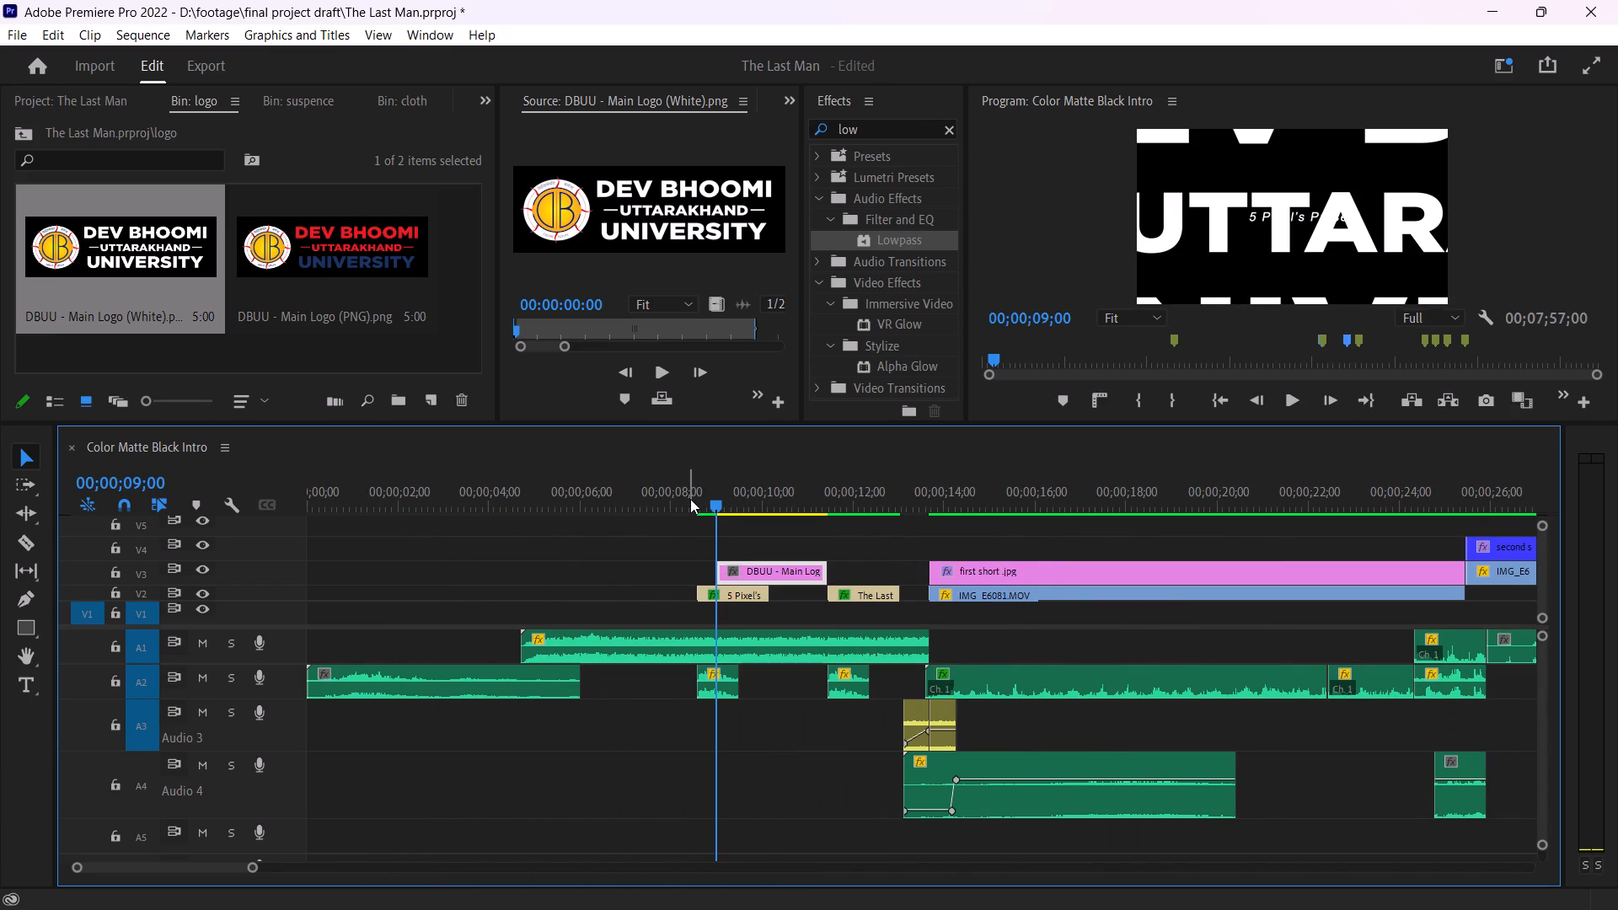
{"action": "key", "text": "Right"}
{"action": "key", "text": "Right"}
{"action": "key", "text": "Right"}
{"action": "key", "text": "Right"}
{"action": "key", "text": "Right"}
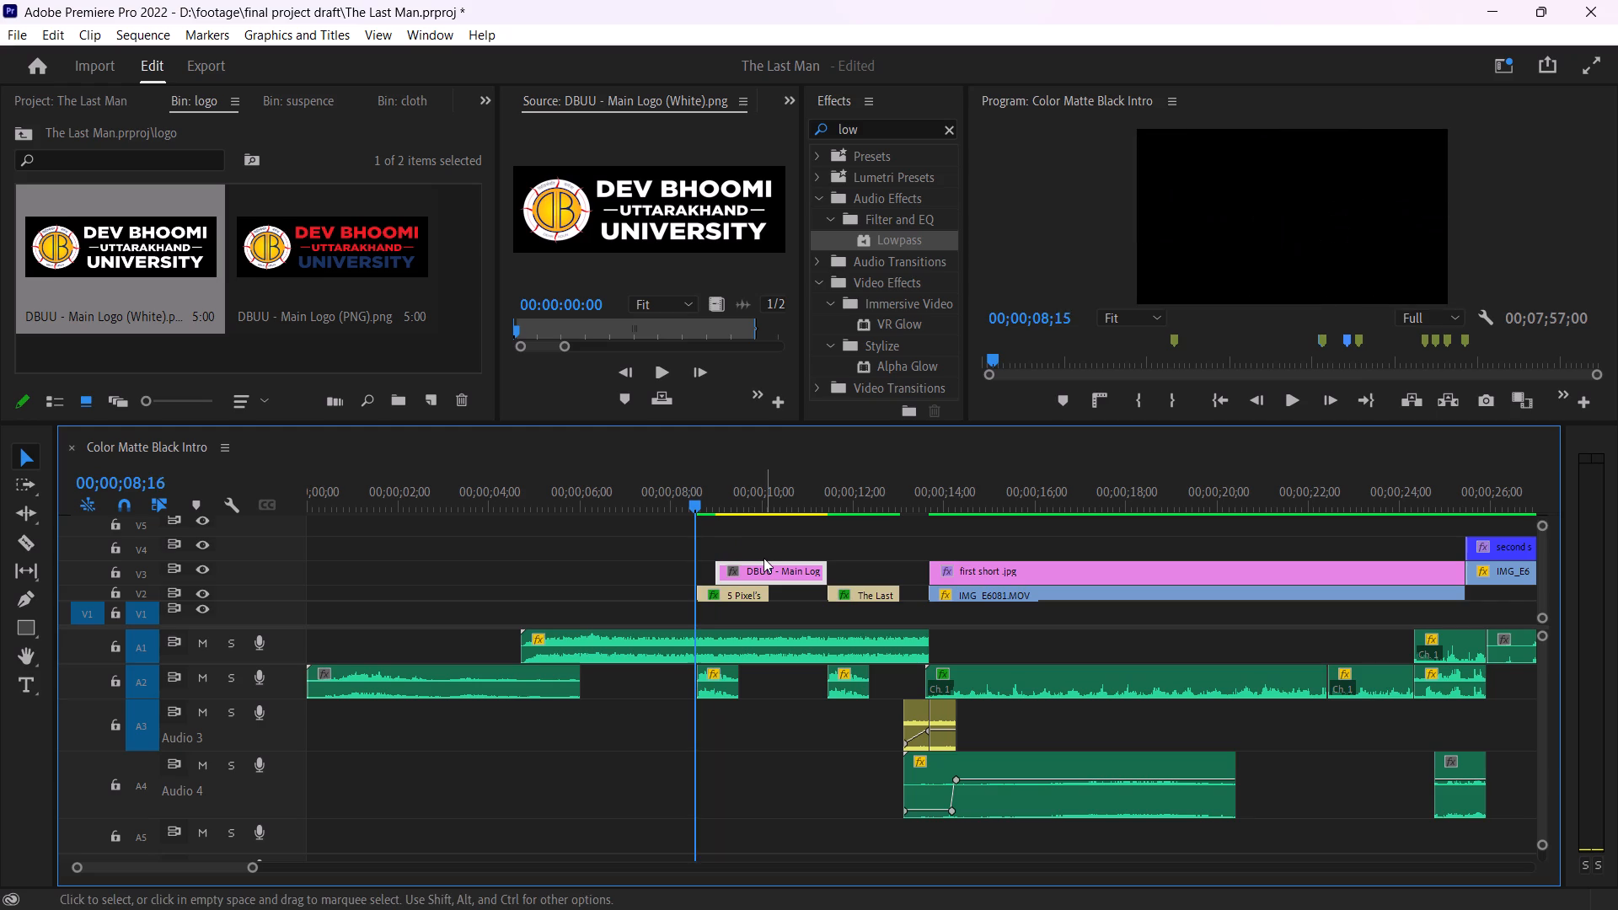
{"action": "key", "text": "Right"}
{"action": "key", "text": "Right"}
{"action": "key", "text": "Left"}
{"action": "left_click_drag", "start_coordinate": [773, 572], "coordinate": [758, 572]}
Trim the end of the white logo clip on V3 to match the end of the "5 Pixel's" title below it.
{"action": "left_click_drag", "start_coordinate": [805, 565], "coordinate": [760, 570]}
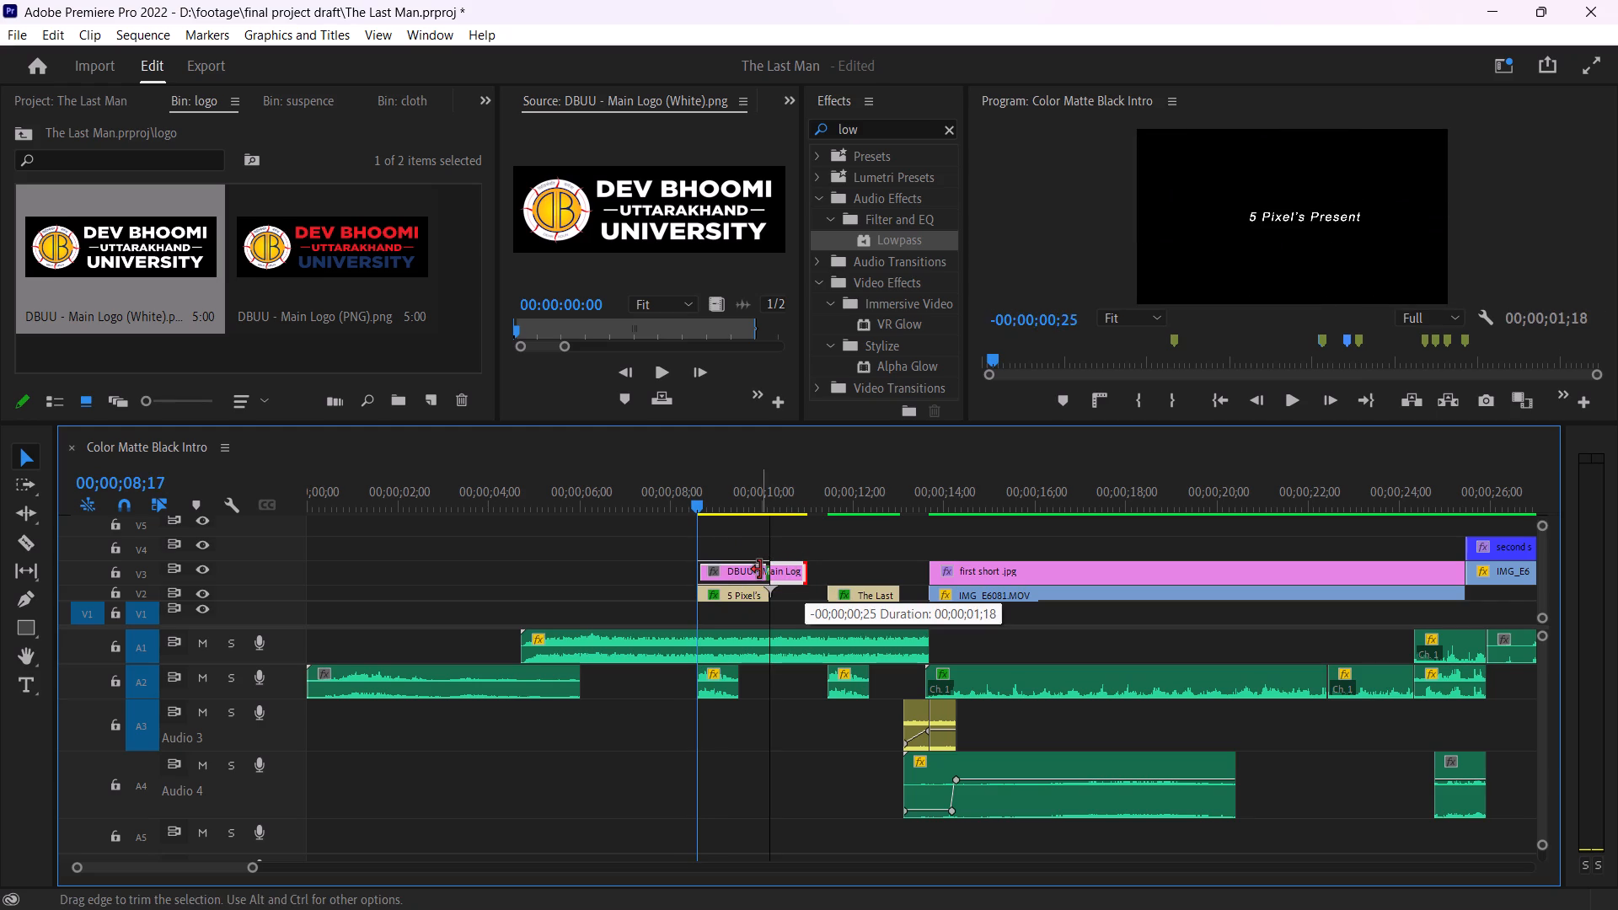
{"action": "left_click_drag", "start_coordinate": [760, 570], "coordinate": [762, 570]}
{"action": "left_click", "coordinate": [753, 567]}
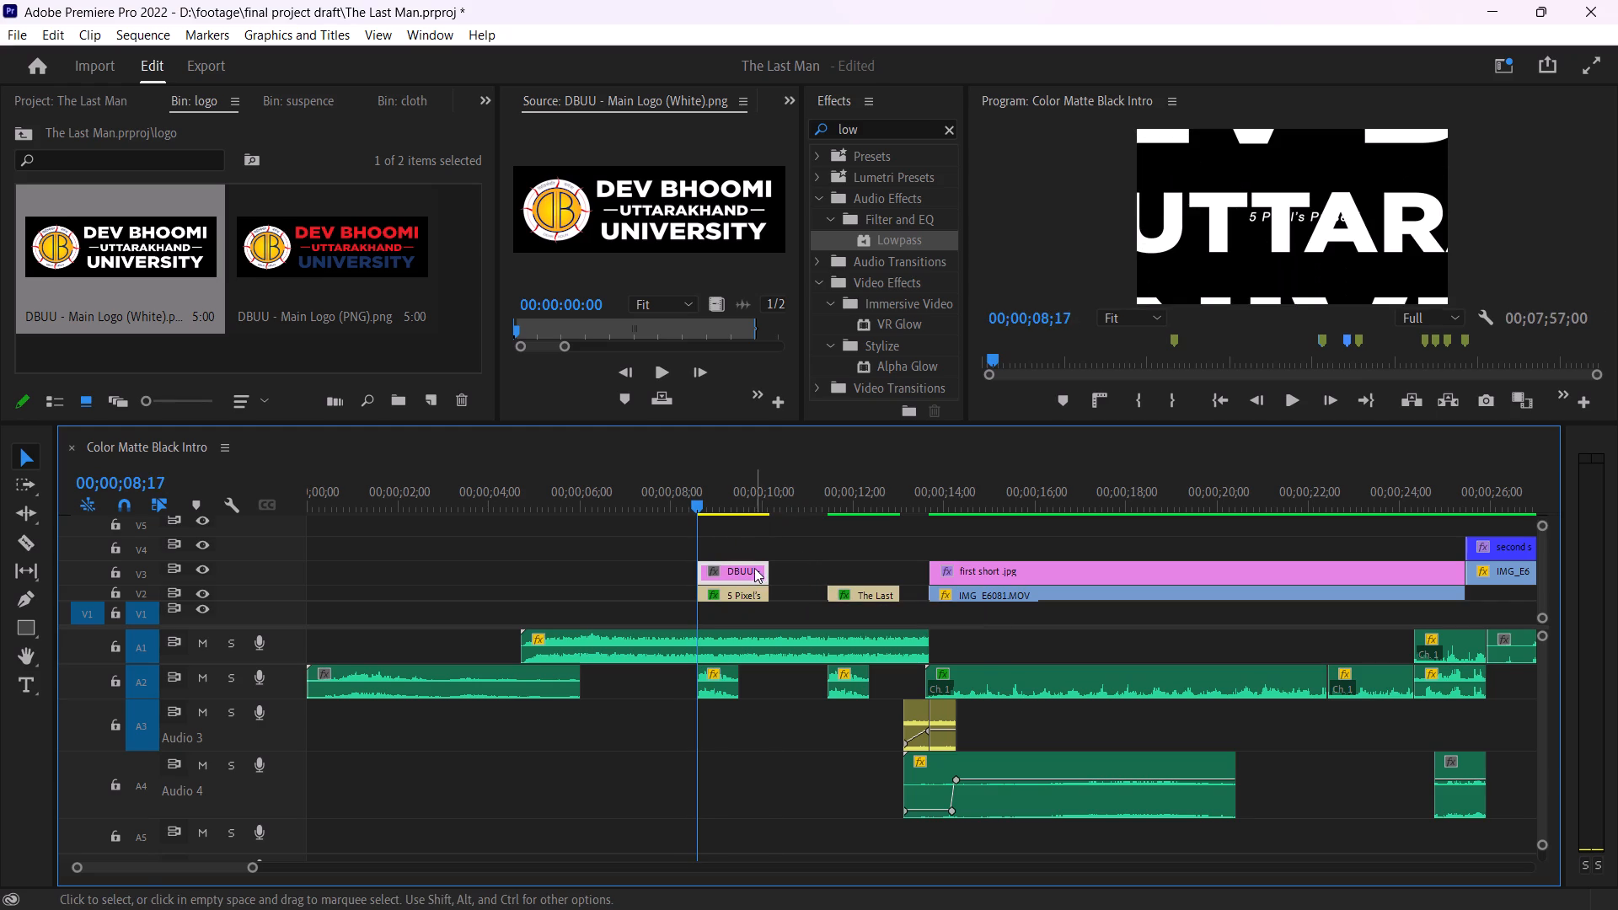
Show the effect controls for the white logo clip on V3 and set its scale to 4.
{"action": "left_click", "coordinate": [784, 101]}
{"action": "left_click", "coordinate": [814, 185]}
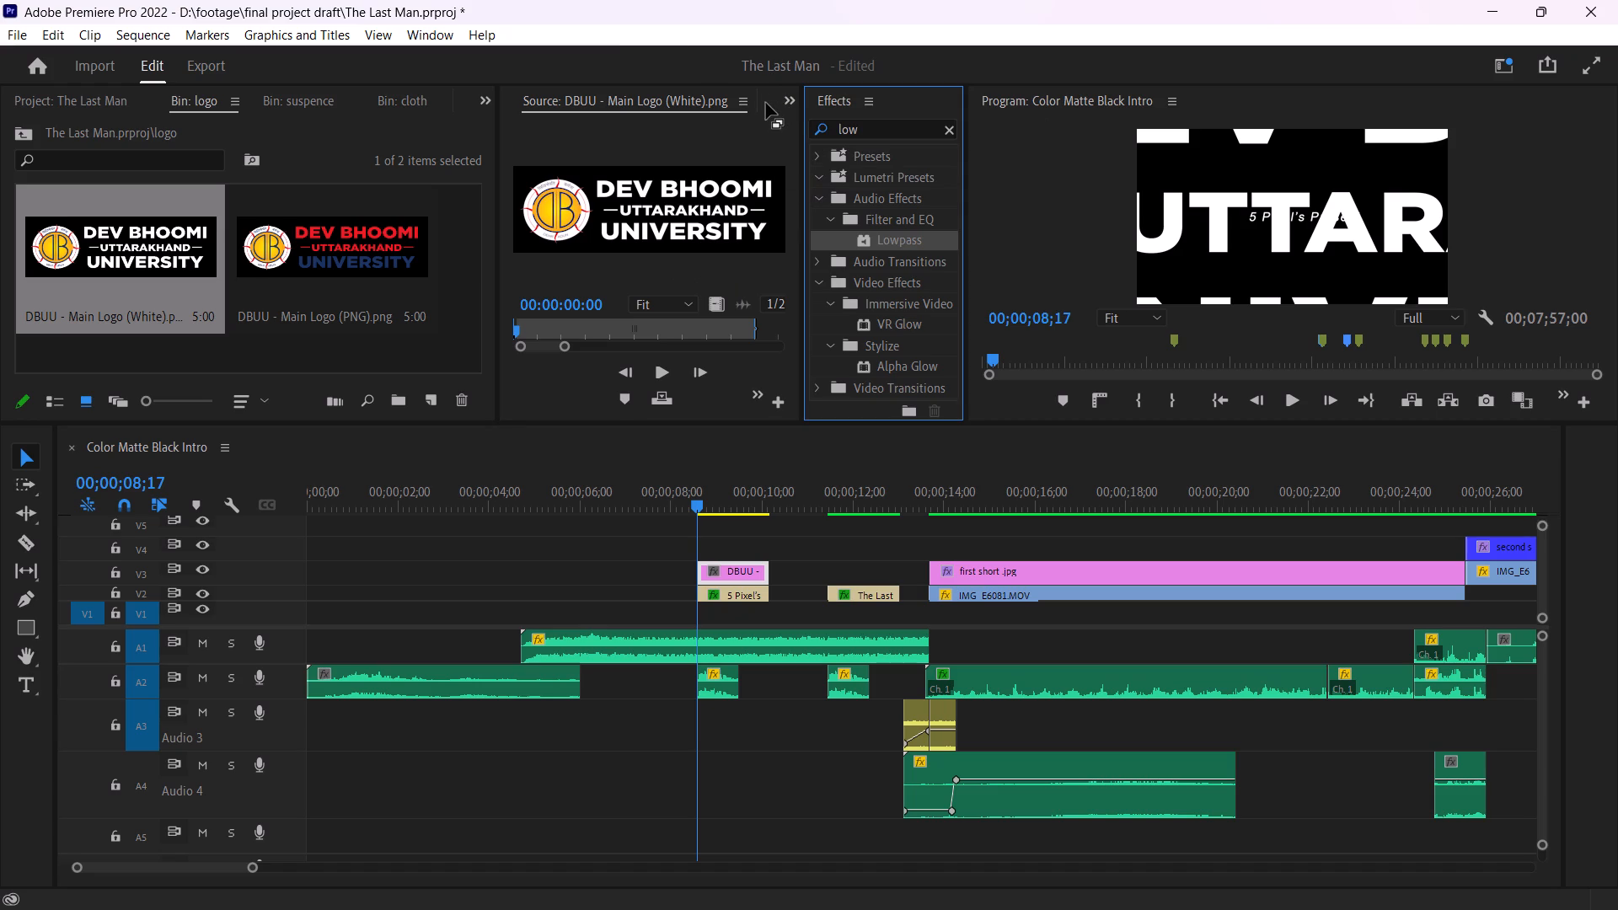
{"action": "left_click", "coordinate": [795, 106]}
{"action": "double_click", "coordinate": [786, 101]}
{"action": "left_click", "coordinate": [790, 173]}
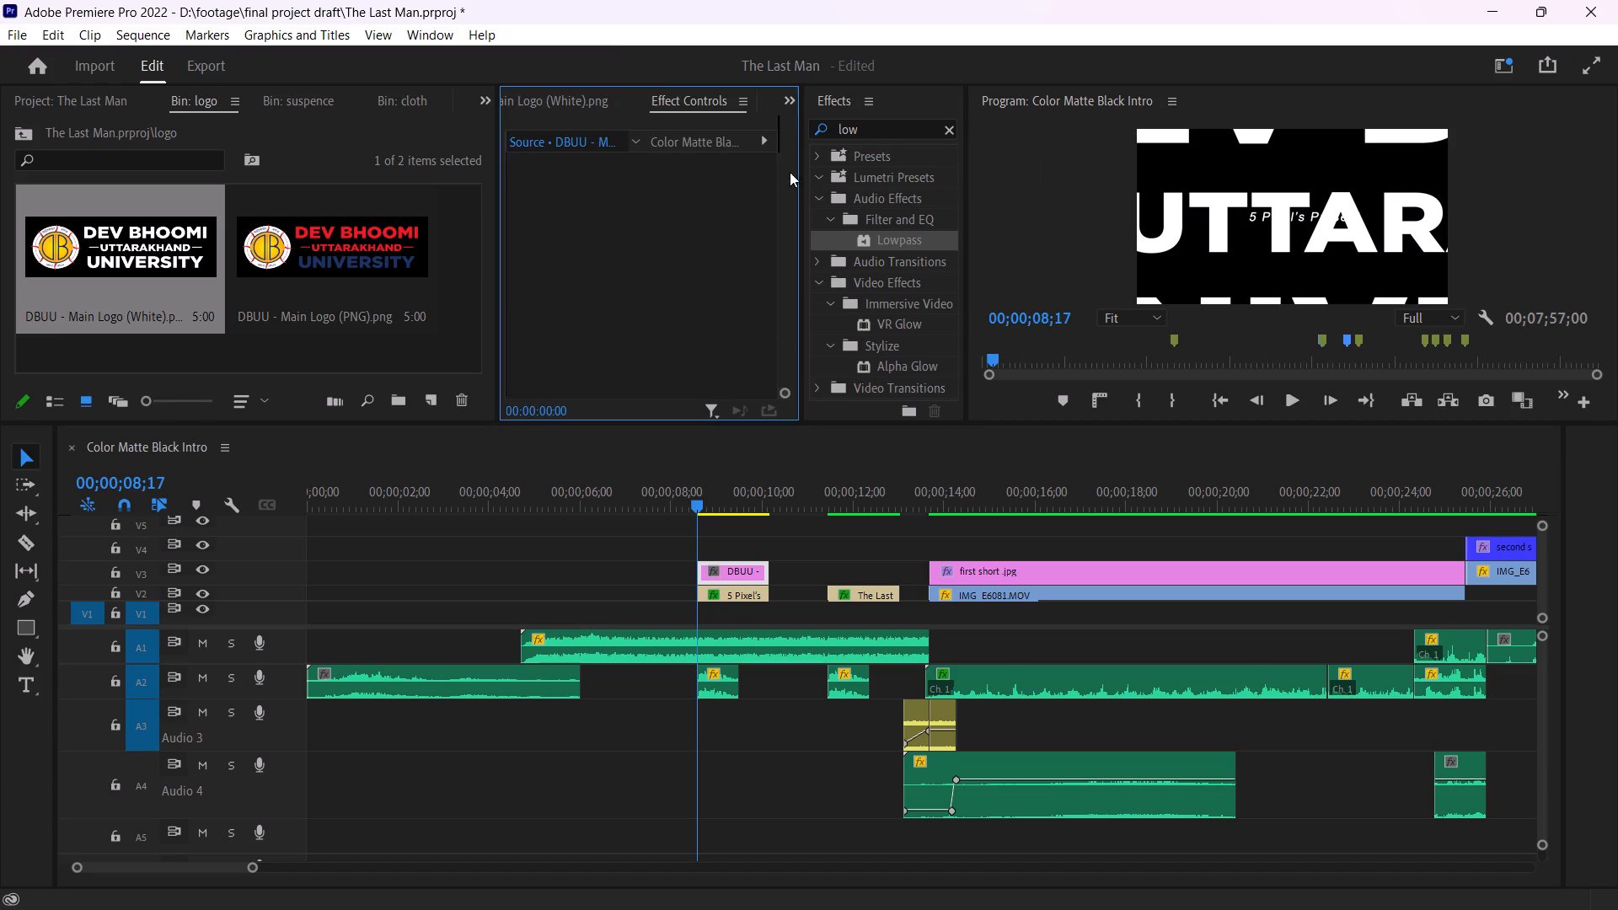
{"action": "left_click", "coordinate": [731, 572]}
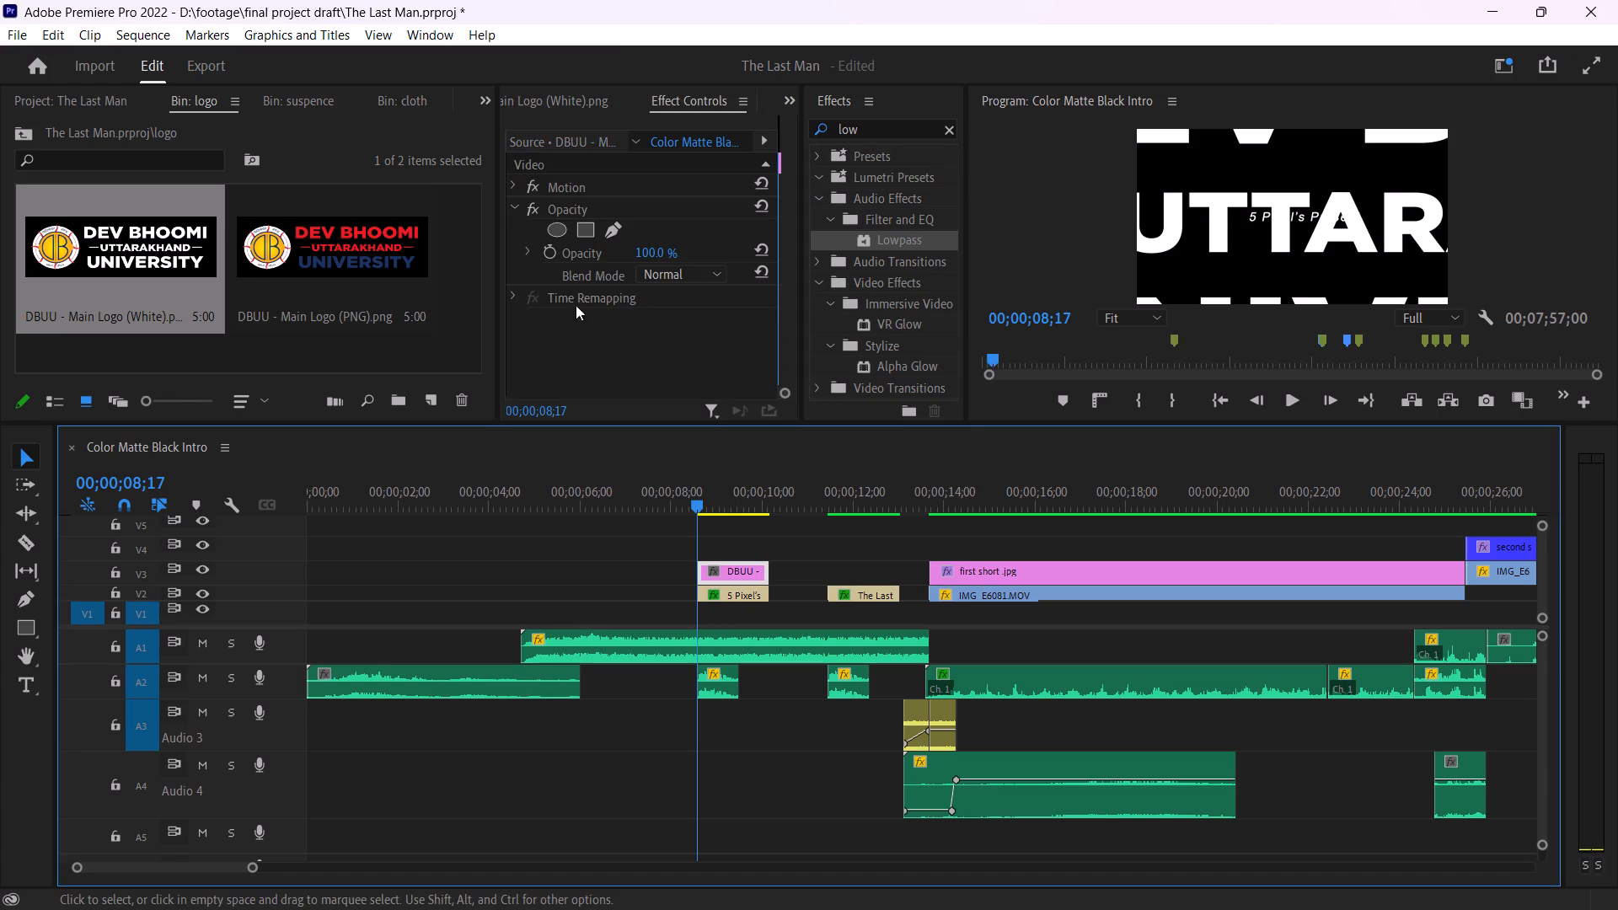
{"action": "left_click", "coordinate": [514, 181]}
{"action": "left_click_drag", "start_coordinate": [650, 229], "coordinate": [644, 227]}
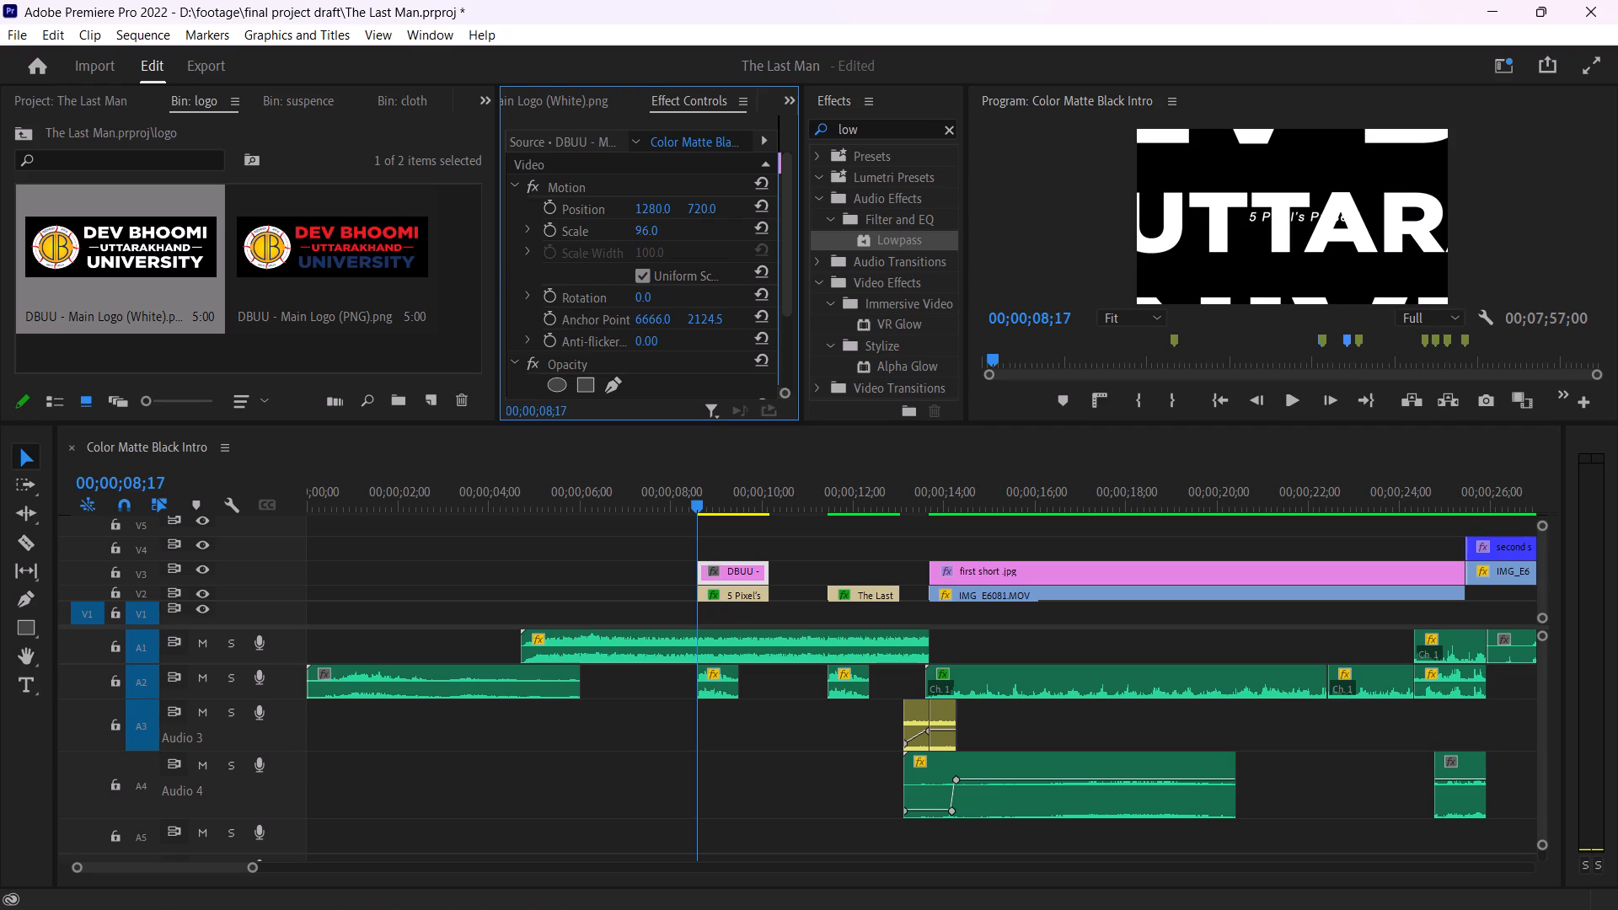
{"action": "left_click_drag", "start_coordinate": [644, 227], "coordinate": [590, 232]}
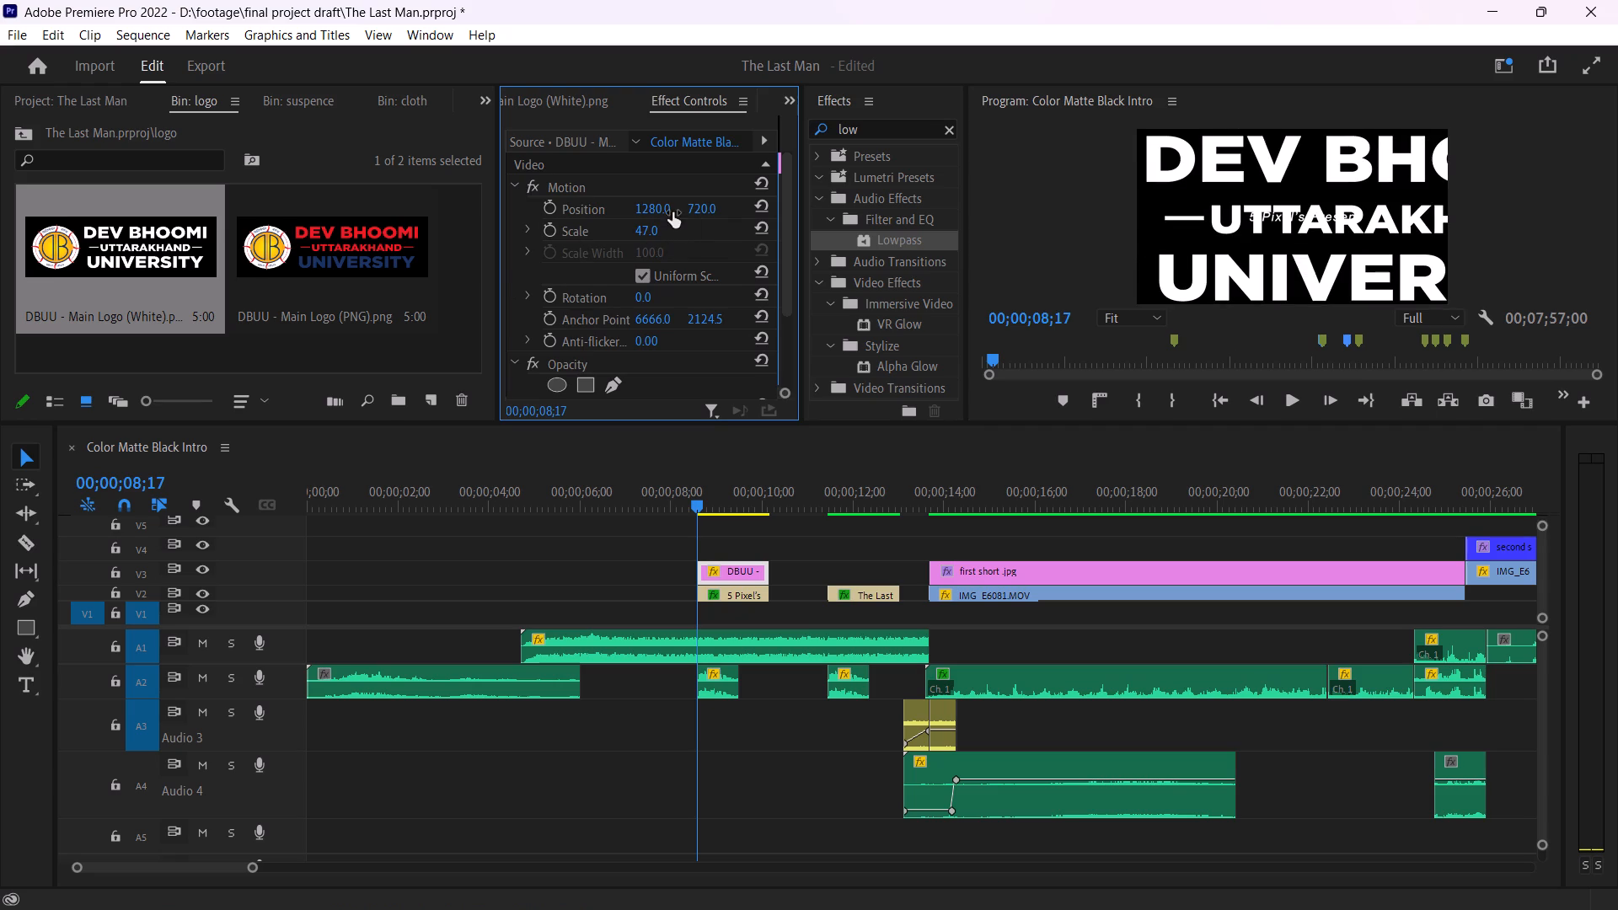
{"action": "left_click_drag", "start_coordinate": [650, 227], "coordinate": [609, 235]}
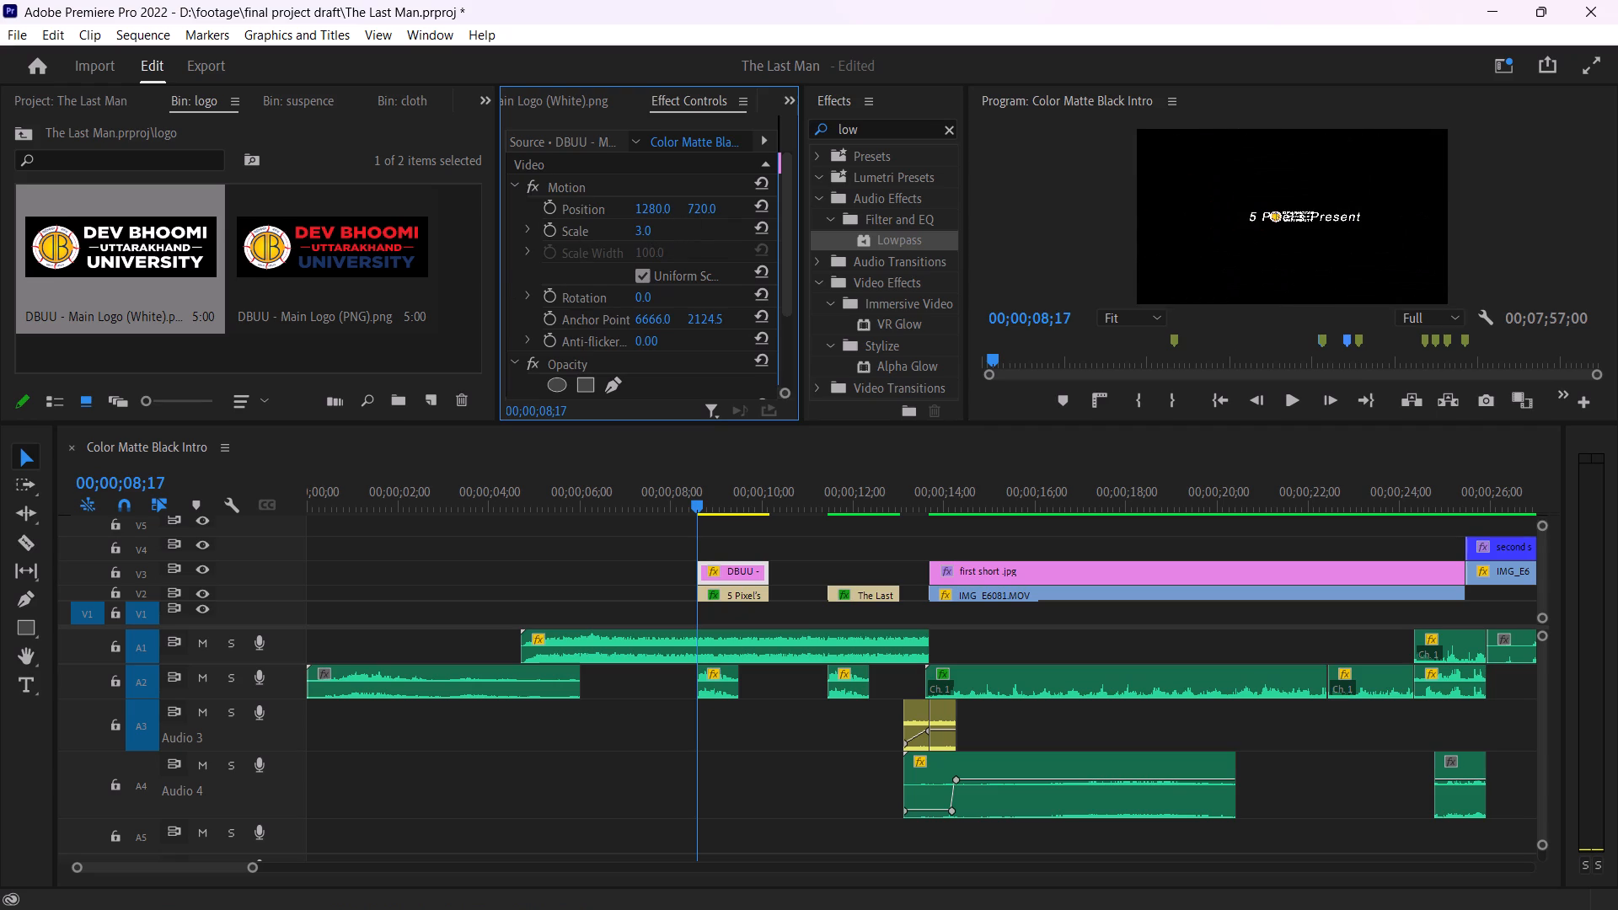
{"action": "left_click_drag", "start_coordinate": [609, 235], "coordinate": [608, 234]}
{"action": "left_click_drag", "start_coordinate": [608, 234], "coordinate": [603, 230]}
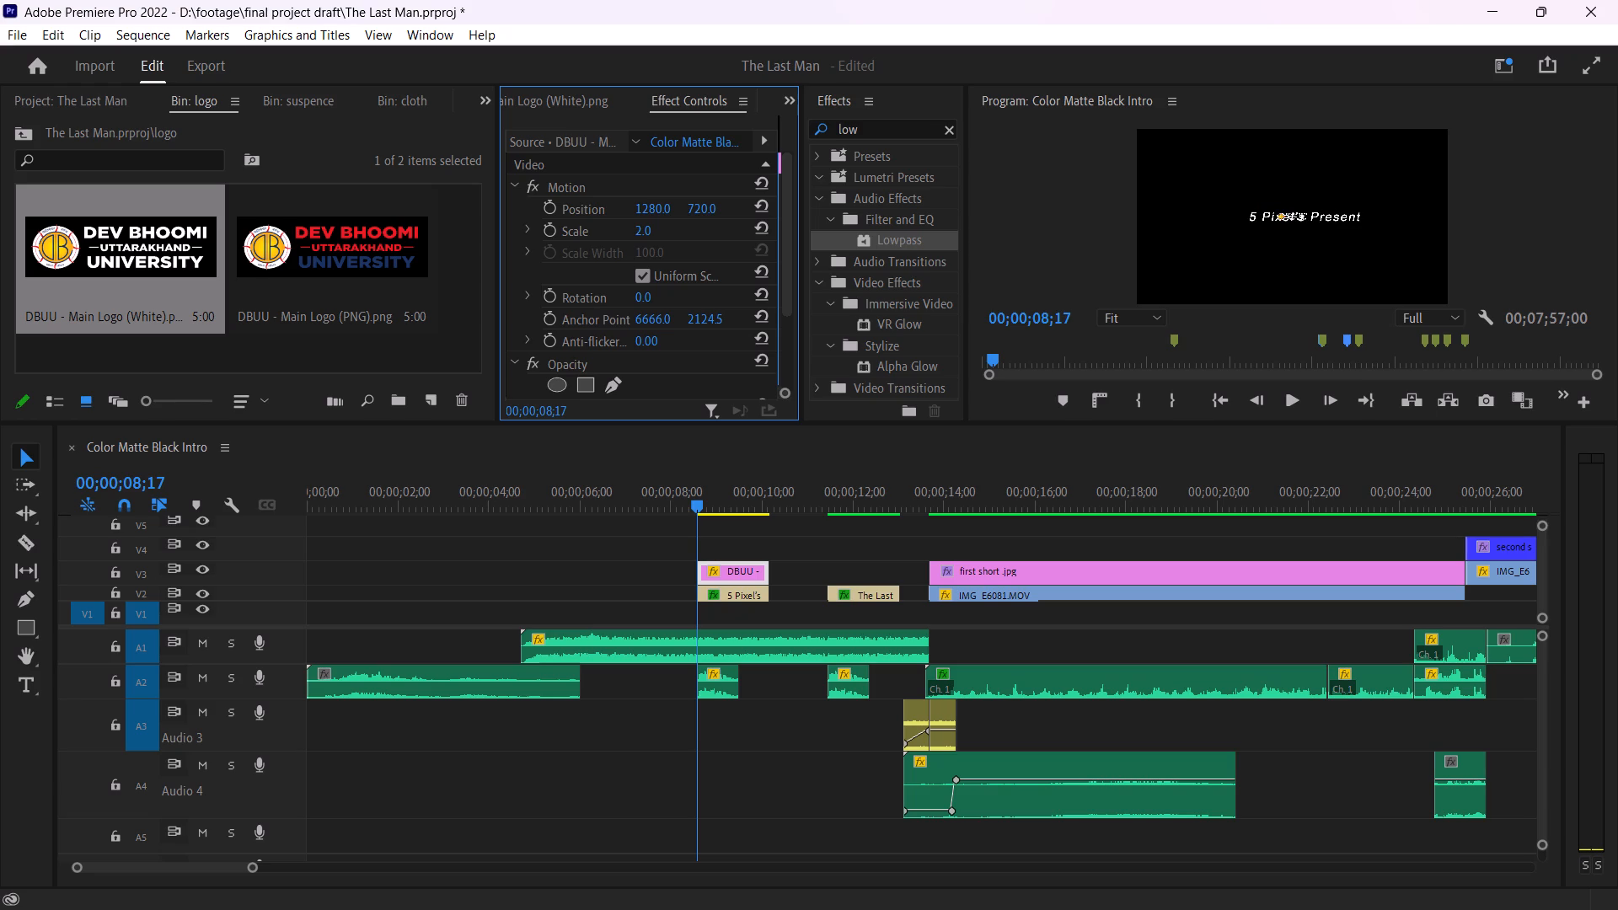
{"action": "left_click_drag", "start_coordinate": [603, 230], "coordinate": [607, 231]}
{"action": "left_click", "coordinate": [642, 227]}
{"action": "key", "text": "4"}
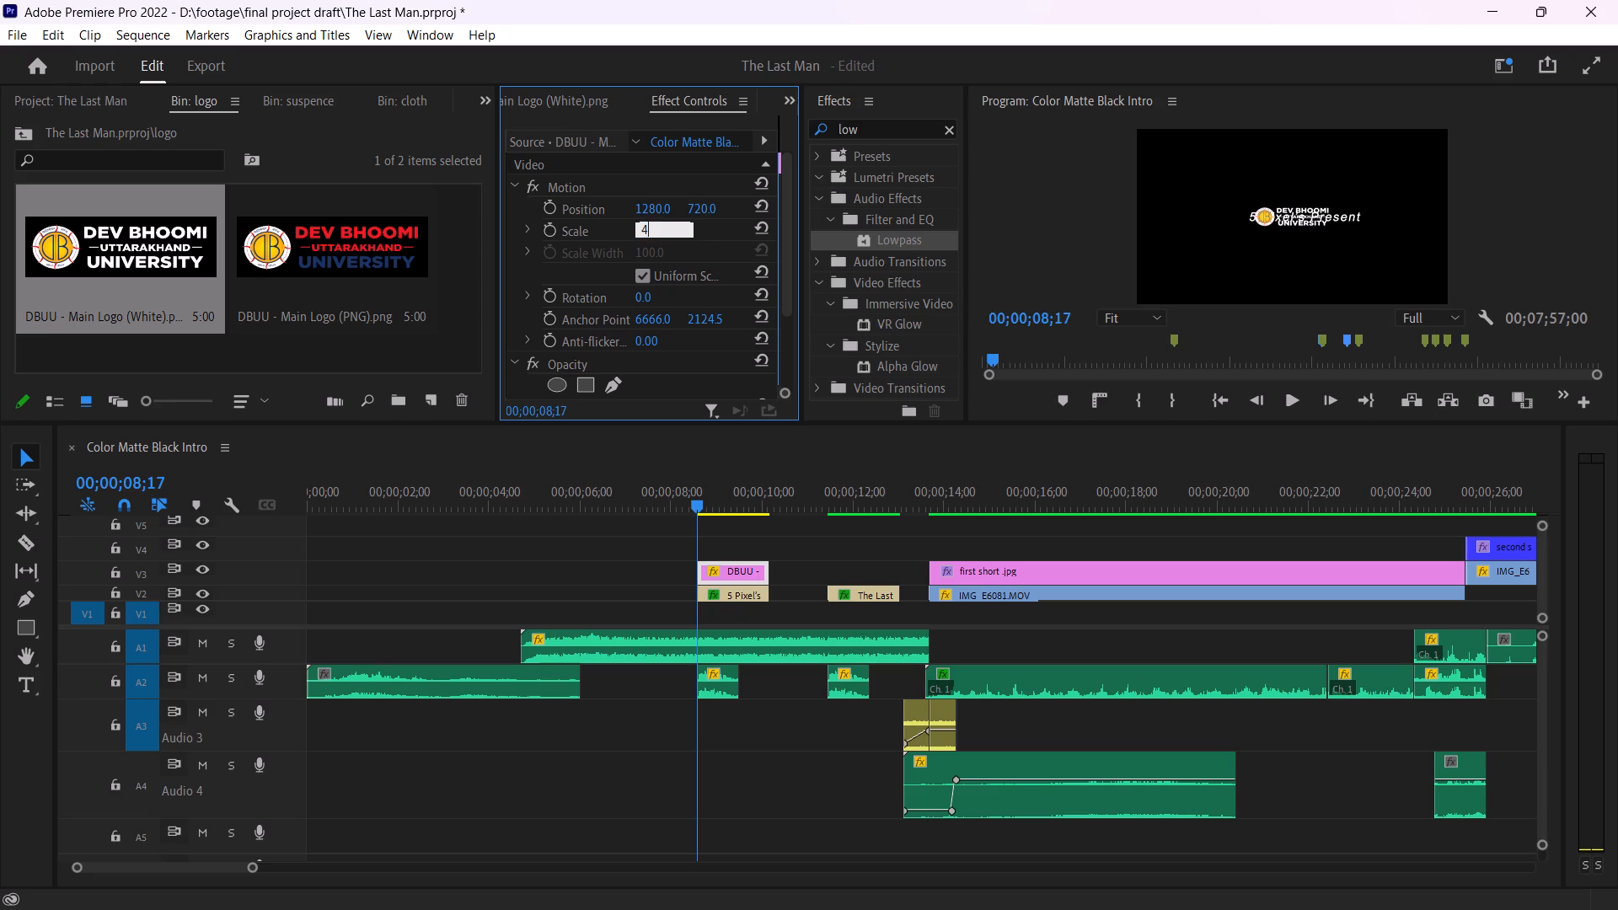
{"action": "key", "text": "Return"}
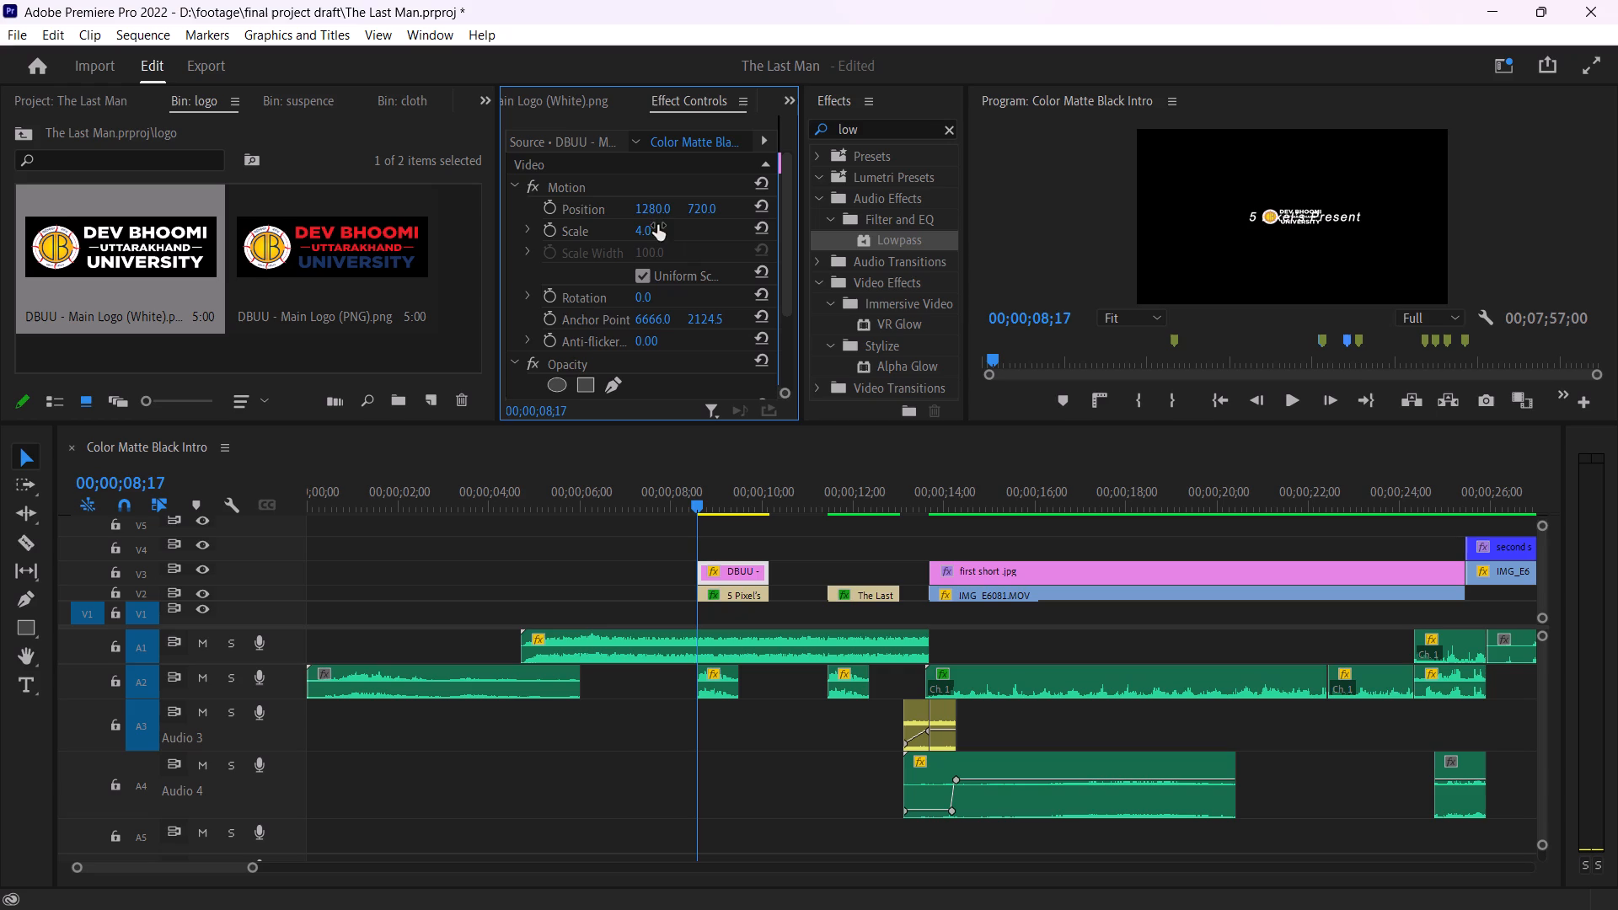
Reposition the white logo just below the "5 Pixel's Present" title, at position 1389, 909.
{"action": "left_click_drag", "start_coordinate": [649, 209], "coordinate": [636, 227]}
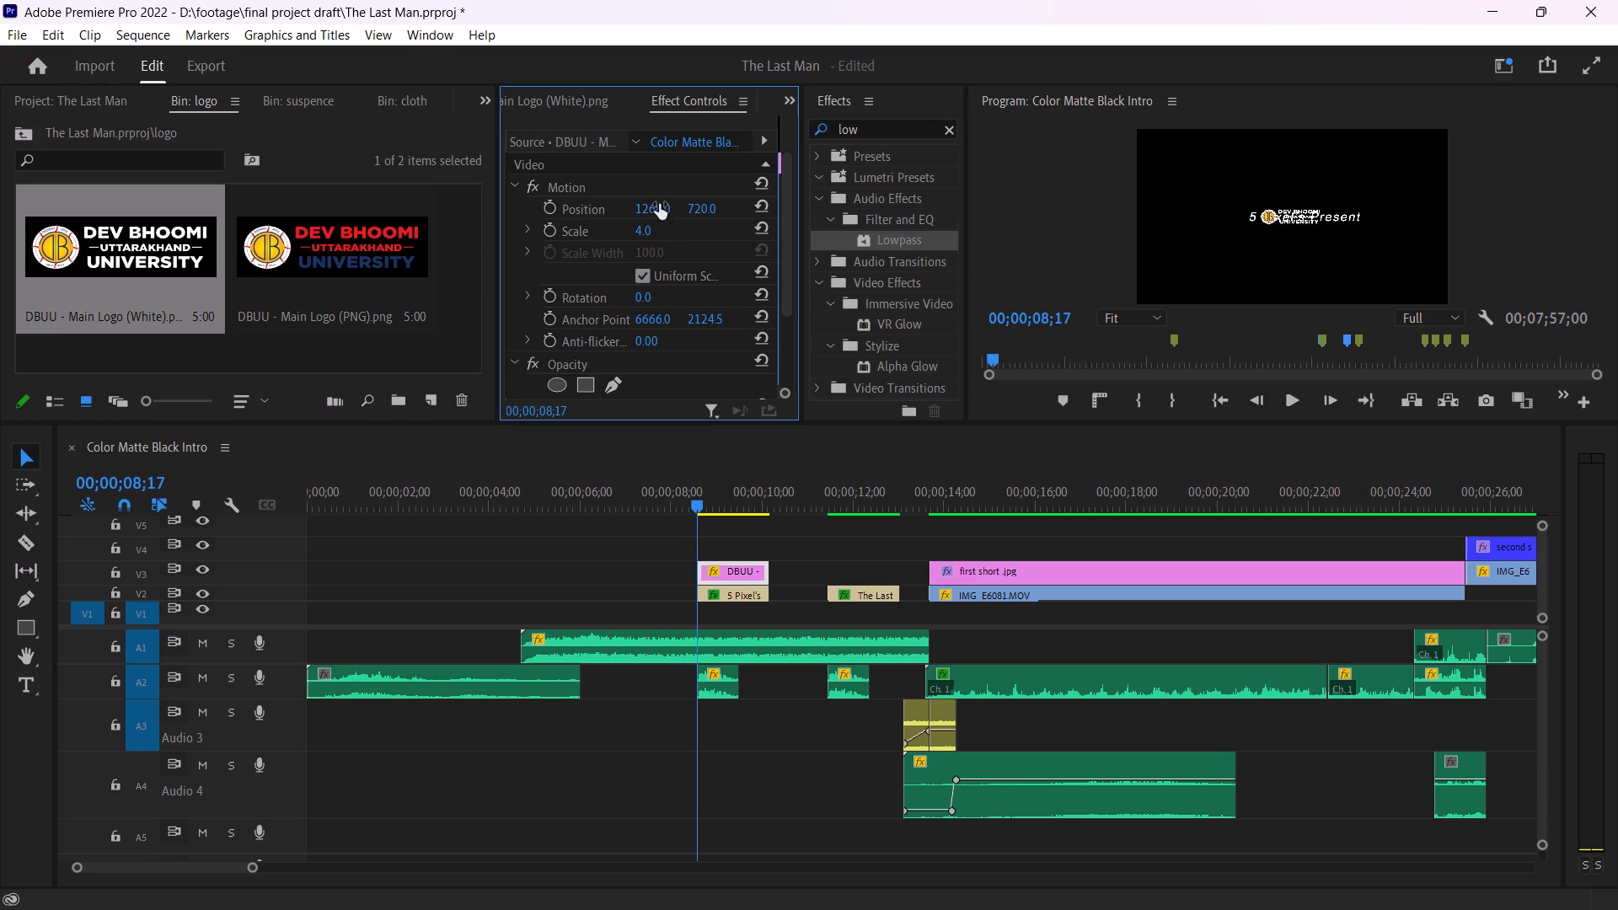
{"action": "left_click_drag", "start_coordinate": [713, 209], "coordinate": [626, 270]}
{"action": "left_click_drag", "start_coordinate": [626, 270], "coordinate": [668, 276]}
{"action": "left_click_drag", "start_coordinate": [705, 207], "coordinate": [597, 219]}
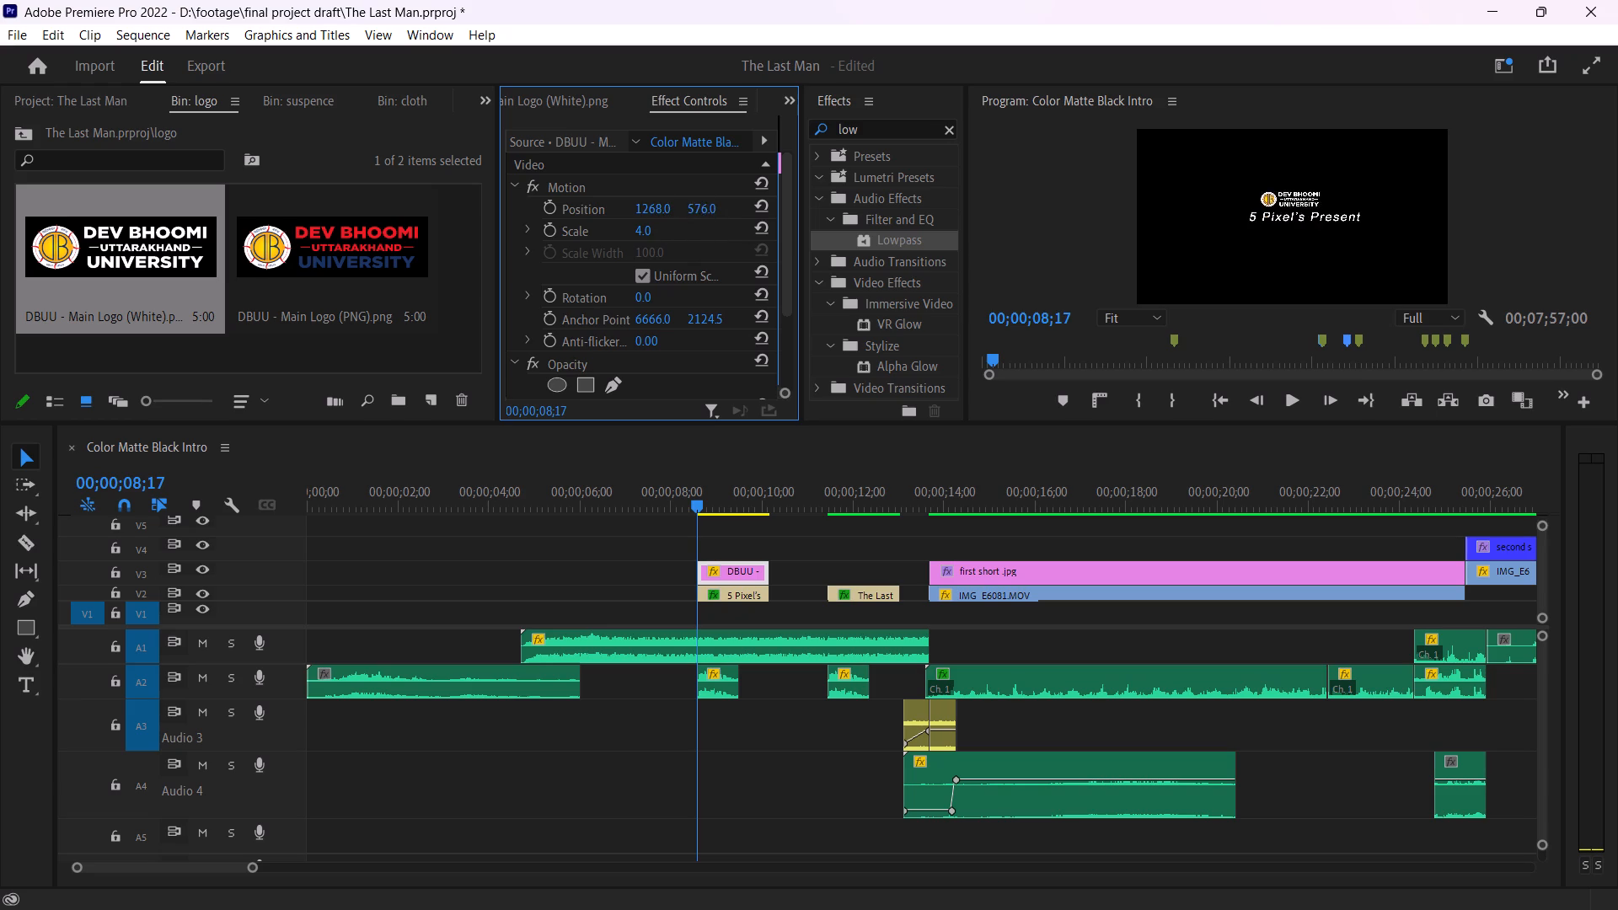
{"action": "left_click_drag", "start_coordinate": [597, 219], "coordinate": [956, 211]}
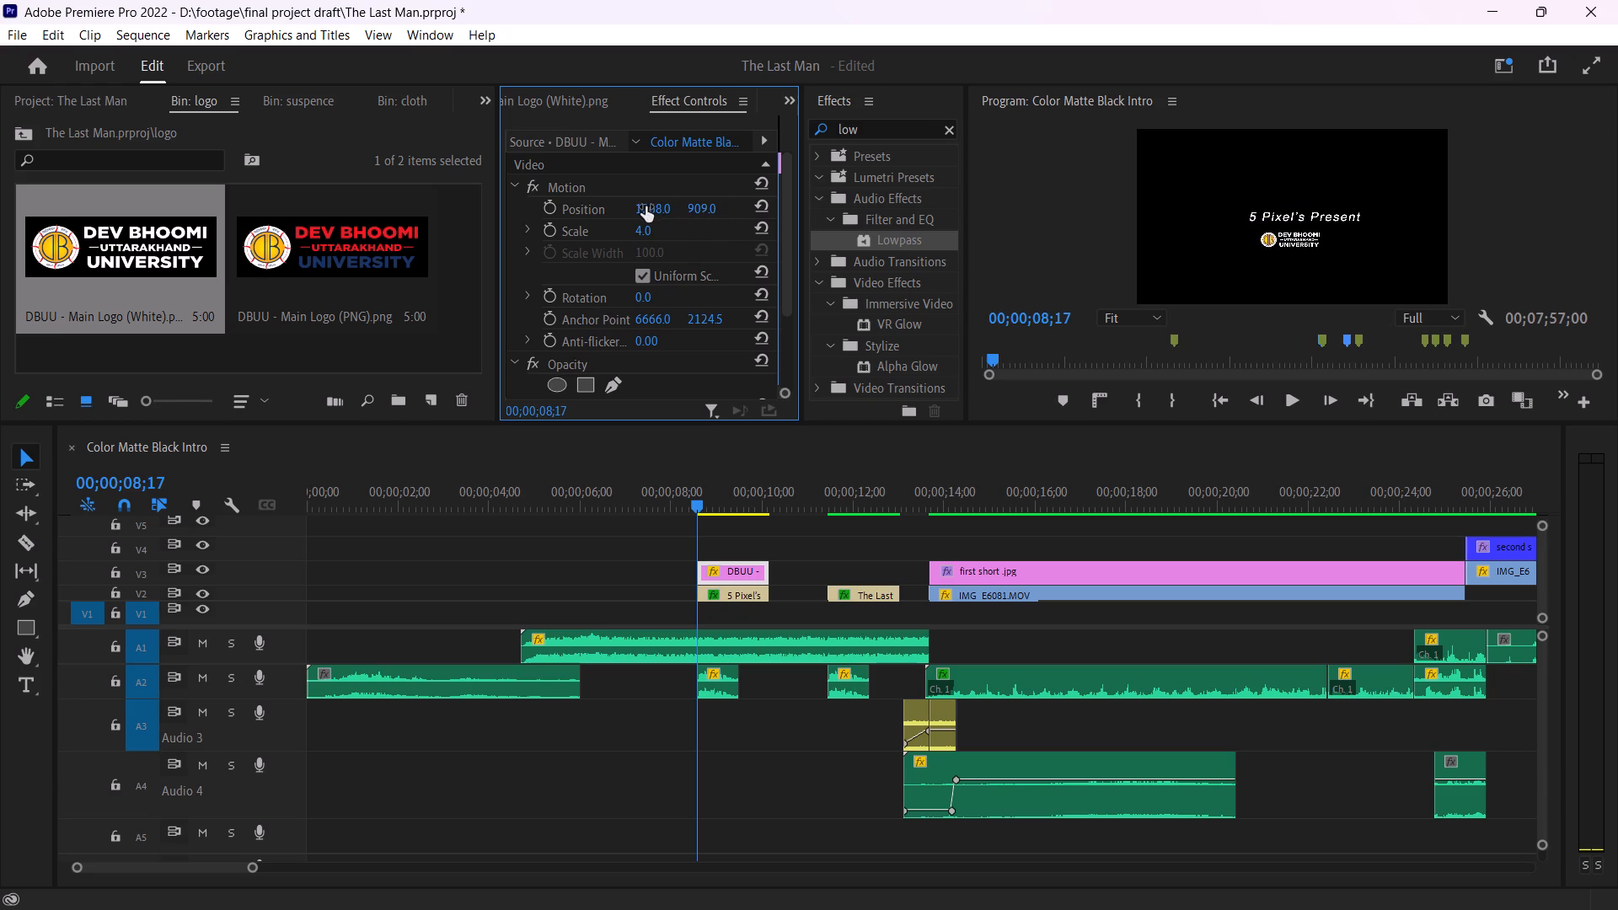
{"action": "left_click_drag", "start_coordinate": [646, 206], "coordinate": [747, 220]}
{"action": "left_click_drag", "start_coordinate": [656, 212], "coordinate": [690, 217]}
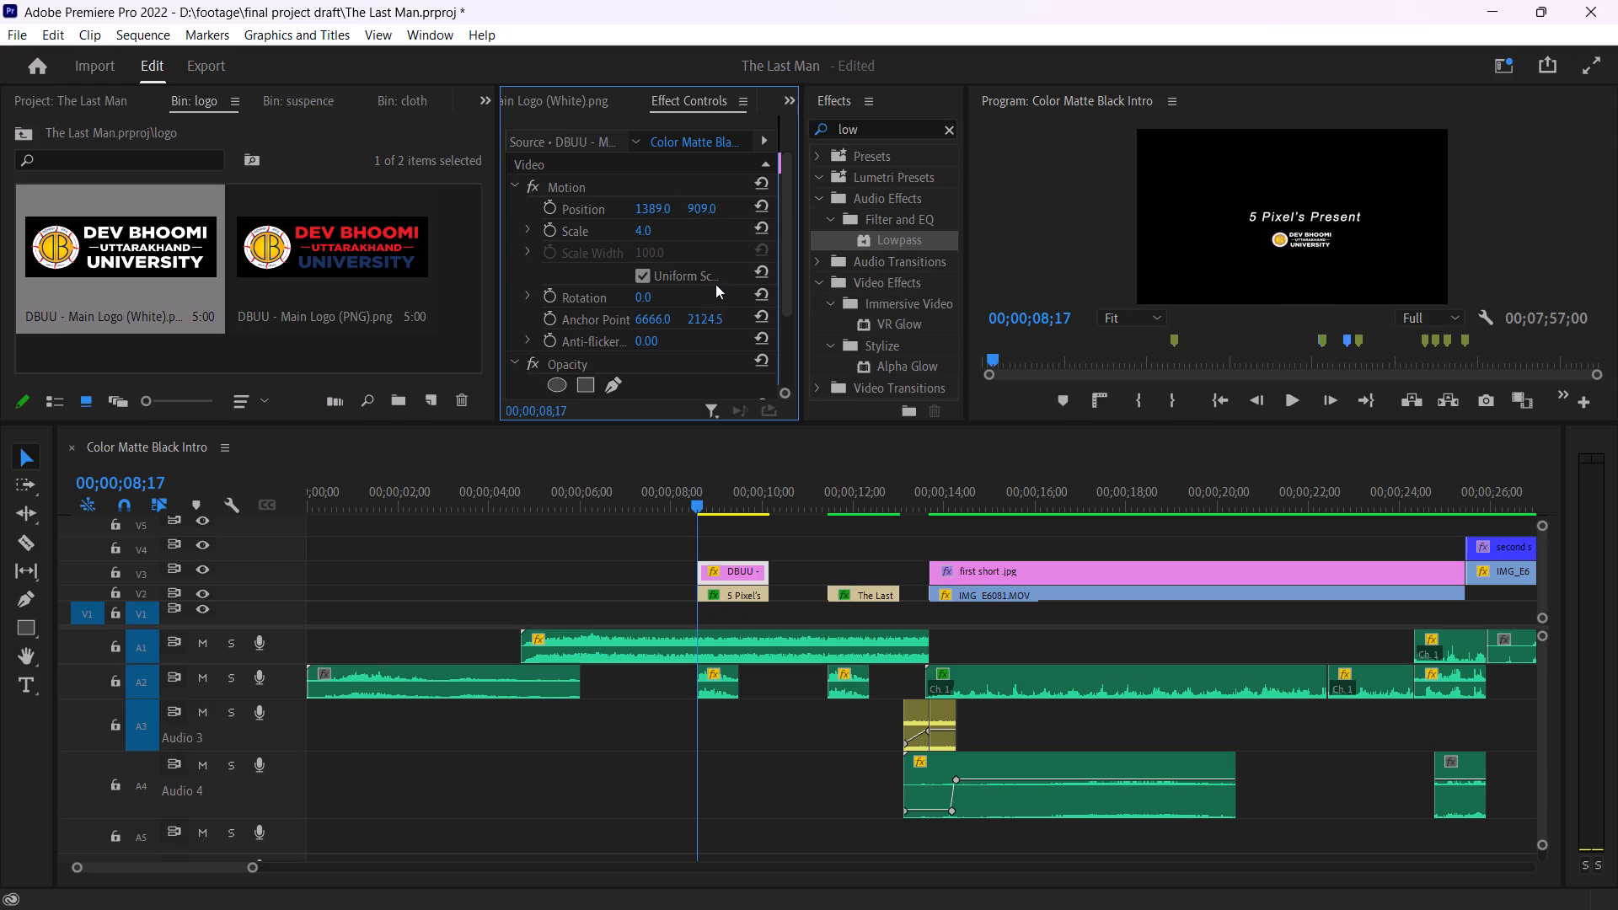
Set the Program Monitor's playback resolution to 1/8.
{"action": "left_click", "coordinate": [1419, 308]}
{"action": "left_click", "coordinate": [1423, 313]}
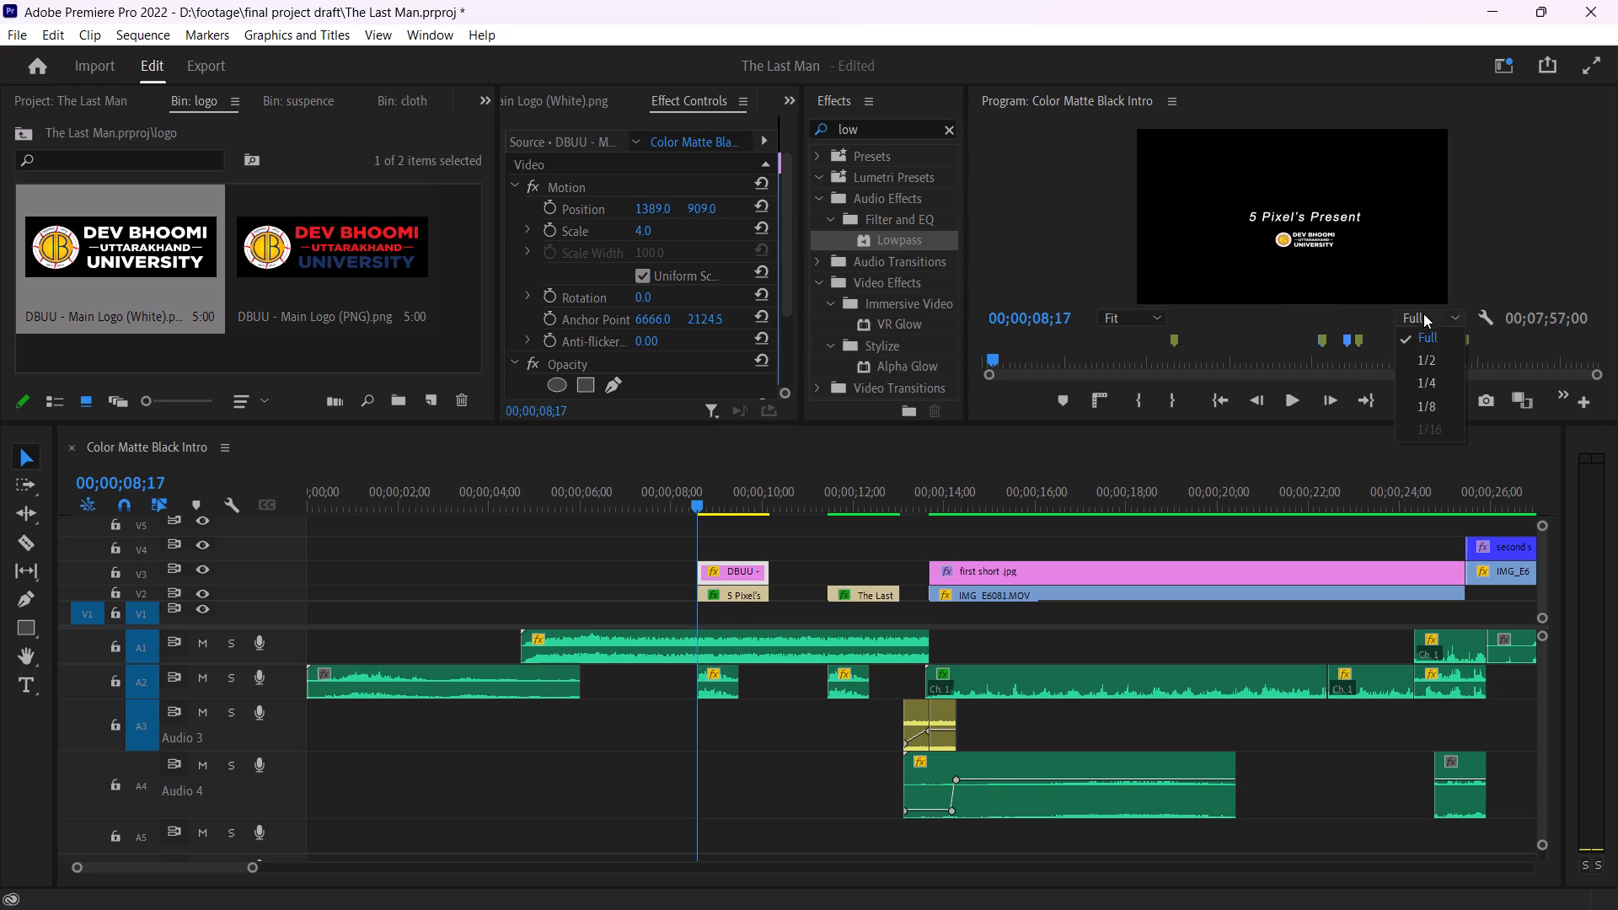
{"action": "left_click", "coordinate": [1438, 399]}
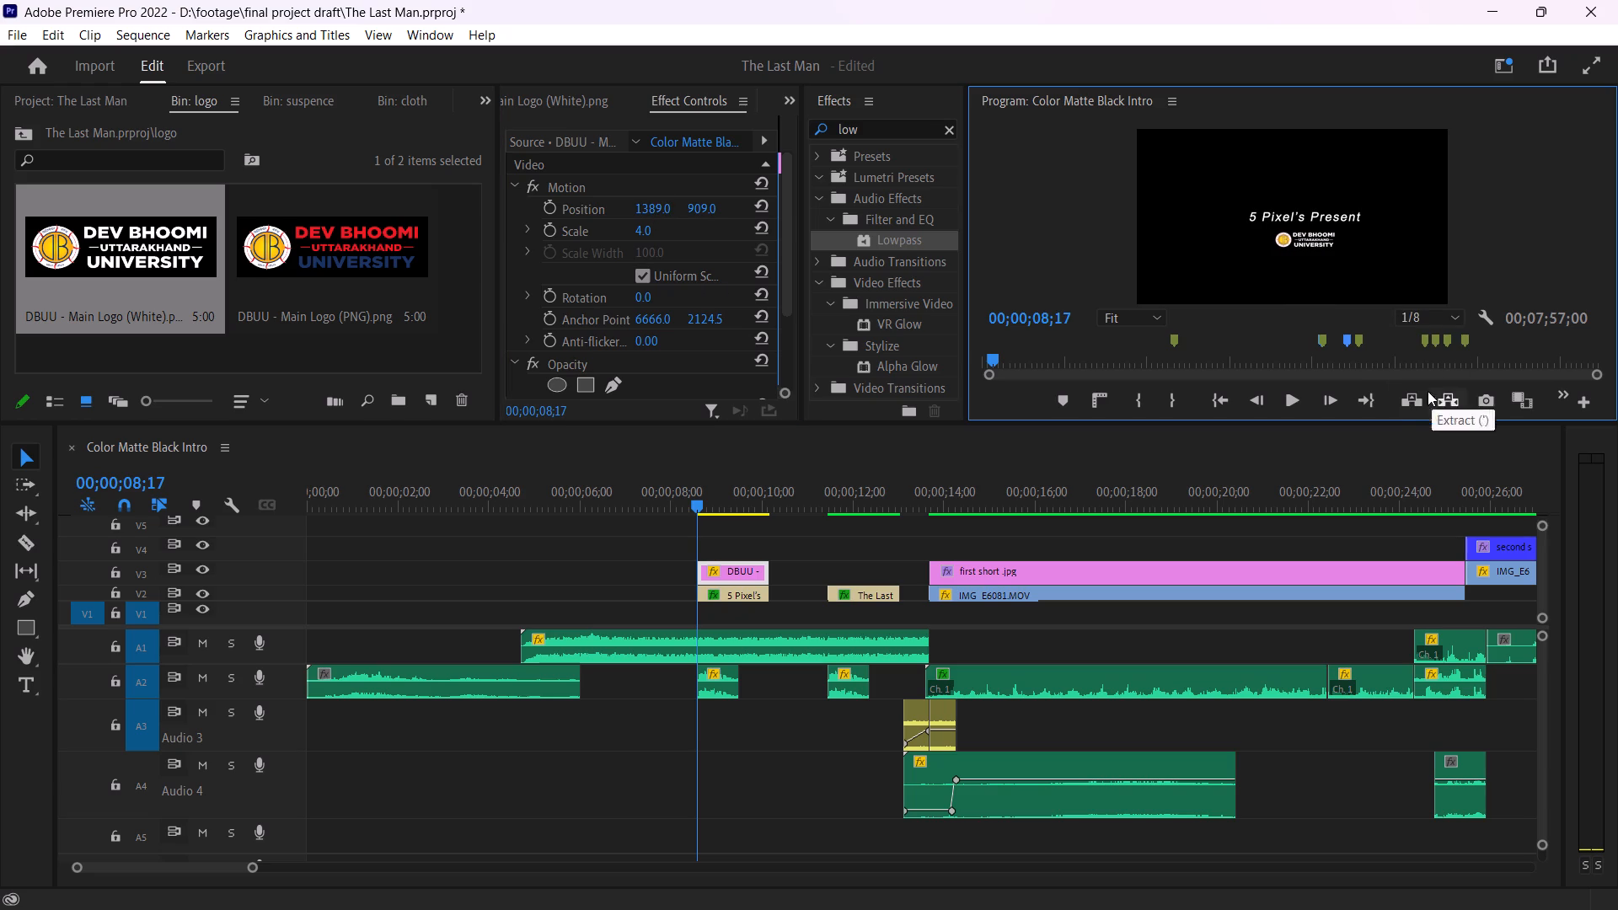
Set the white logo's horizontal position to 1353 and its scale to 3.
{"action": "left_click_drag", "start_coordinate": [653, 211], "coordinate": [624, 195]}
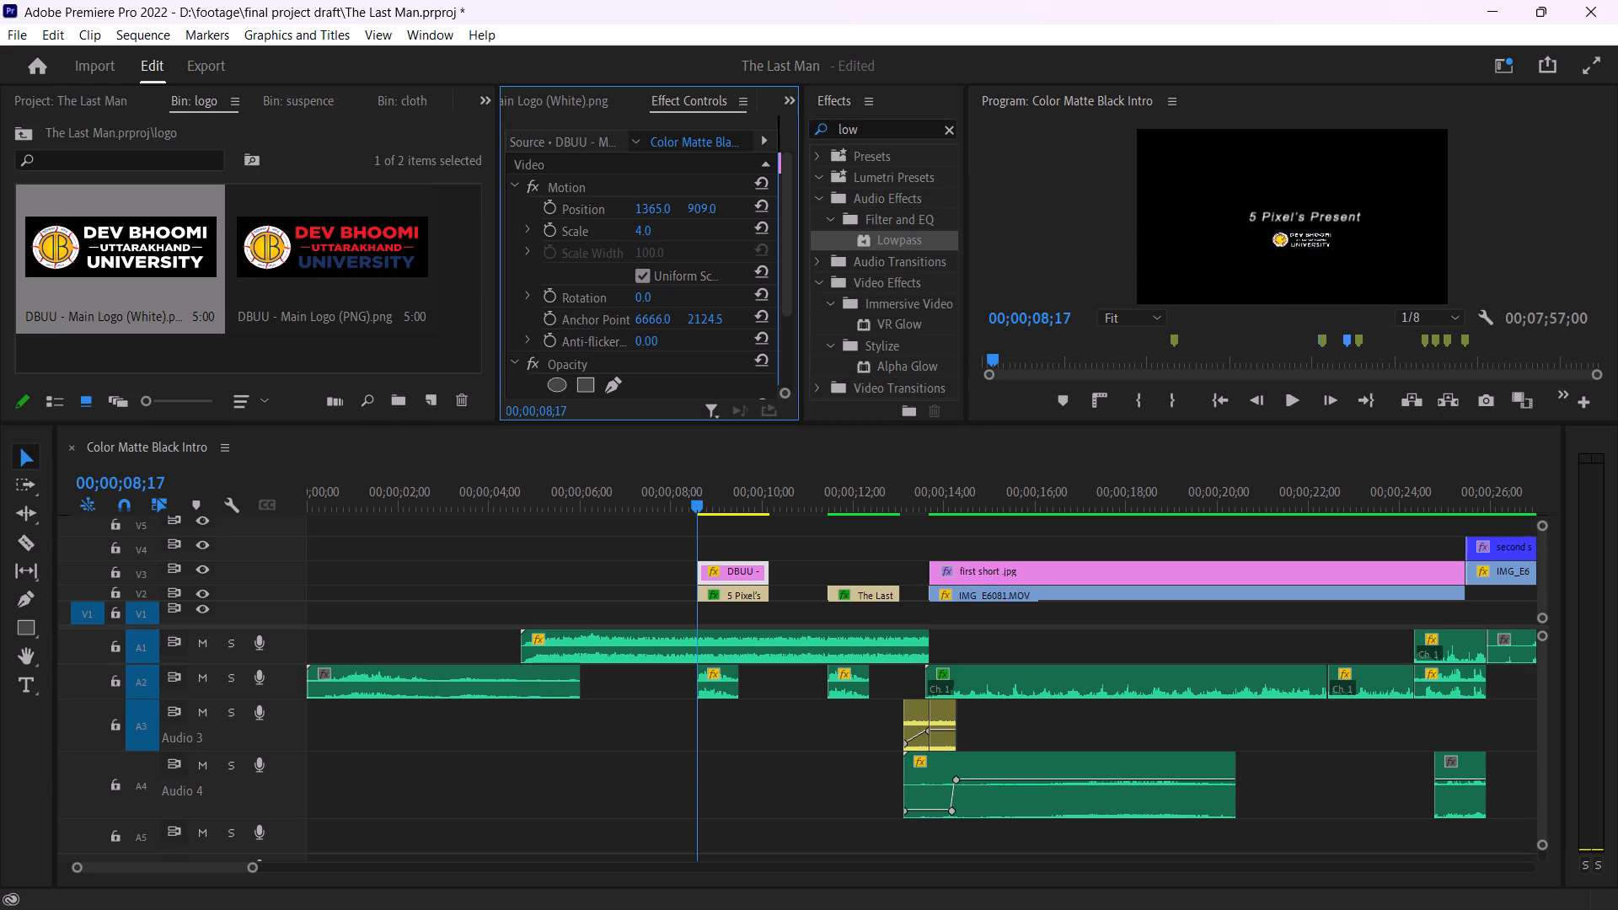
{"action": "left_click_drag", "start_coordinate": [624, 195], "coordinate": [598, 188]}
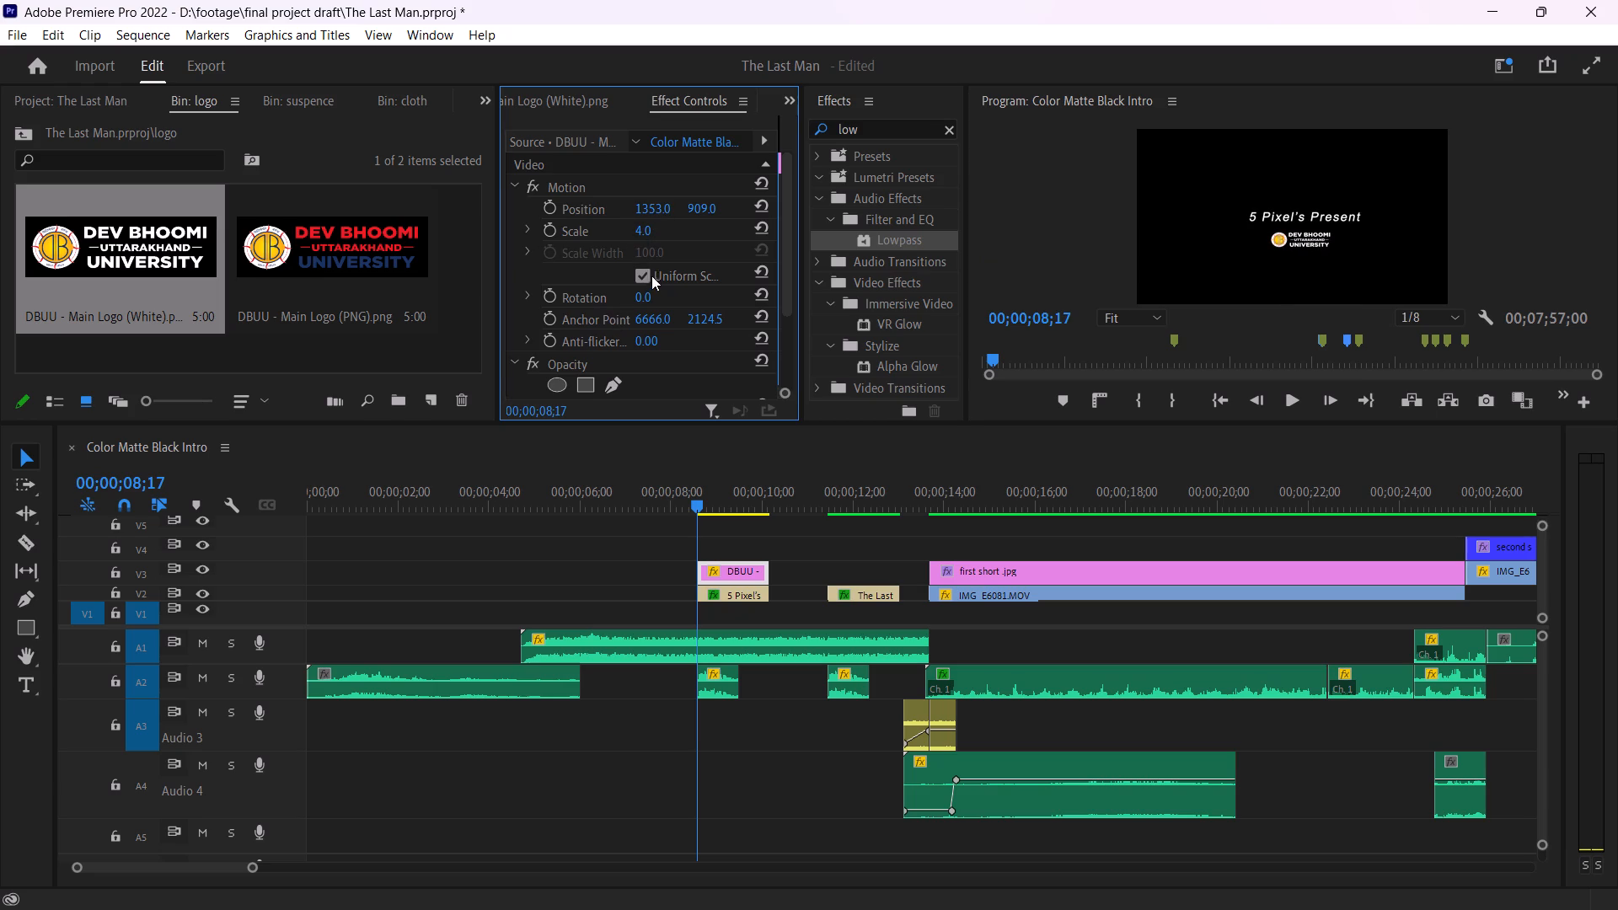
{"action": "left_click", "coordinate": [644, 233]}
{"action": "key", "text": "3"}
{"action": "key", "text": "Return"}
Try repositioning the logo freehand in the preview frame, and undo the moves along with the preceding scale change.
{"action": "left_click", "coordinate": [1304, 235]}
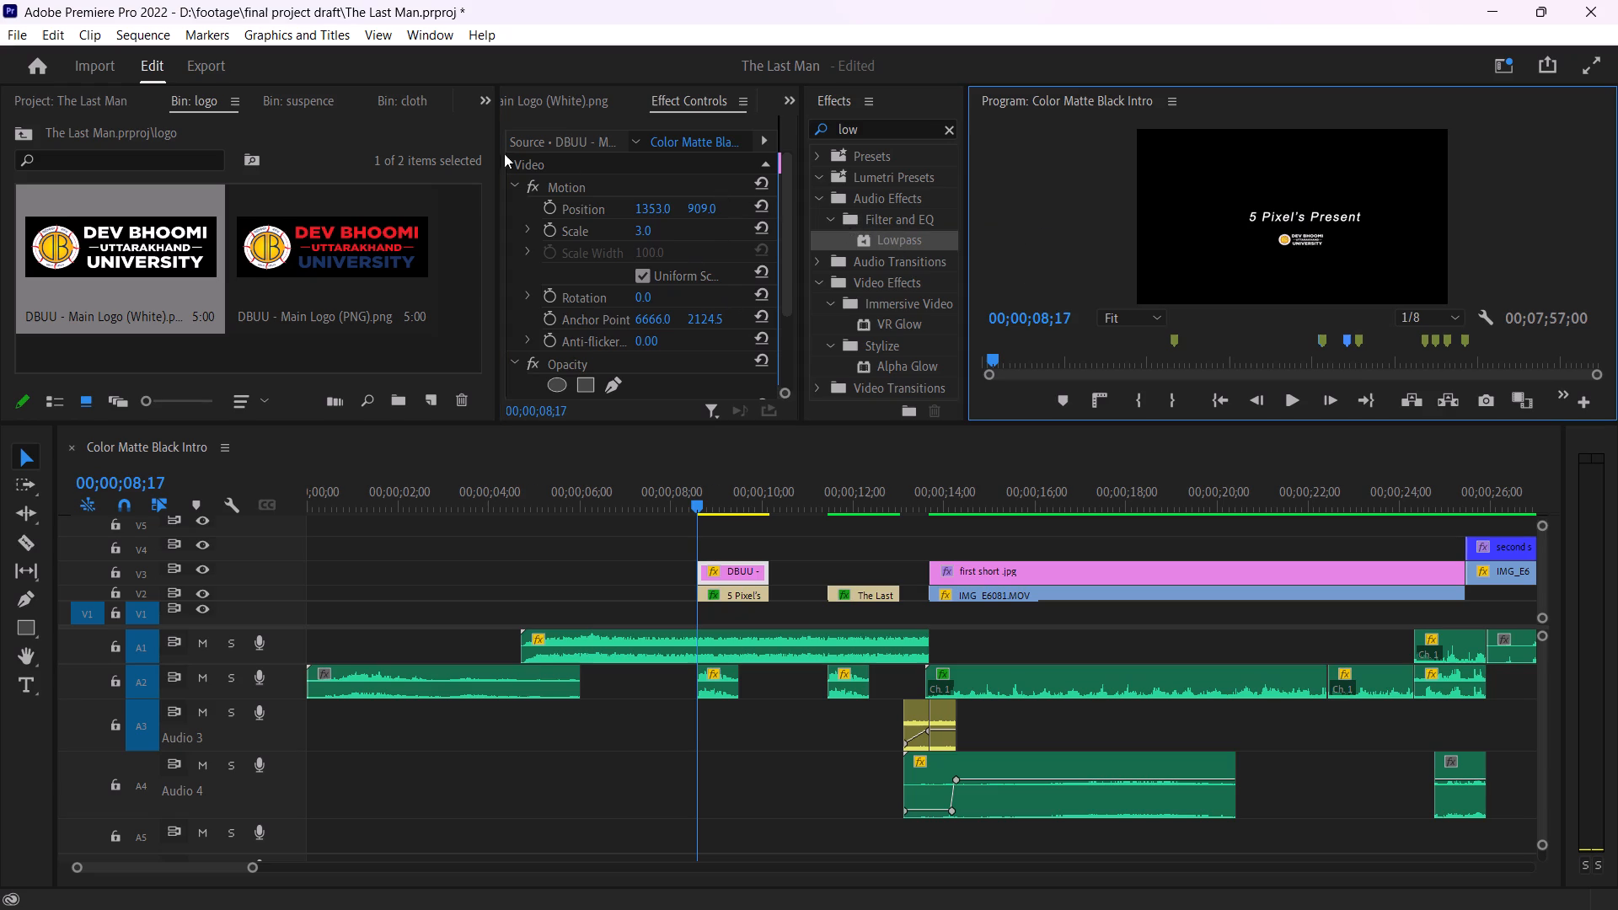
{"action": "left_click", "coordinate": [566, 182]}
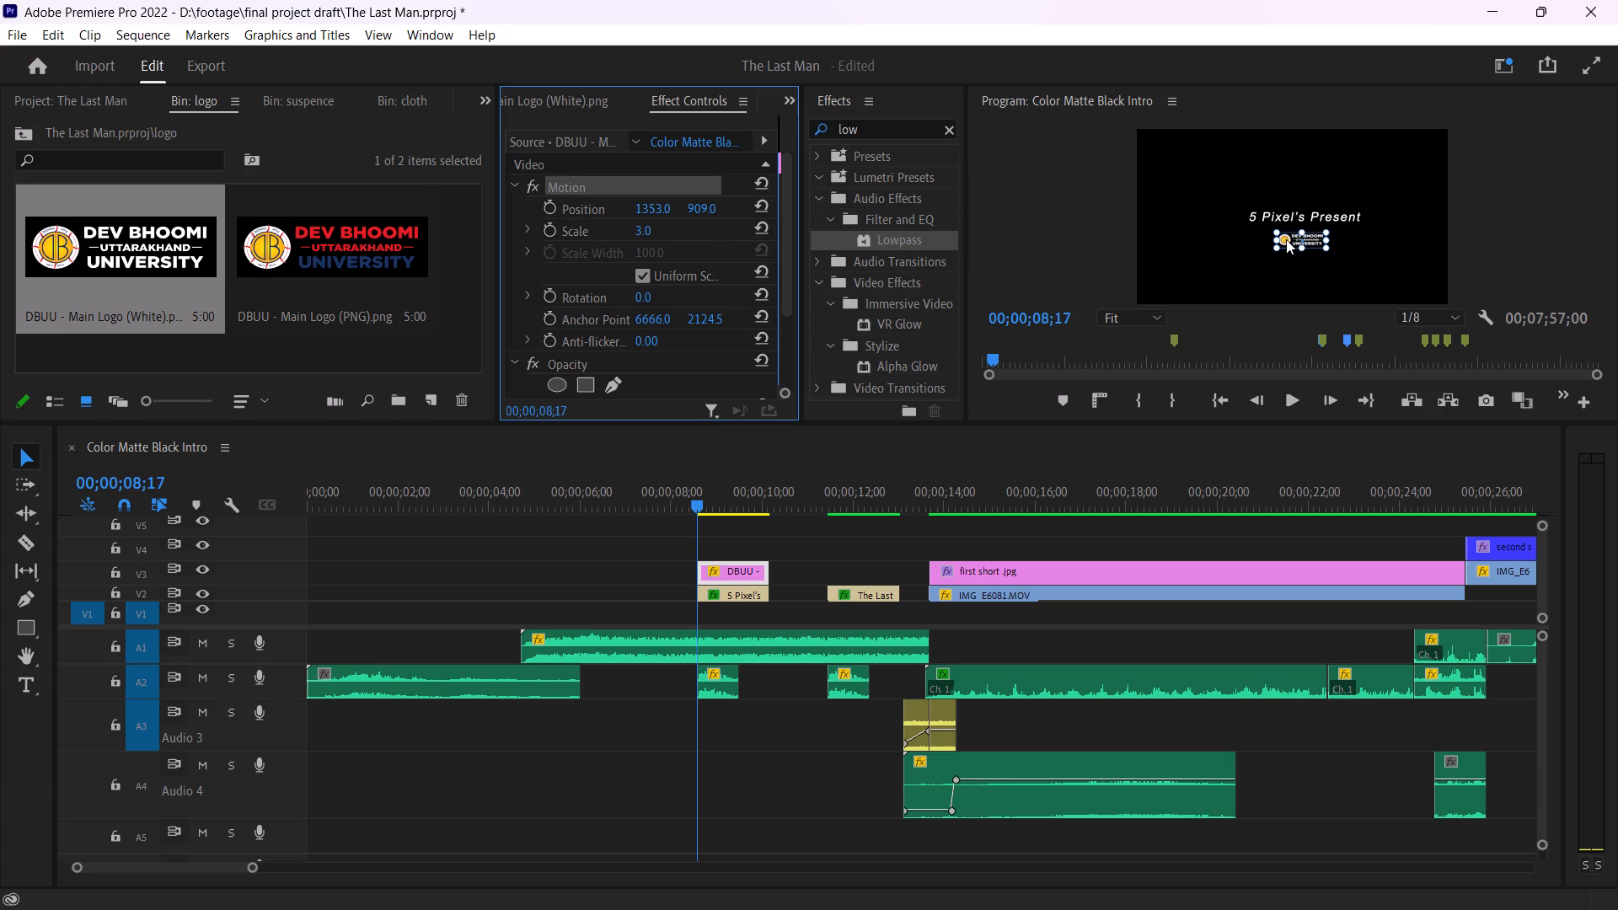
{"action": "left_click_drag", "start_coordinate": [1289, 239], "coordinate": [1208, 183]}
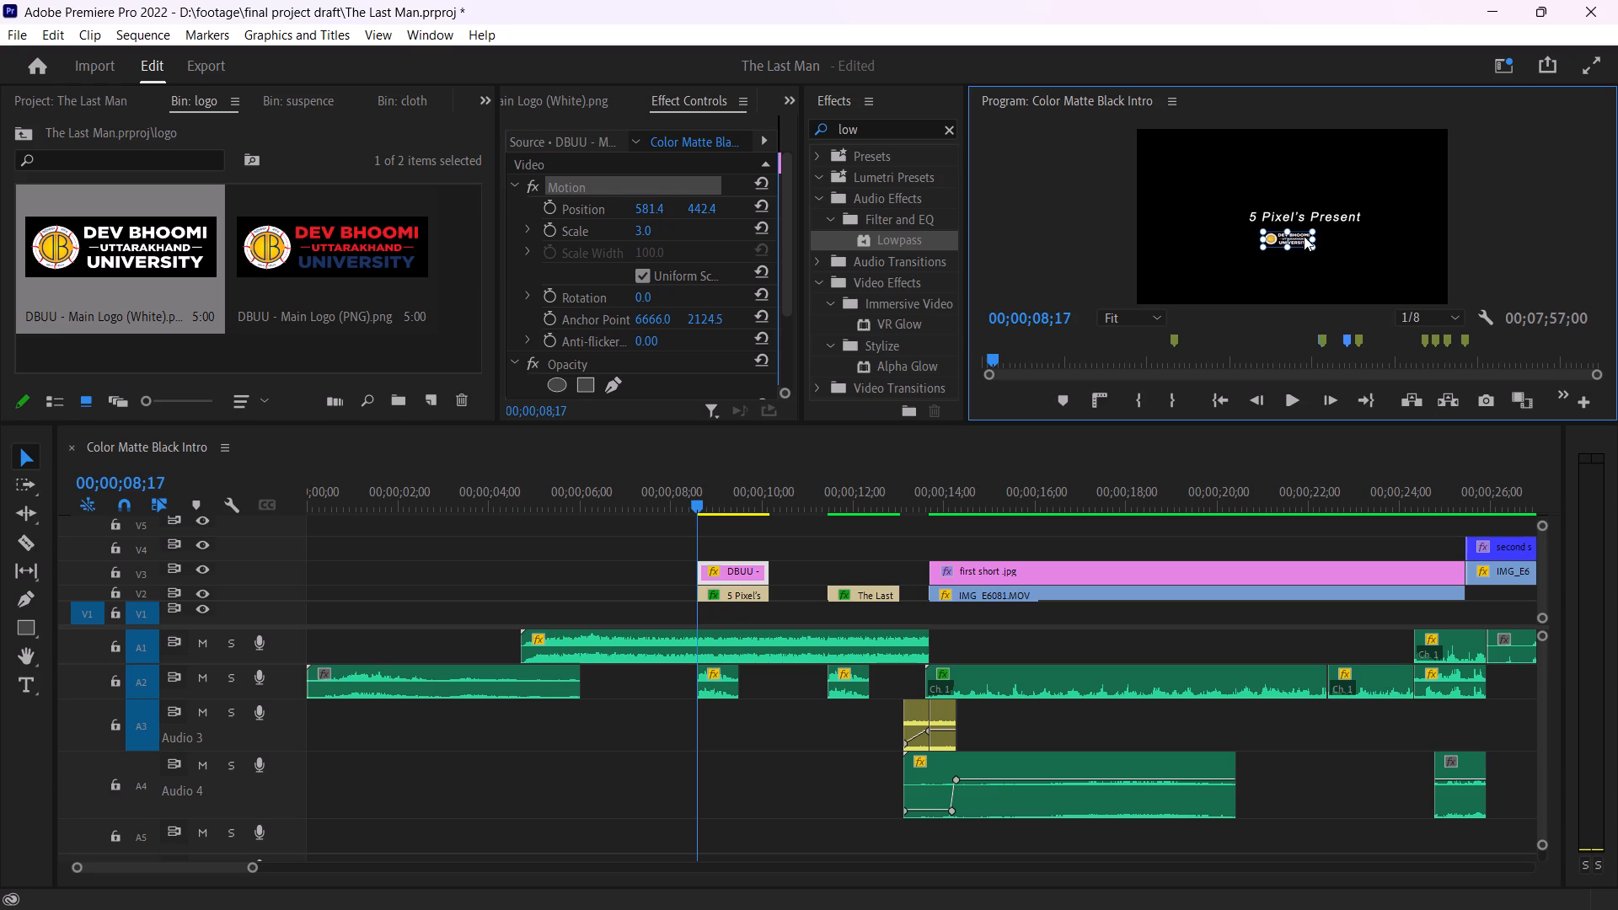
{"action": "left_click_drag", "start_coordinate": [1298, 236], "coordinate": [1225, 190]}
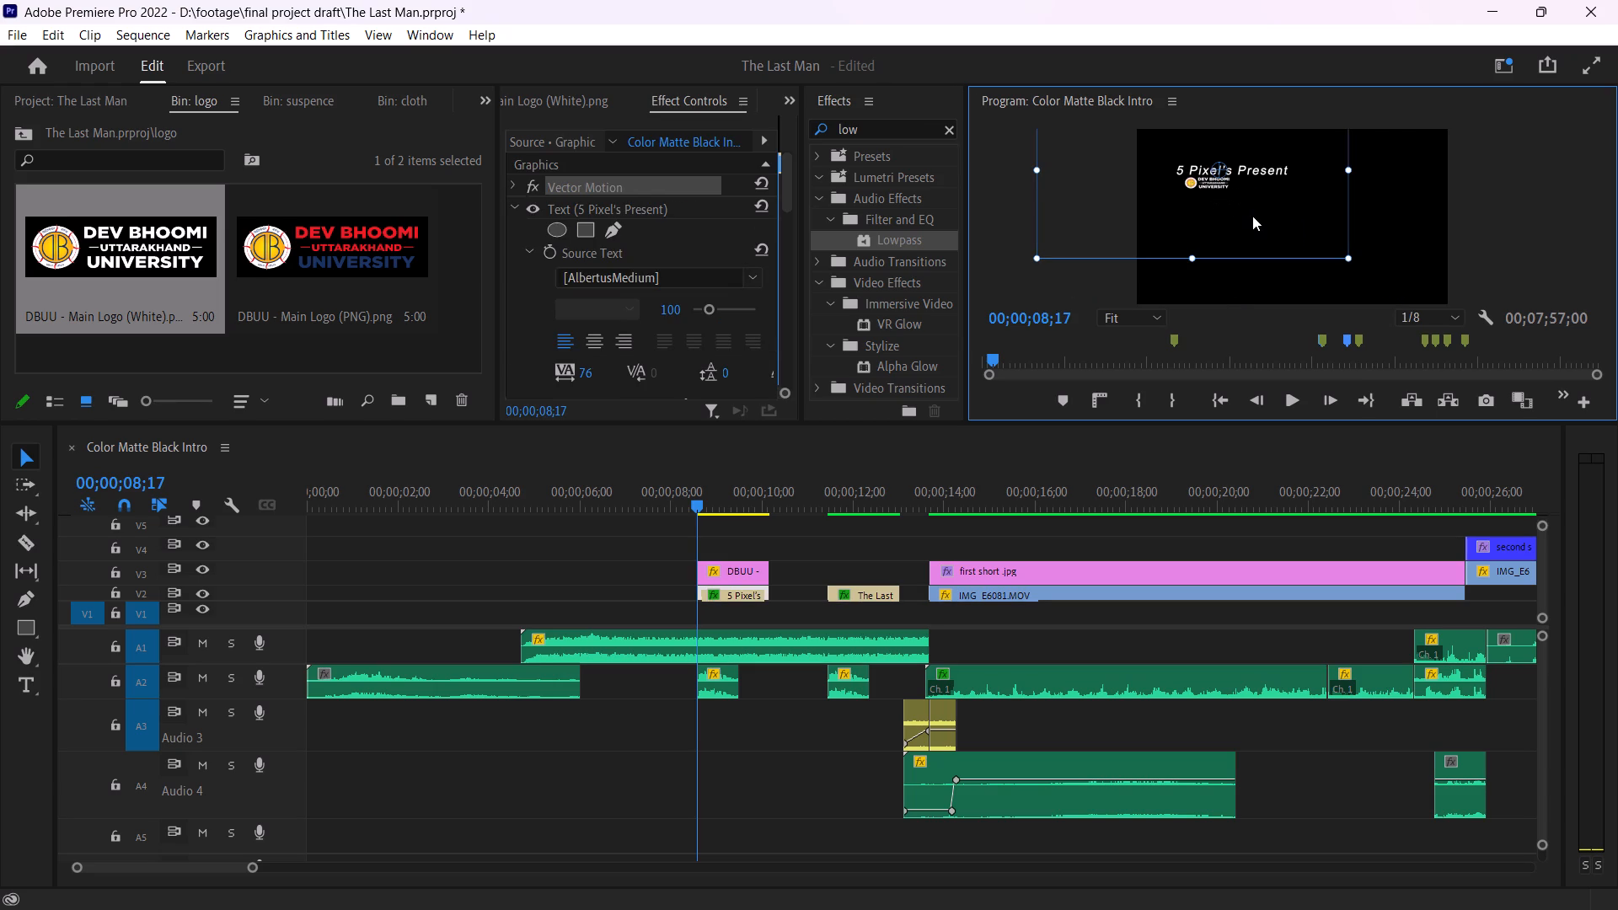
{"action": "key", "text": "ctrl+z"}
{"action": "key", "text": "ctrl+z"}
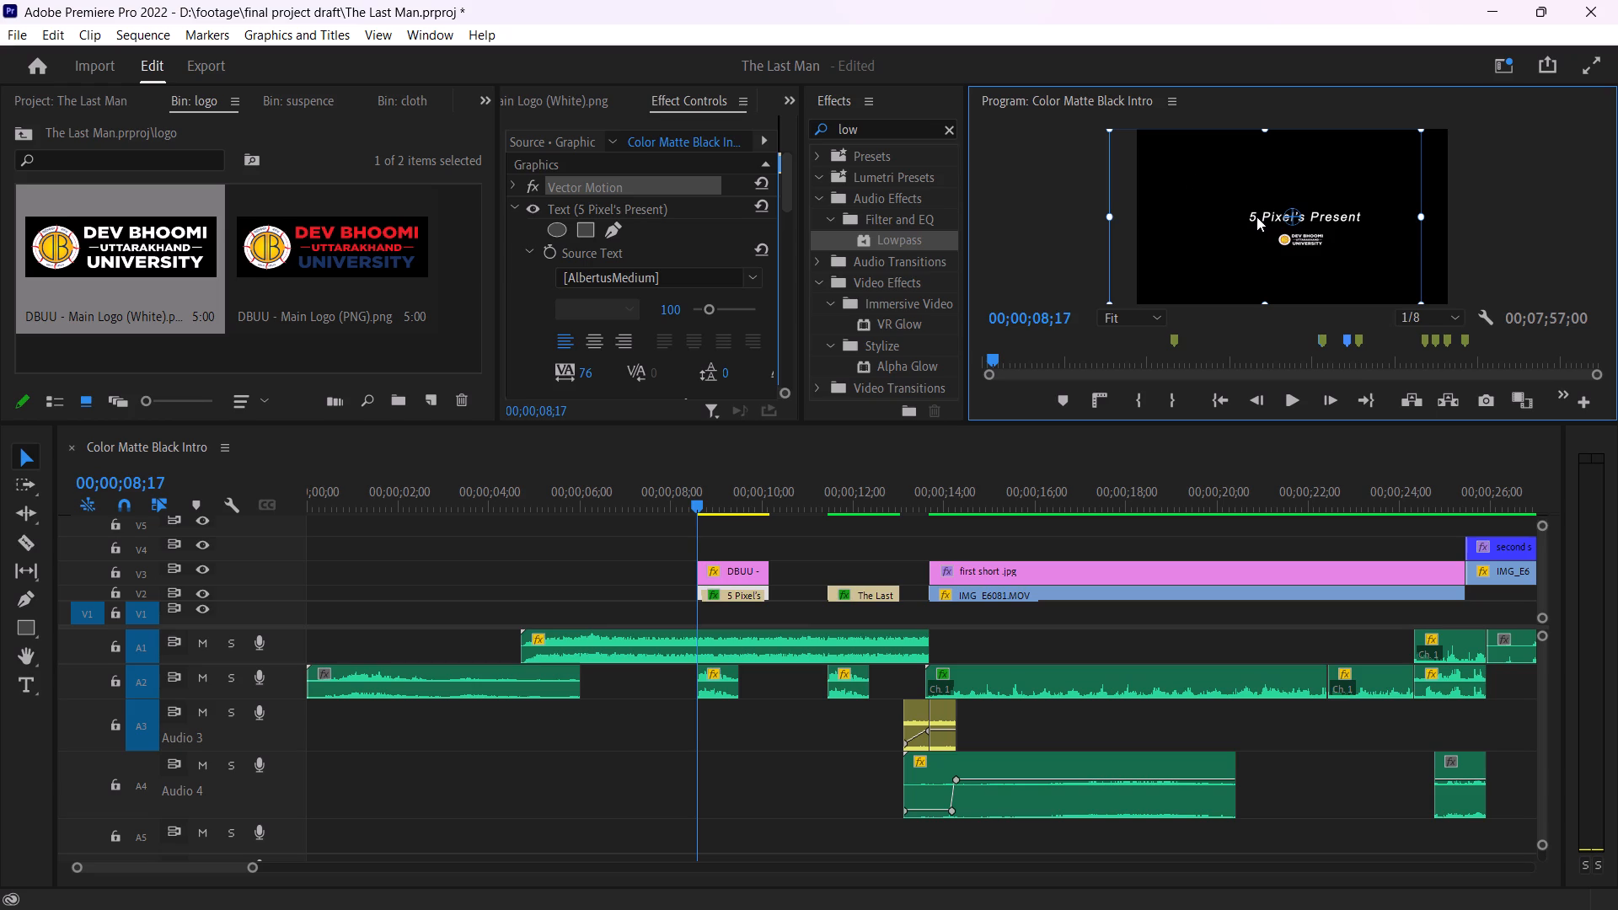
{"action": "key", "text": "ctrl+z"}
Reselect the white logo clip on V3 and set its scale to 3.
{"action": "left_click", "coordinate": [512, 187]}
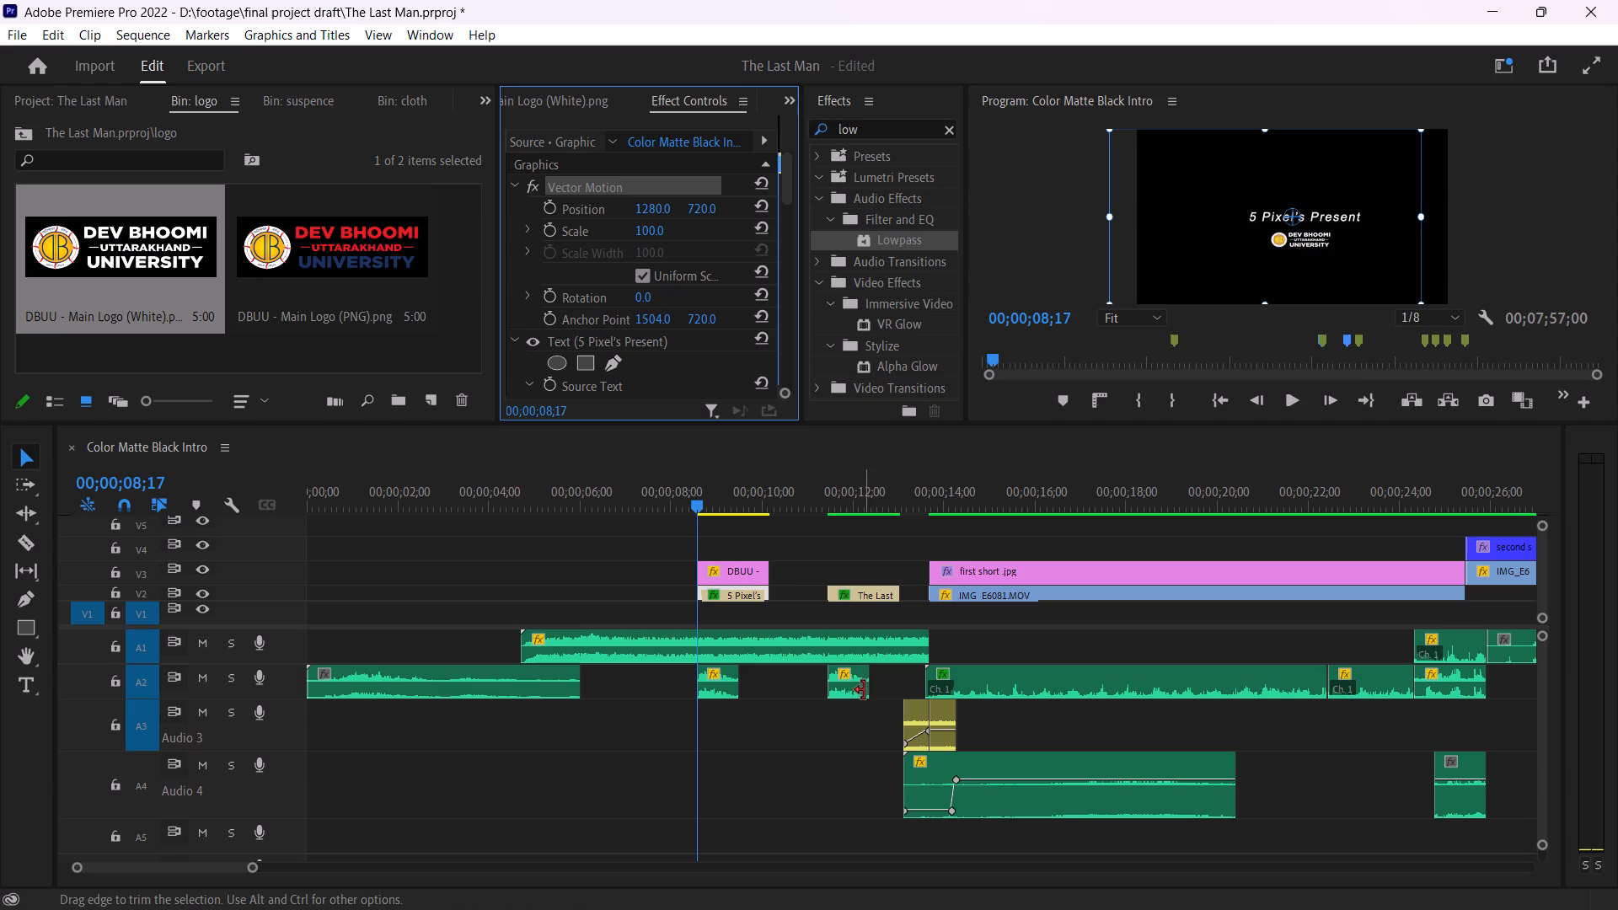
{"action": "left_click", "coordinate": [750, 571]}
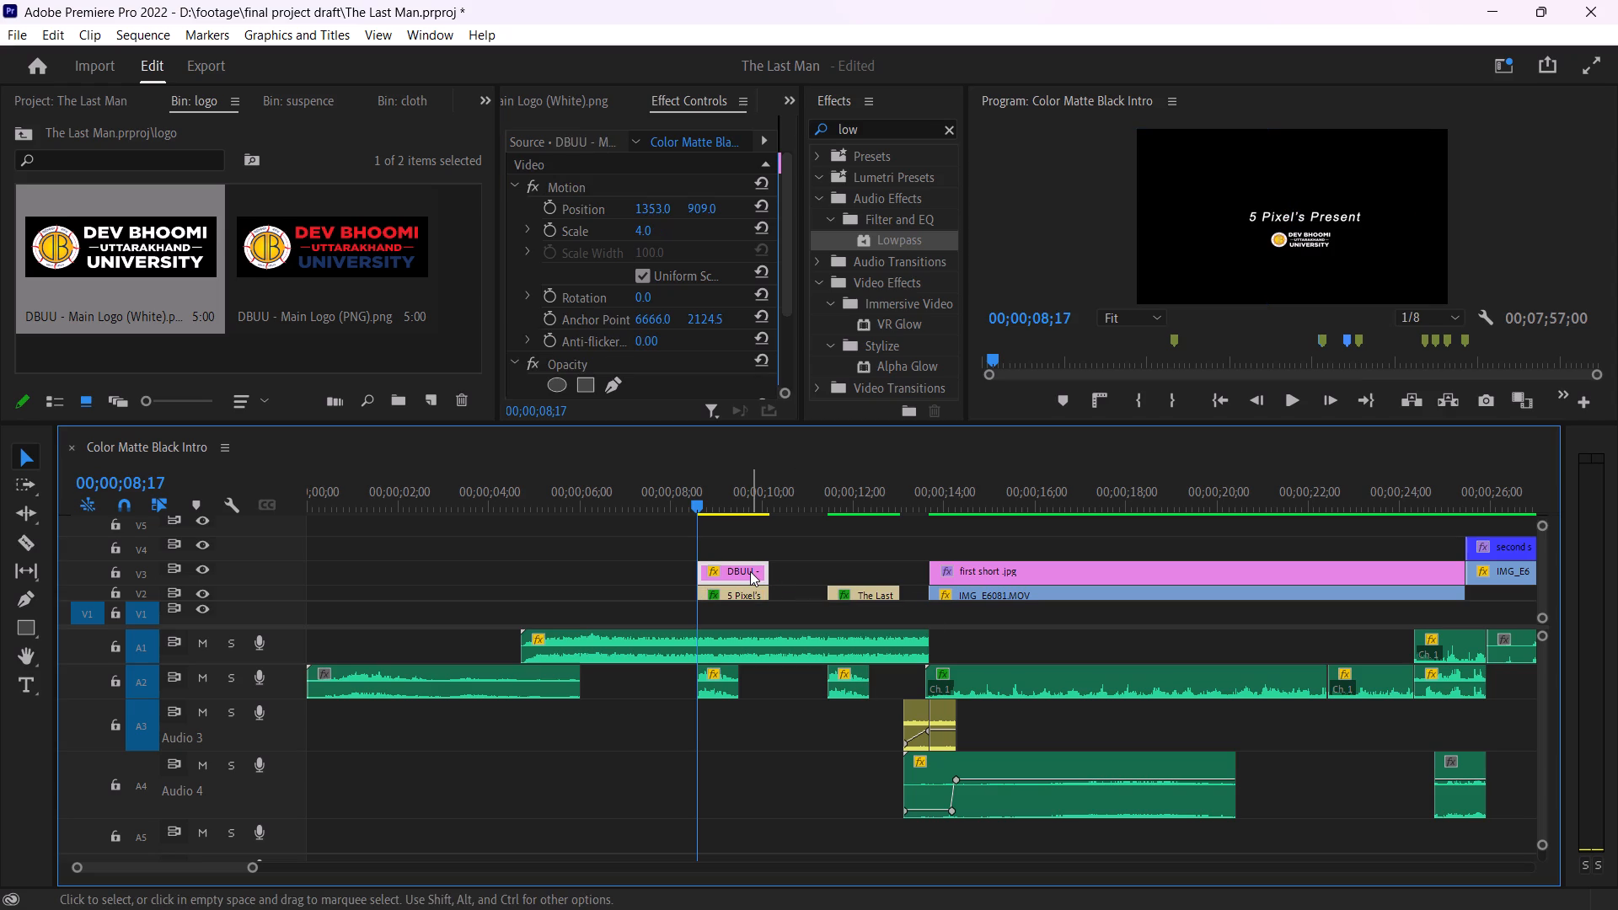
{"action": "left_click", "coordinate": [650, 235]}
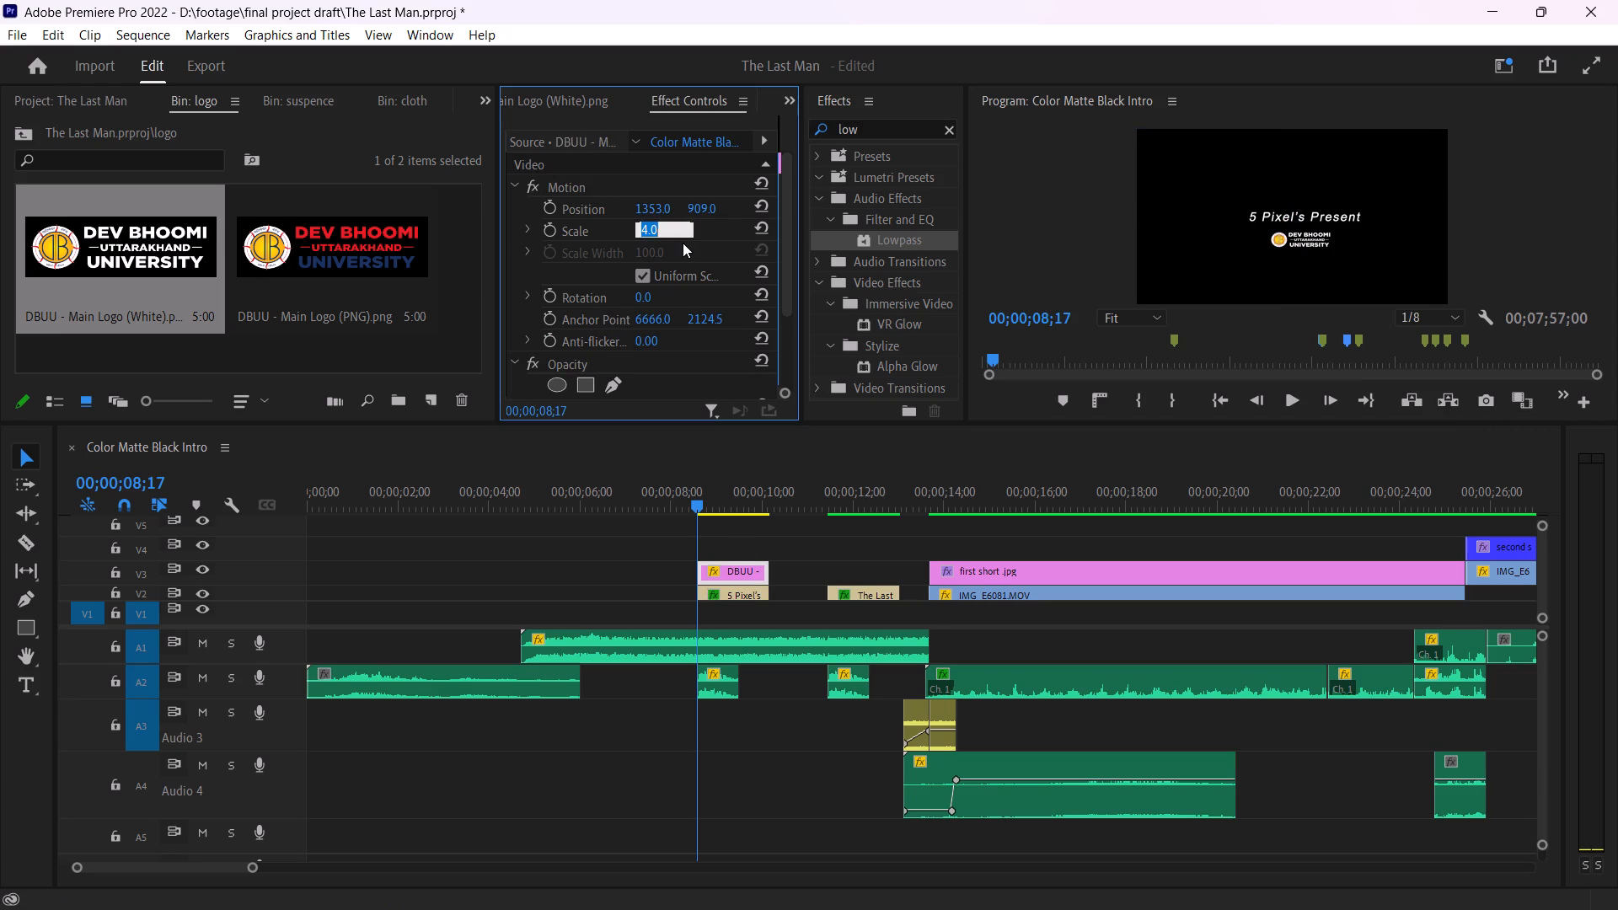
{"action": "key", "text": "3"}
{"action": "key", "text": "Return"}
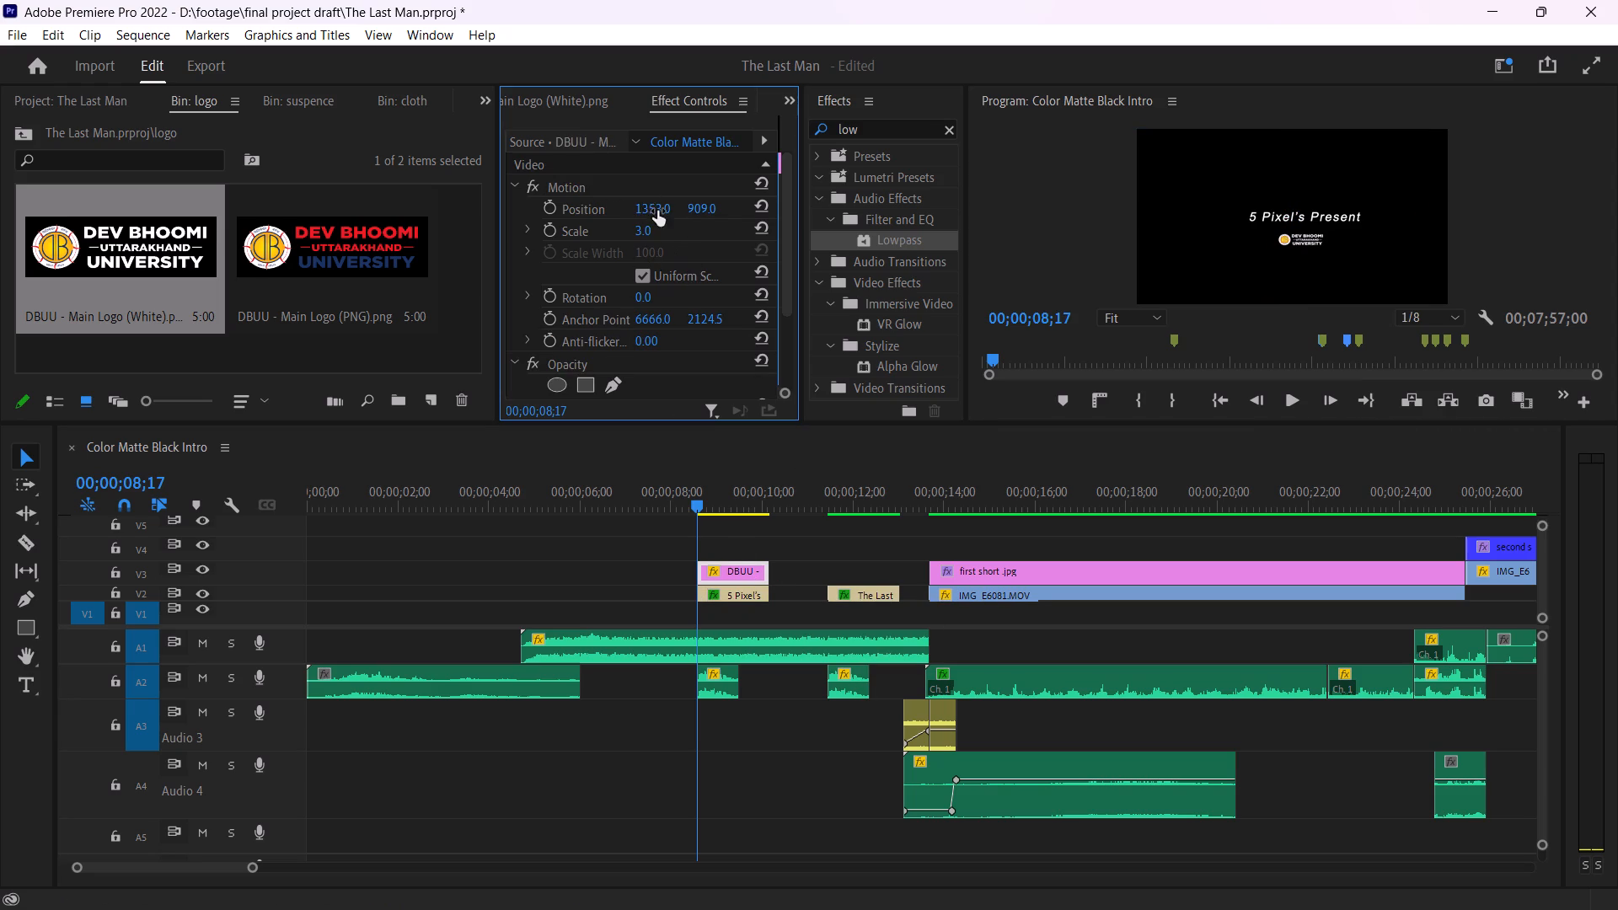
Move the white logo to the upper-left corner of the video frame, at position 341, 229.
{"action": "left_click_drag", "start_coordinate": [657, 211], "coordinate": [302, 280]}
{"action": "left_click_drag", "start_coordinate": [714, 207], "coordinate": [683, 211]}
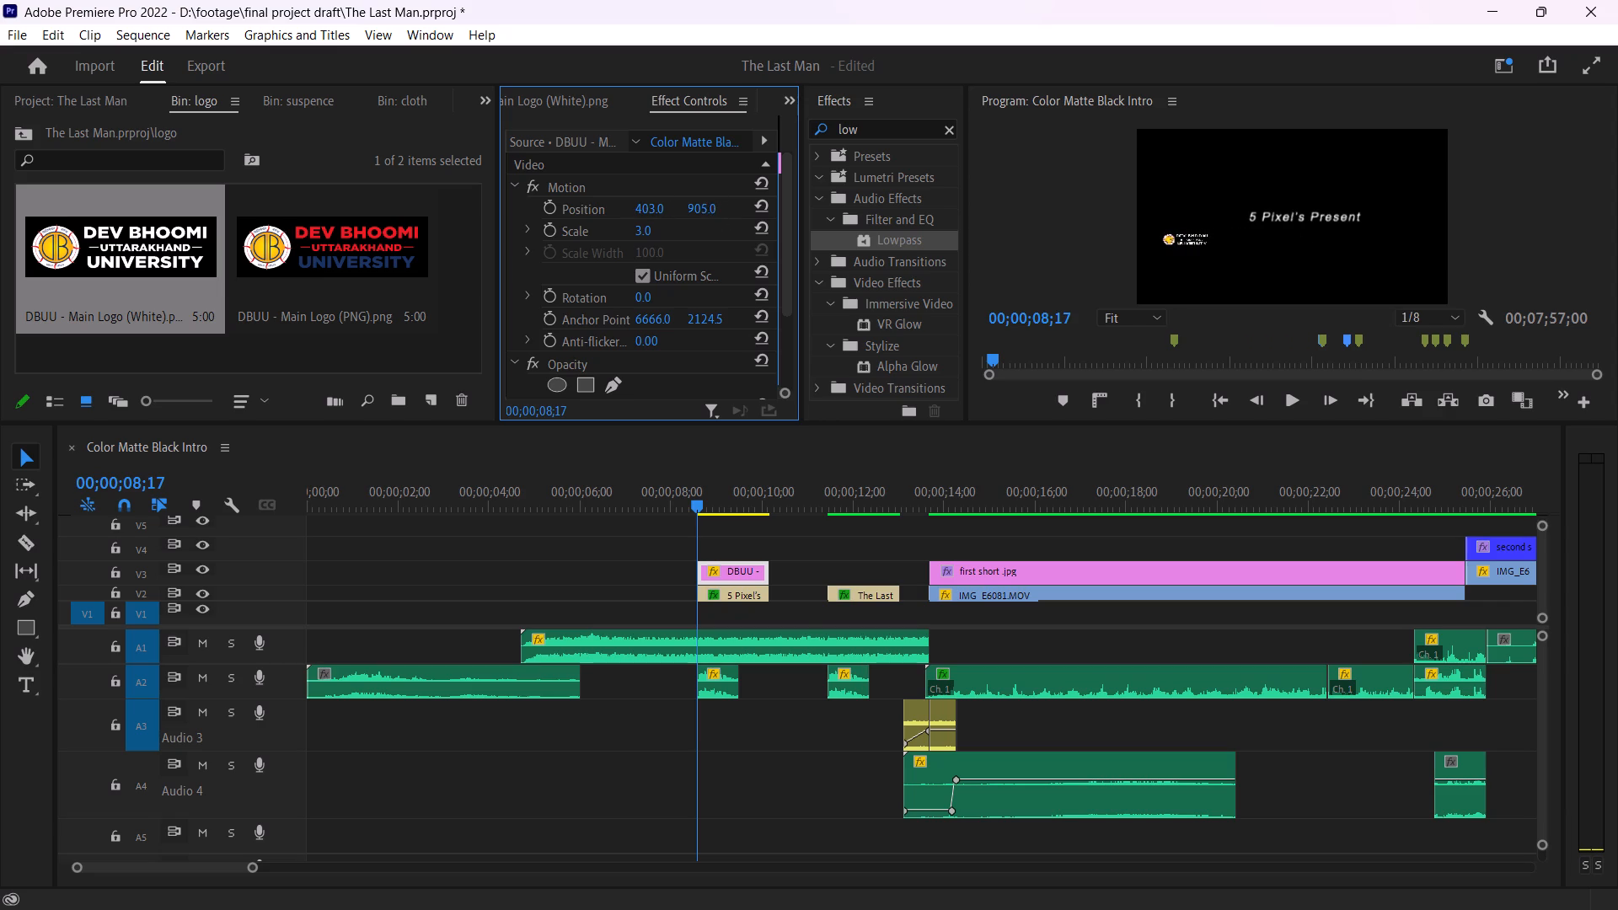
{"action": "left_click_drag", "start_coordinate": [683, 211], "coordinate": [362, 269]}
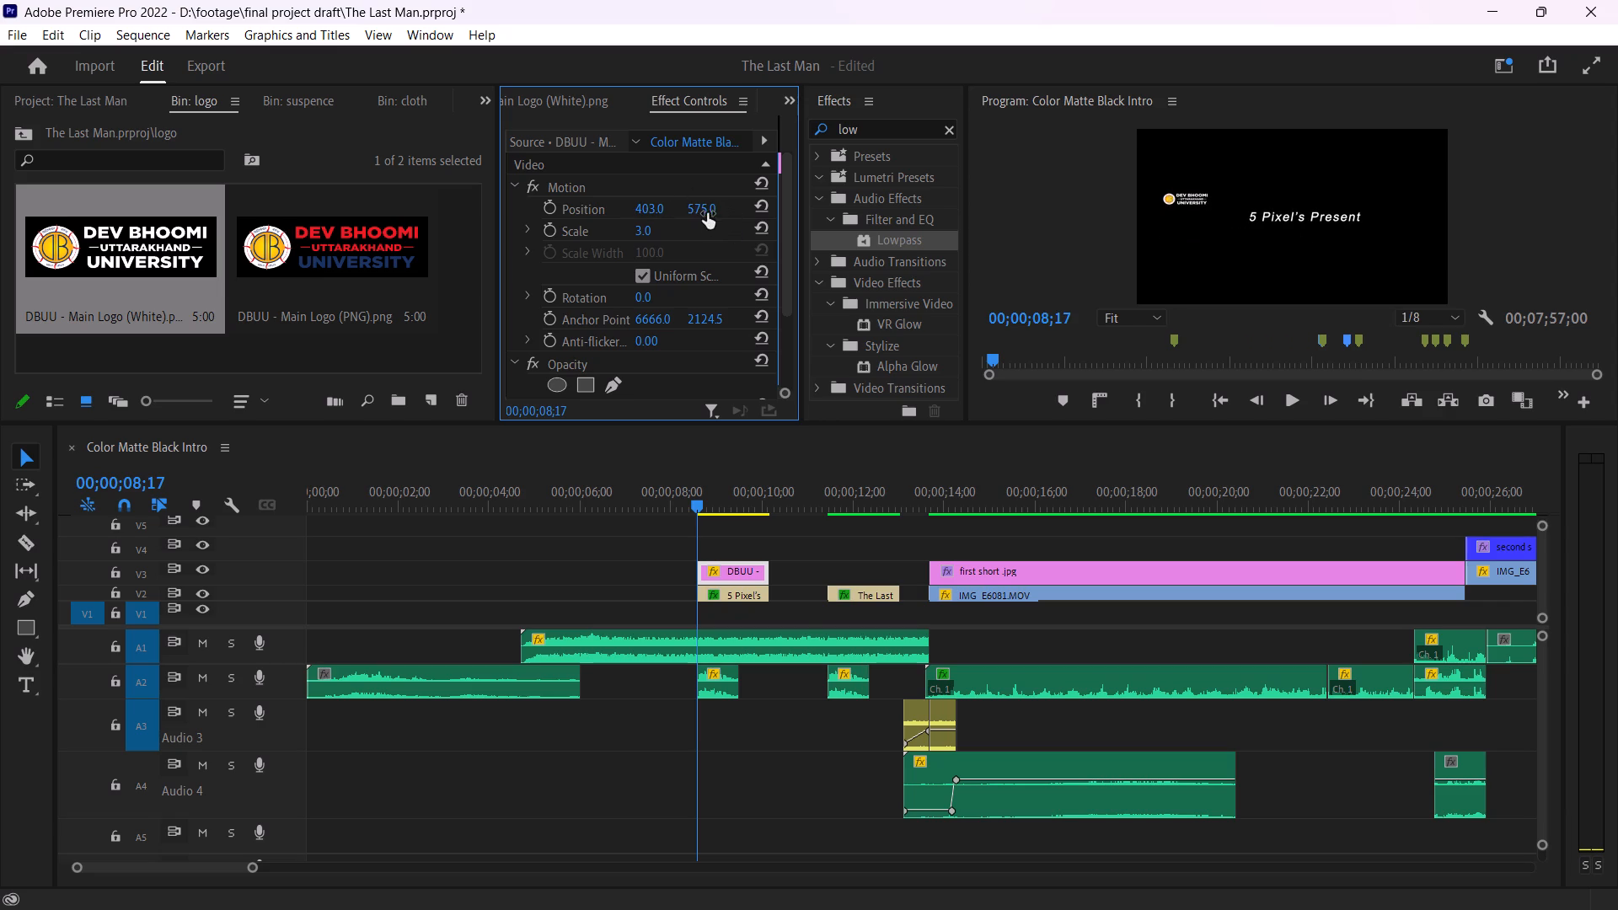
{"action": "left_click_drag", "start_coordinate": [707, 214], "coordinate": [335, 276]}
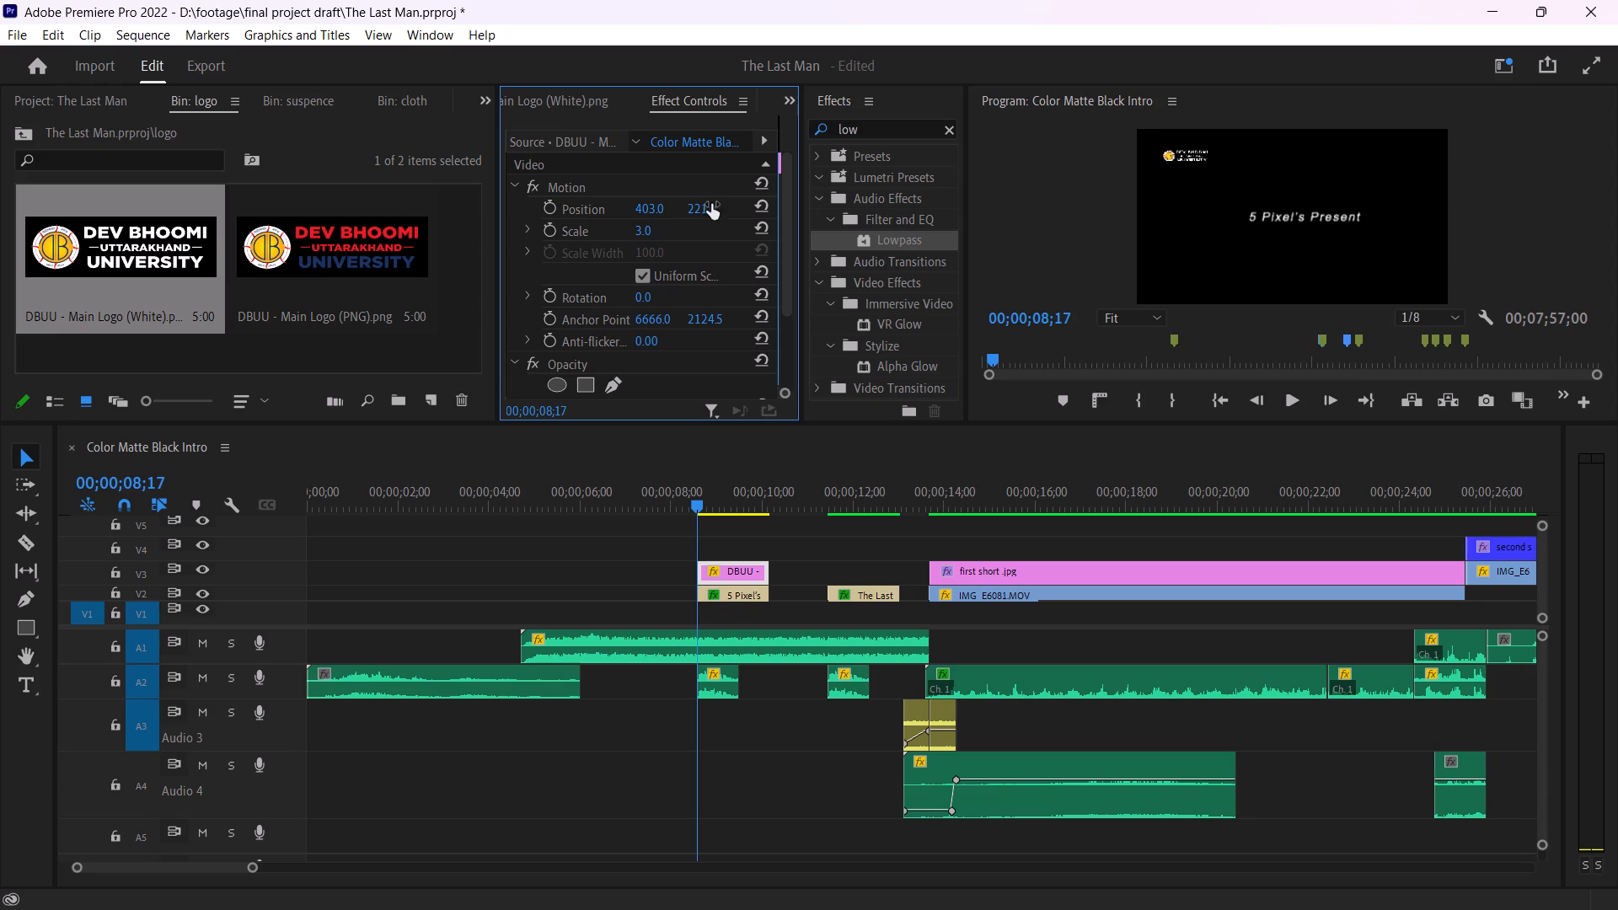
{"action": "left_click_drag", "start_coordinate": [653, 208], "coordinate": [587, 206]}
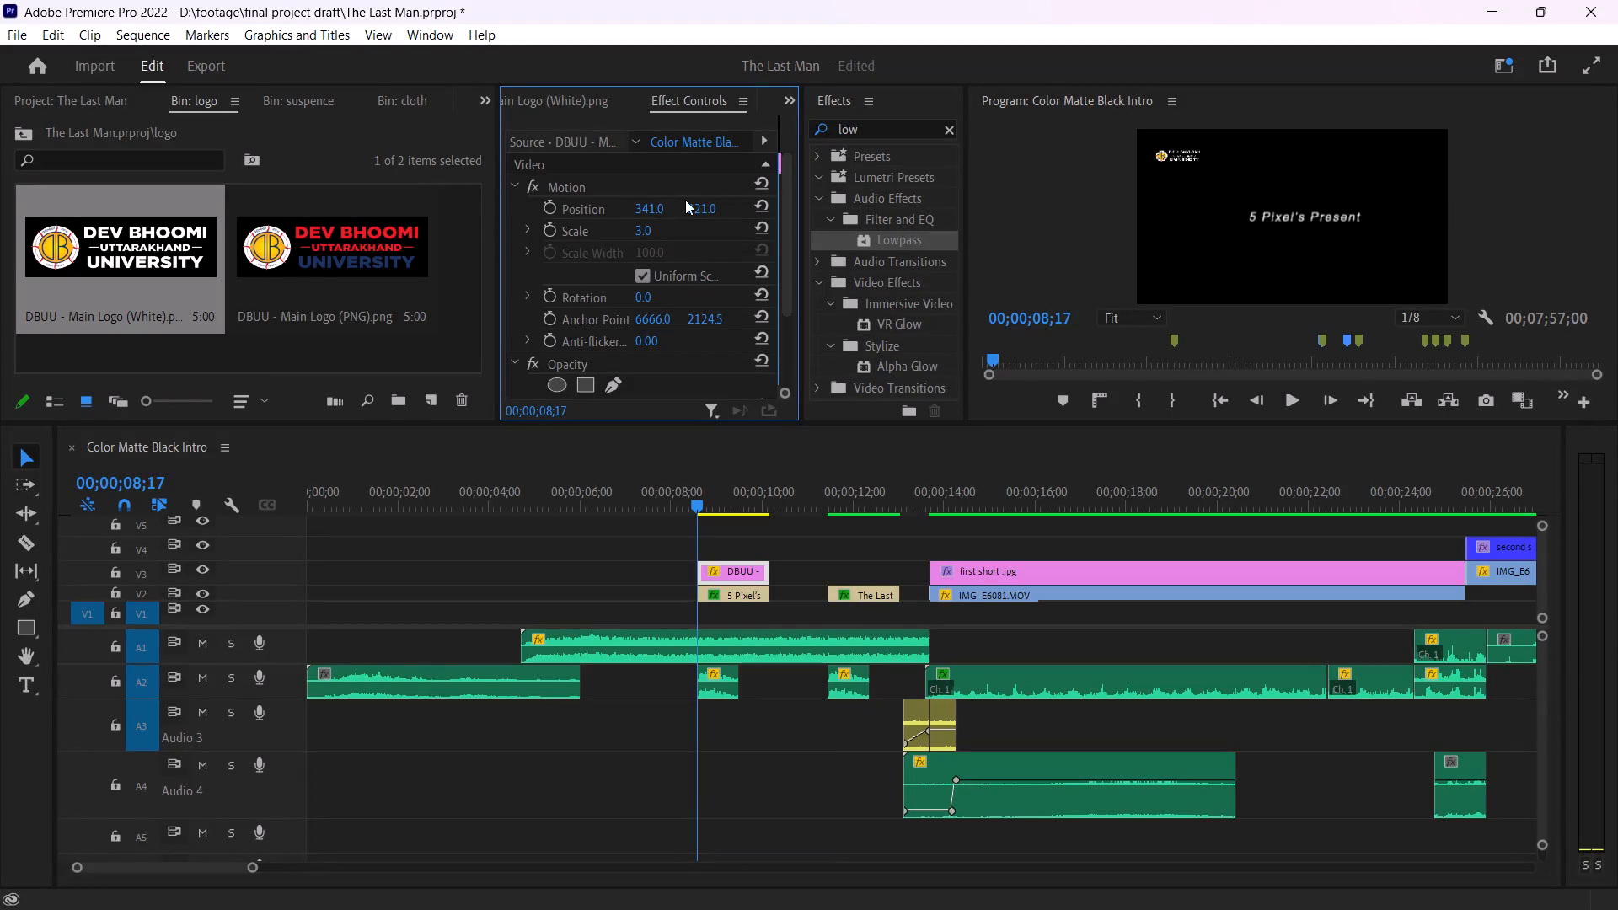
{"action": "left_click_drag", "start_coordinate": [705, 211], "coordinate": [714, 210]}
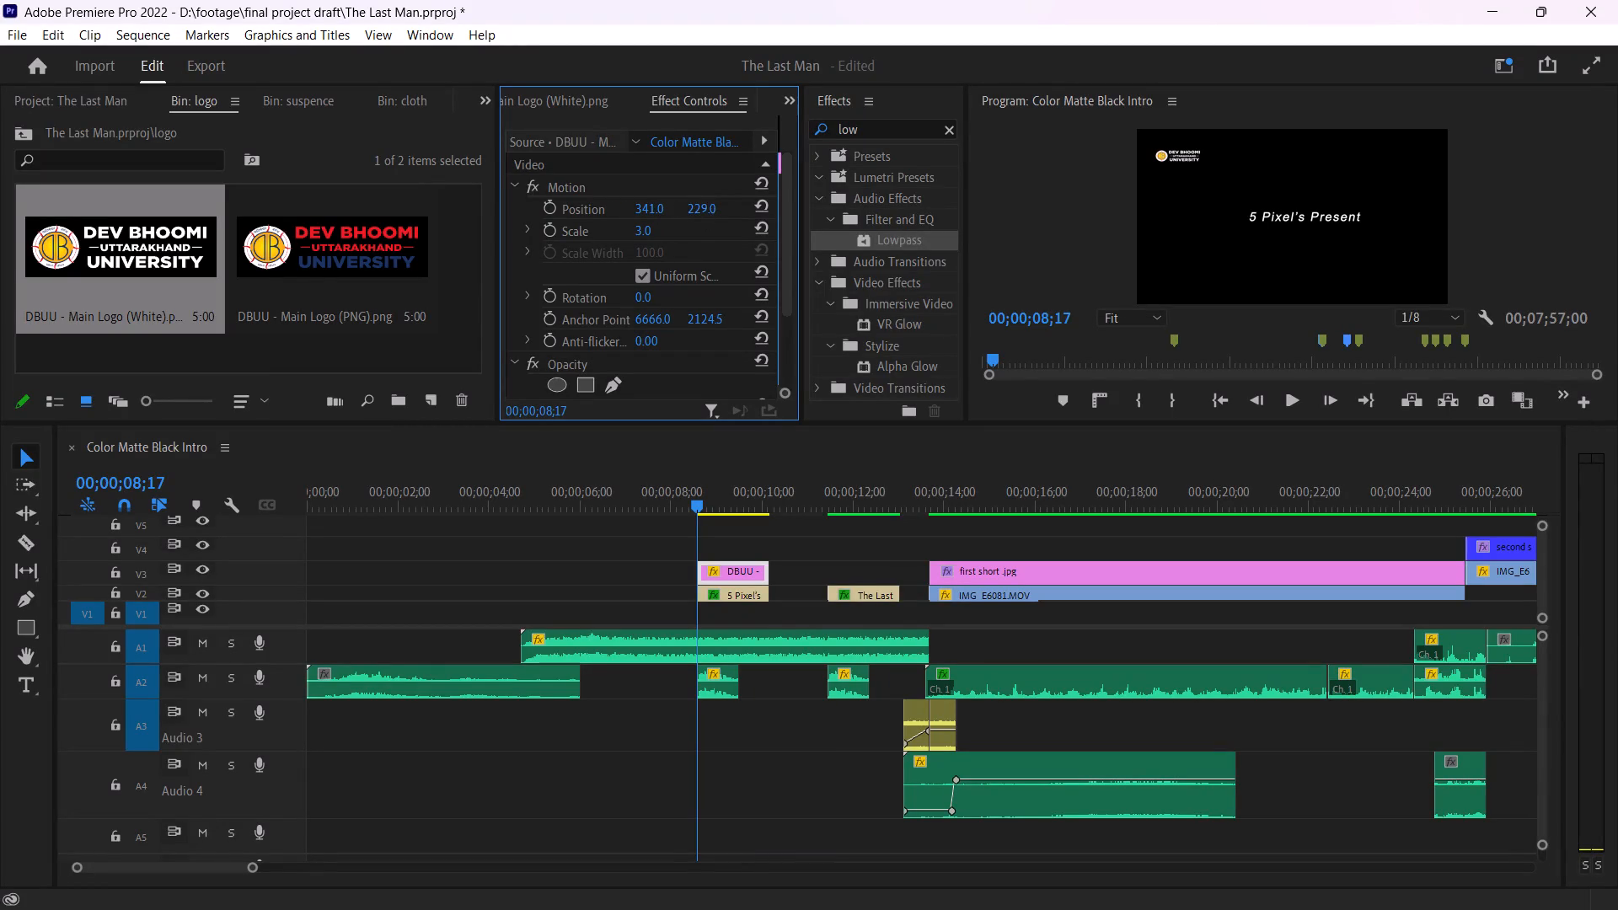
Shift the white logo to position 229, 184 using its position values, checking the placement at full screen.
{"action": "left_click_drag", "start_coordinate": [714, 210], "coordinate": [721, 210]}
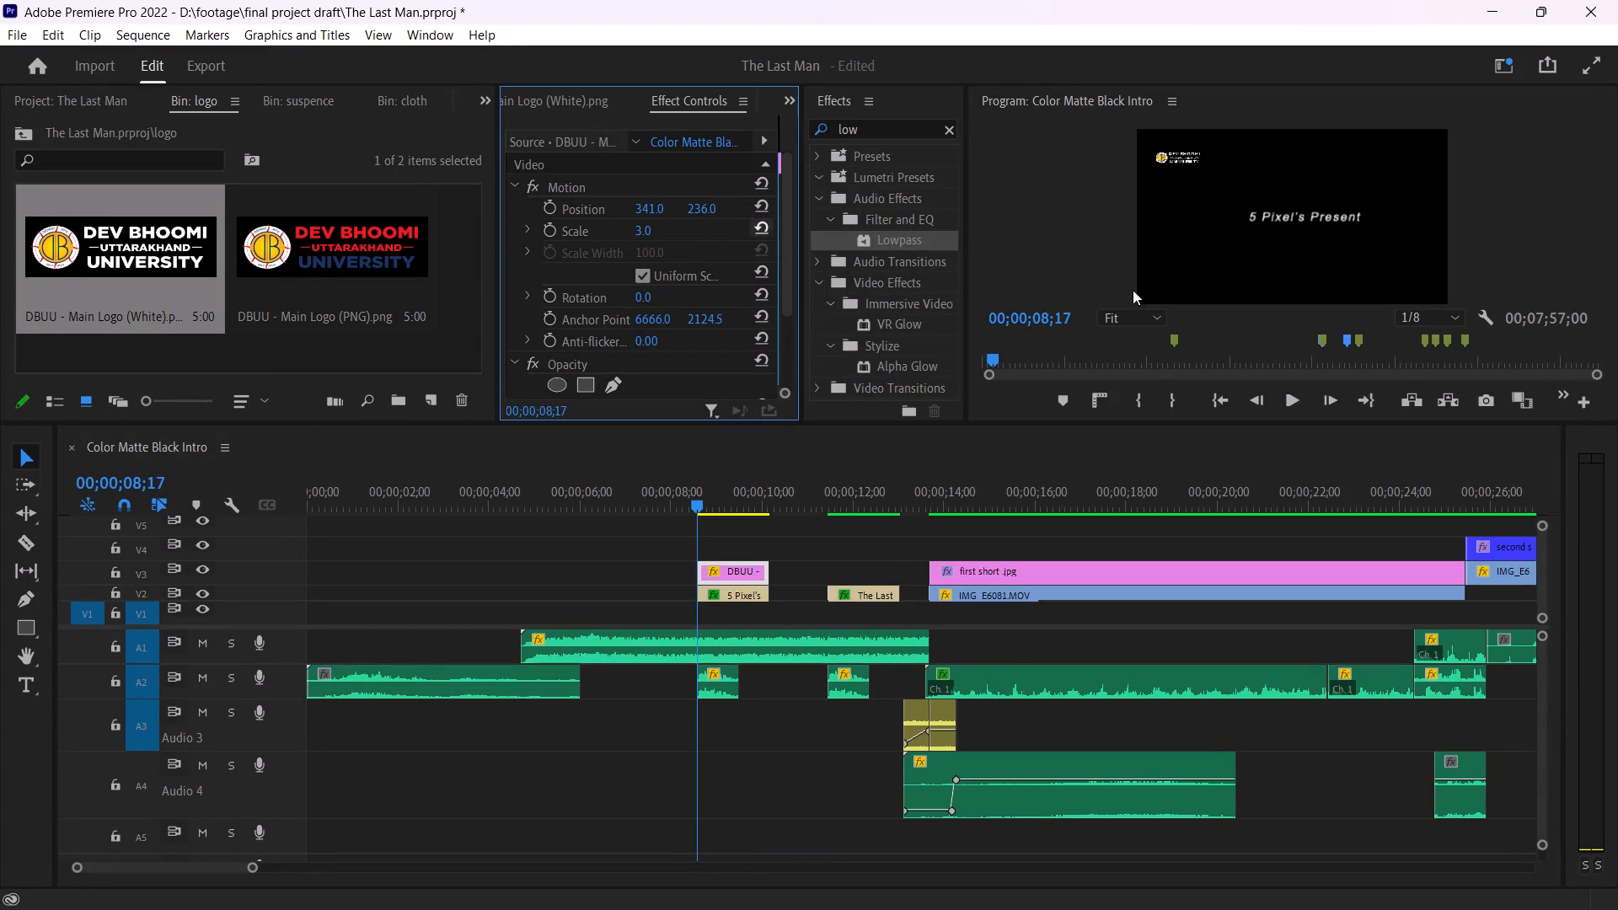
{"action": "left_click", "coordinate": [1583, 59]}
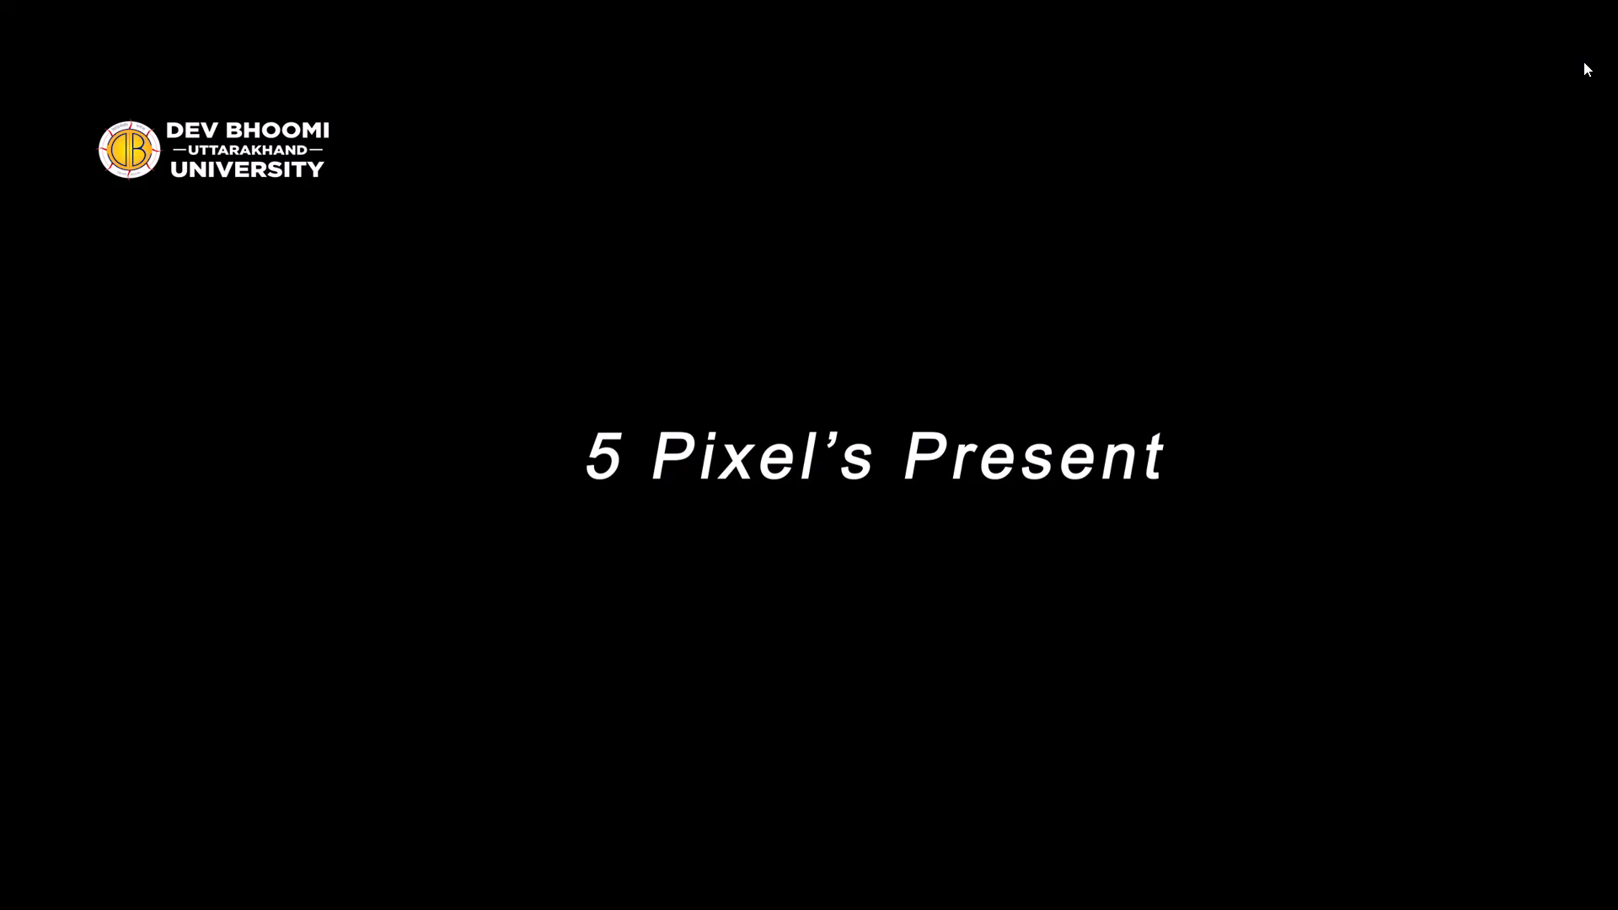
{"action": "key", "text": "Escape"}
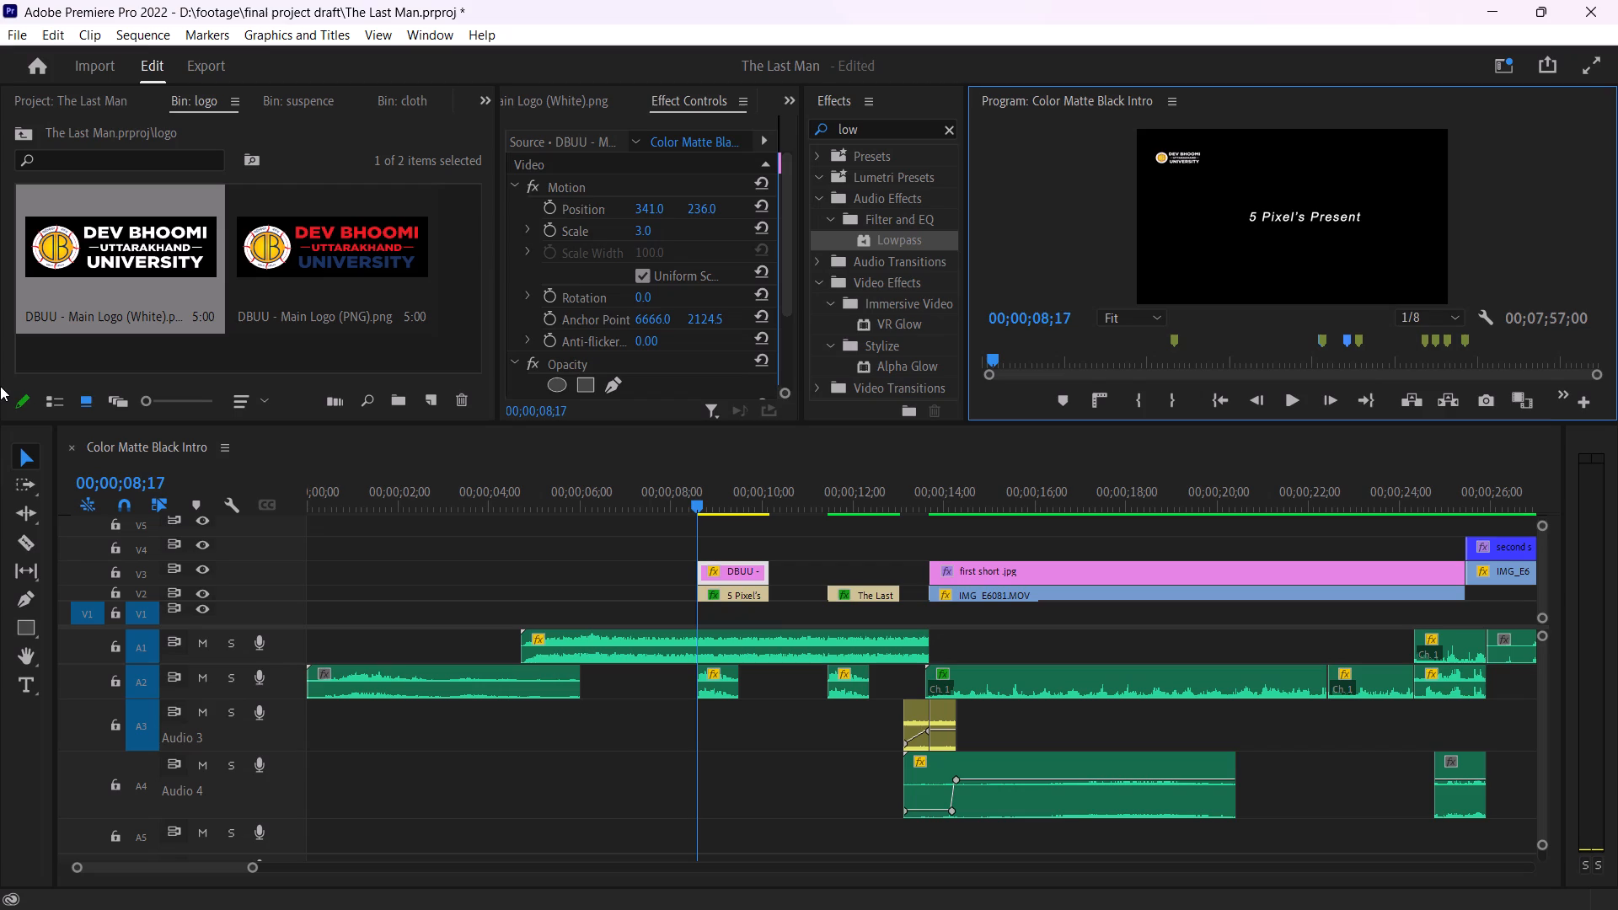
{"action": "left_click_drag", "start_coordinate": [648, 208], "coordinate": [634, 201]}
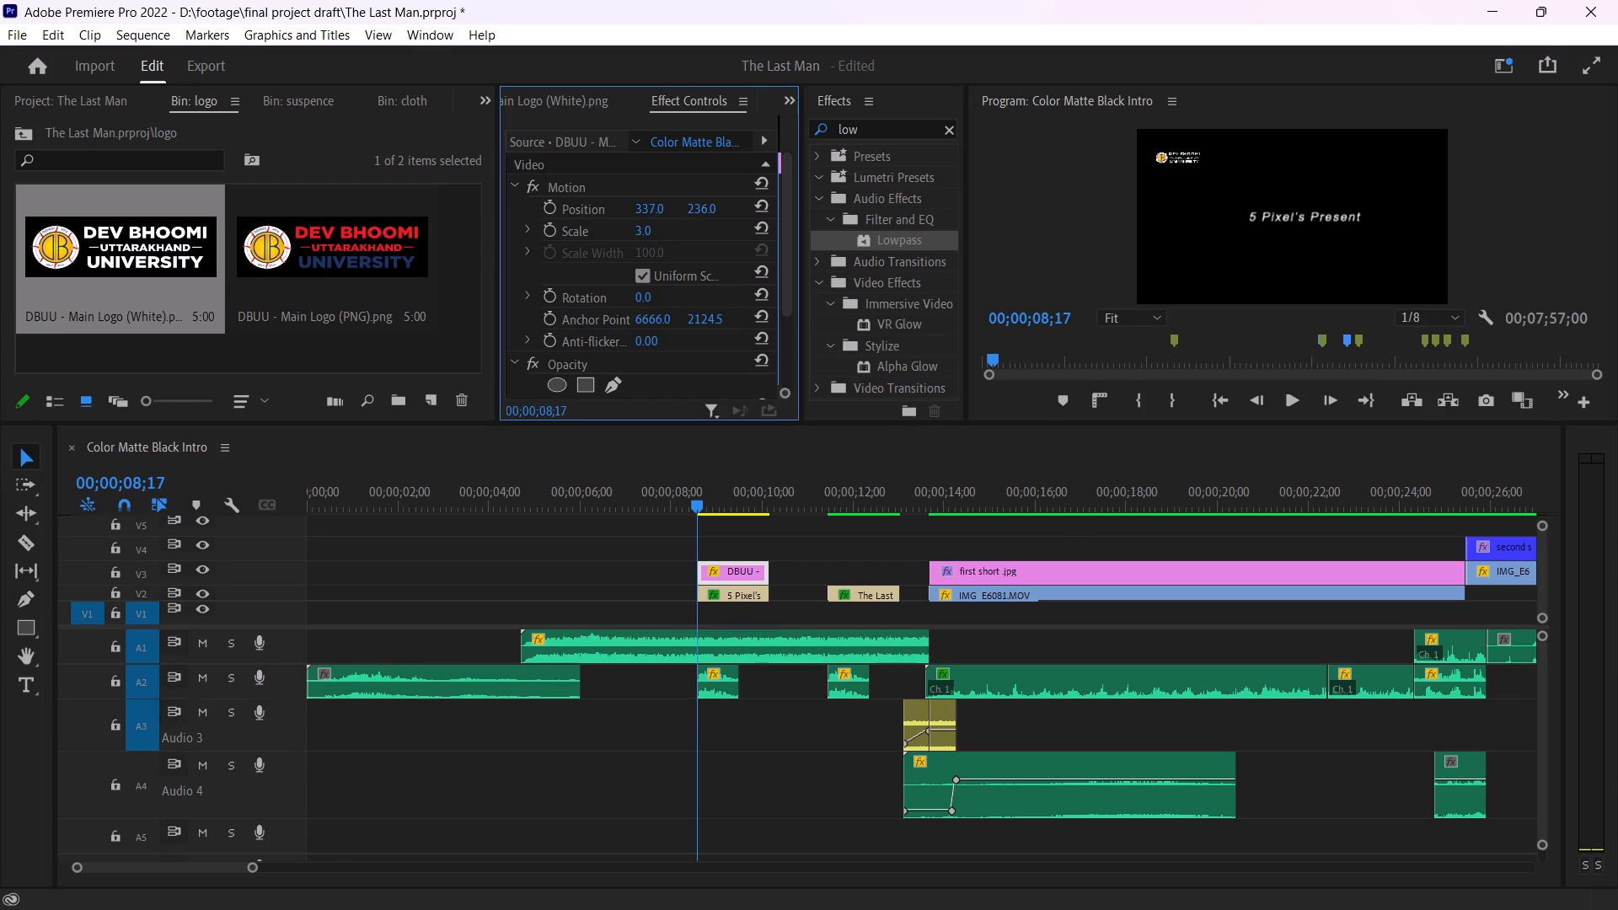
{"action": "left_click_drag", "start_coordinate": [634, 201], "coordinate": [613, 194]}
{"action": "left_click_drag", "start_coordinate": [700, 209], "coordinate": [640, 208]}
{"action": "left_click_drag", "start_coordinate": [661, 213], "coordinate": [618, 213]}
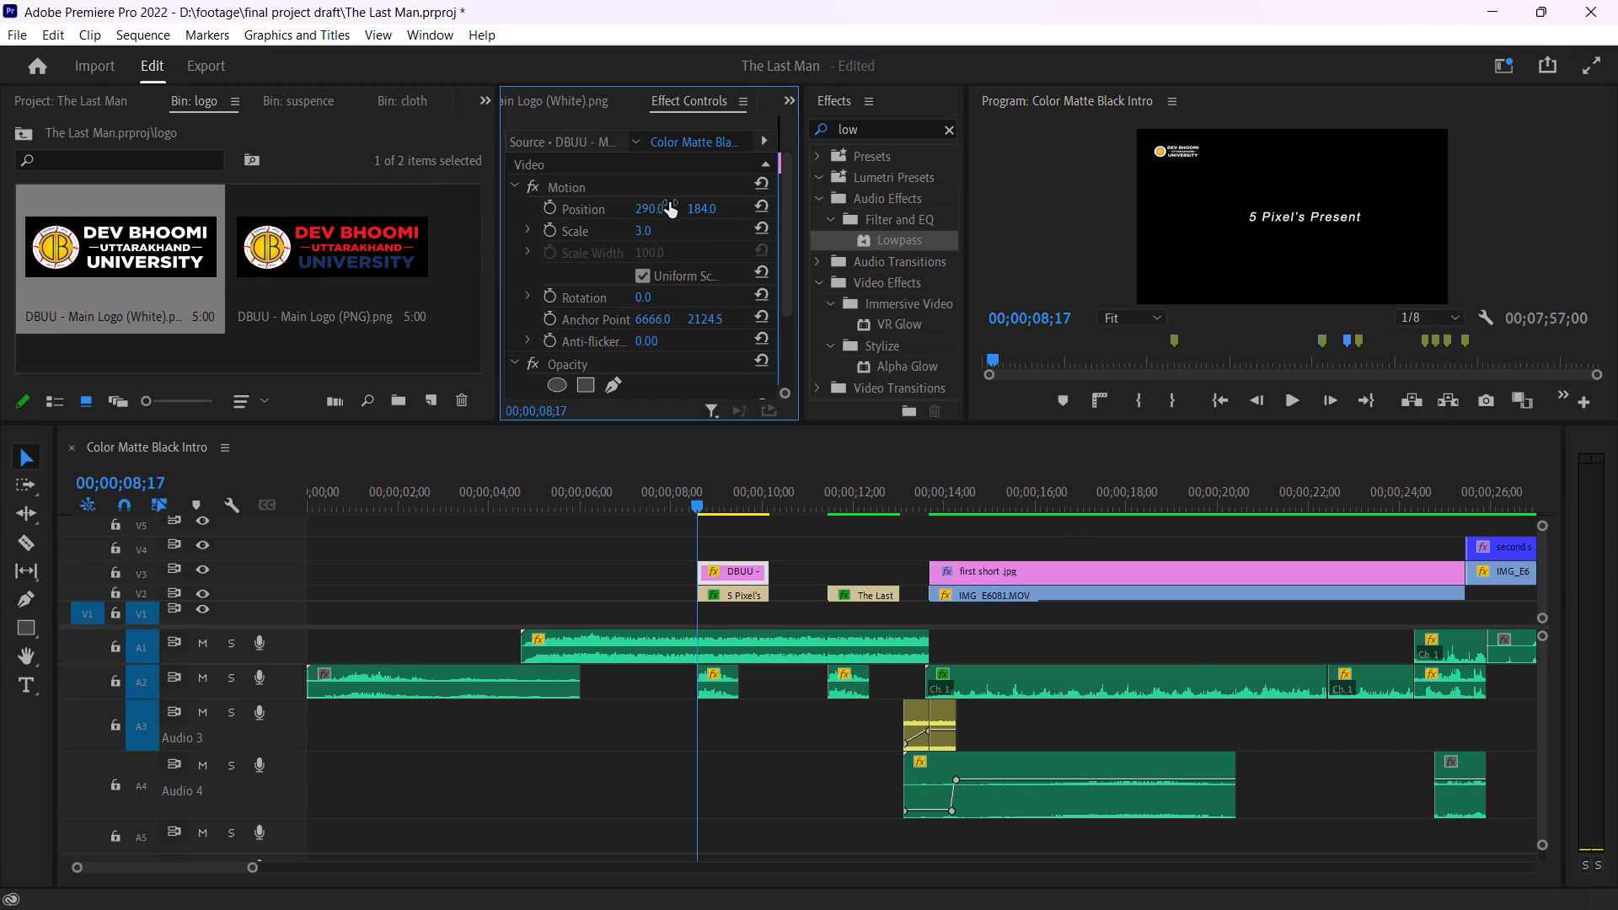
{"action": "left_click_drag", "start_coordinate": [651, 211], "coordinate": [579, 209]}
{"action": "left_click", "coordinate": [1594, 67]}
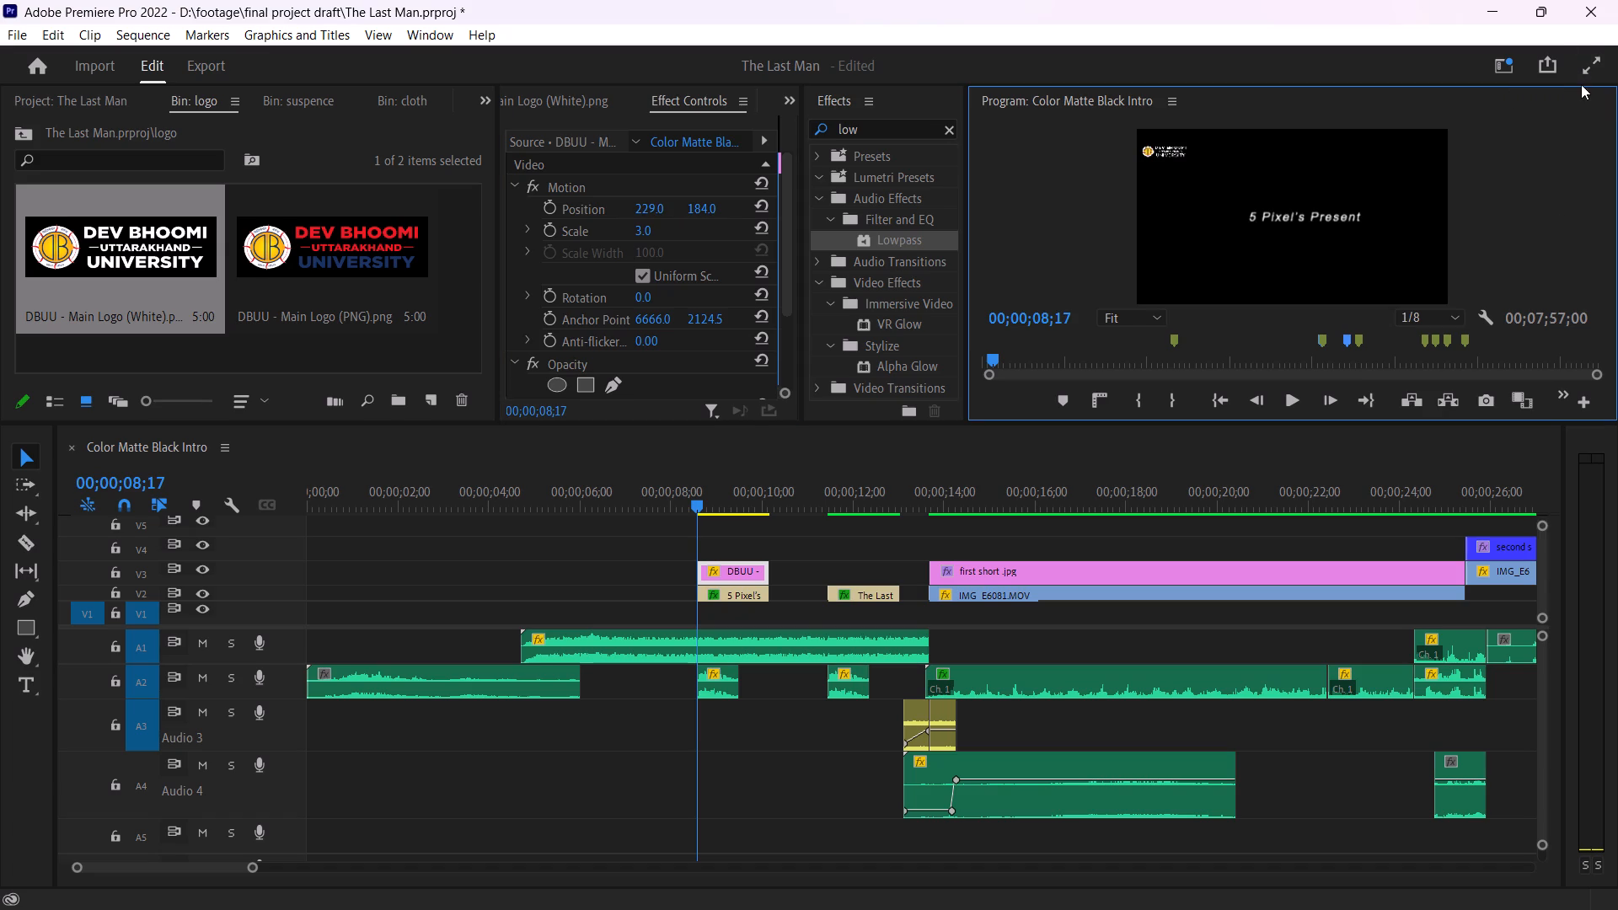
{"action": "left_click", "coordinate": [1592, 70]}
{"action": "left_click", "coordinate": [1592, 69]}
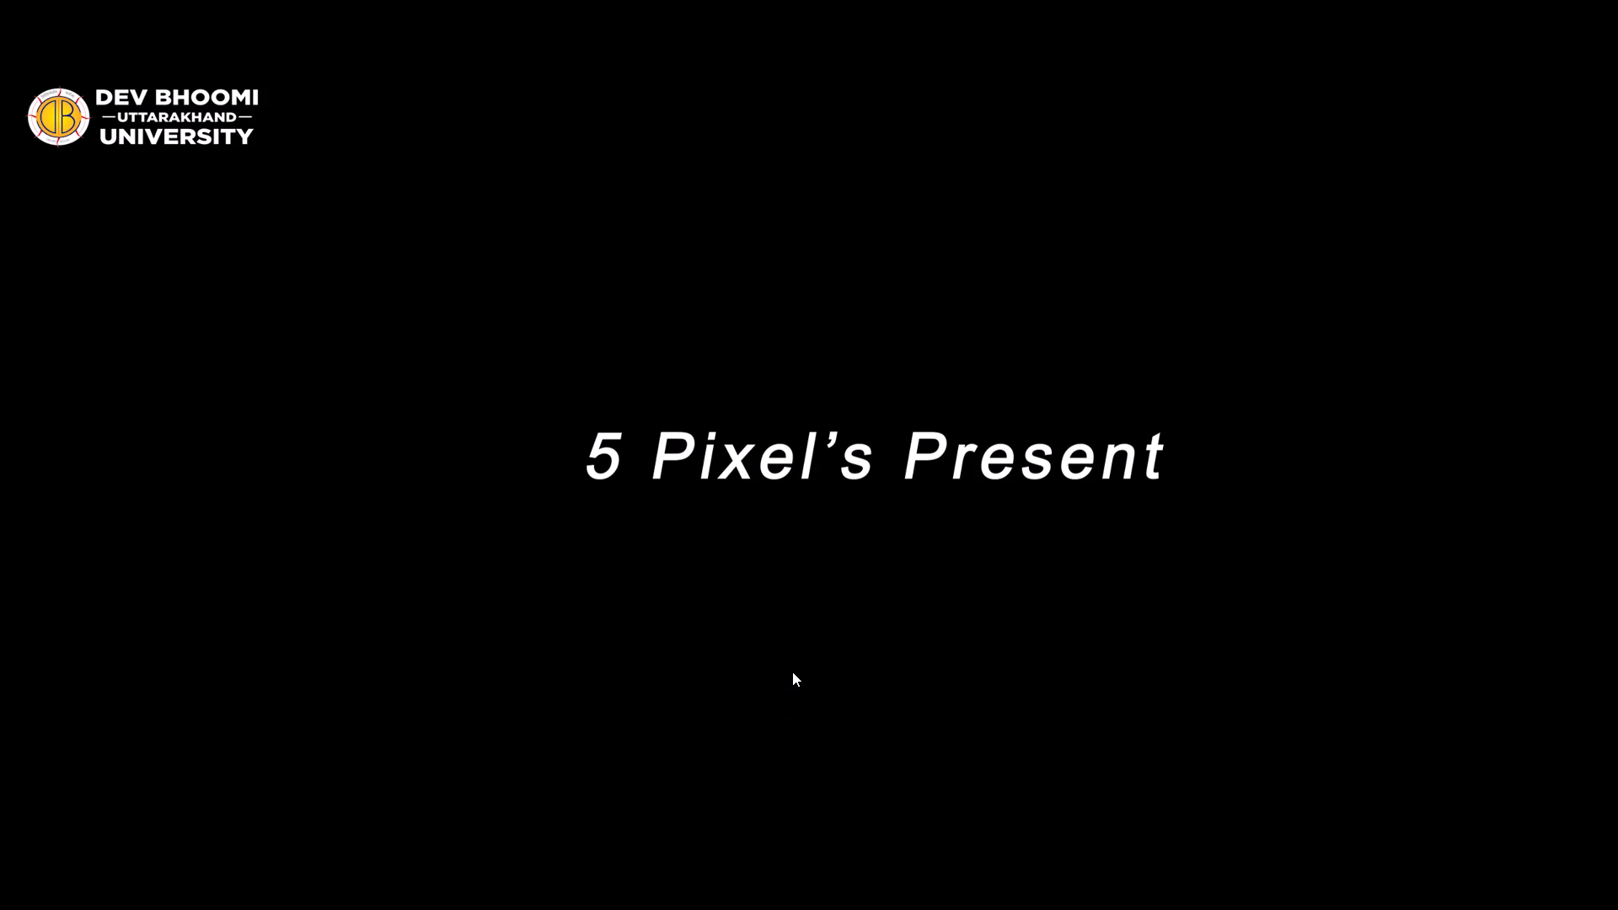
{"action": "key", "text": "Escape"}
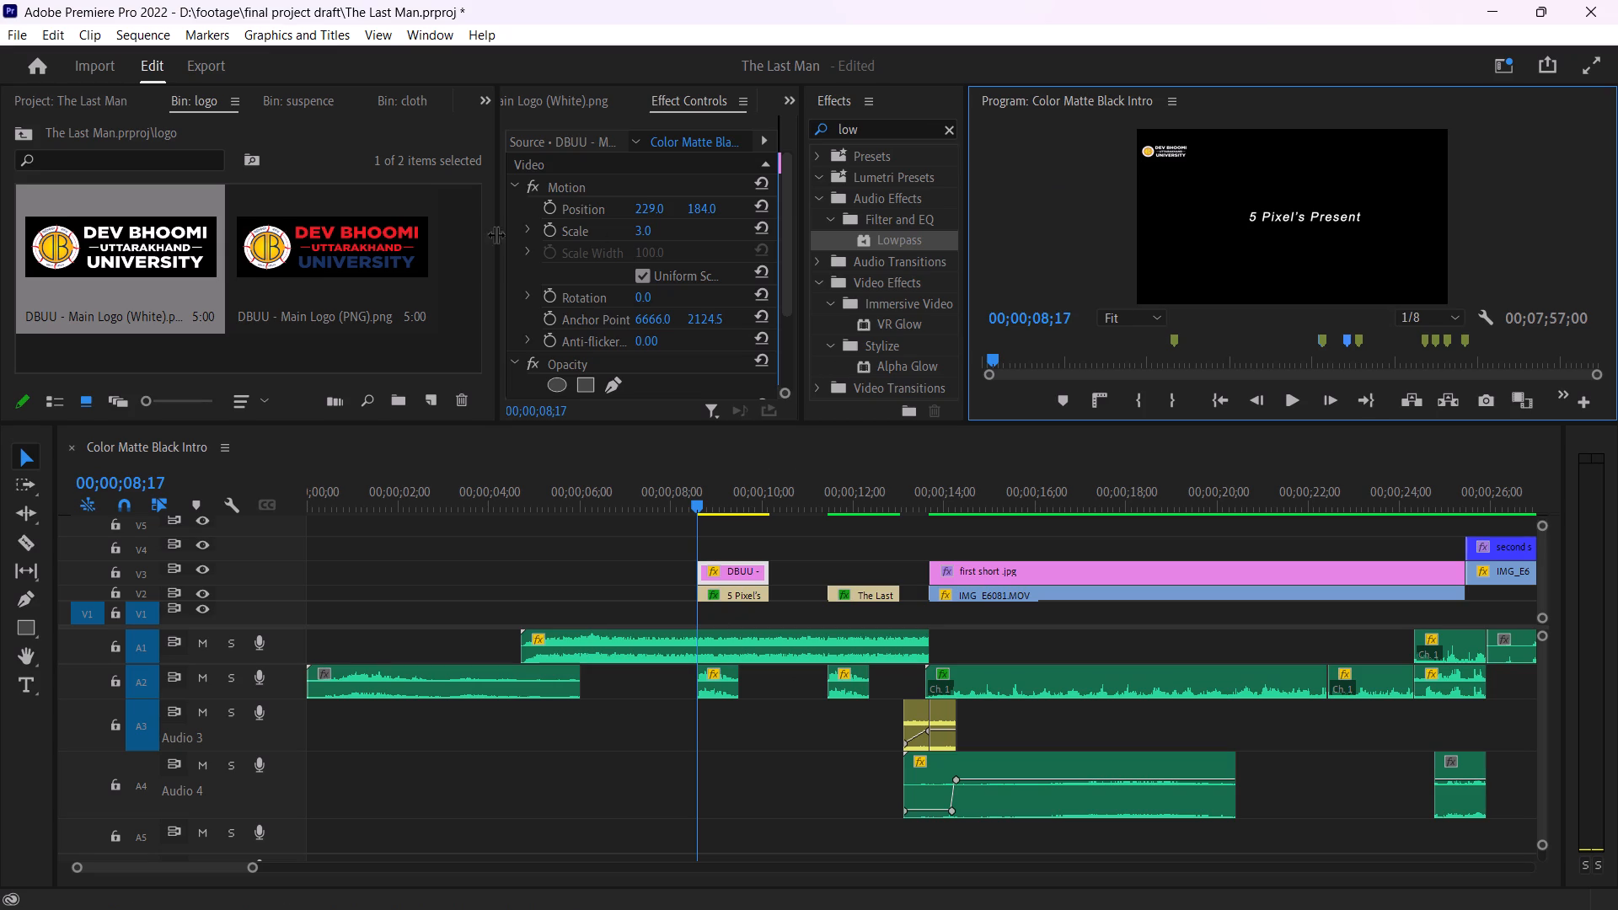
Move the white logo freehand closer to the frame's upper-left corner, to about position 243, 87, and check it full screen.
{"action": "left_click", "coordinate": [555, 189]}
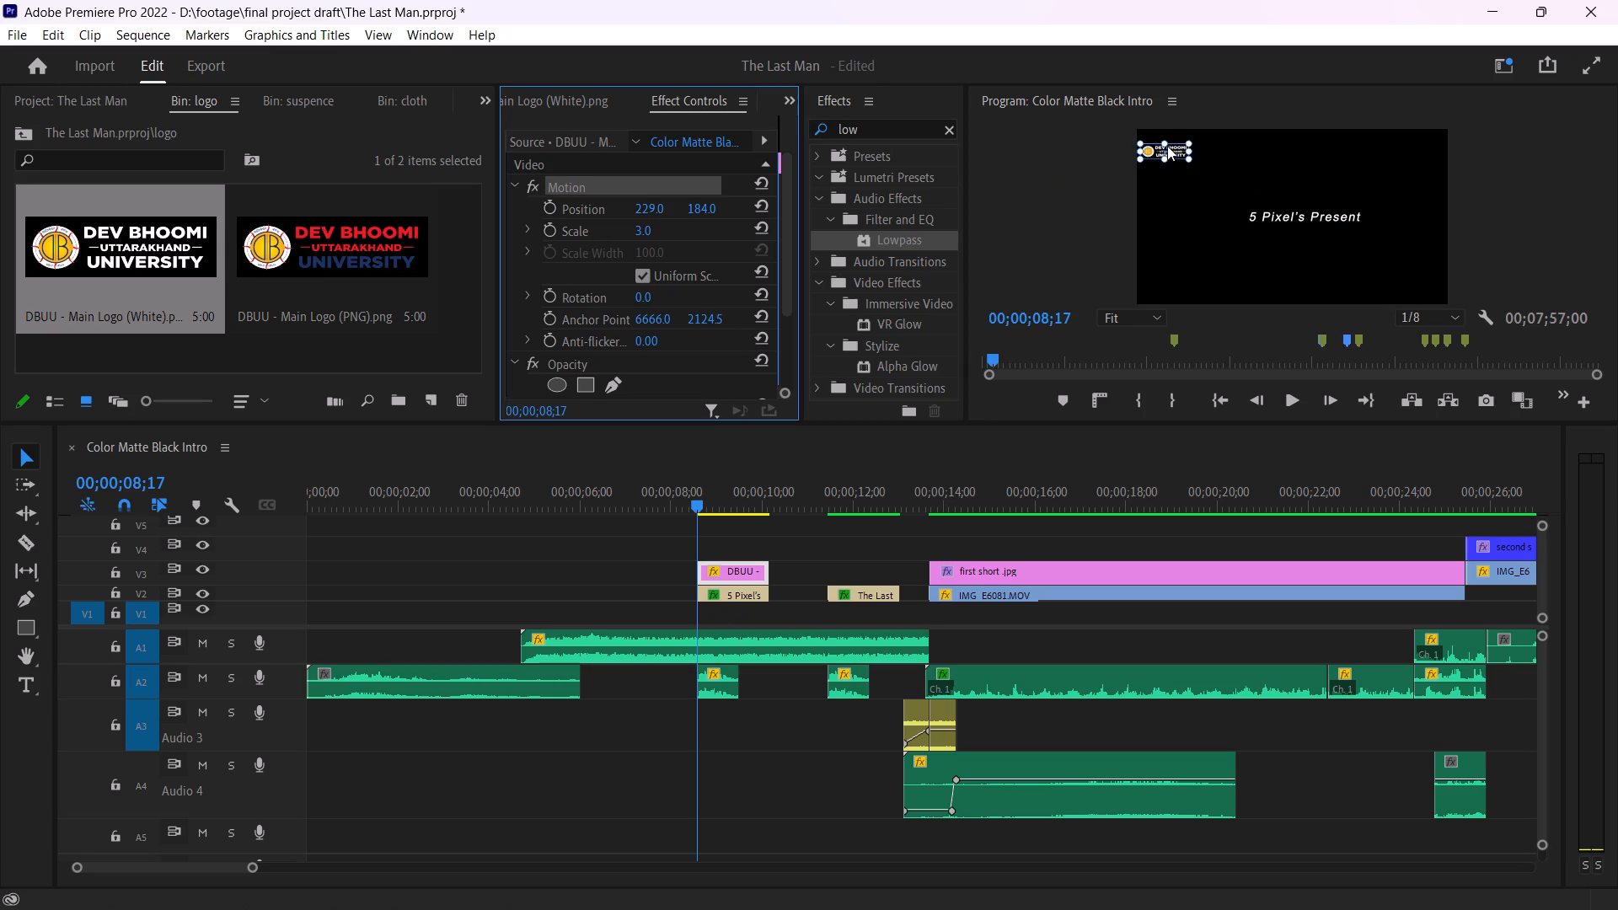
{"action": "left_click_drag", "start_coordinate": [1172, 148], "coordinate": [1175, 140]}
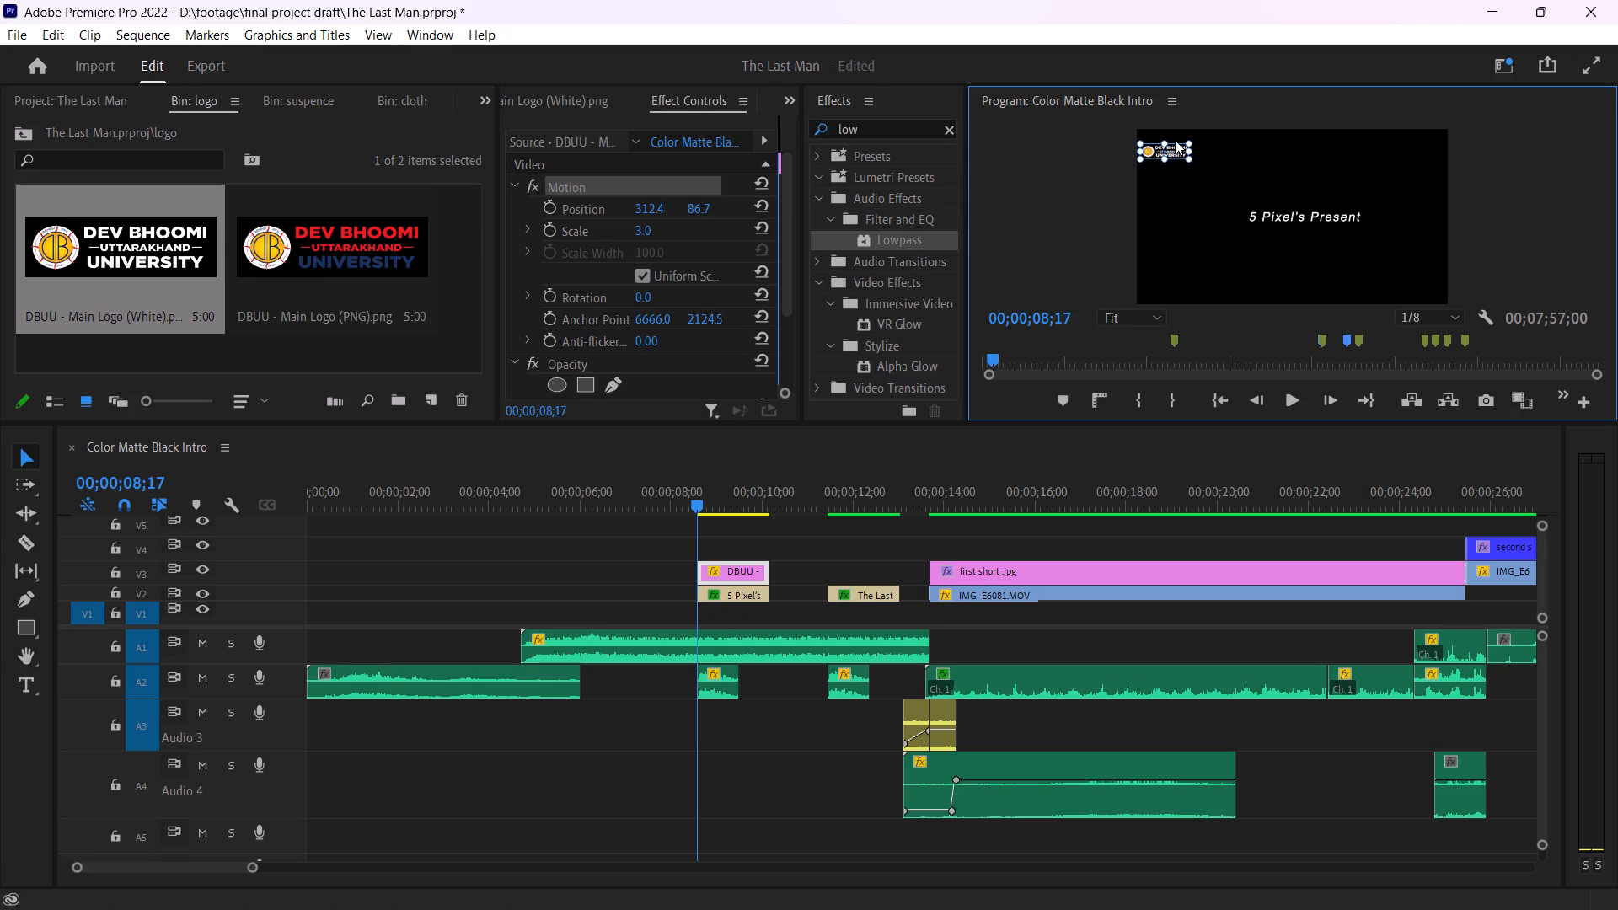
{"action": "left_click_drag", "start_coordinate": [1175, 140], "coordinate": [1170, 139]}
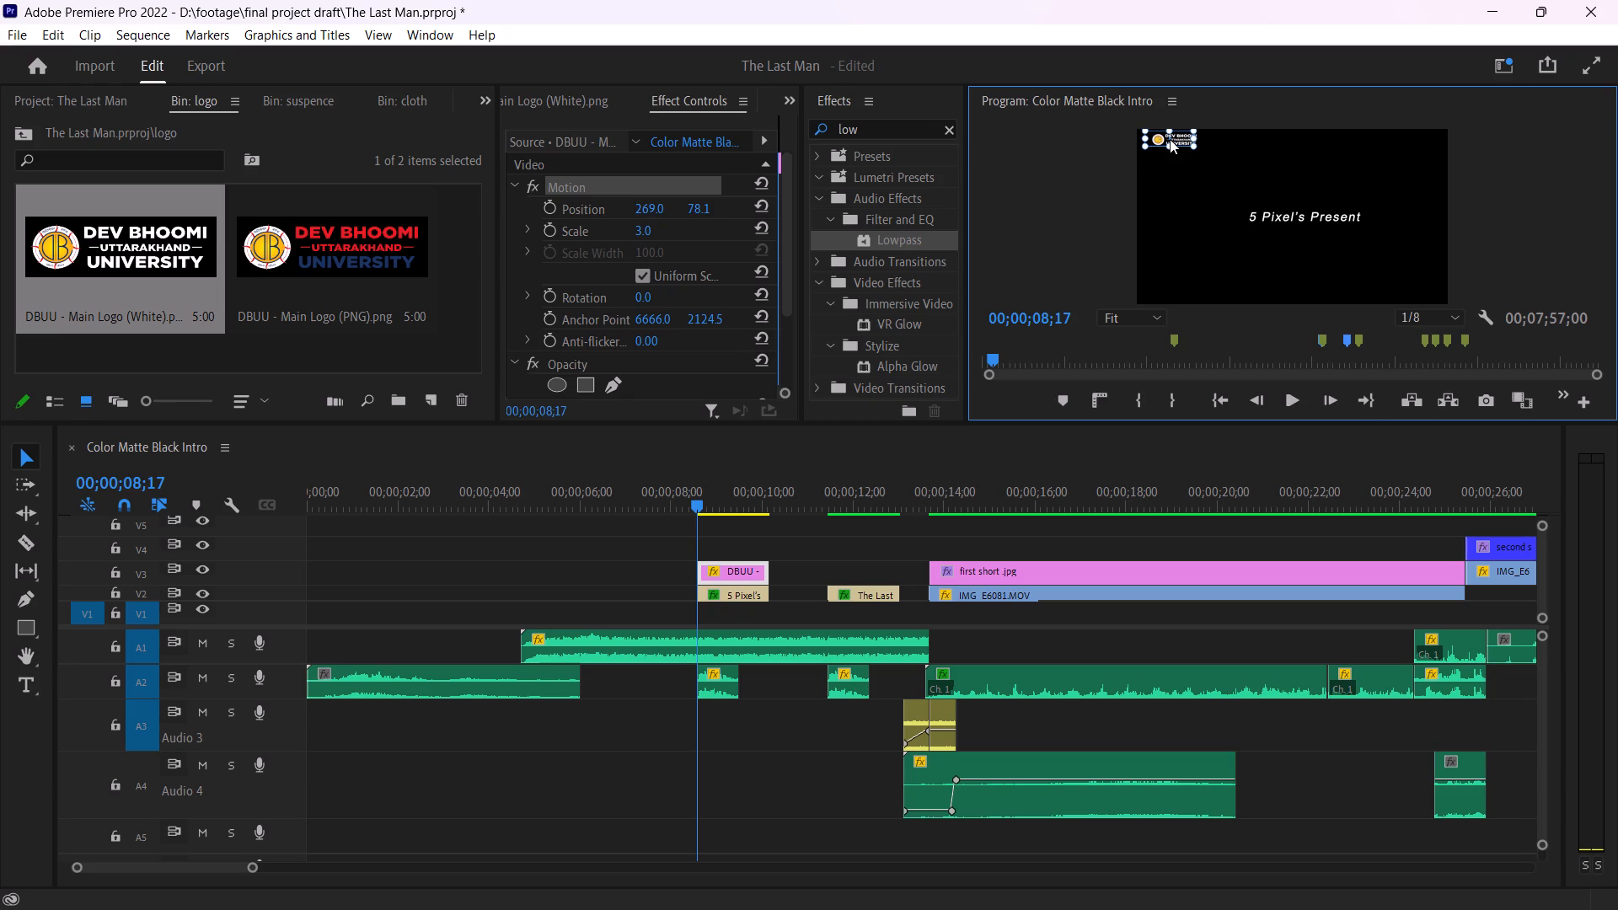
{"action": "left_click_drag", "start_coordinate": [1170, 139], "coordinate": [1166, 140]}
{"action": "left_click", "coordinate": [1596, 71]}
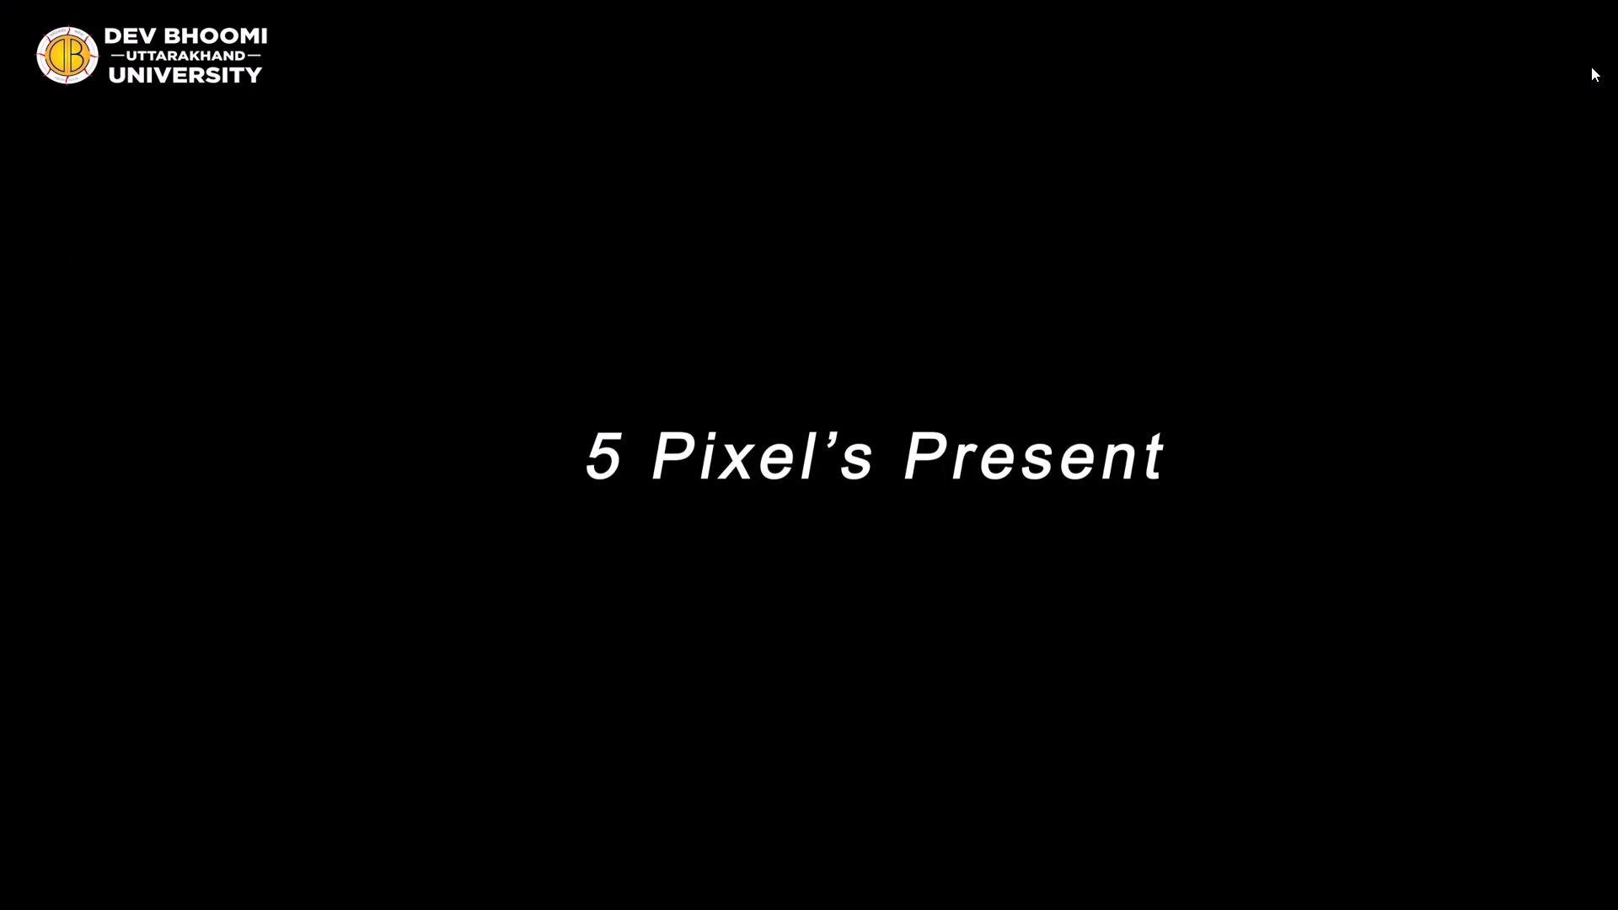
{"action": "key", "text": "Escape"}
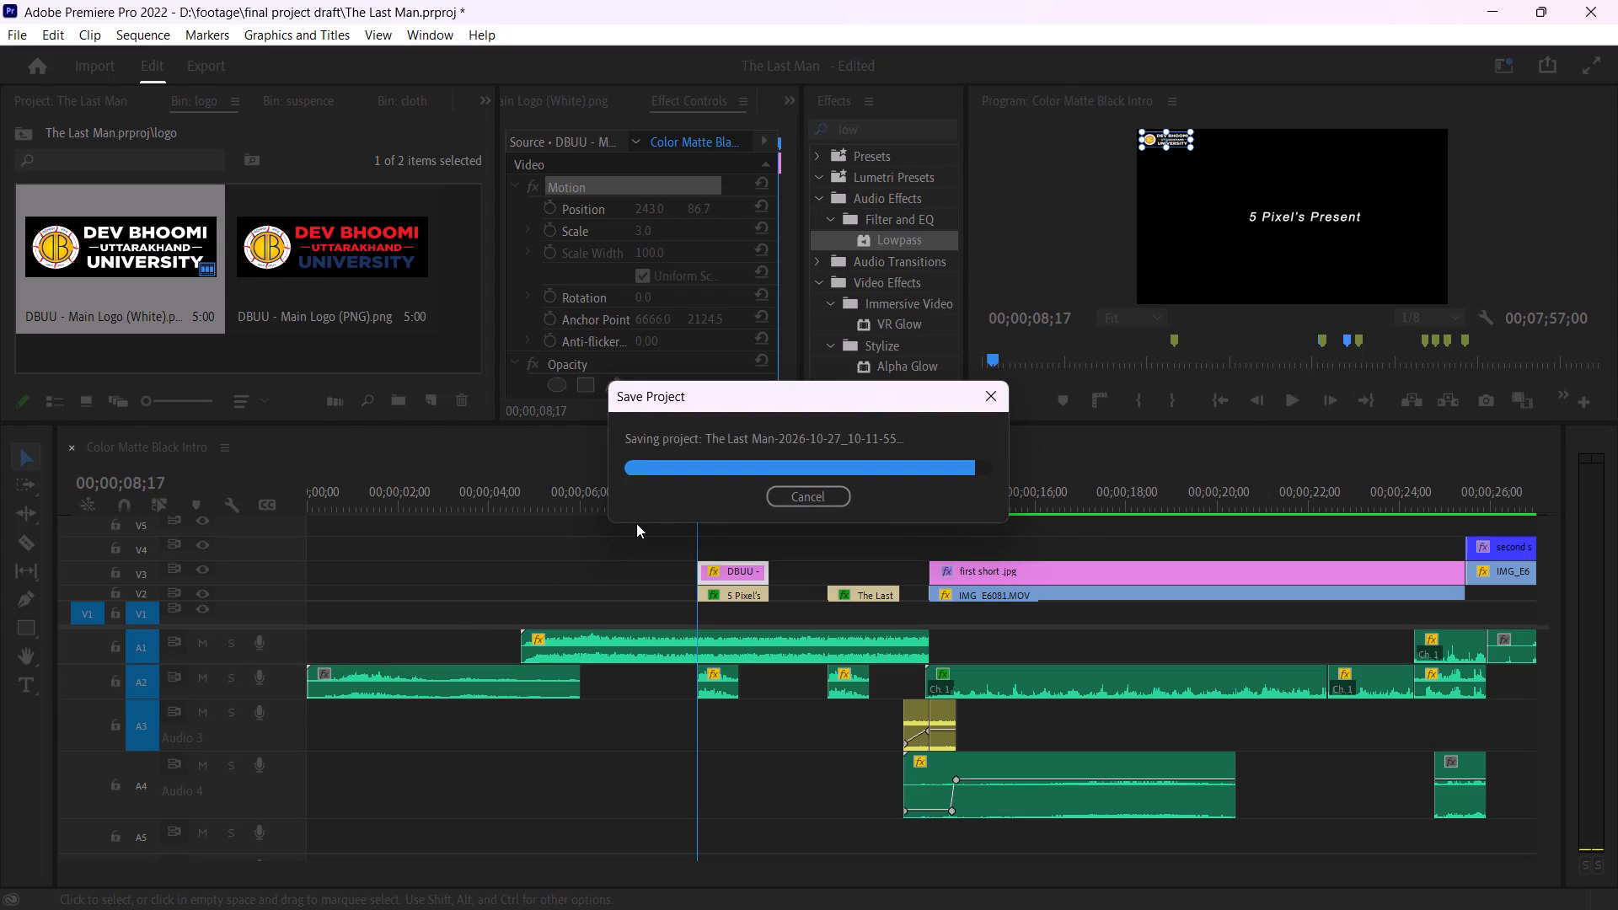
Play back the "5 Pixel's Present" title with the logo at full screen, starting just before the title.
{"action": "left_click", "coordinate": [672, 503]}
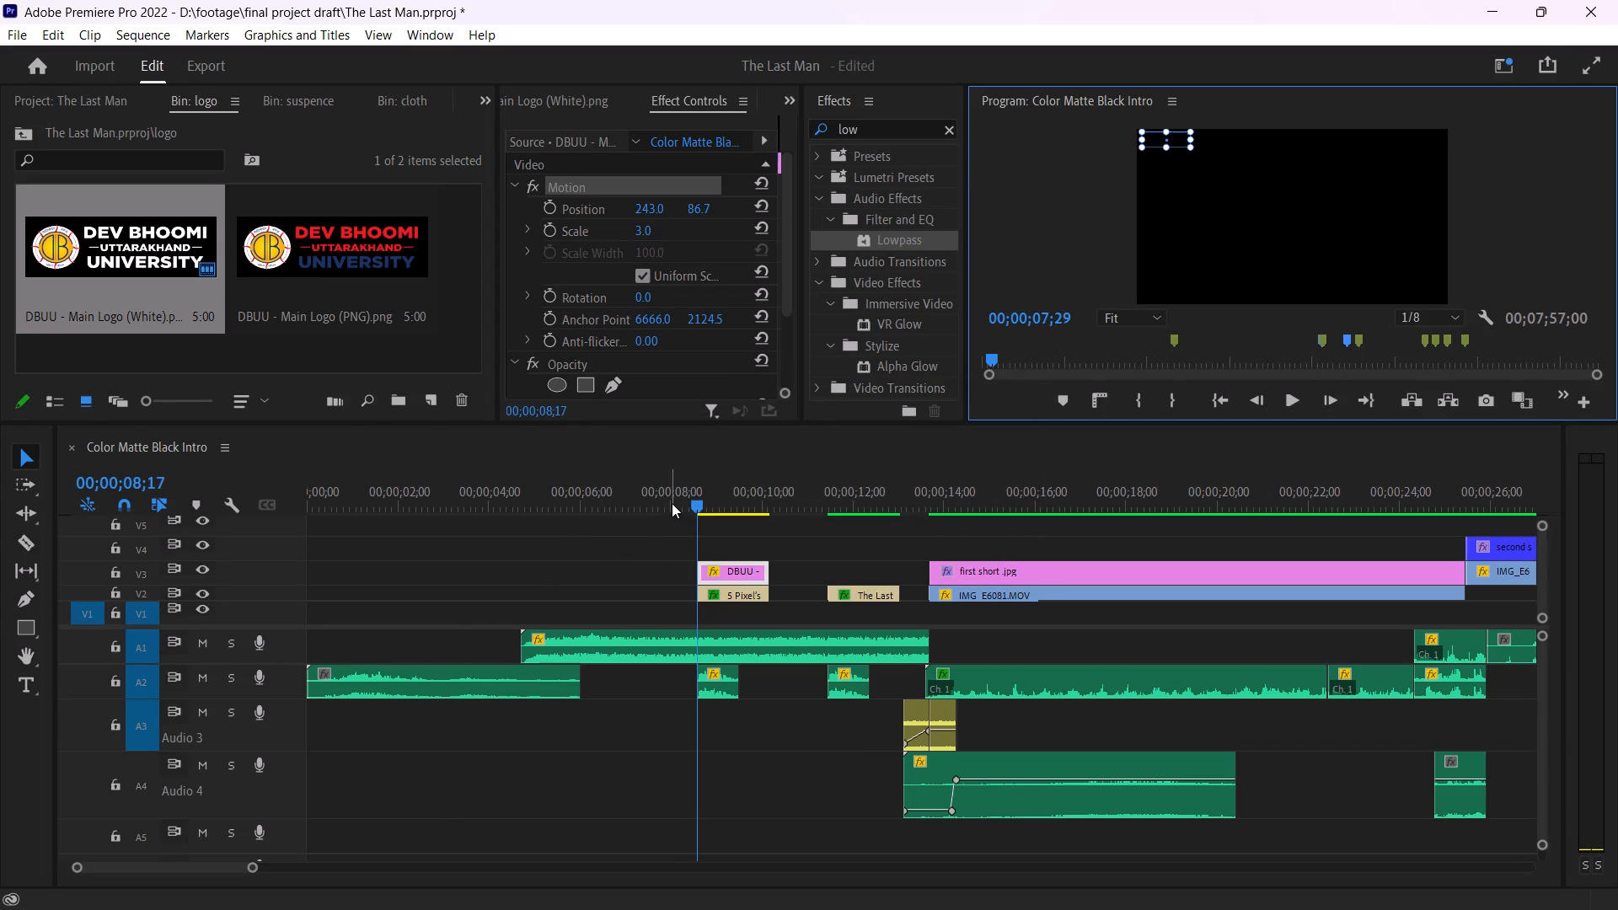
{"action": "left_click", "coordinate": [1591, 67]}
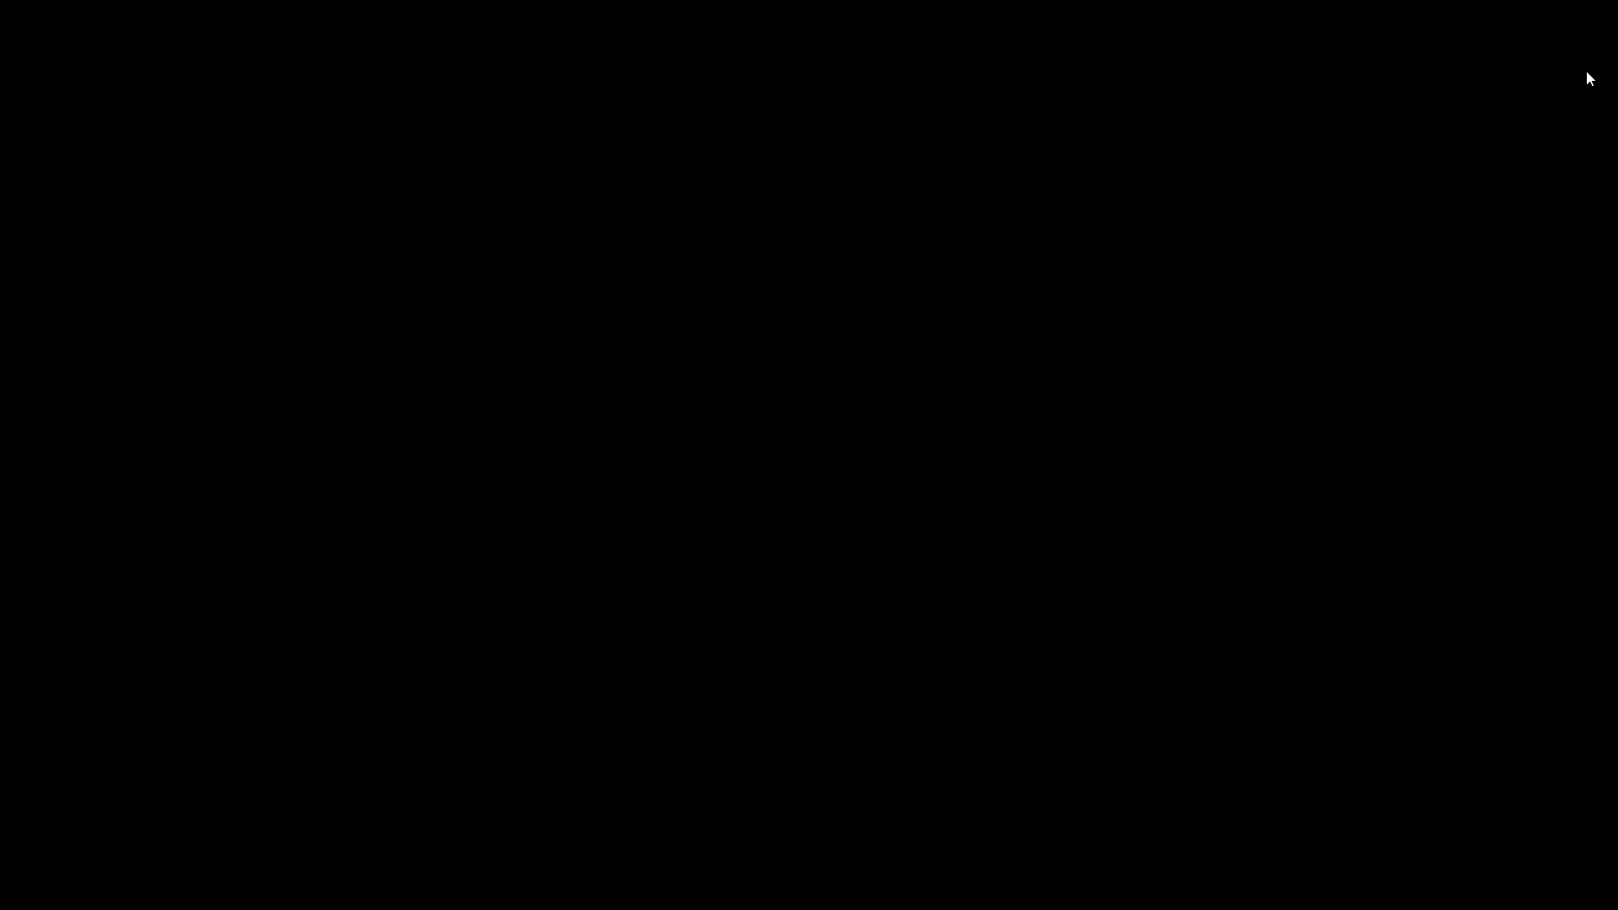
{"action": "key", "text": "space"}
{"action": "key", "text": "space"}
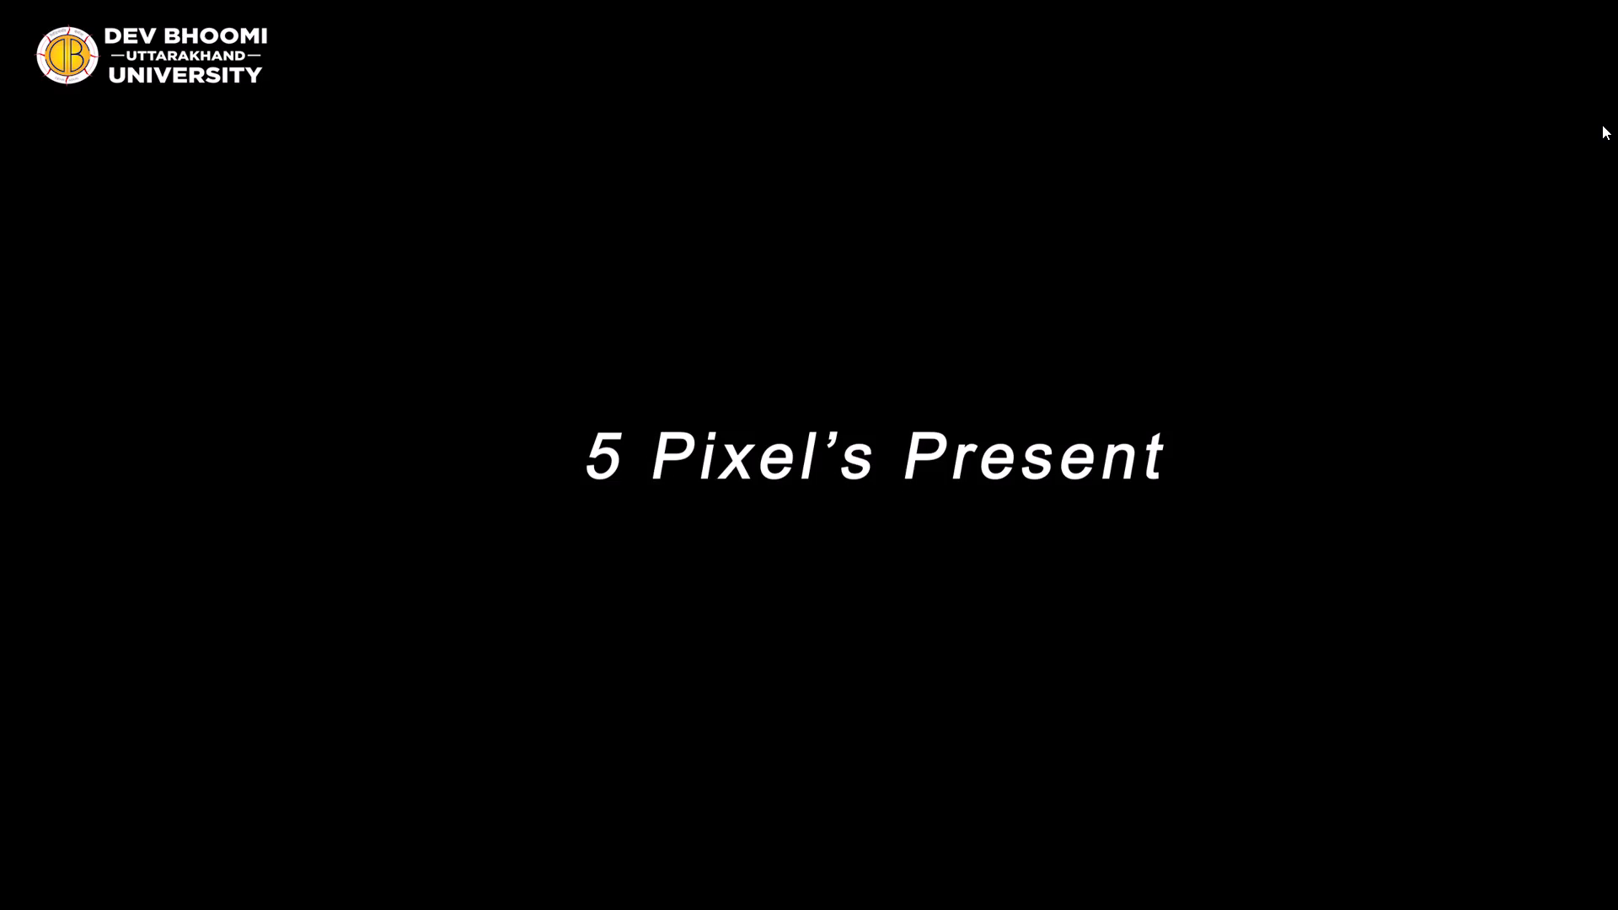
{"action": "key", "text": "space"}
{"action": "key", "text": "space"}
{"action": "key", "text": "Escape"}
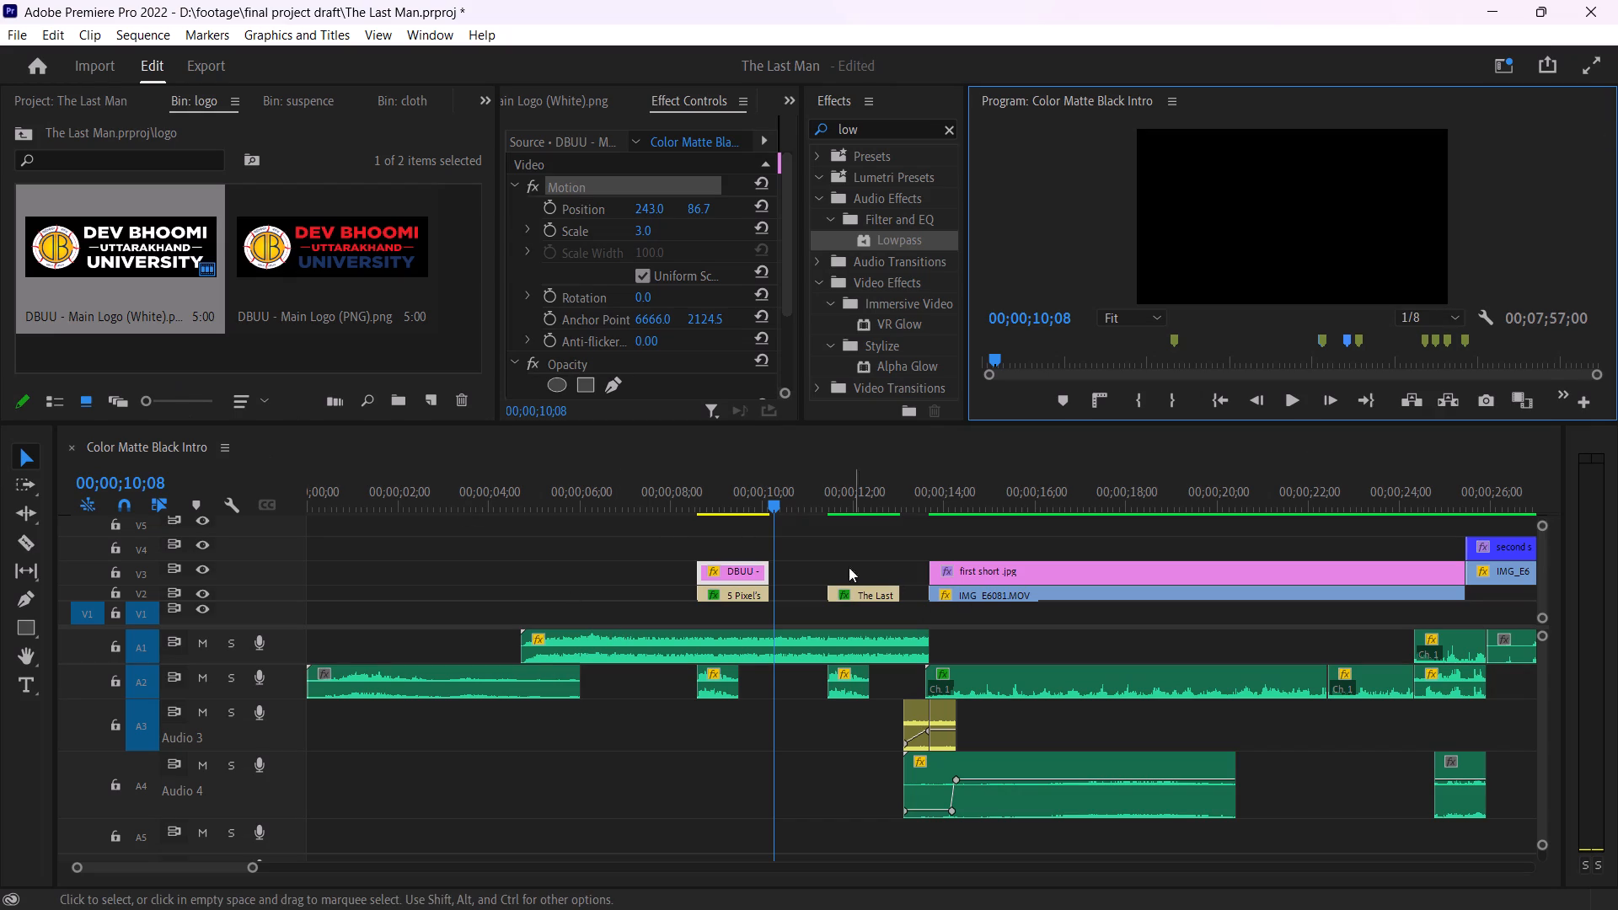
Extend the start of the white logo clip on V3 back to the beginning of the sequence and preview it full screen.
{"action": "left_click_drag", "start_coordinate": [769, 499], "coordinate": [580, 513]}
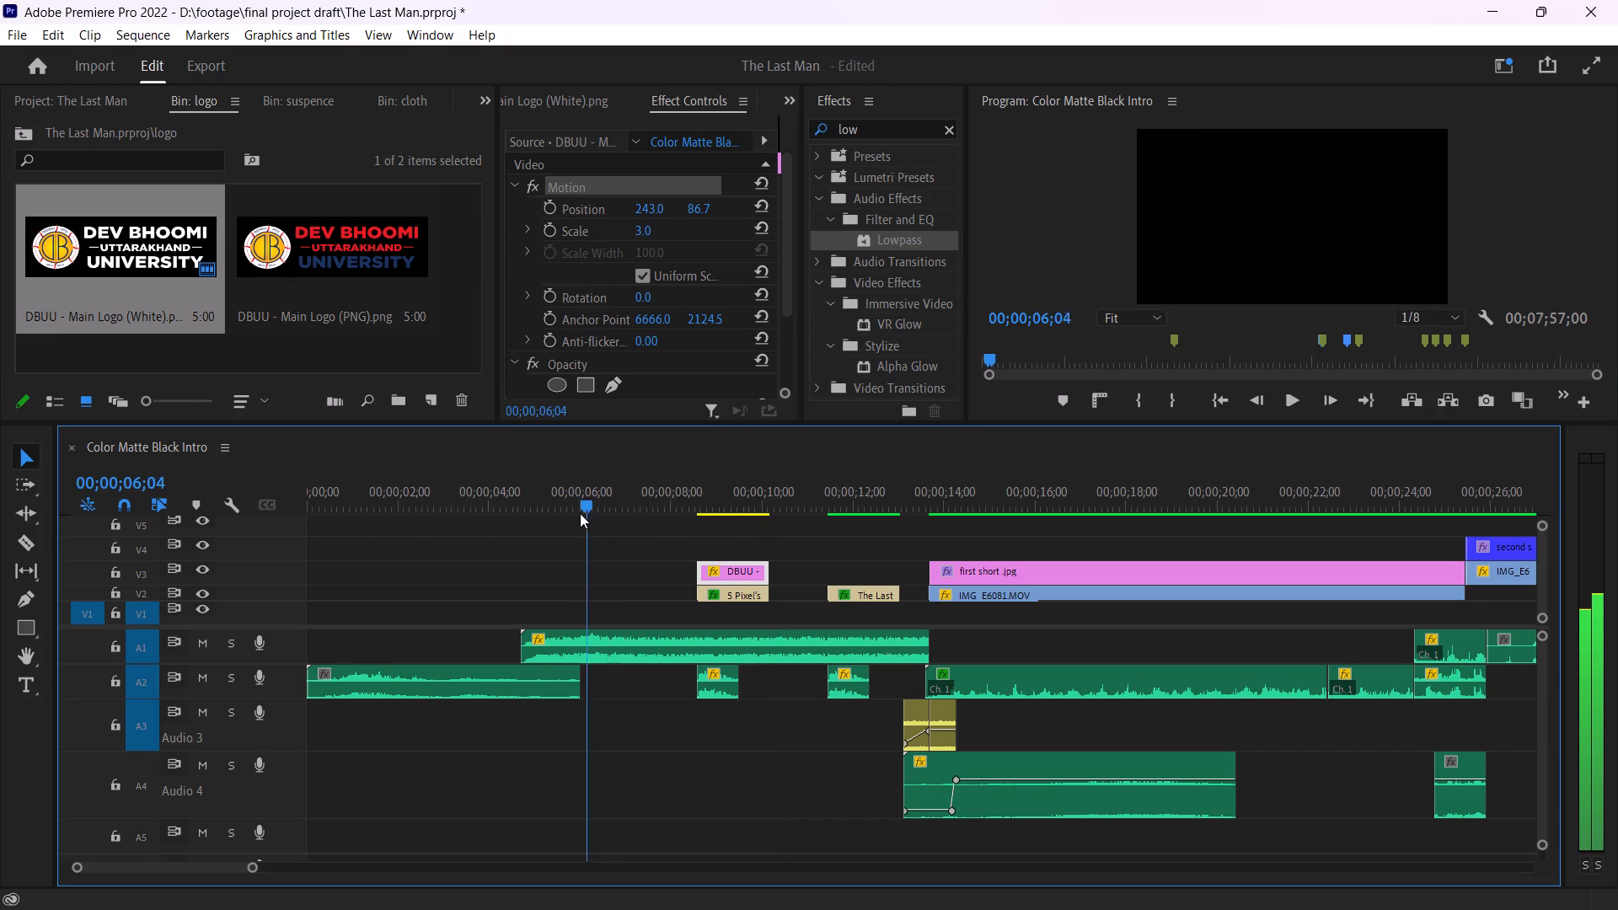
{"action": "left_click_drag", "start_coordinate": [580, 513], "coordinate": [106, 533]}
{"action": "key", "text": "space"}
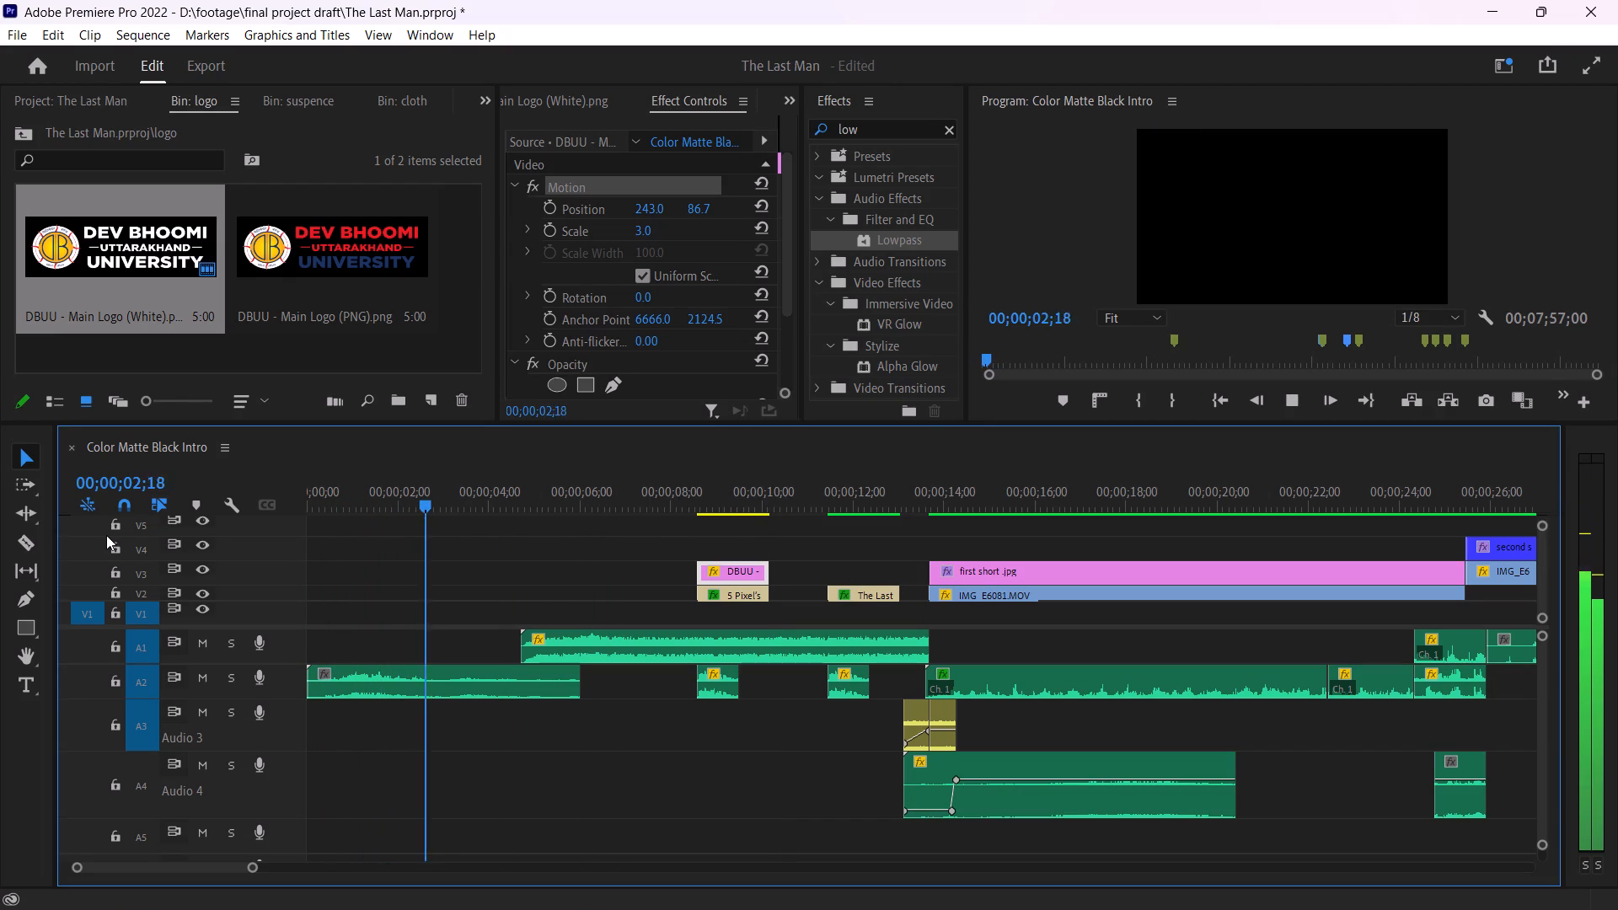
{"action": "key", "text": "space"}
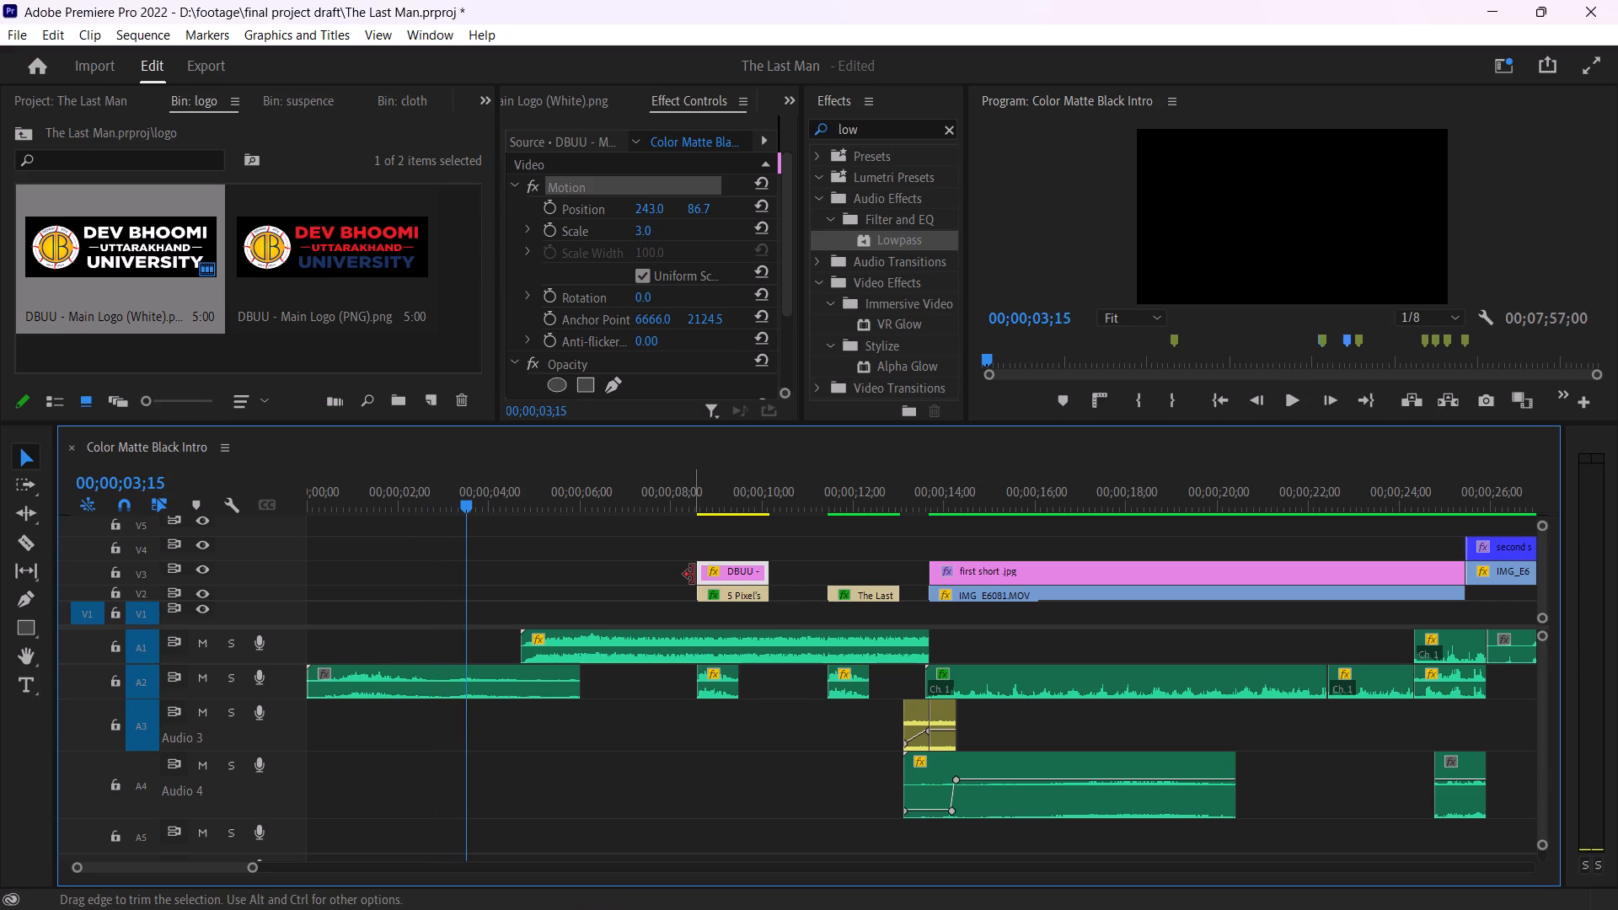
{"action": "left_click_drag", "start_coordinate": [699, 575], "coordinate": [305, 595]}
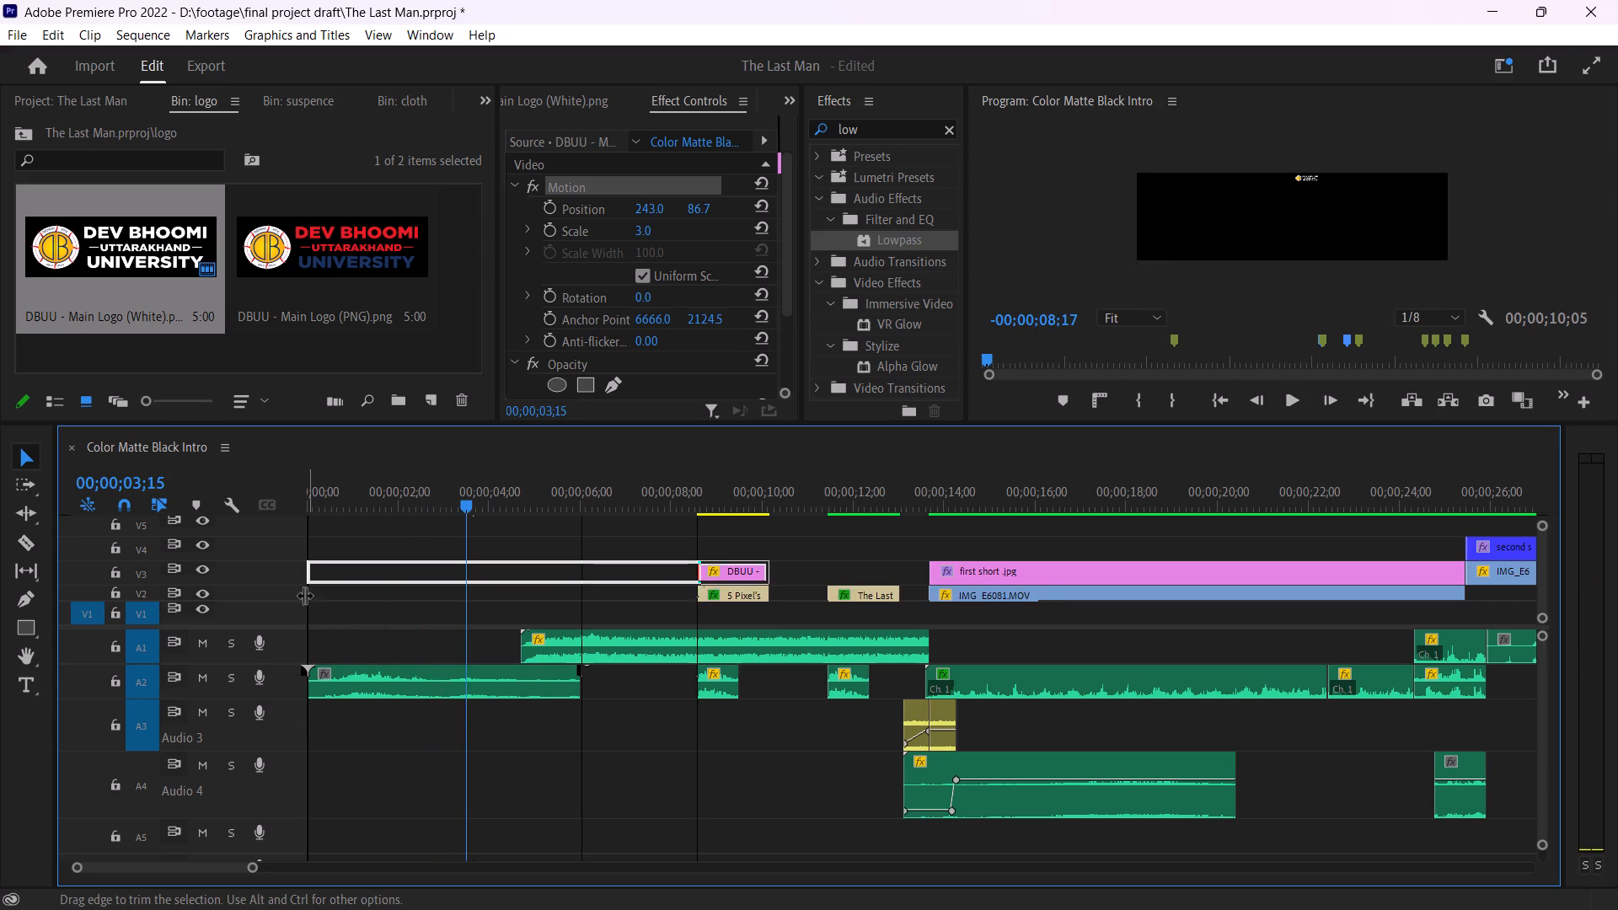
{"action": "left_click_drag", "start_coordinate": [336, 491], "coordinate": [164, 499]}
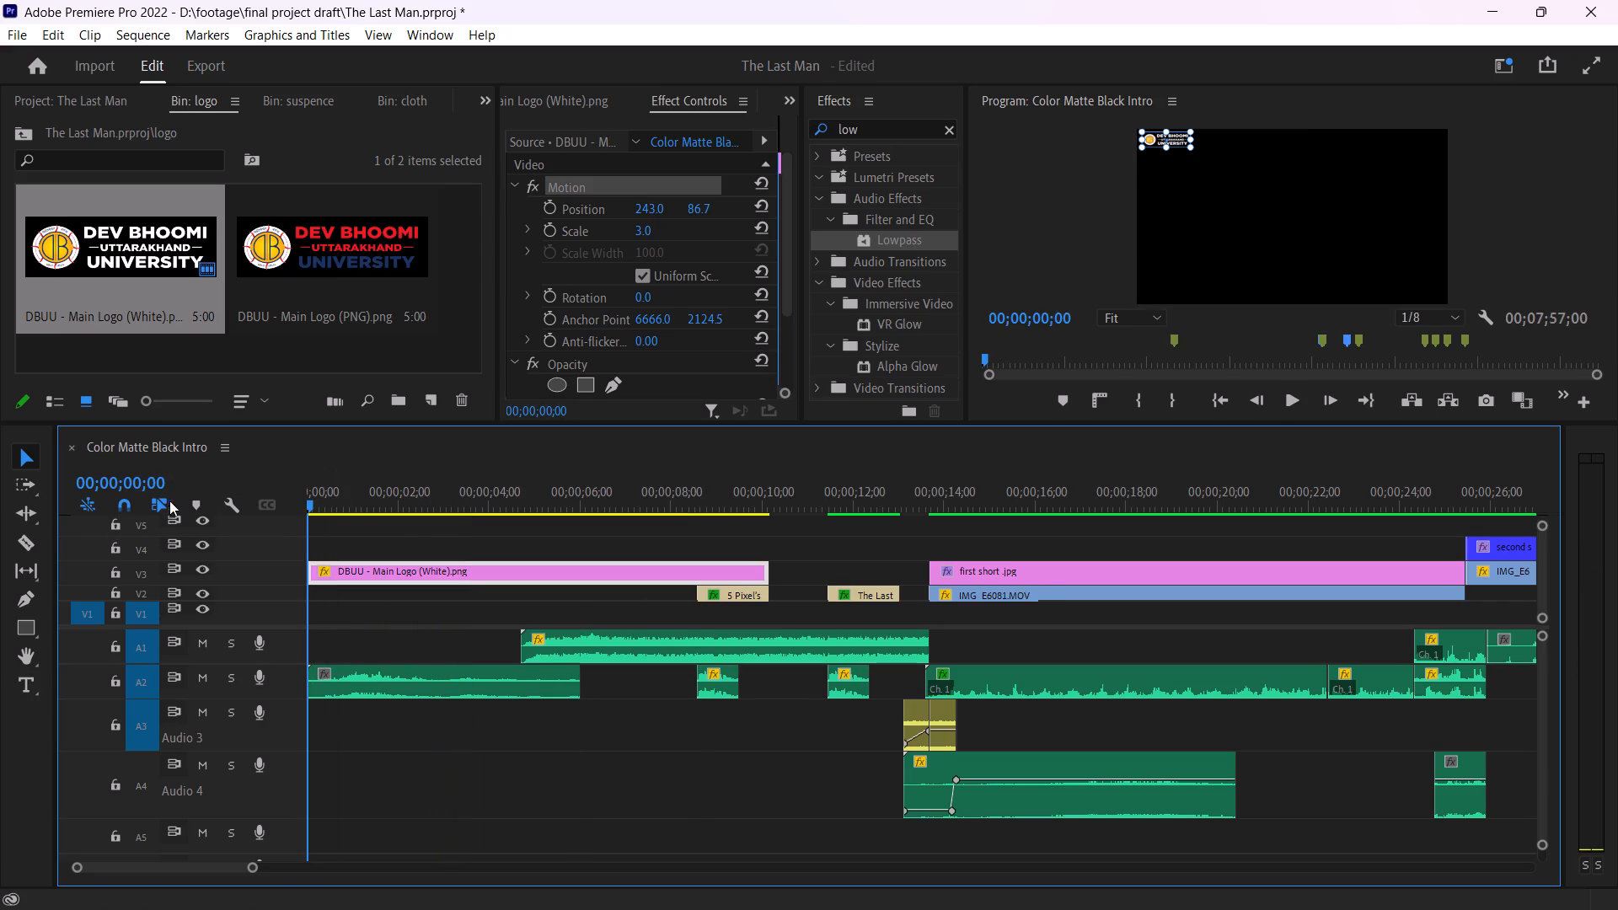
{"action": "left_click", "coordinate": [1588, 57]}
{"action": "key", "text": "space"}
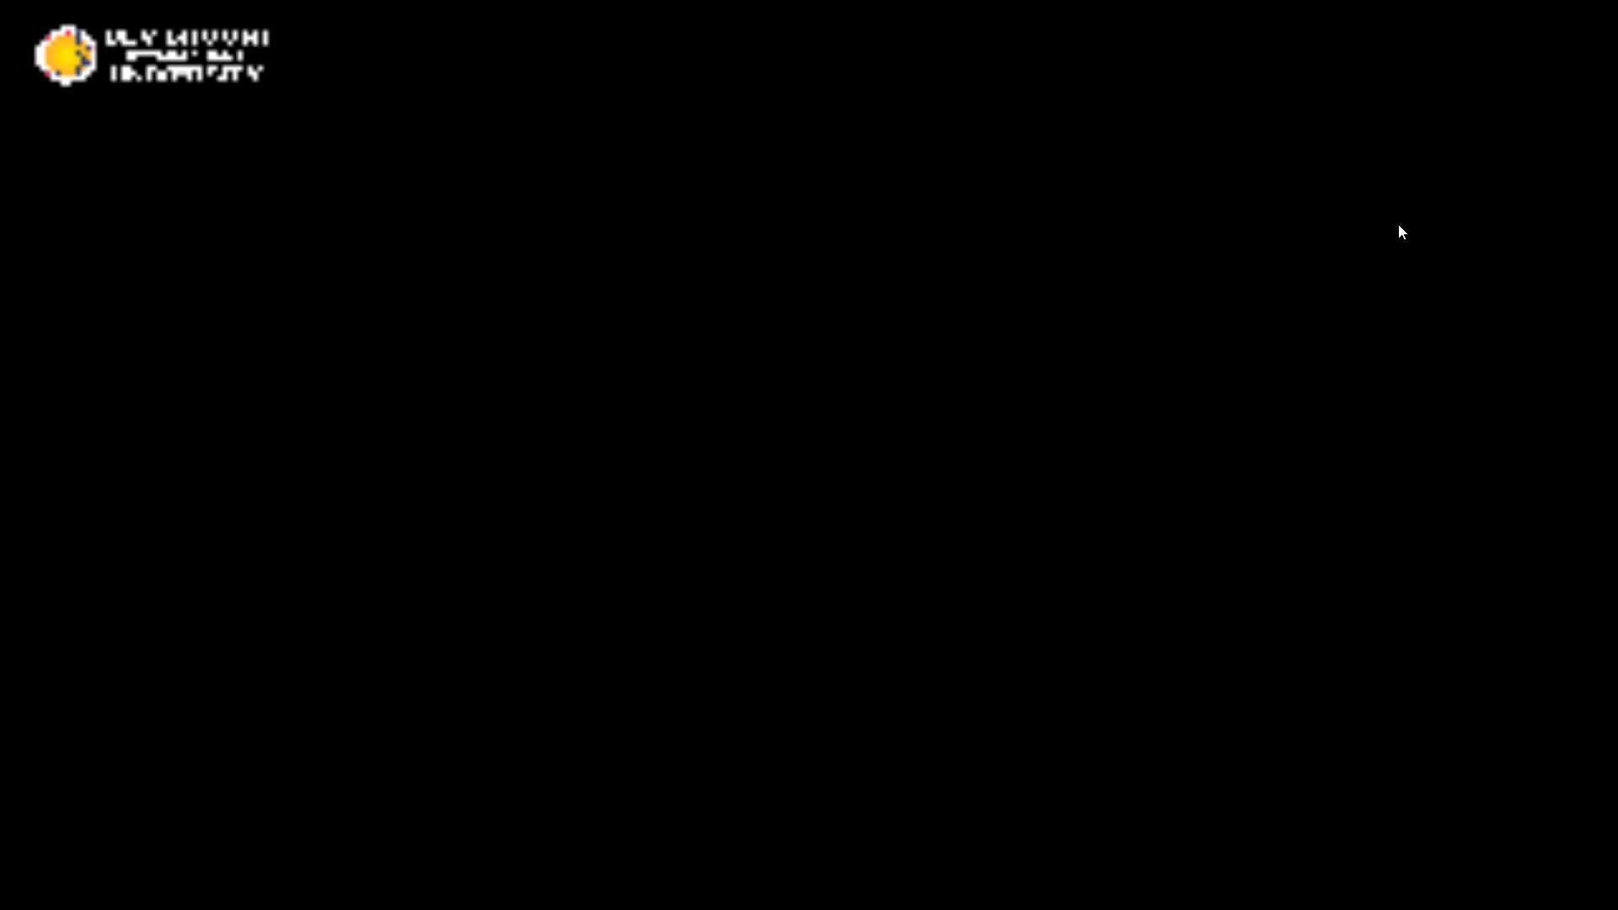
{"action": "key", "text": "space"}
{"action": "key", "text": "Escape"}
{"action": "key", "text": "Tab"}
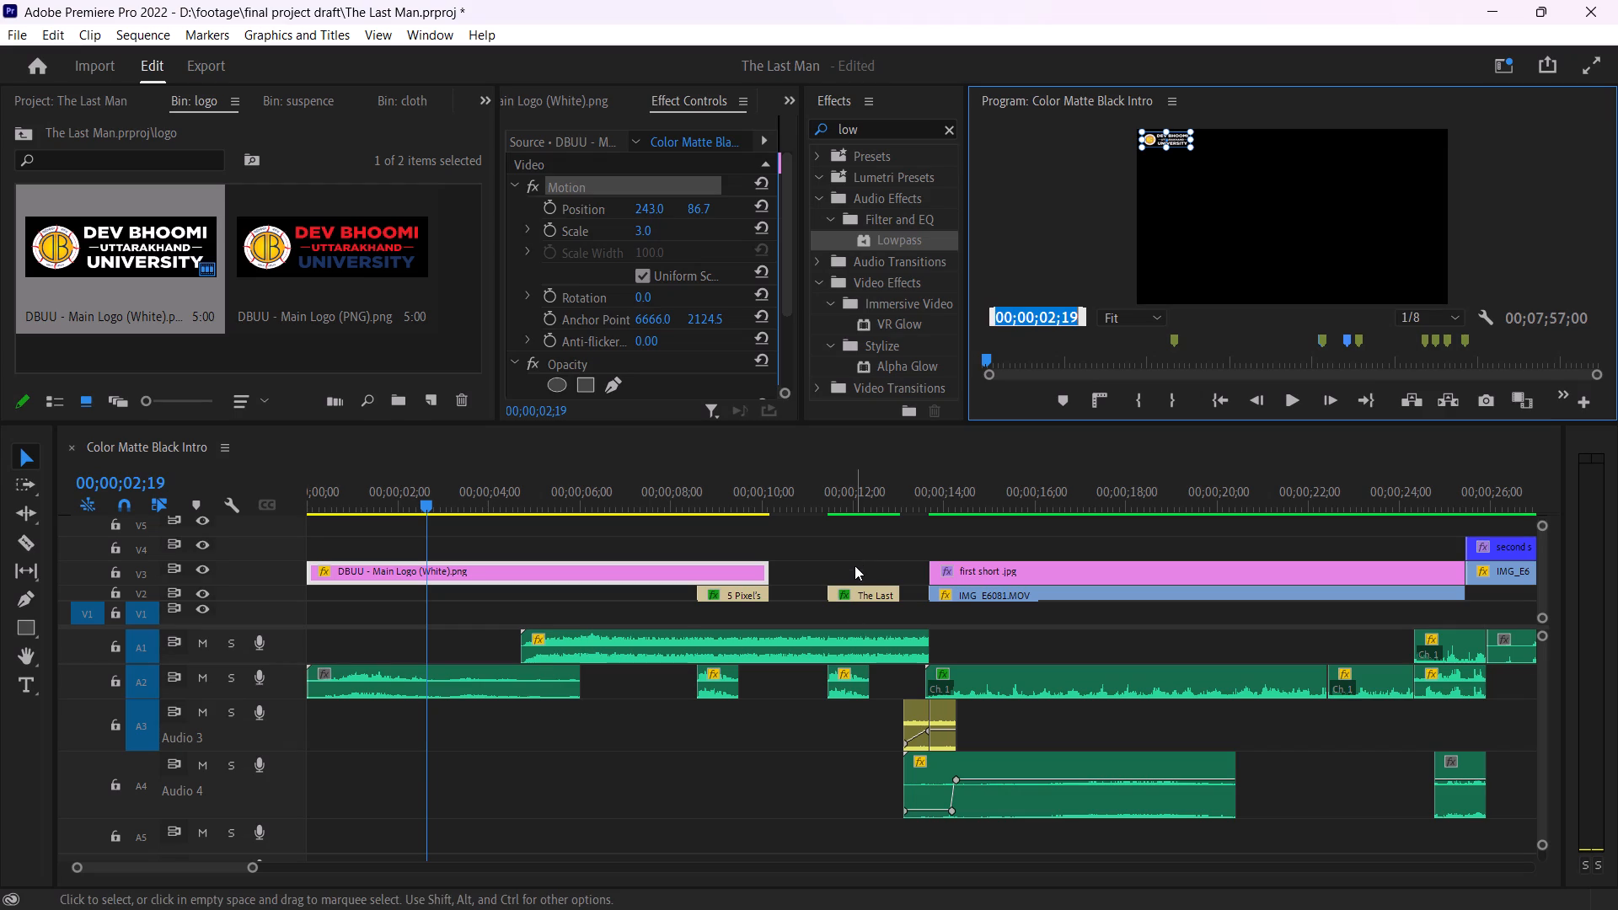
Extend the end of the white logo clip on V3 to the start of first short.jpg, and play across the join.
{"action": "left_click", "coordinate": [621, 596]}
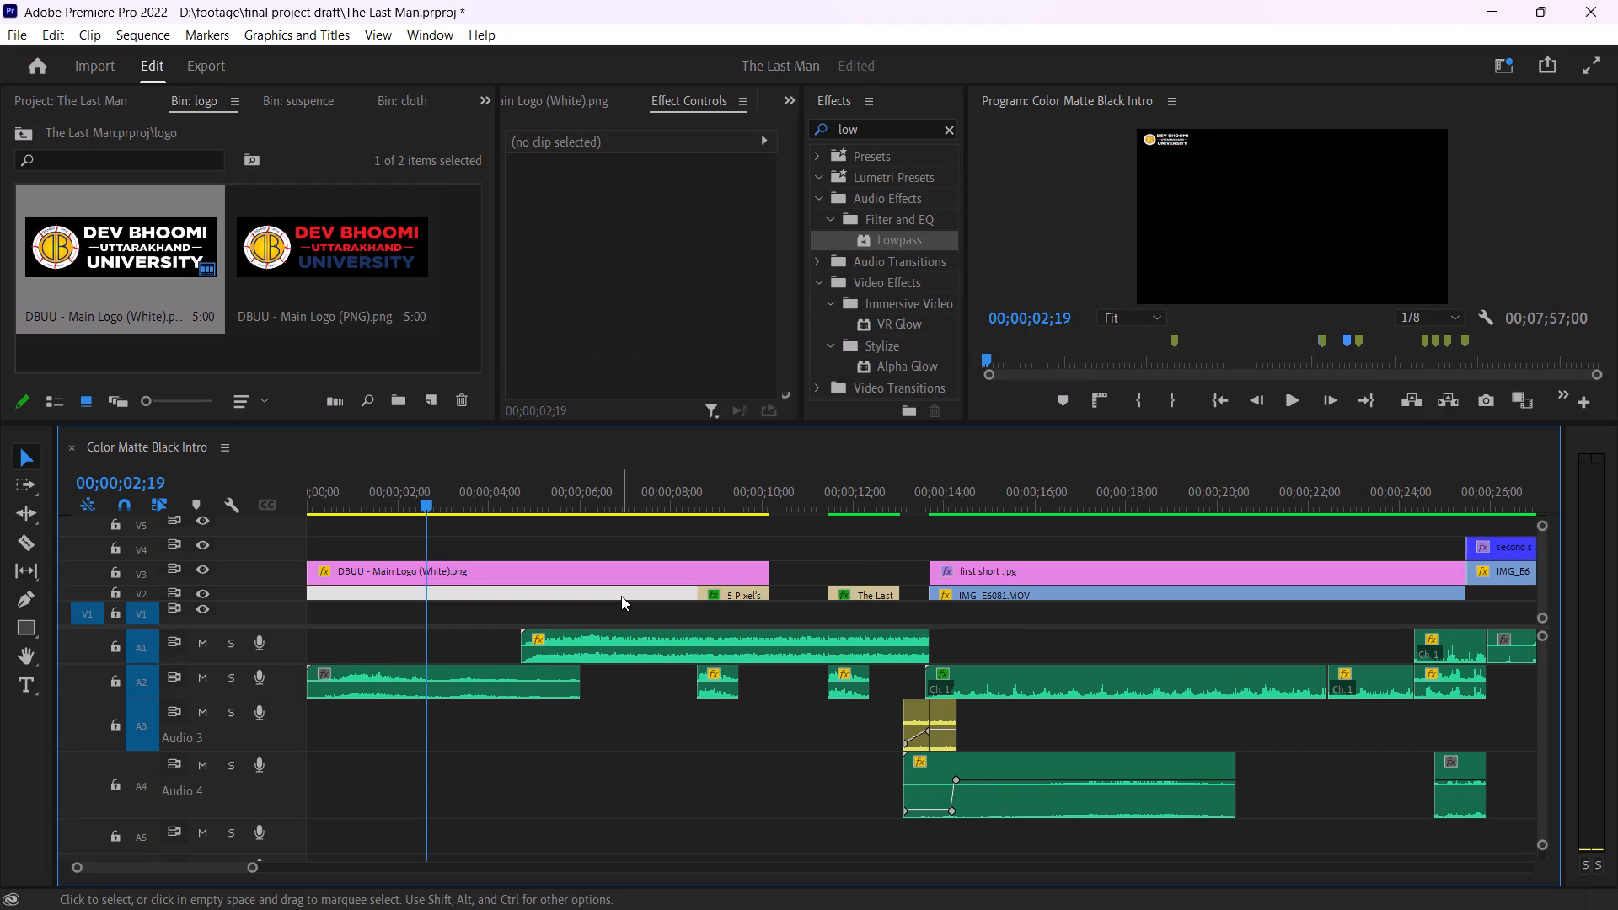
{"action": "key", "text": "space"}
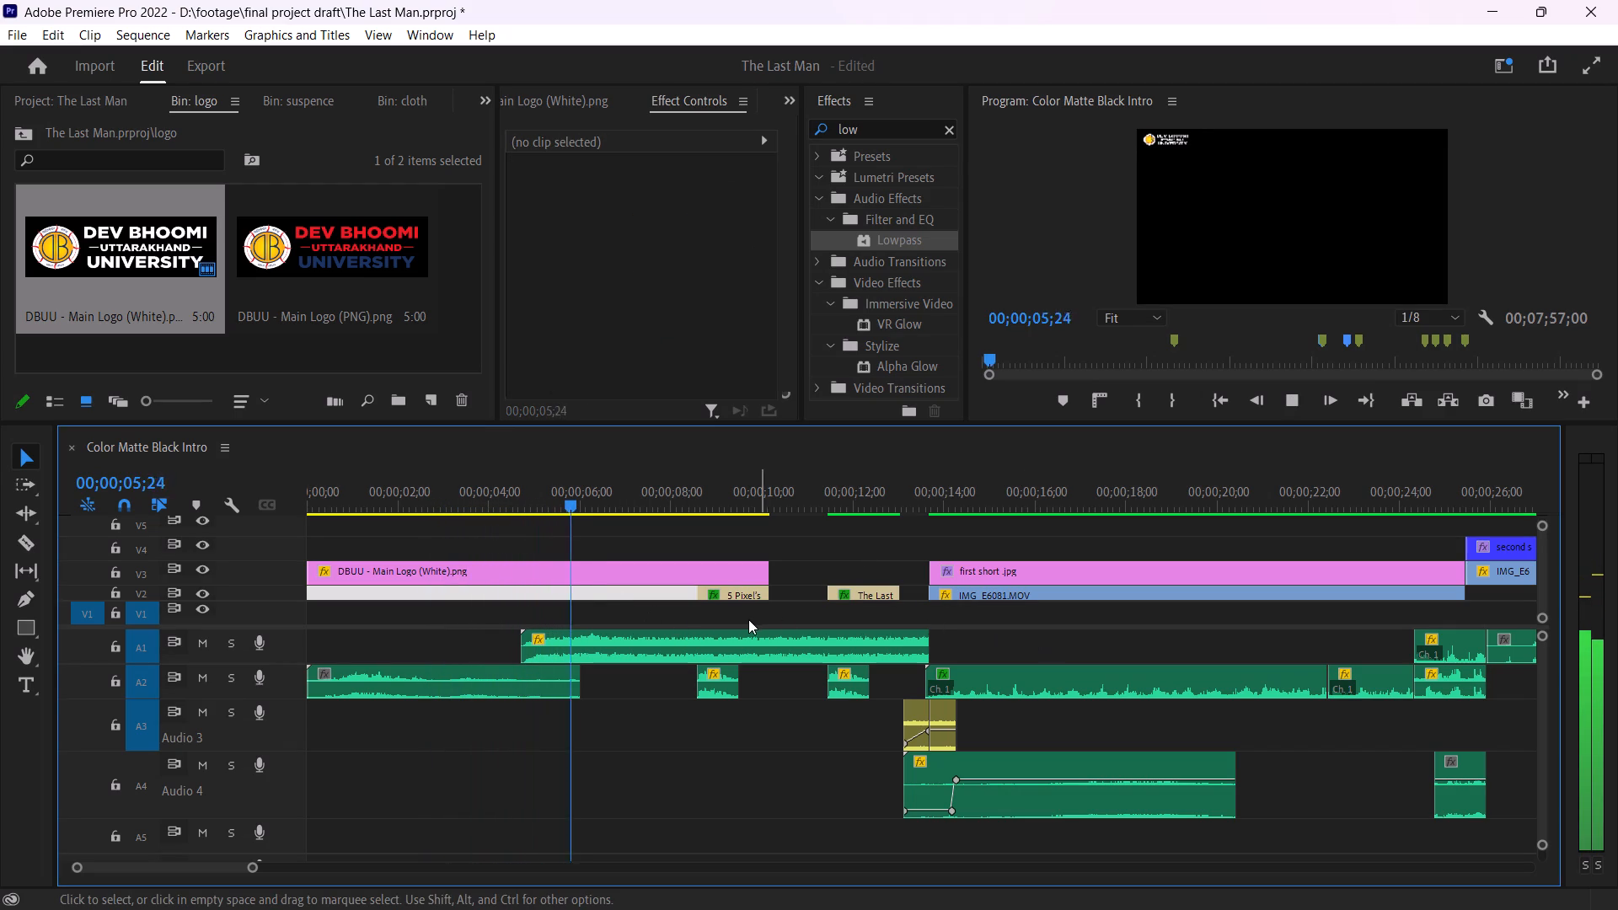
{"action": "key", "text": "space"}
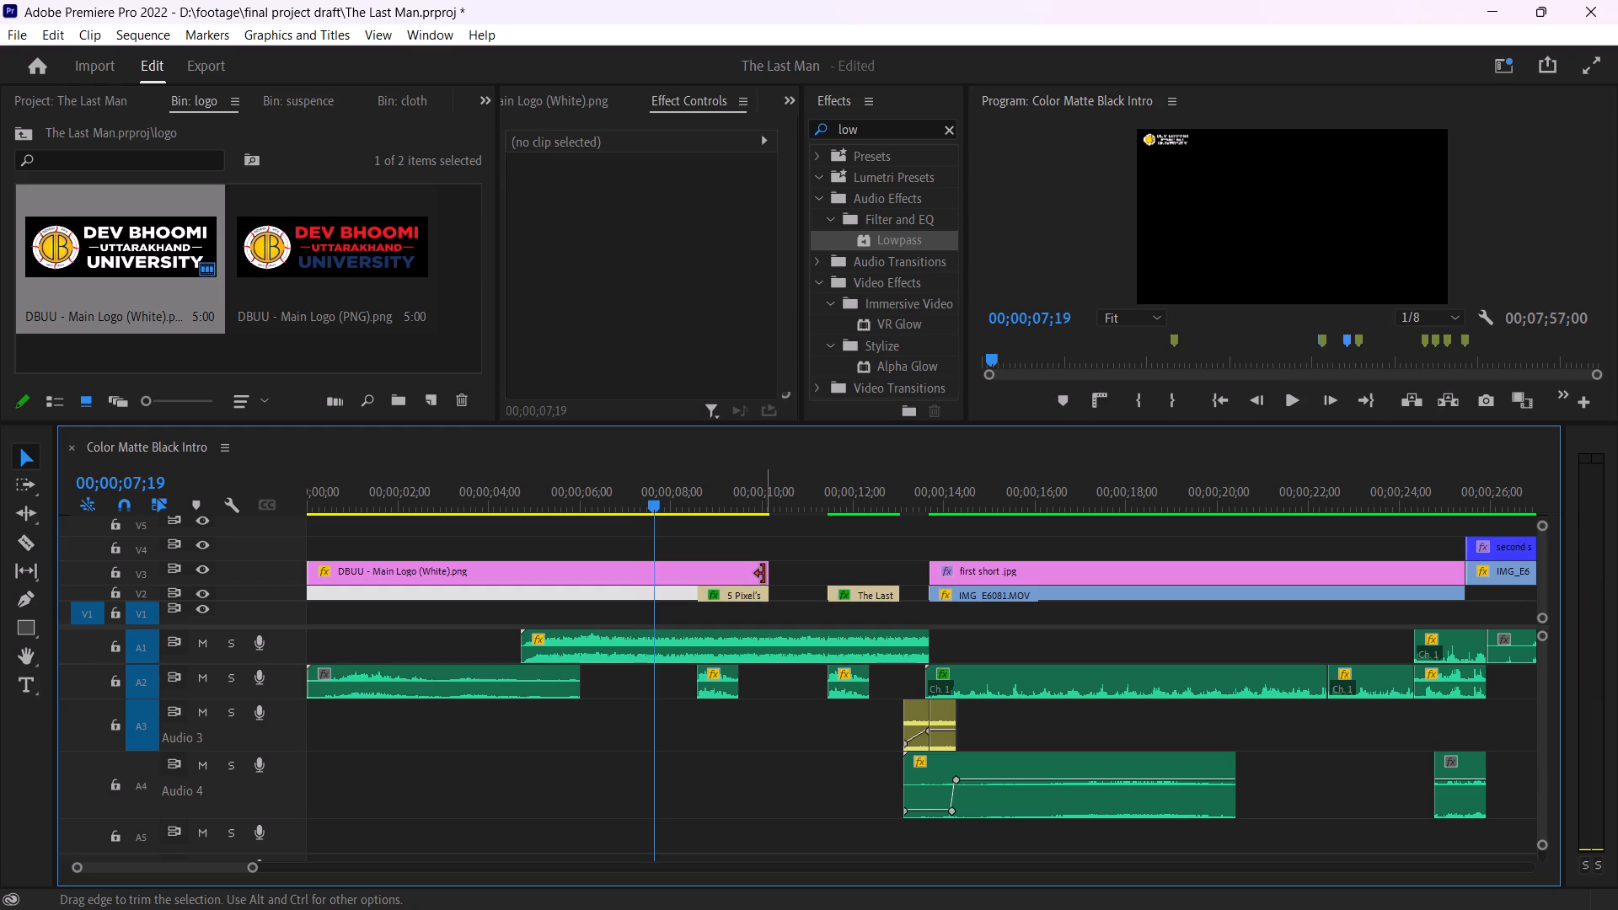
{"action": "left_click_drag", "start_coordinate": [763, 573], "coordinate": [892, 571]}
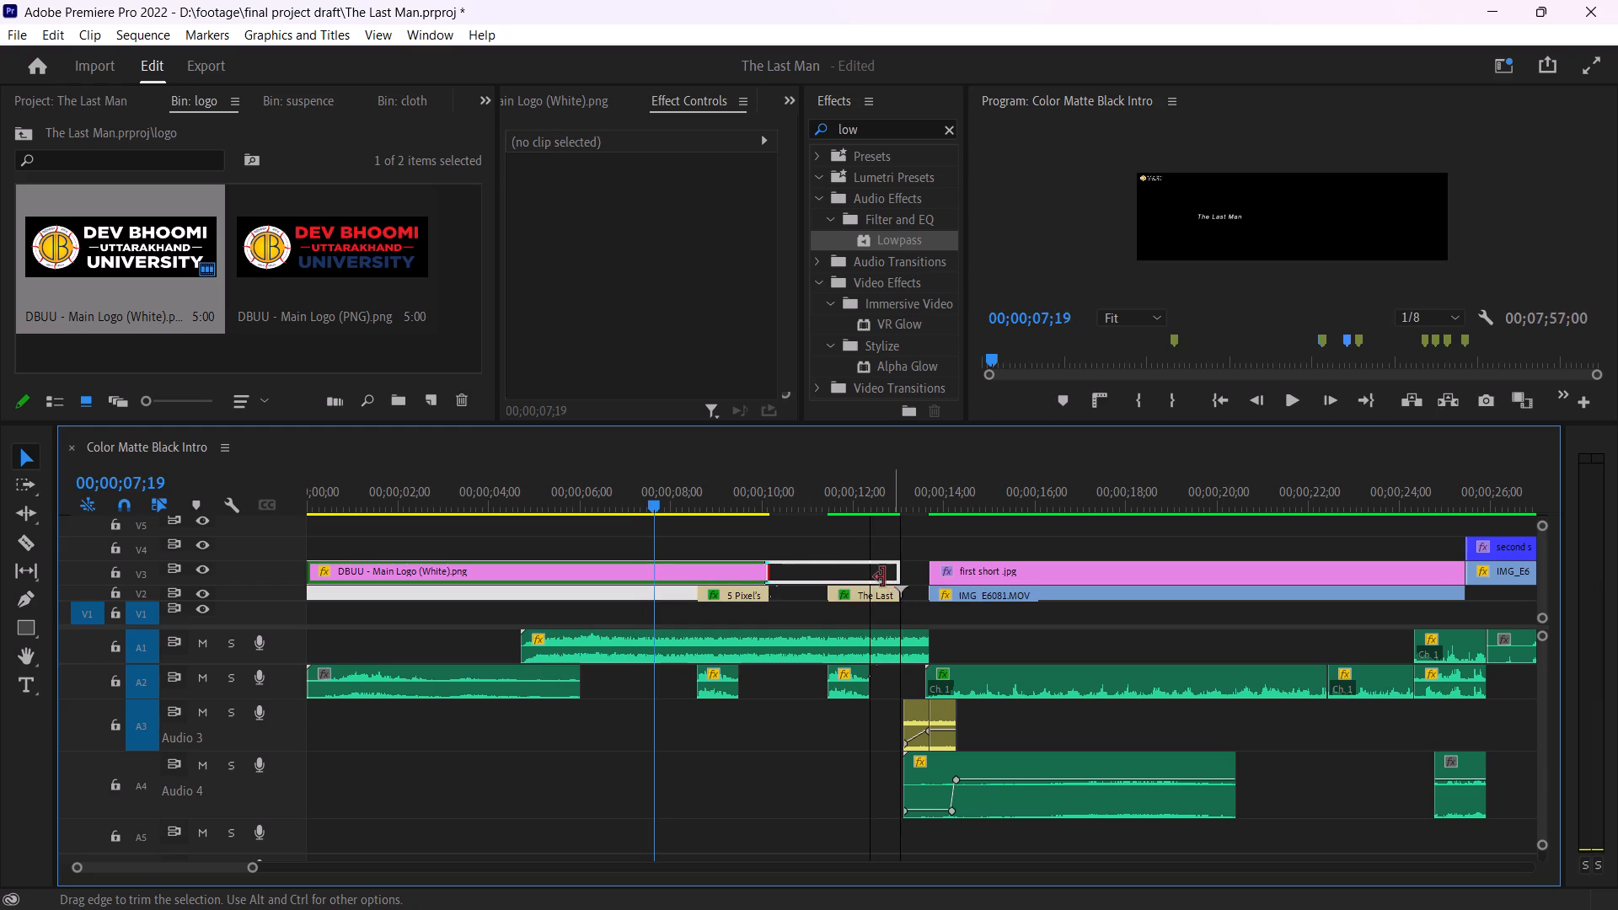
{"action": "key", "text": "space"}
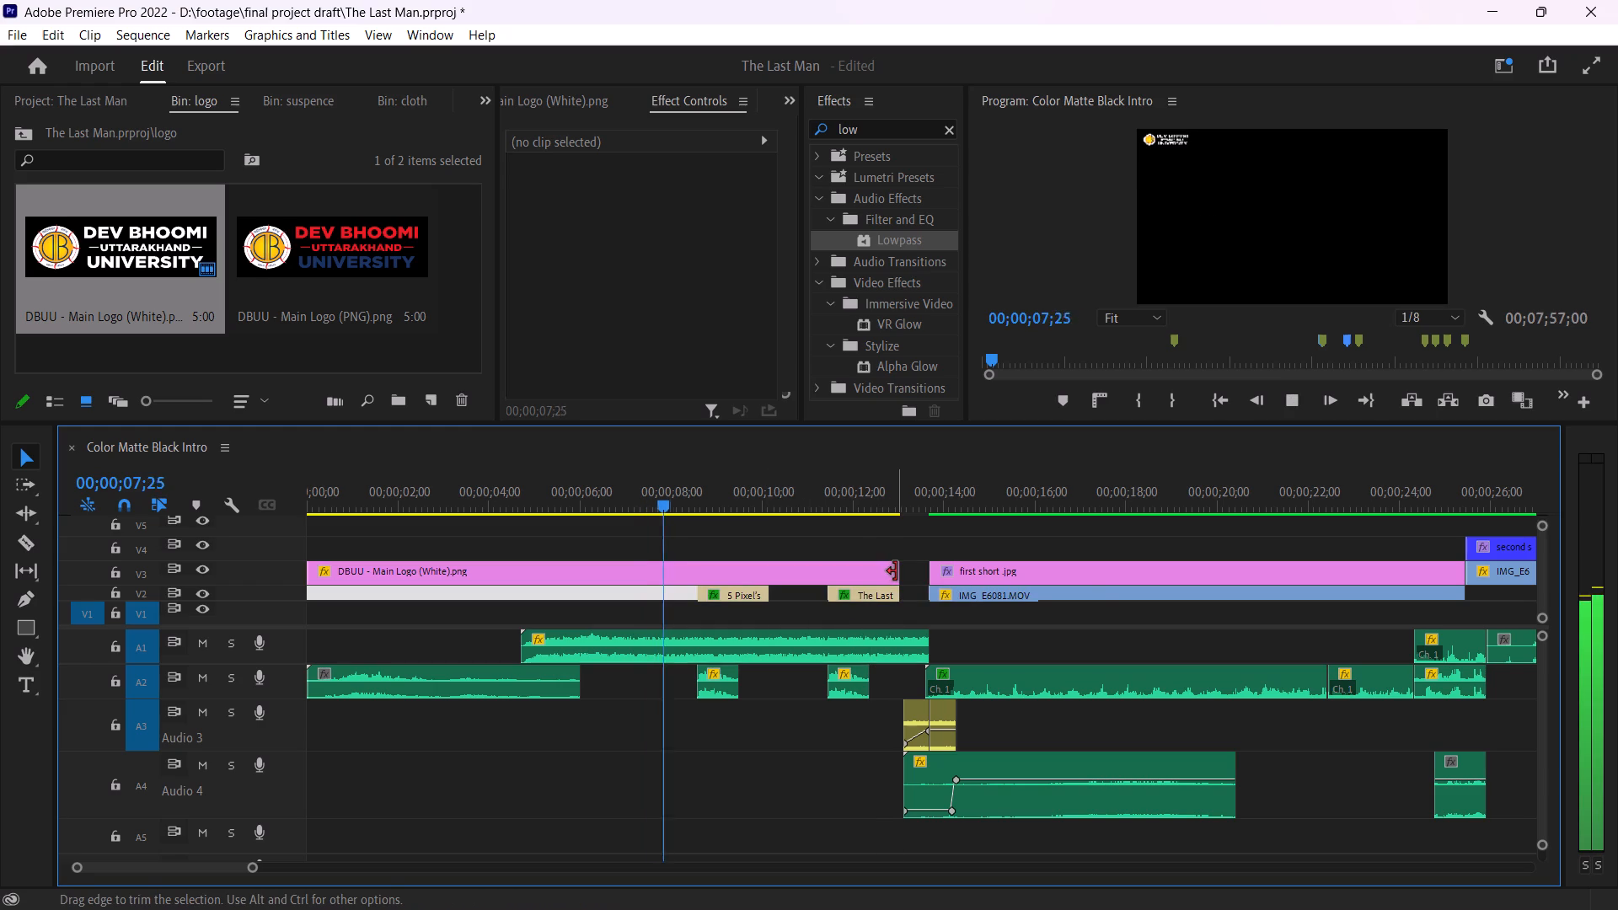
{"action": "left_click_drag", "start_coordinate": [896, 571], "coordinate": [925, 571]}
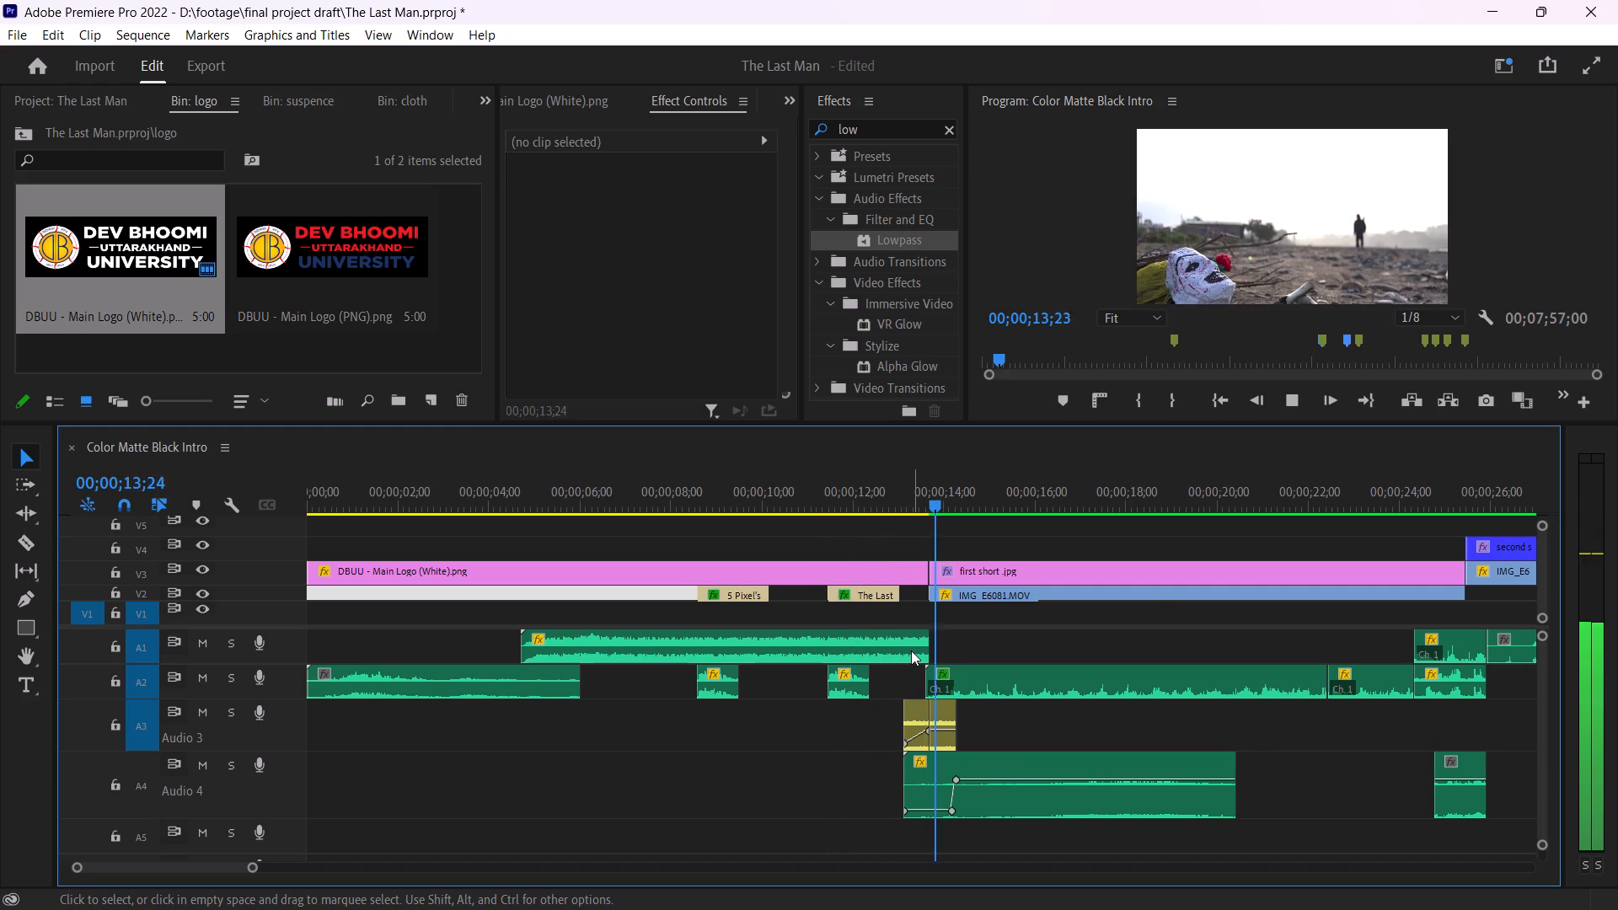
{"action": "key", "text": "space"}
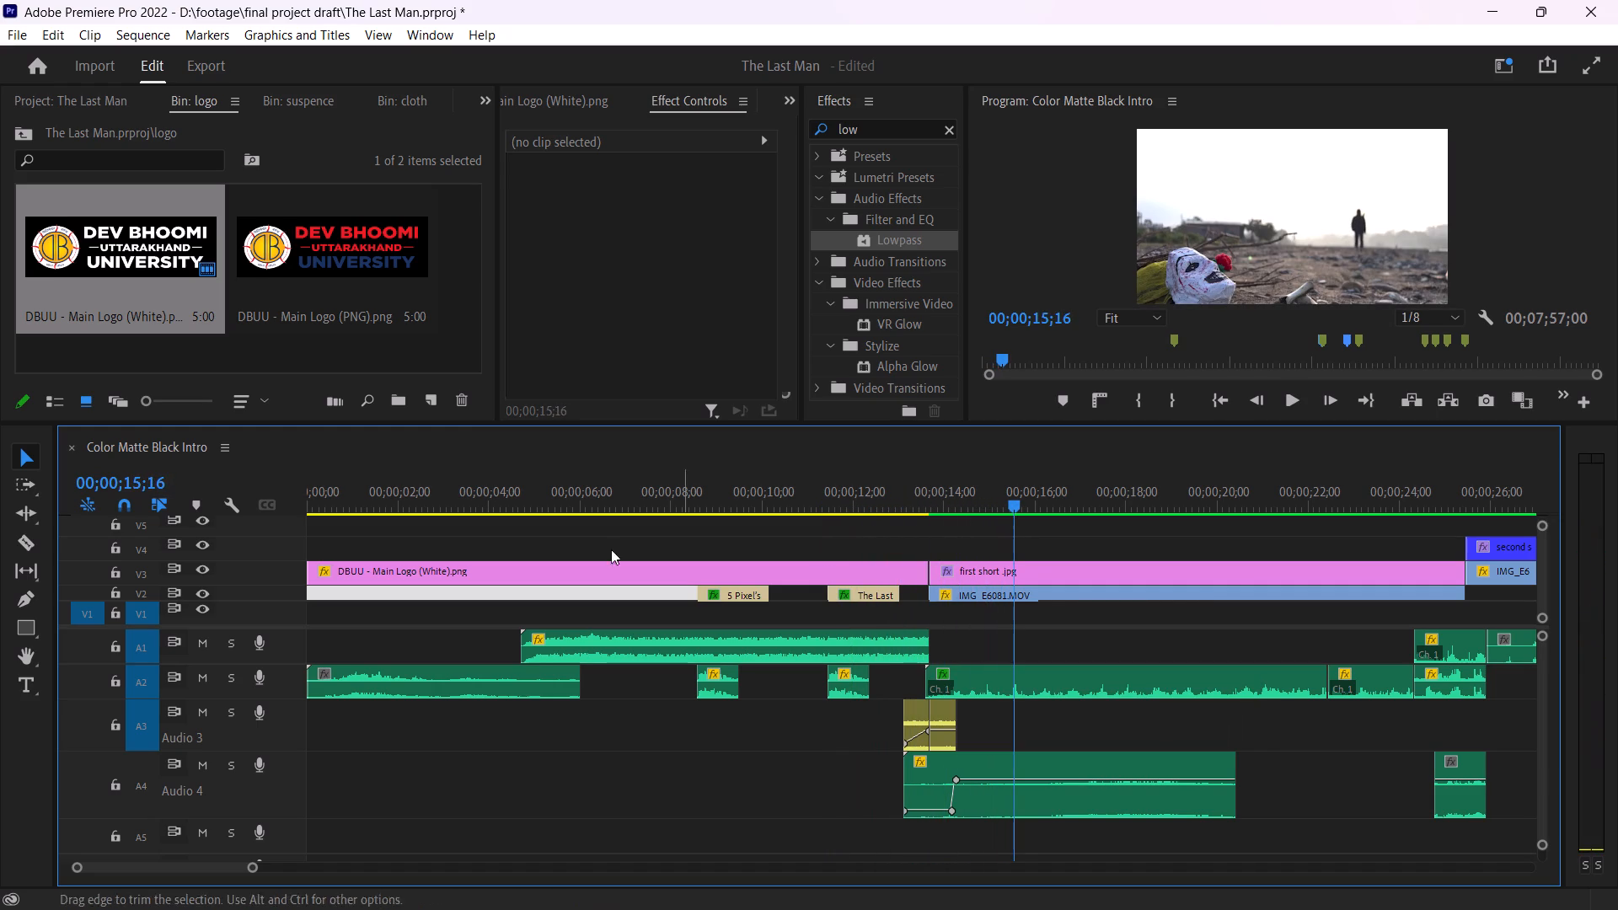
Save the The Last Man project.
{"action": "key", "text": "ctrl+s"}
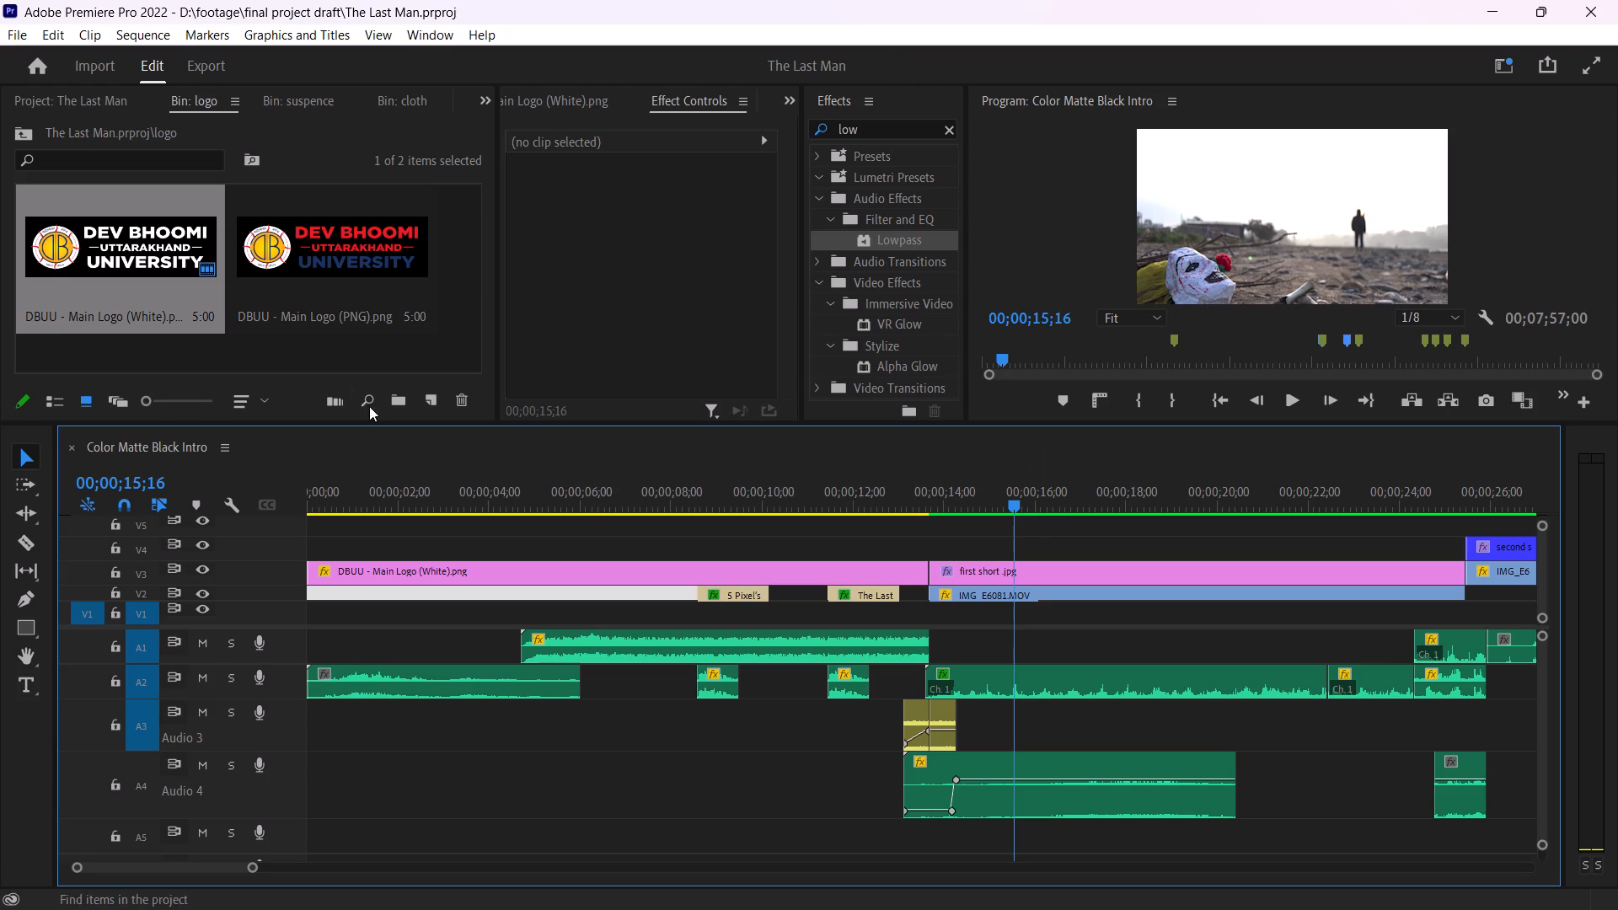
Open the coloured DBUU - Main Logo (PNG).png from the logo bin in the Source monitor and play it briefly.
{"action": "double_click", "coordinate": [362, 237]}
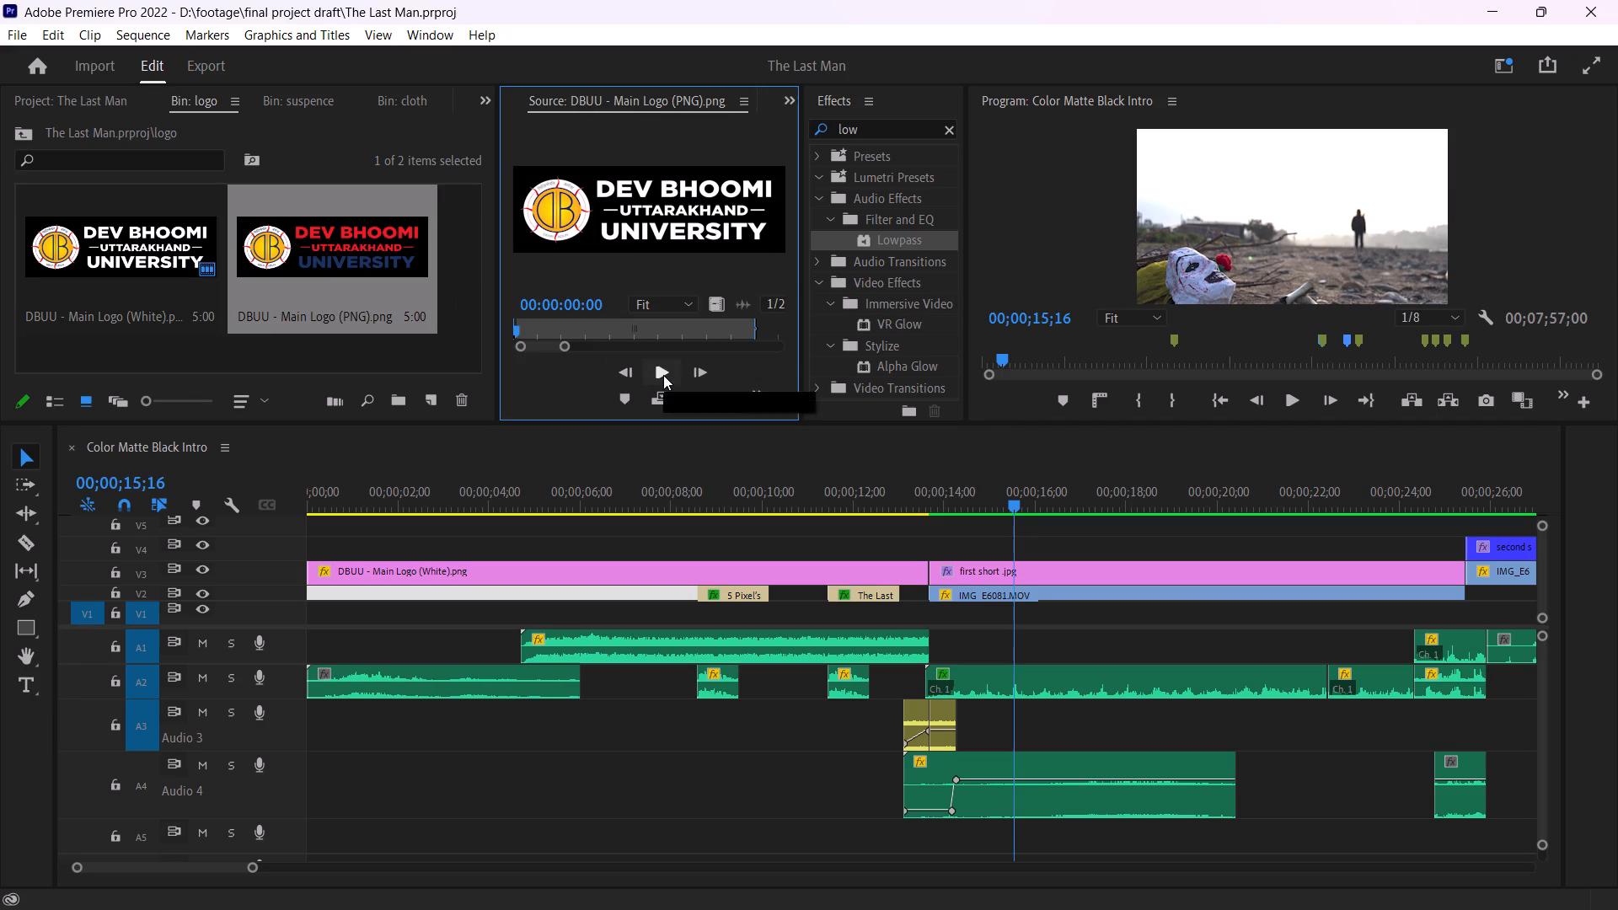
{"action": "left_click", "coordinate": [663, 375]}
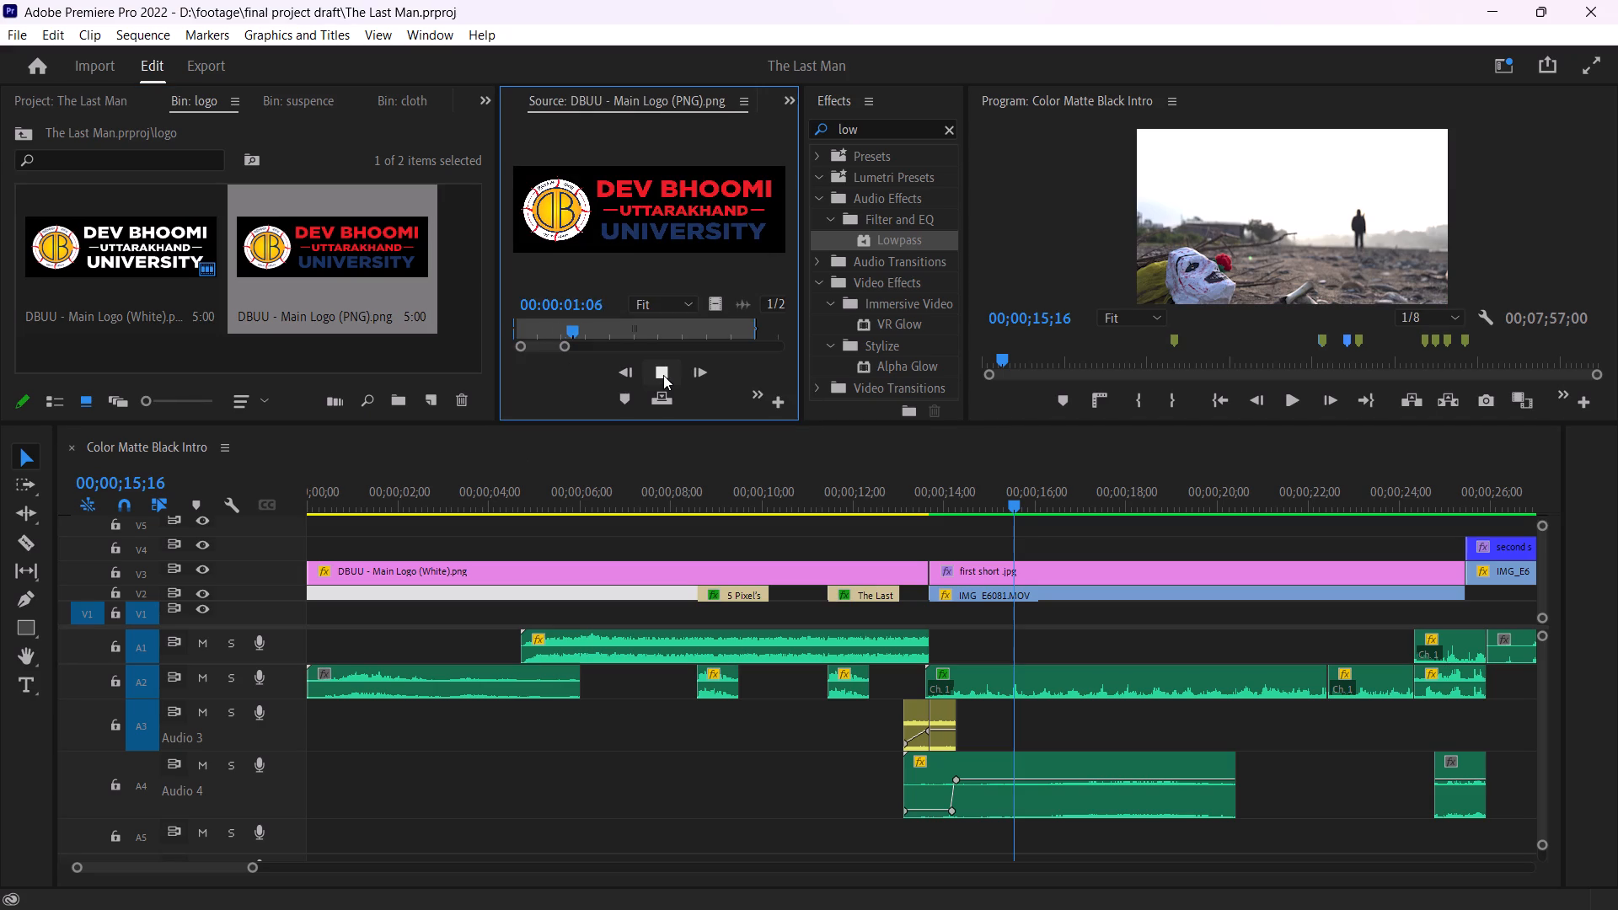
{"action": "left_click", "coordinate": [663, 375]}
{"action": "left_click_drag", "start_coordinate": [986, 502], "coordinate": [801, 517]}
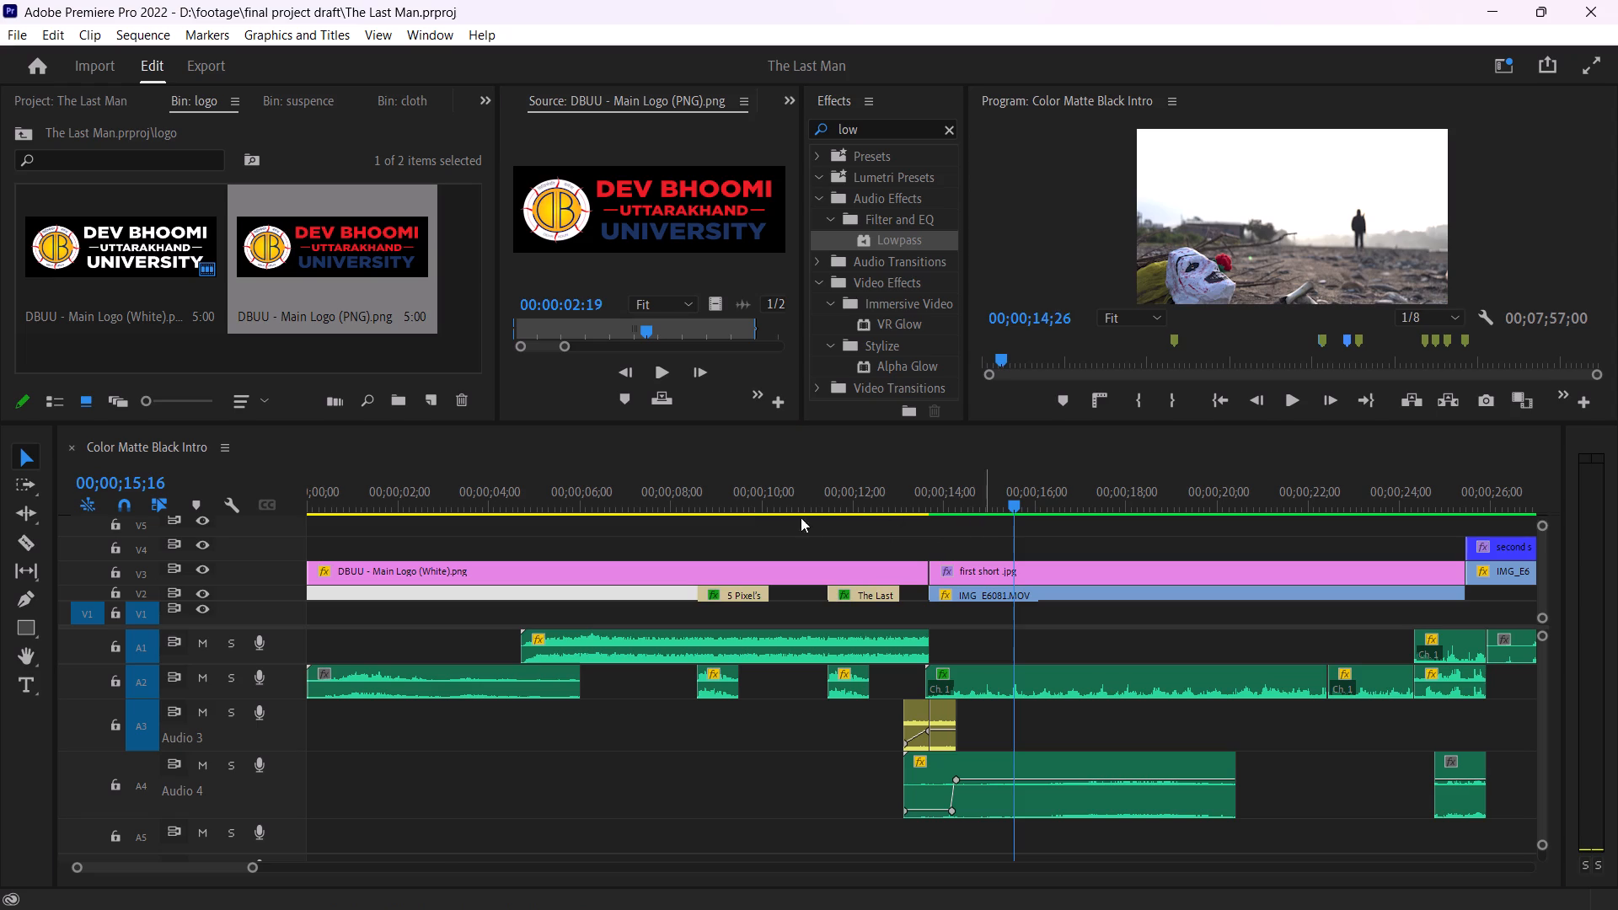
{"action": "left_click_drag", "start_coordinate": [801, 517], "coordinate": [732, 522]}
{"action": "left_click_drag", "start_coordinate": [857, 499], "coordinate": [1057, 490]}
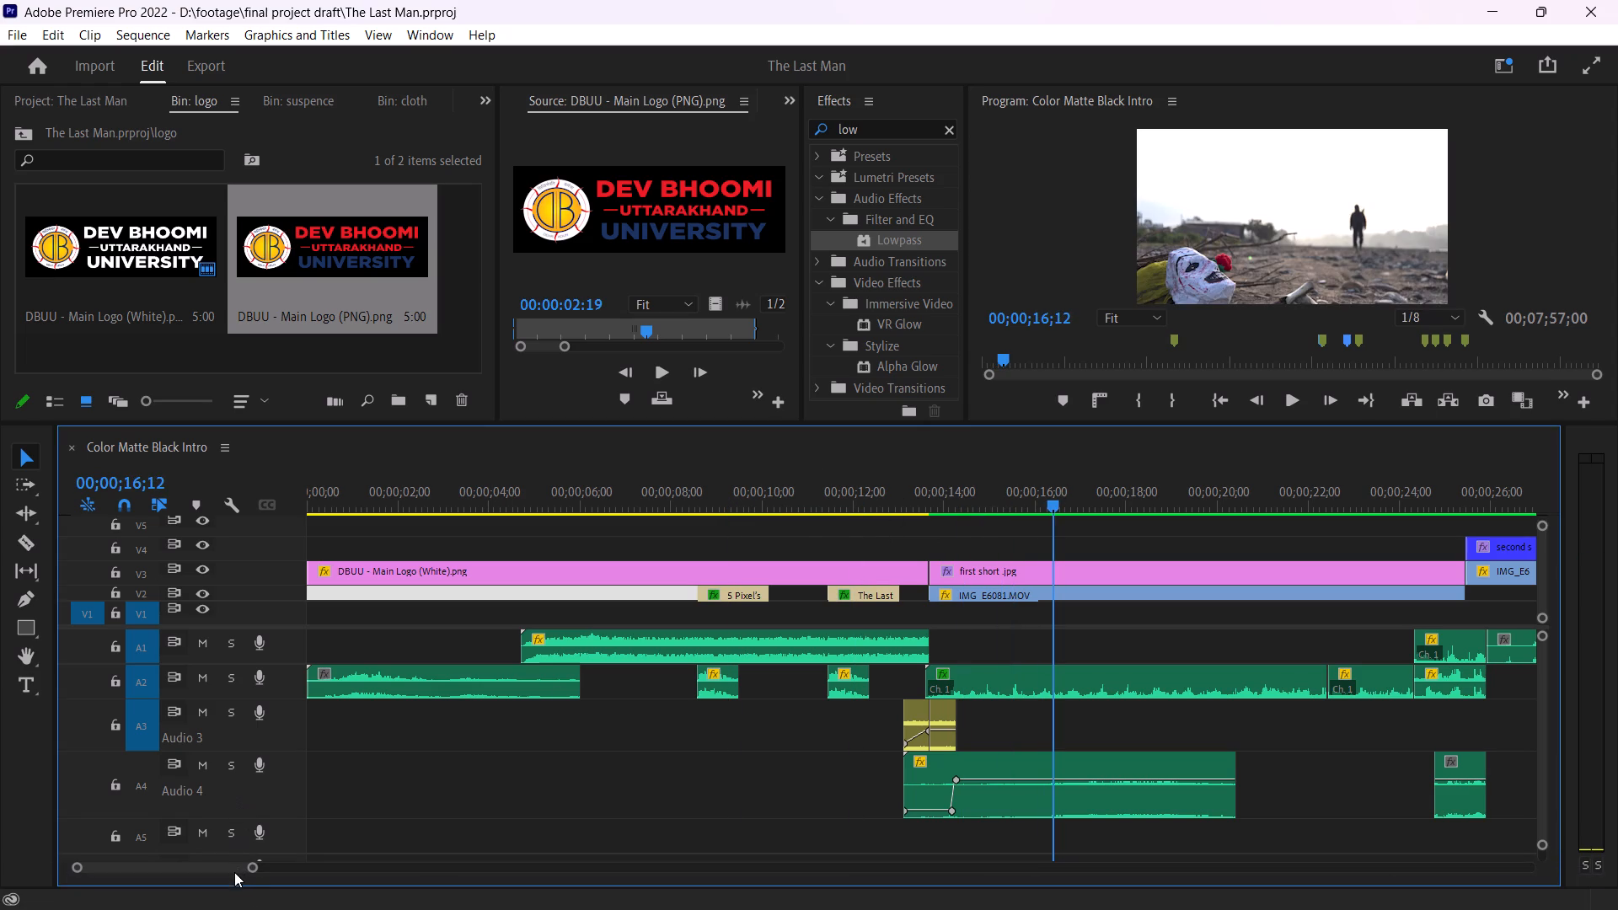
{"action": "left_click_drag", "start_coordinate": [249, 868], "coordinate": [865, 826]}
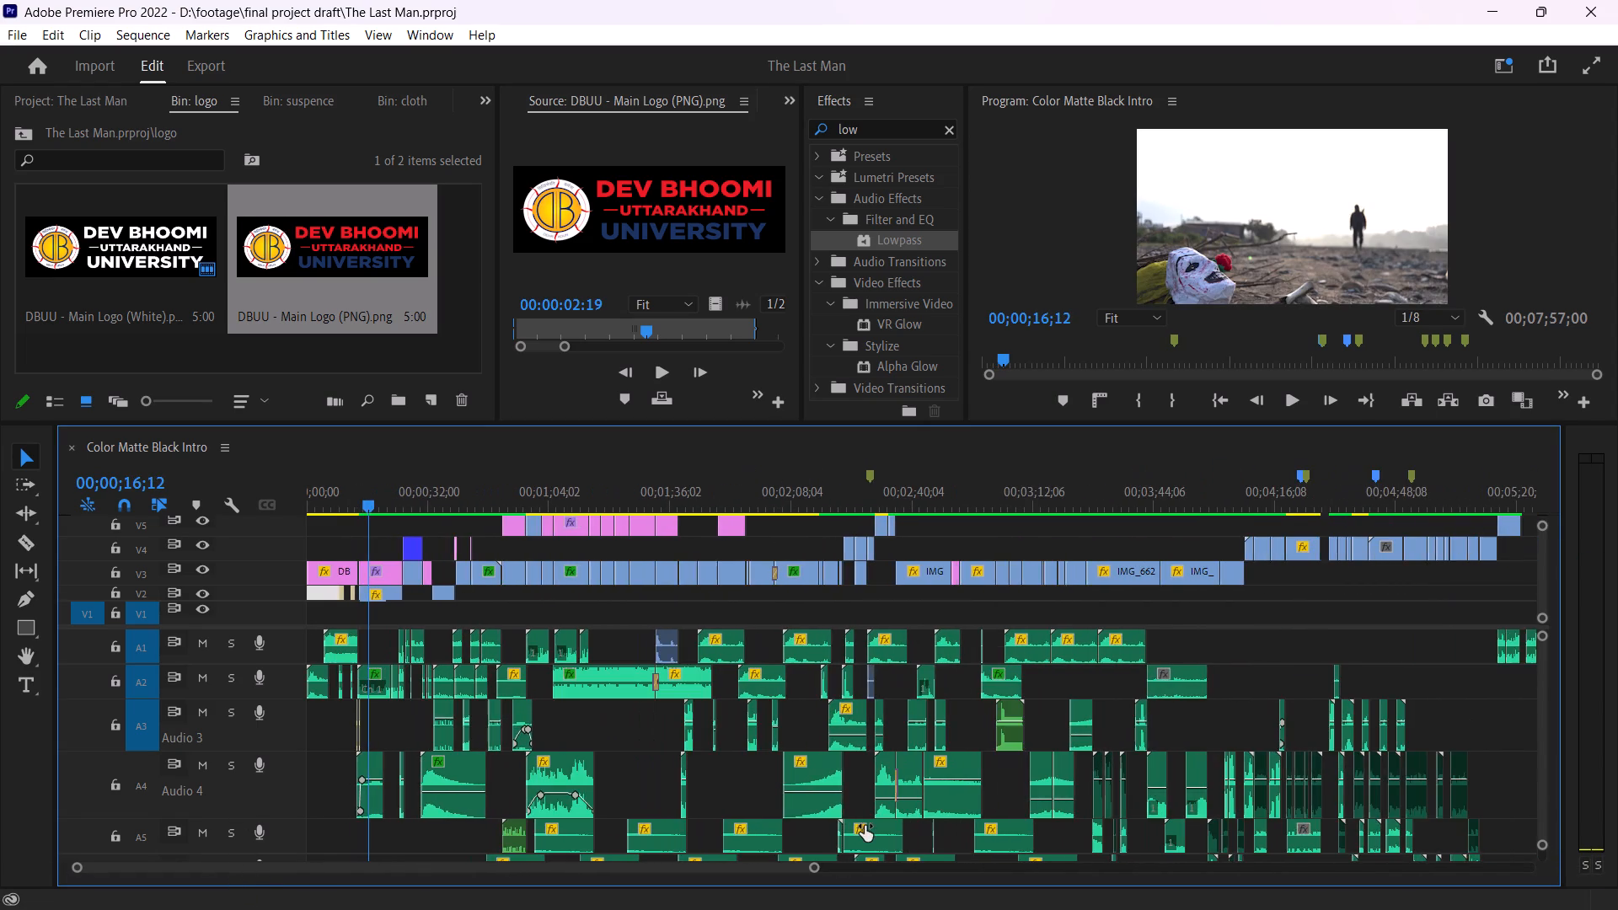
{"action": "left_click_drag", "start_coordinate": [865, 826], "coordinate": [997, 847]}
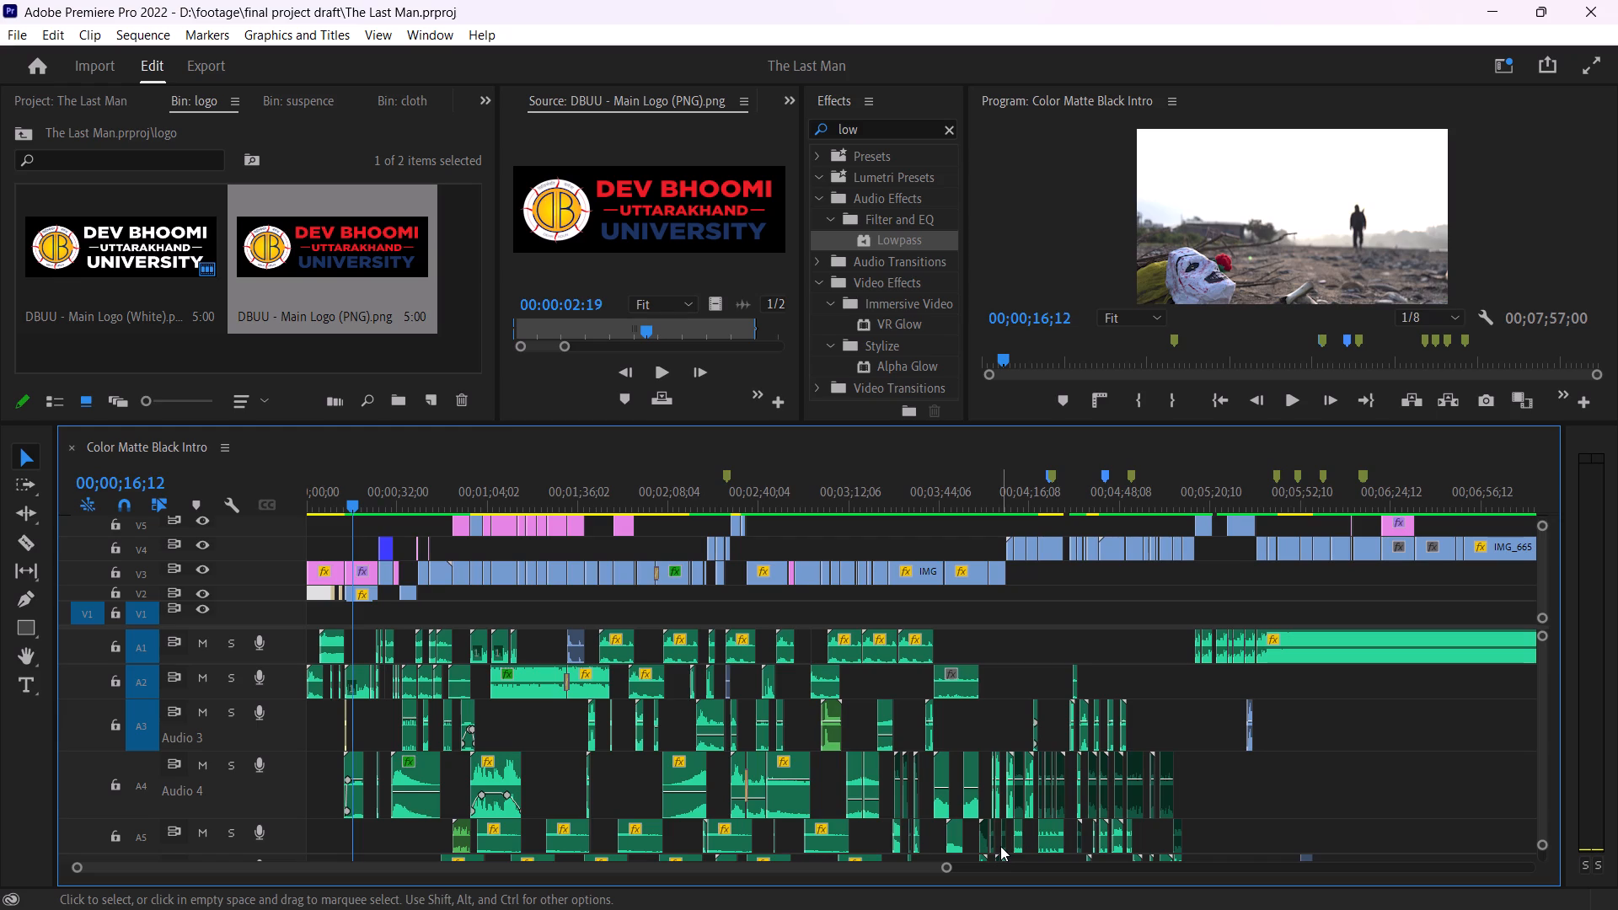